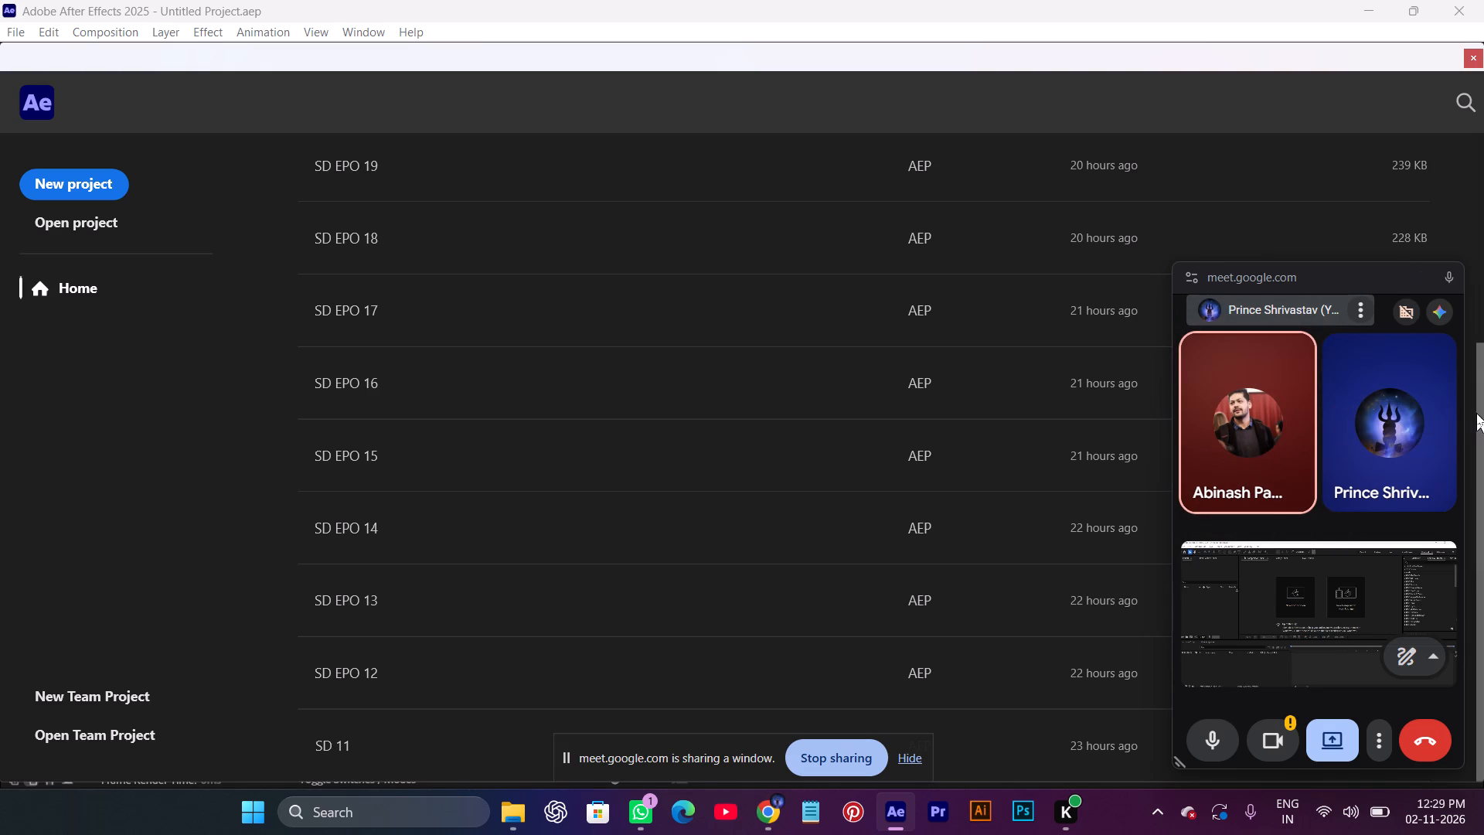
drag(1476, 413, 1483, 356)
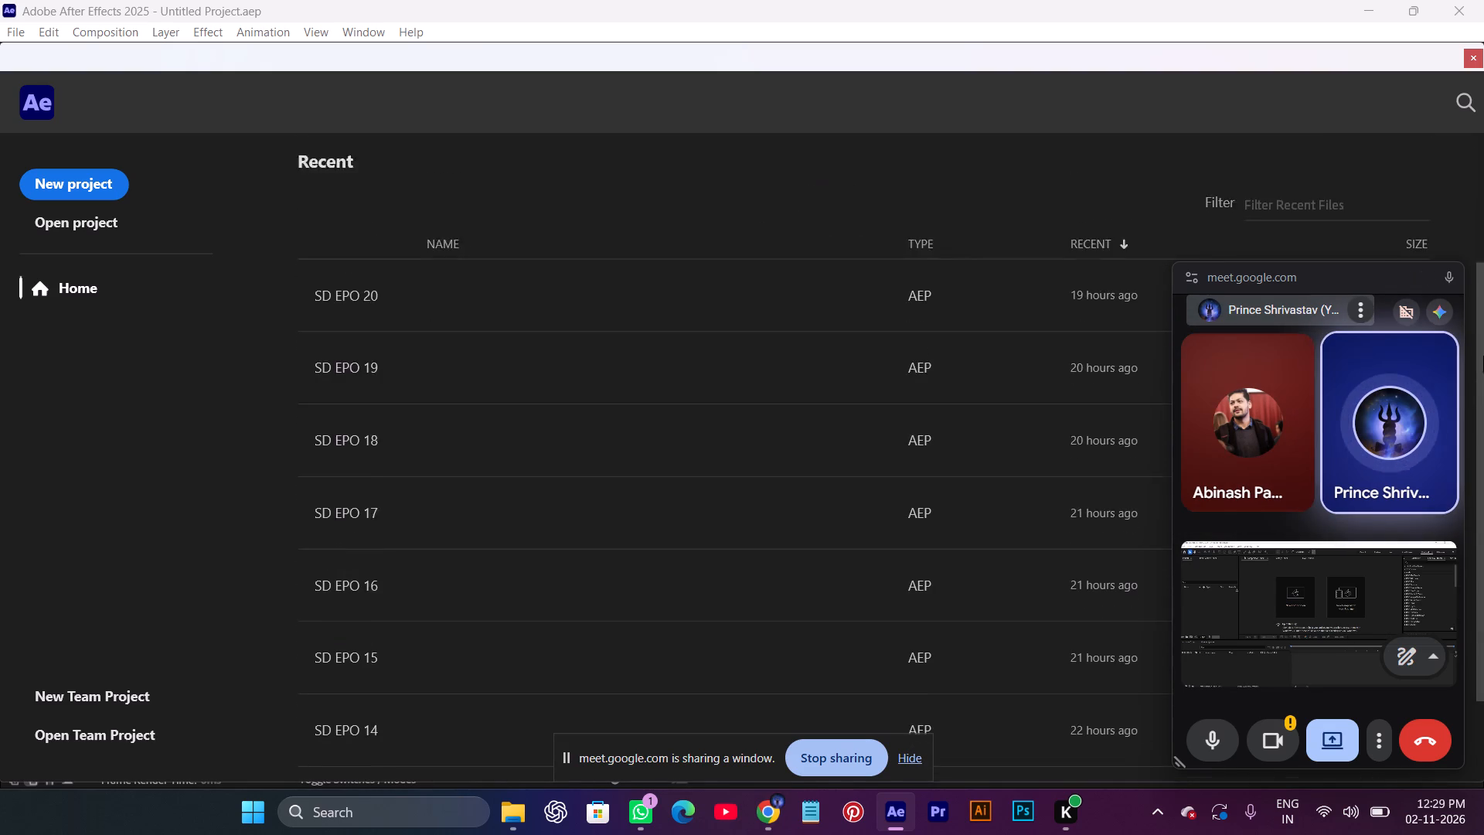
Look through the recent projects list, and in File Explorer check drive D: and its Adobe_Premiere_Pro_2026_Multilingual folder.
drag(1483, 356, 1482, 574)
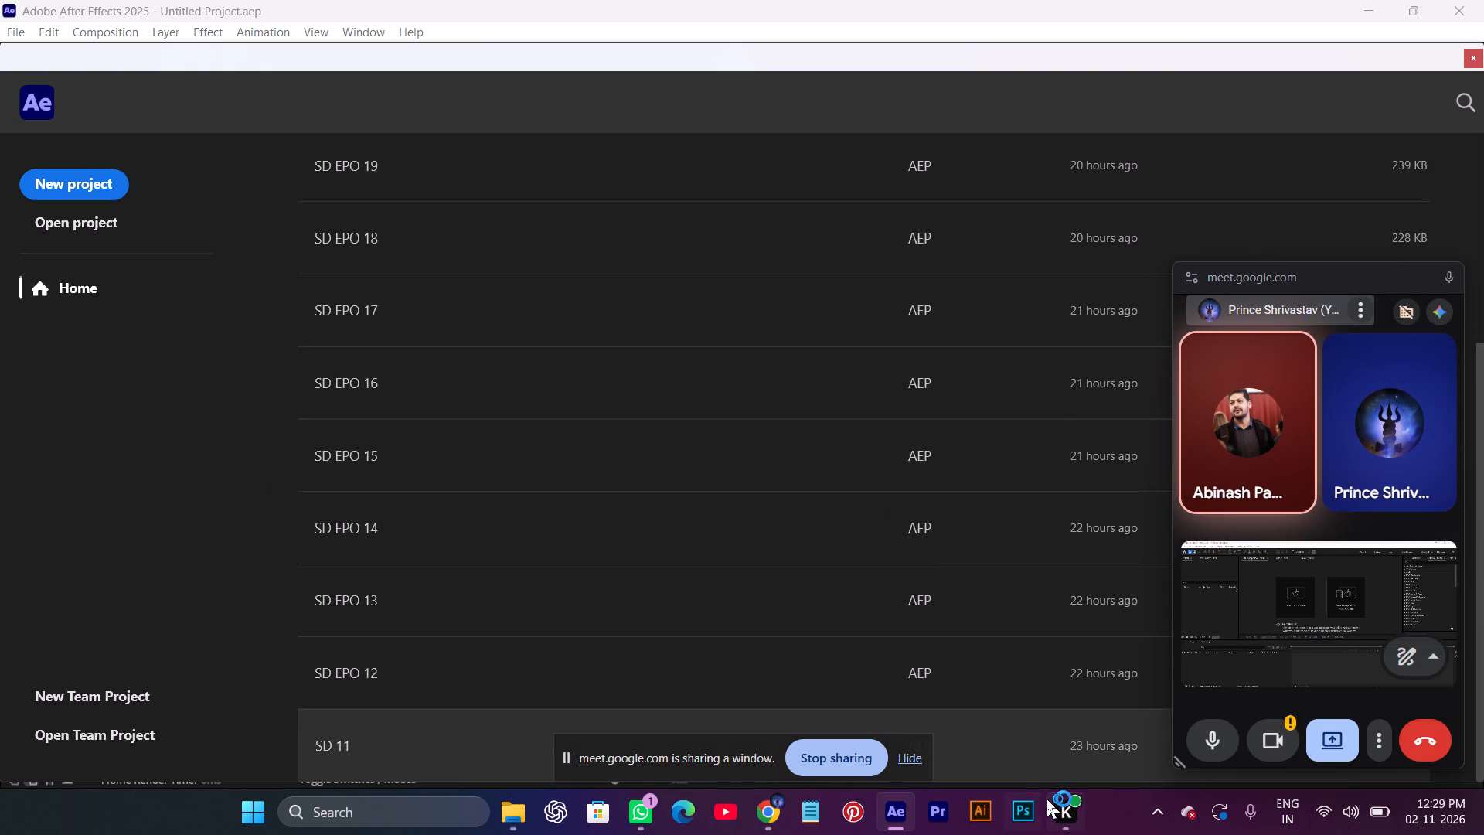
scroll(462, 527, down, 3)
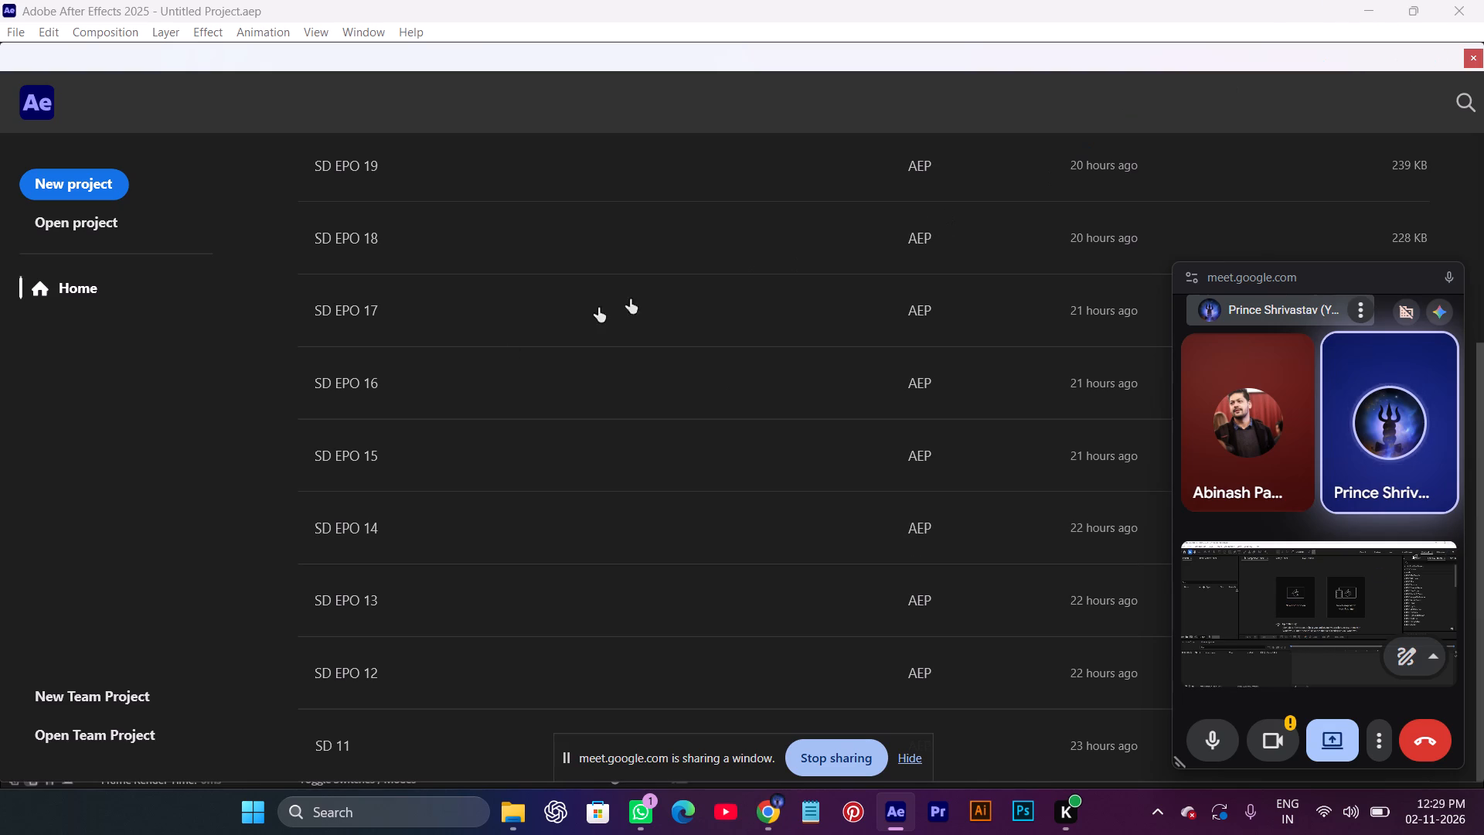
click(512, 831)
click(138, 676)
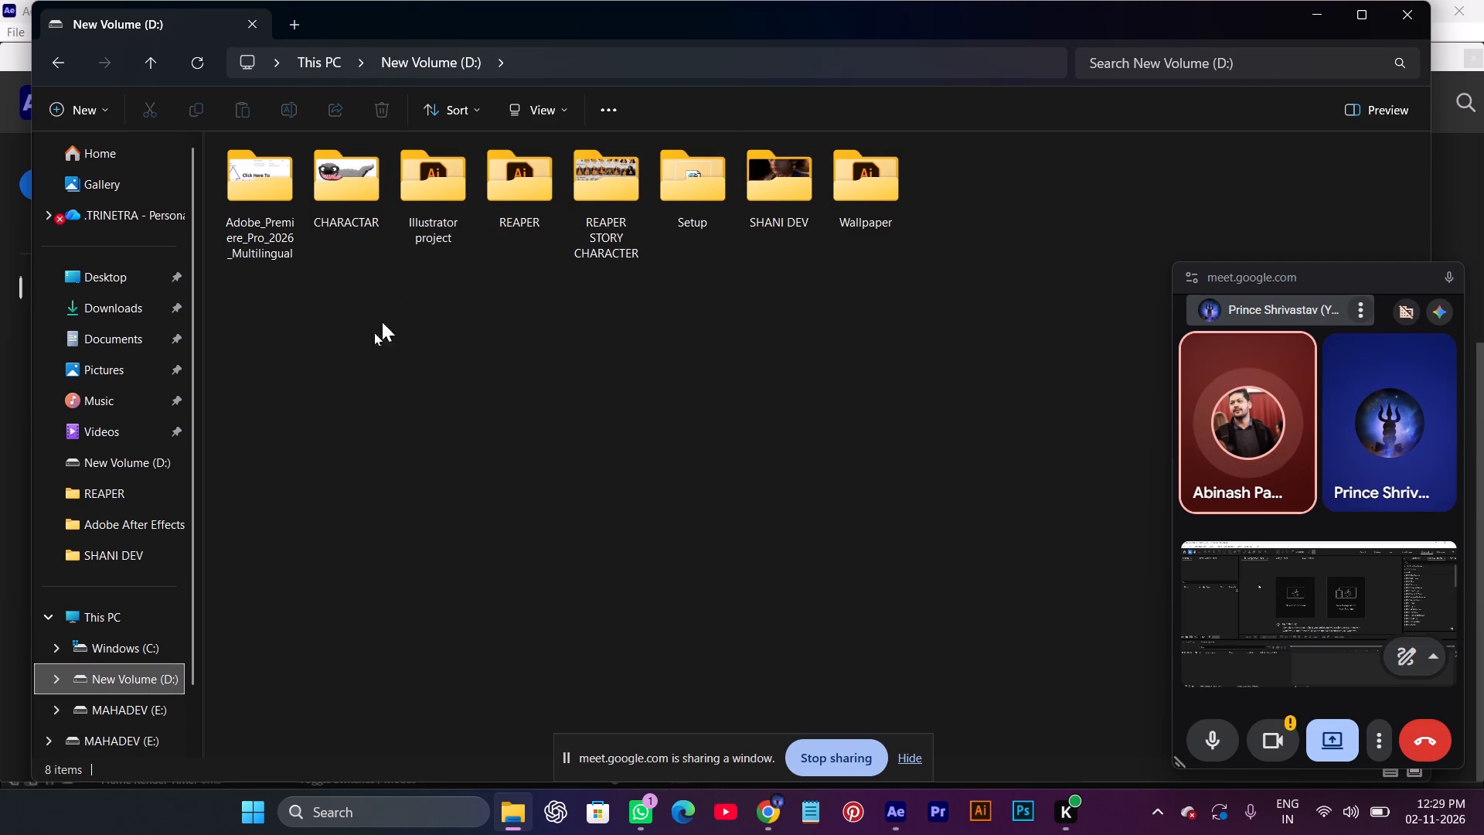
double_click(249, 230)
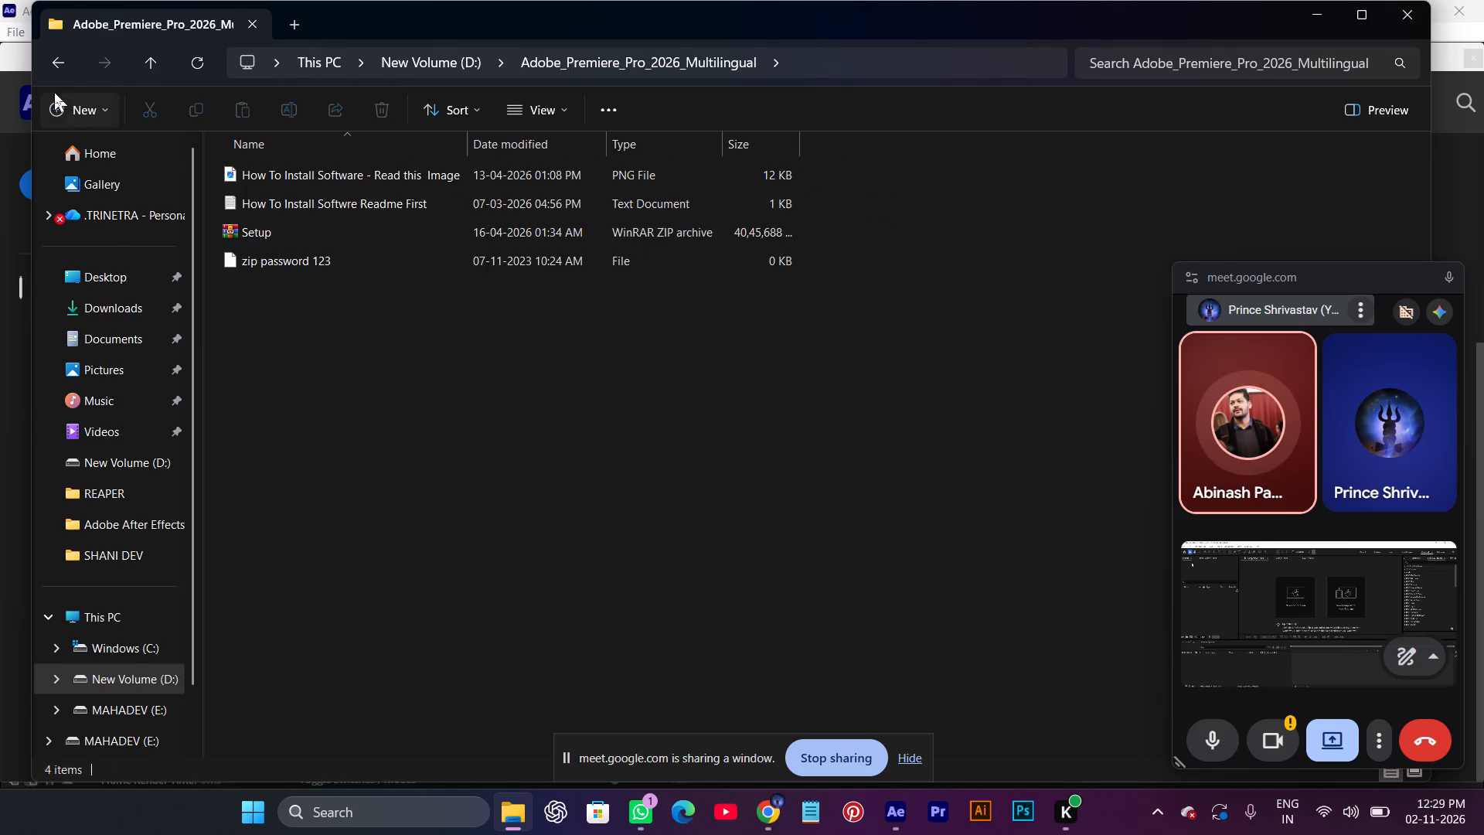
click(59, 66)
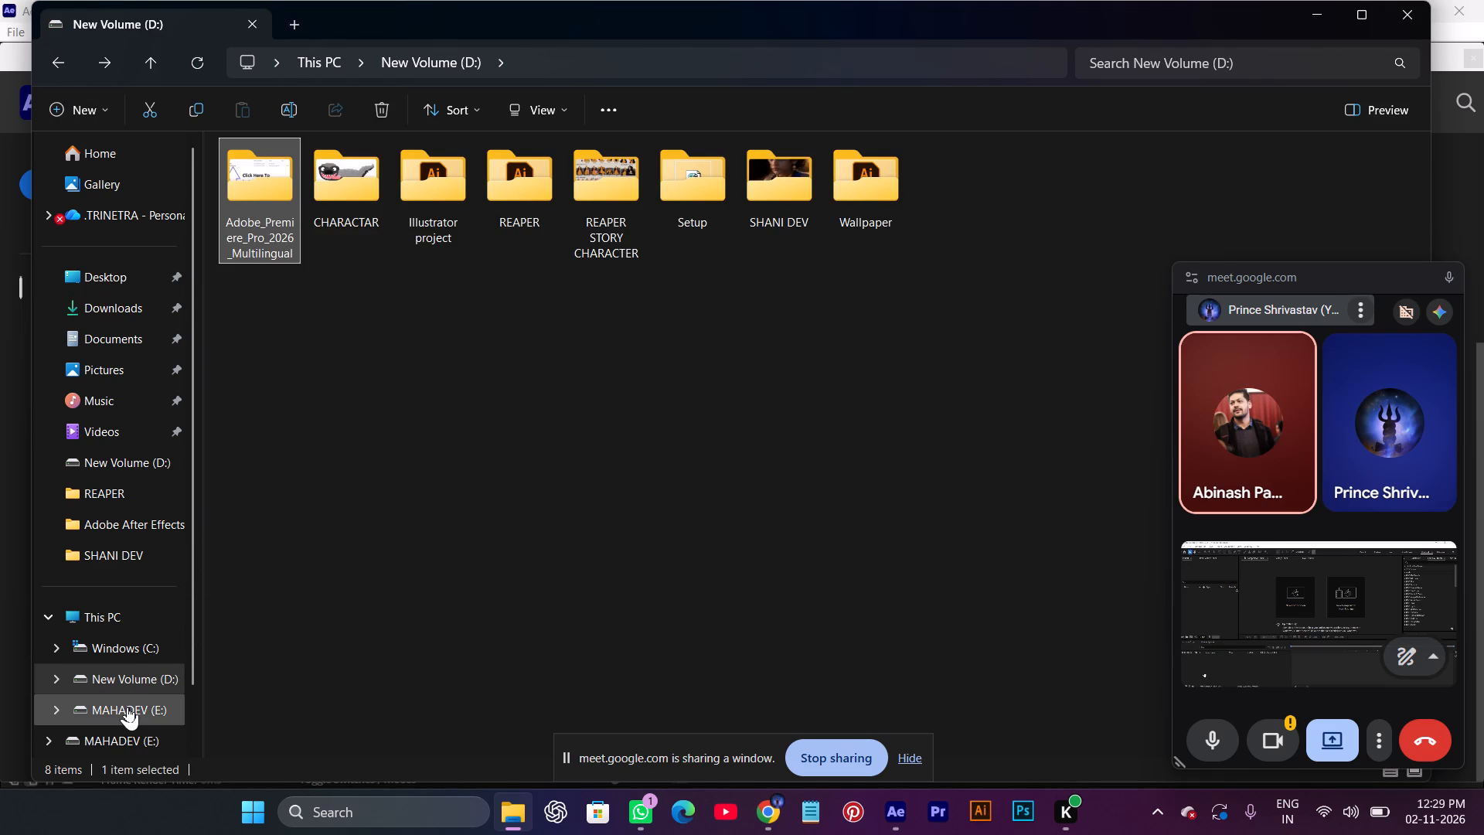
Browse the MAHADEV (E:) drive, examining the files in the AF Project folder and the drive's other folders and files.
click(128, 707)
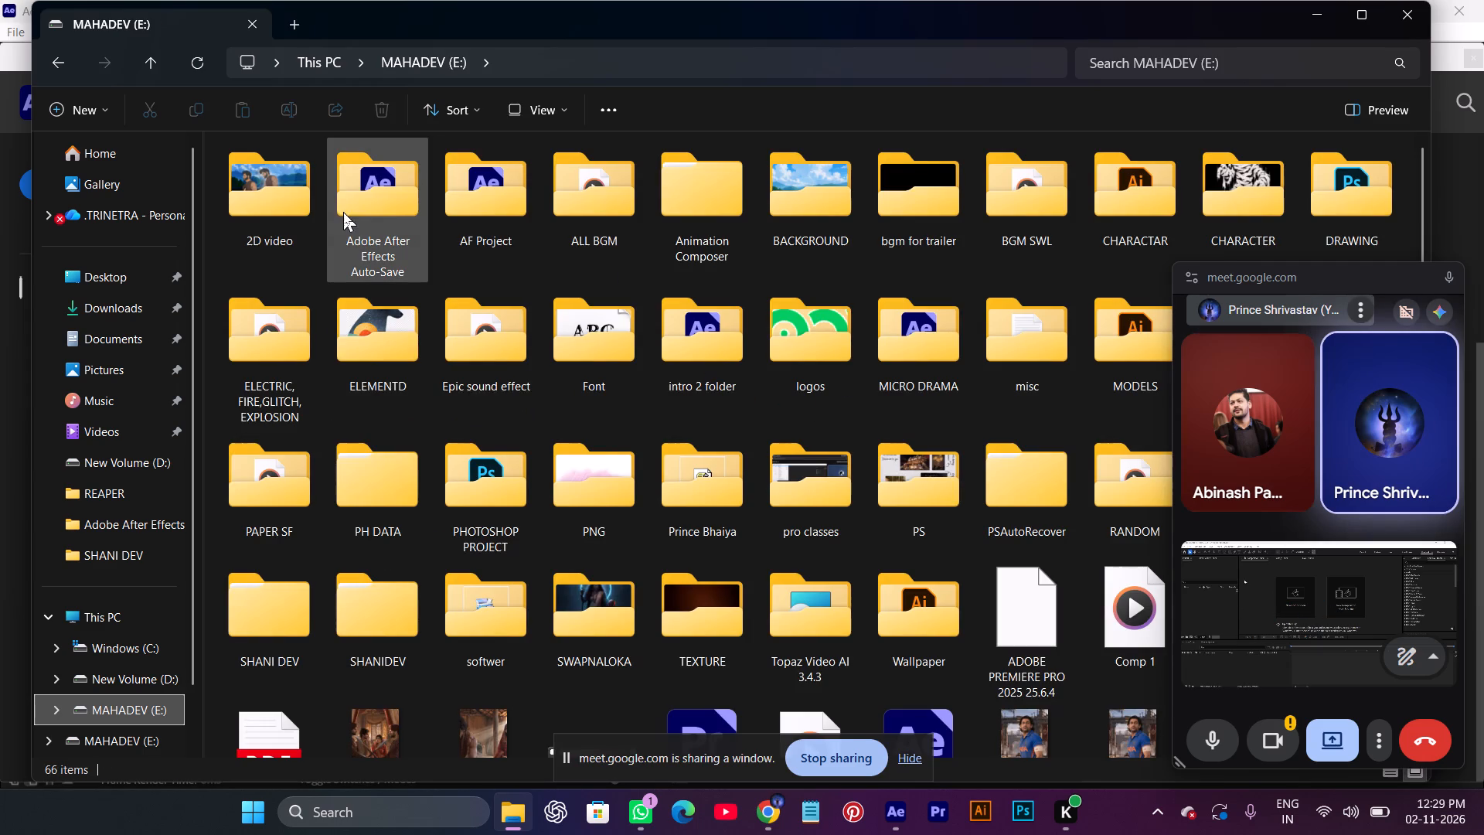
double_click(444, 201)
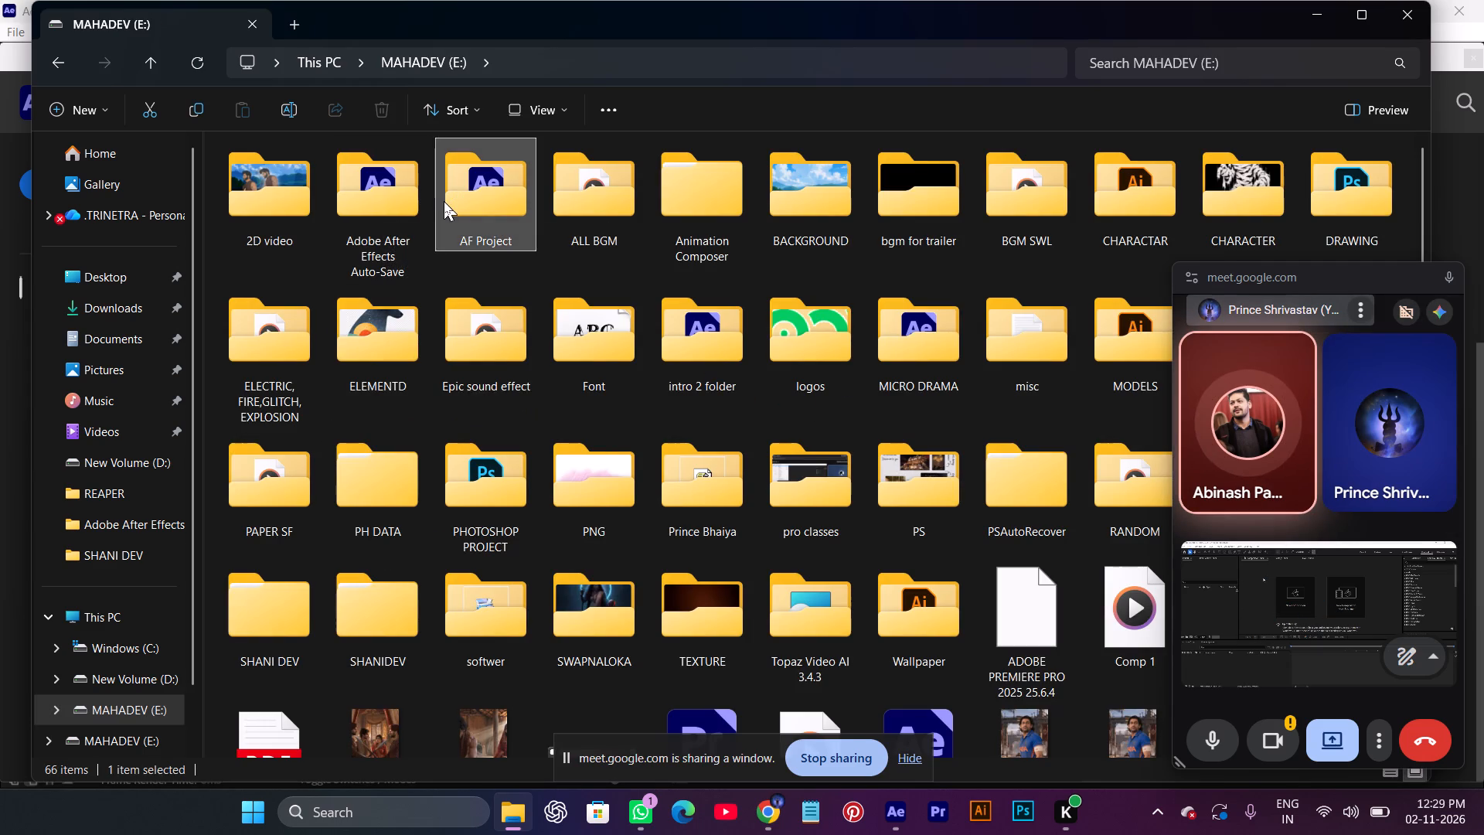
scroll(512, 383, down, 5)
scroll(481, 526, down, 4)
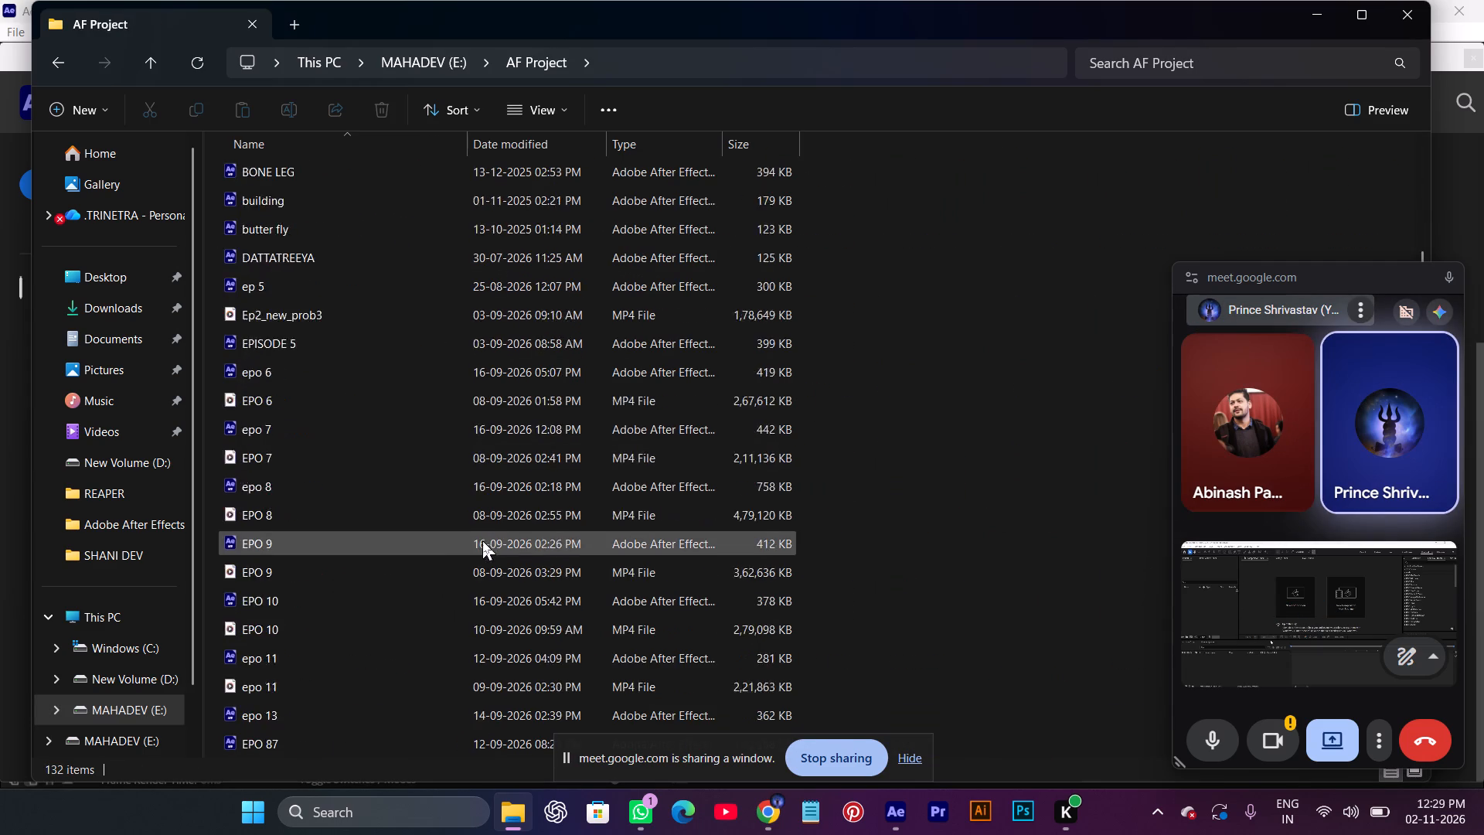
scroll(465, 536, down, 3)
scroll(294, 444, down, 5)
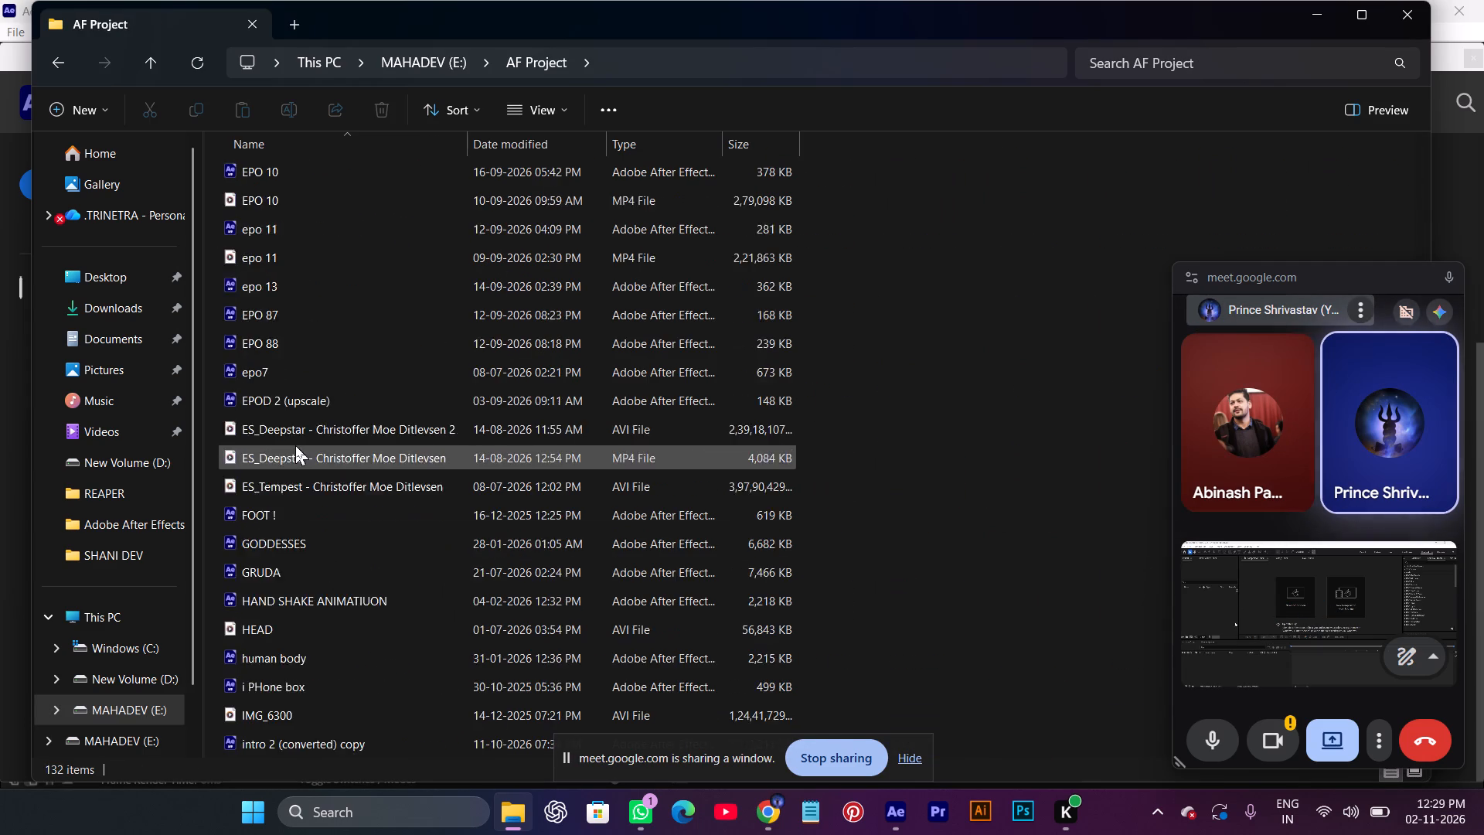
scroll(214, 291, down, 4)
scroll(294, 284, down, 4)
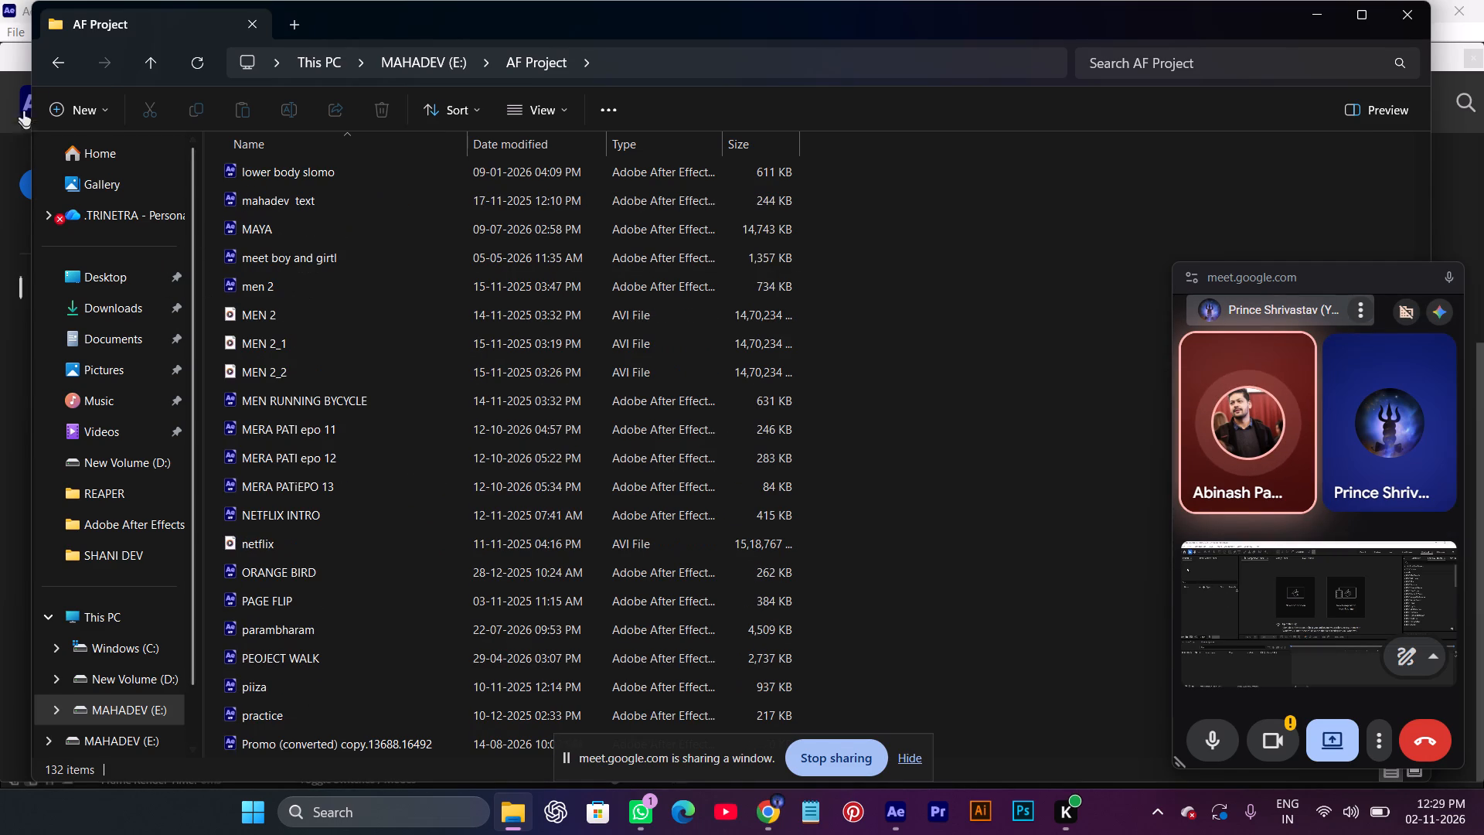
click(60, 60)
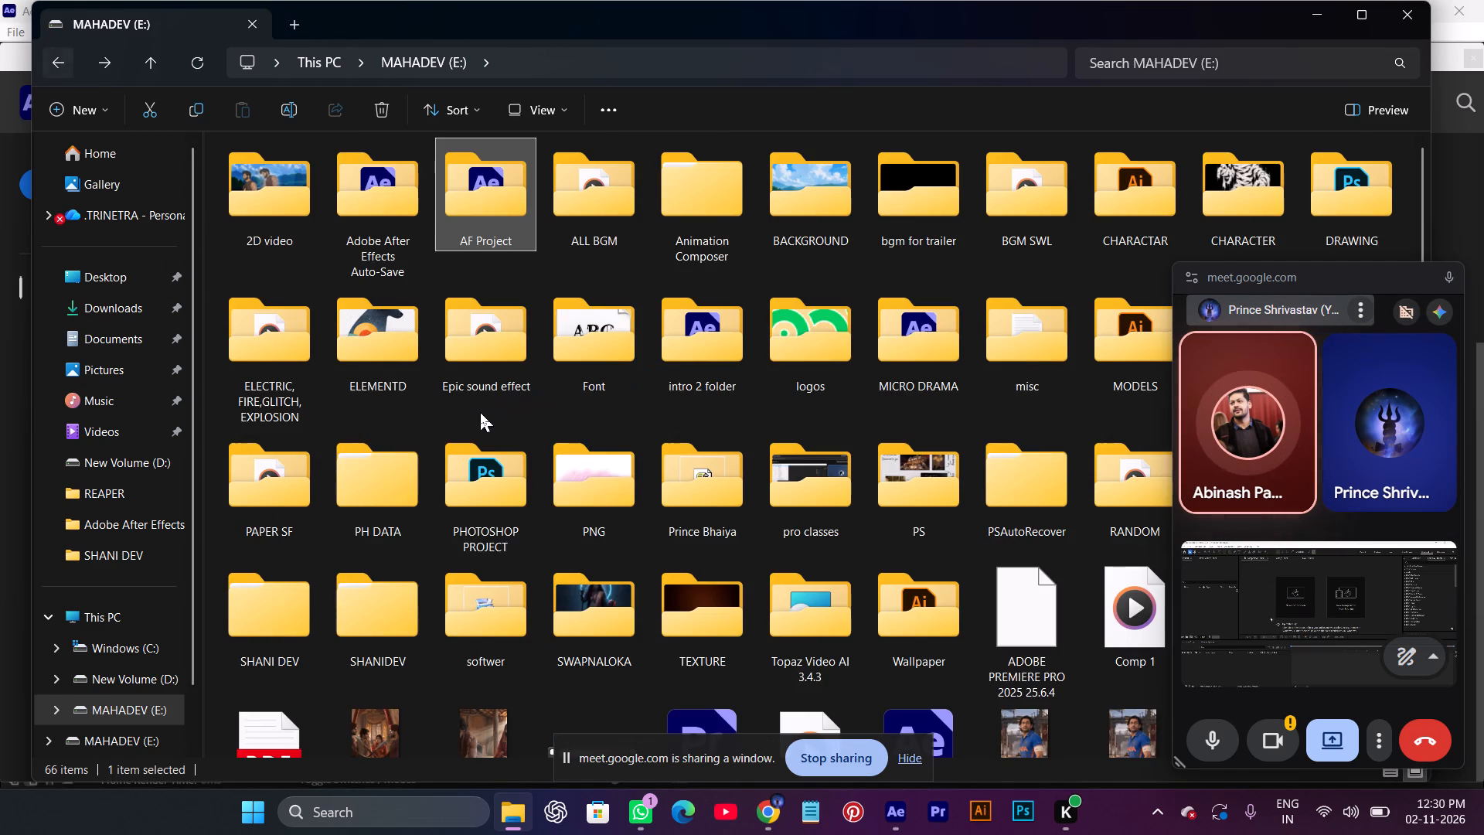
scroll(637, 520, down, 3)
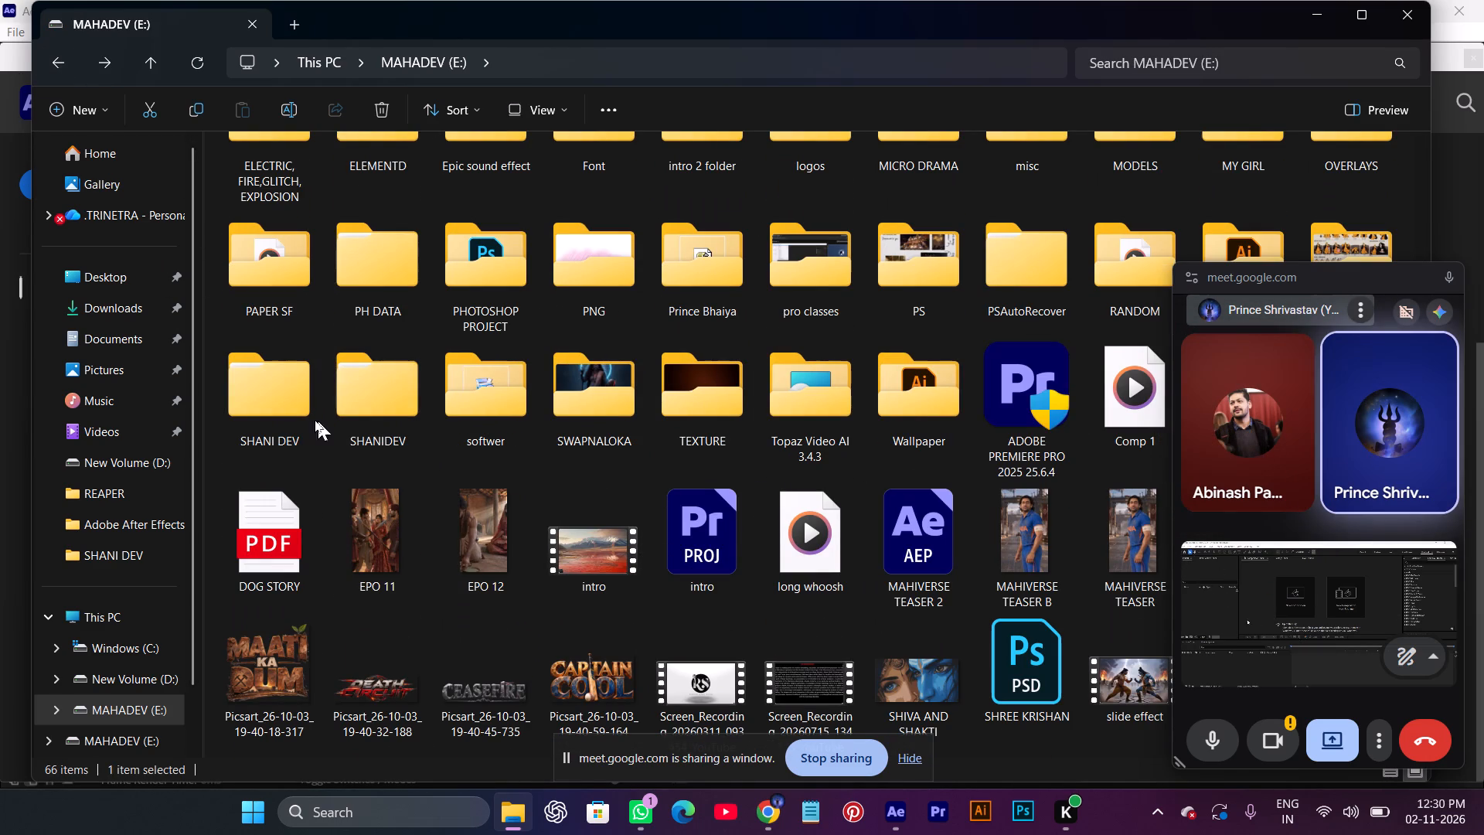
scroll(743, 424, down, 2)
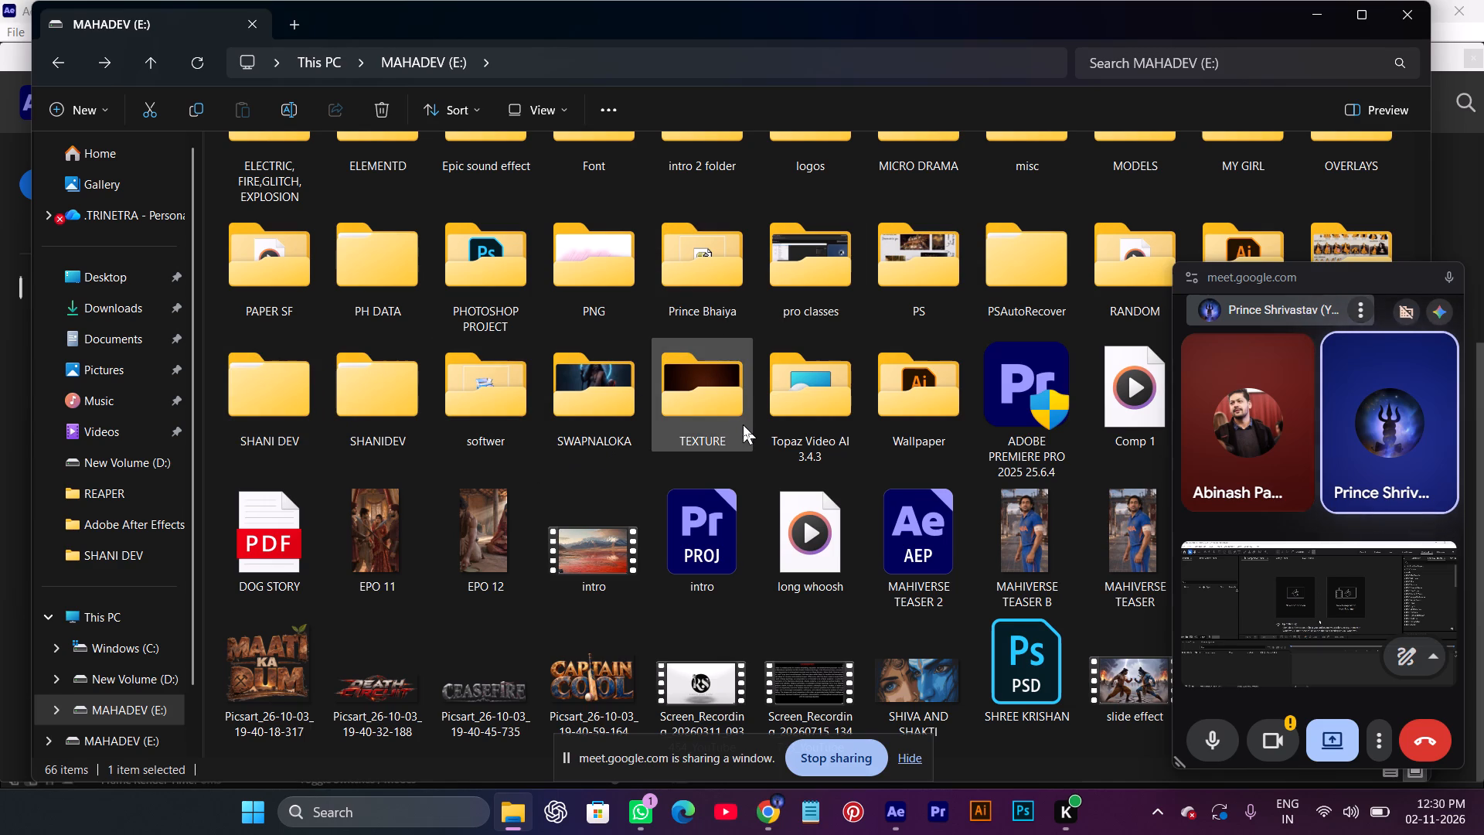
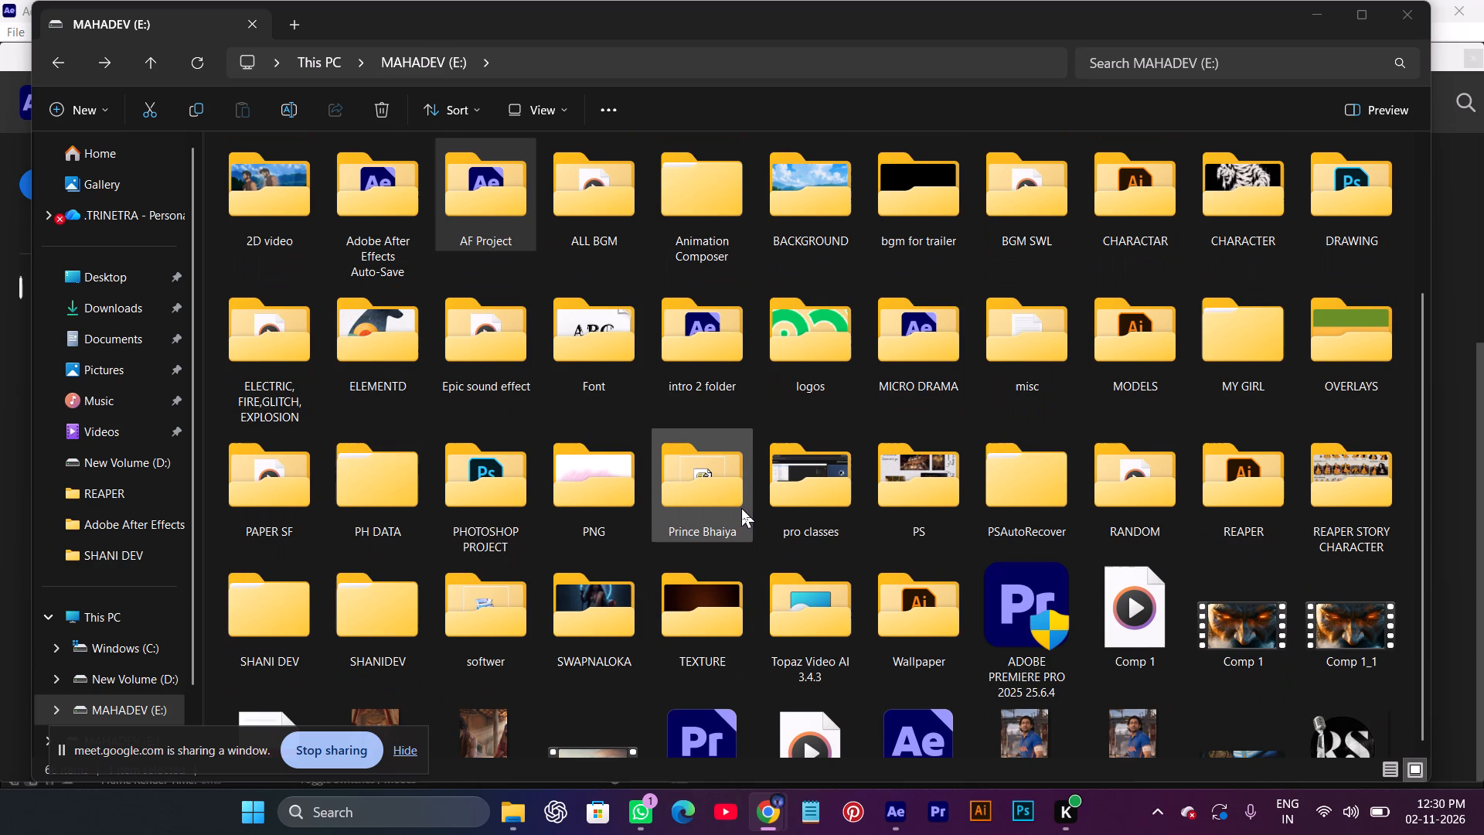
Open the Adobe After Effects Auto-Save folder on the MAHADEV (E:) drive and look through its project files.
scroll(741, 508, up, 1)
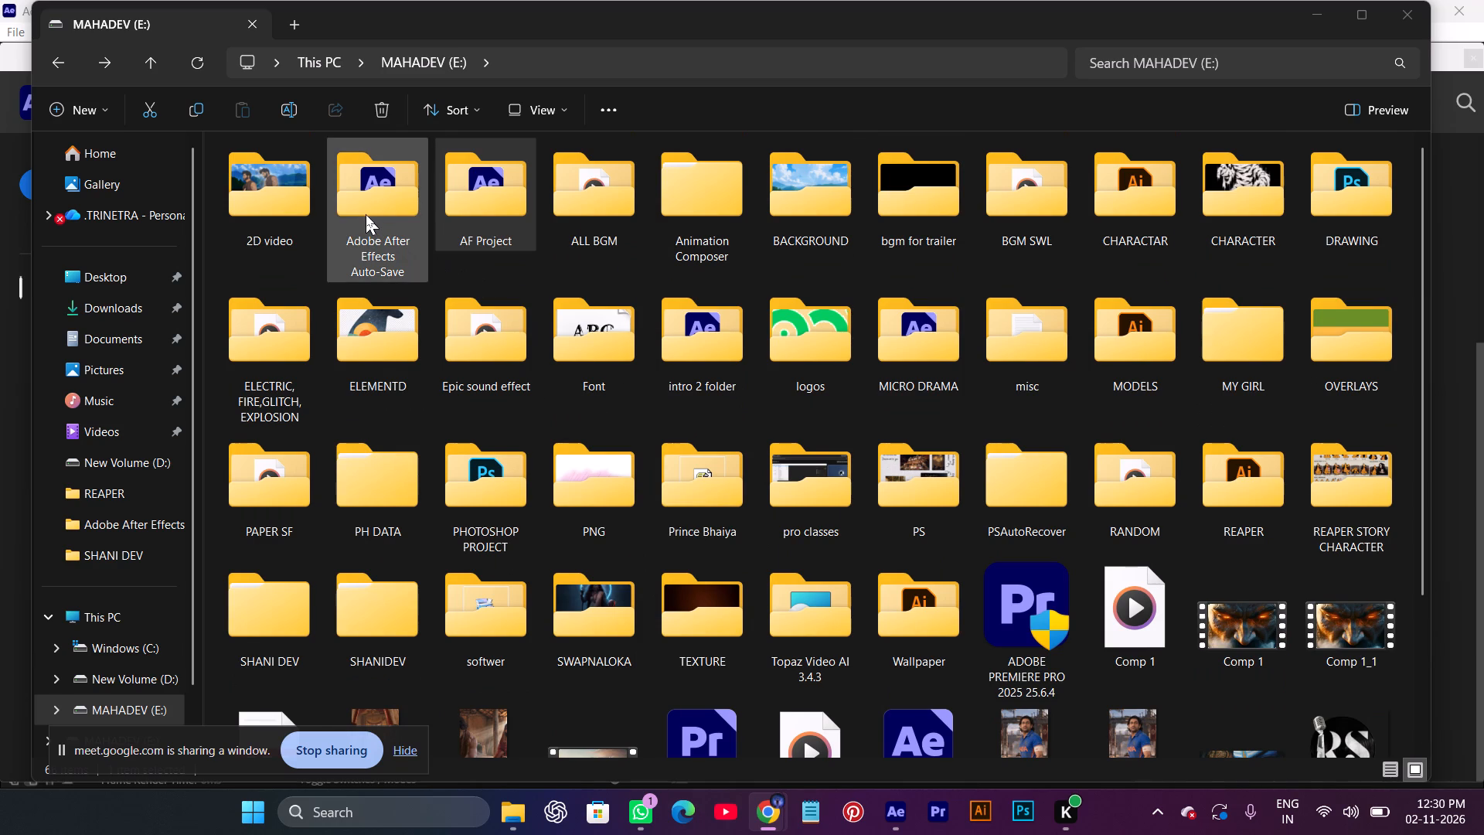
double_click(366, 214)
scroll(451, 373, down, 3)
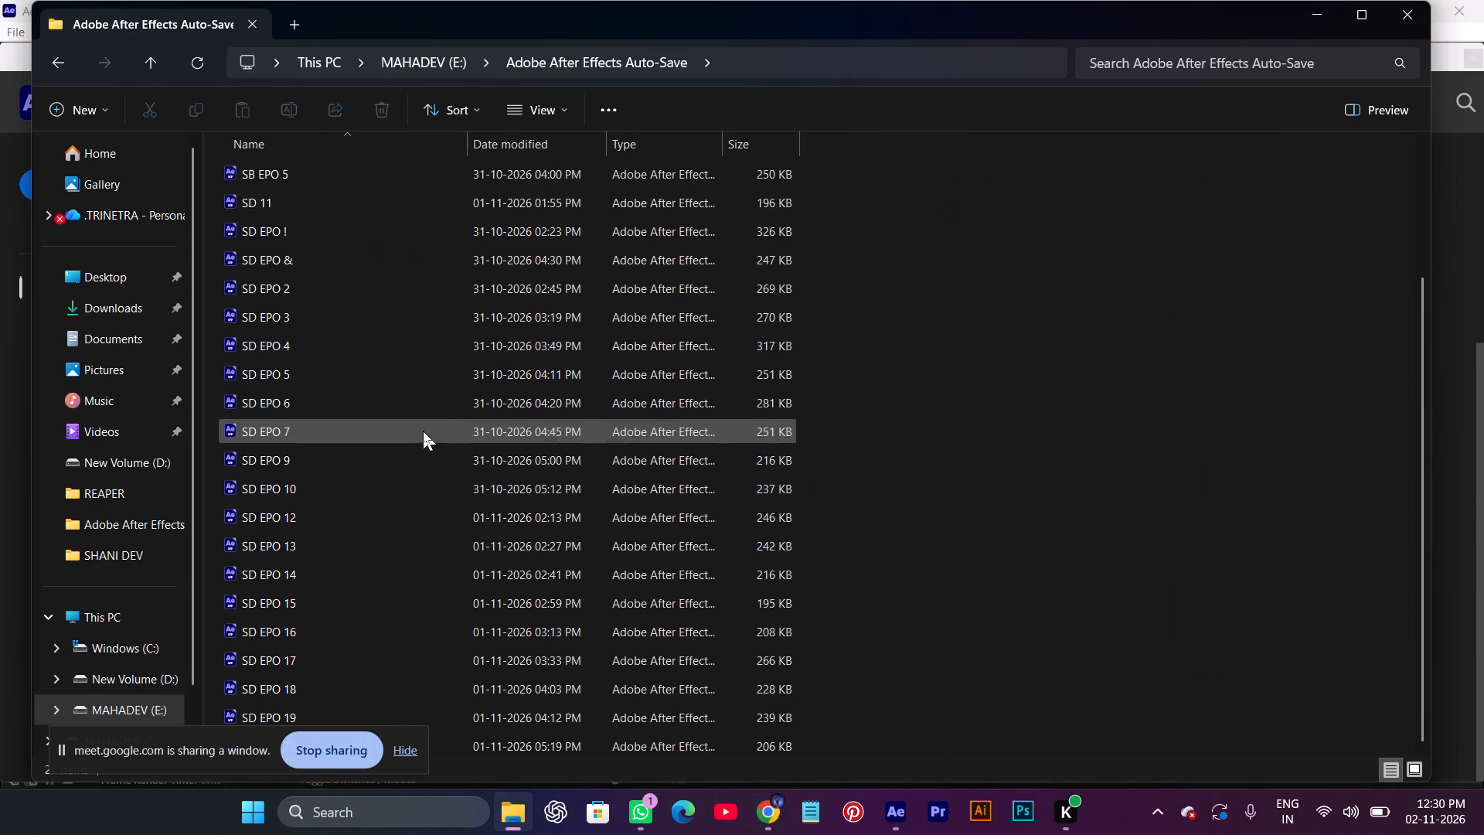
scroll(423, 431, down, 1)
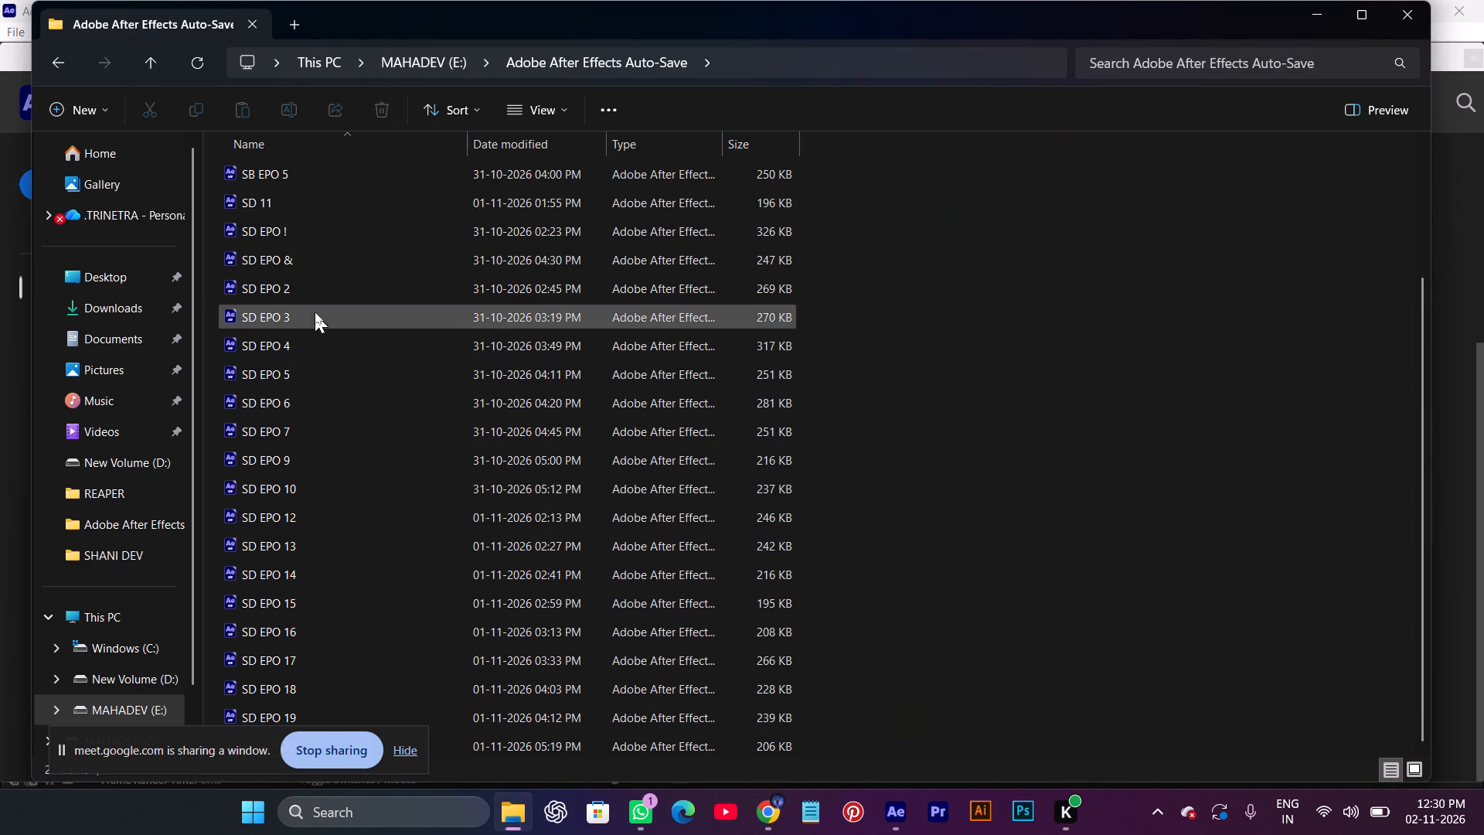
scroll(299, 247, up, 1)
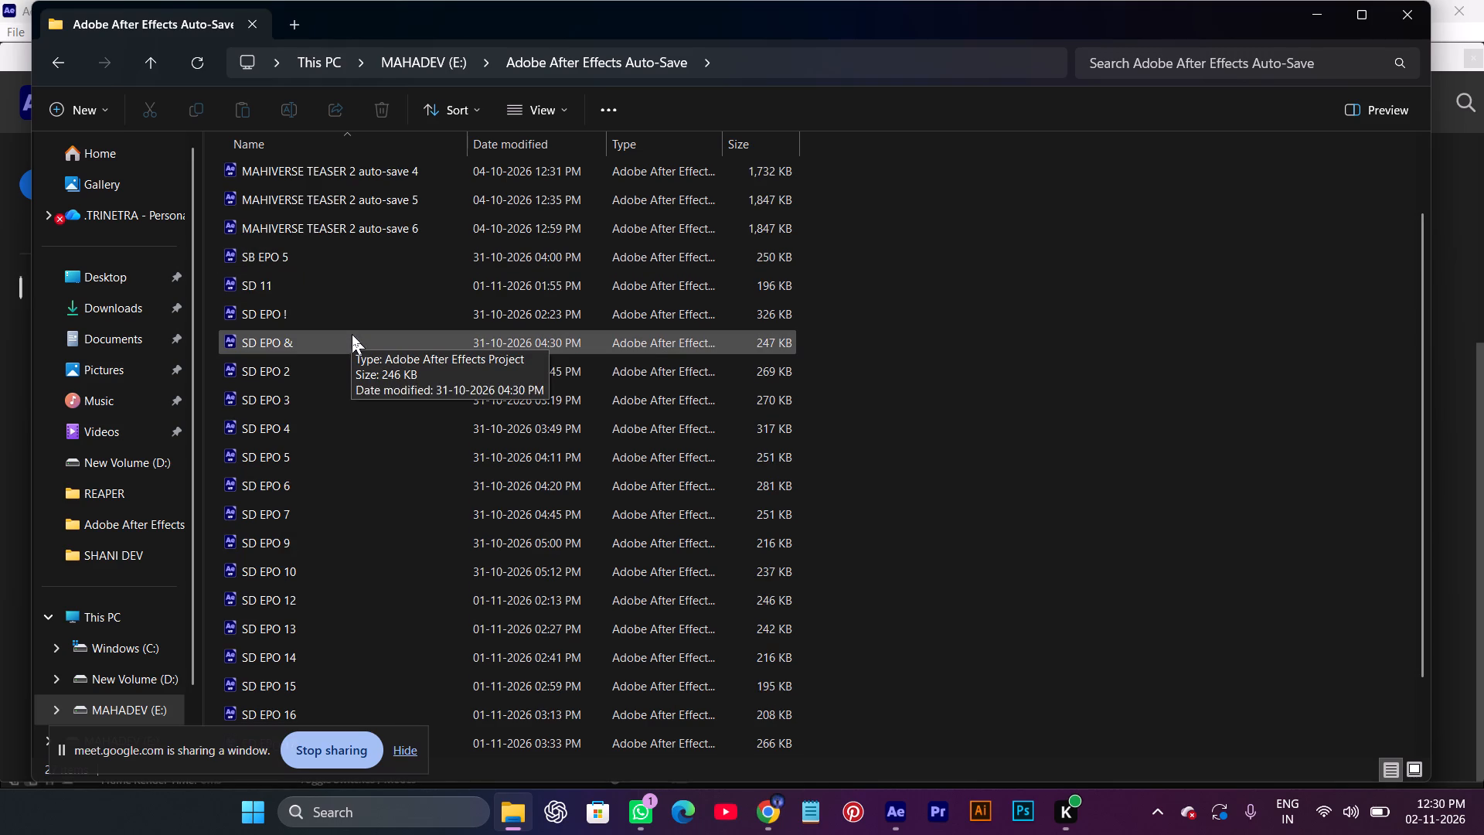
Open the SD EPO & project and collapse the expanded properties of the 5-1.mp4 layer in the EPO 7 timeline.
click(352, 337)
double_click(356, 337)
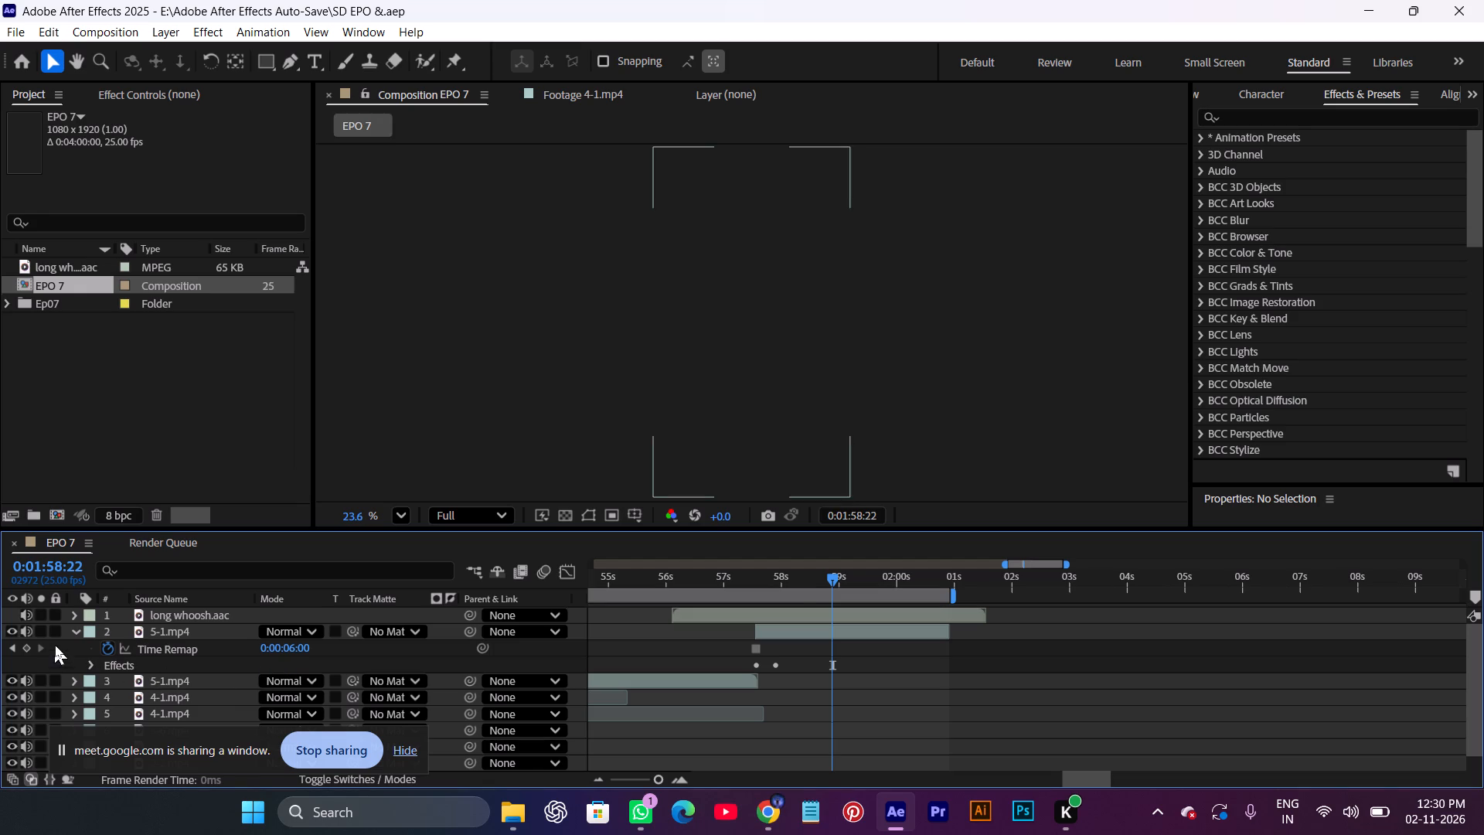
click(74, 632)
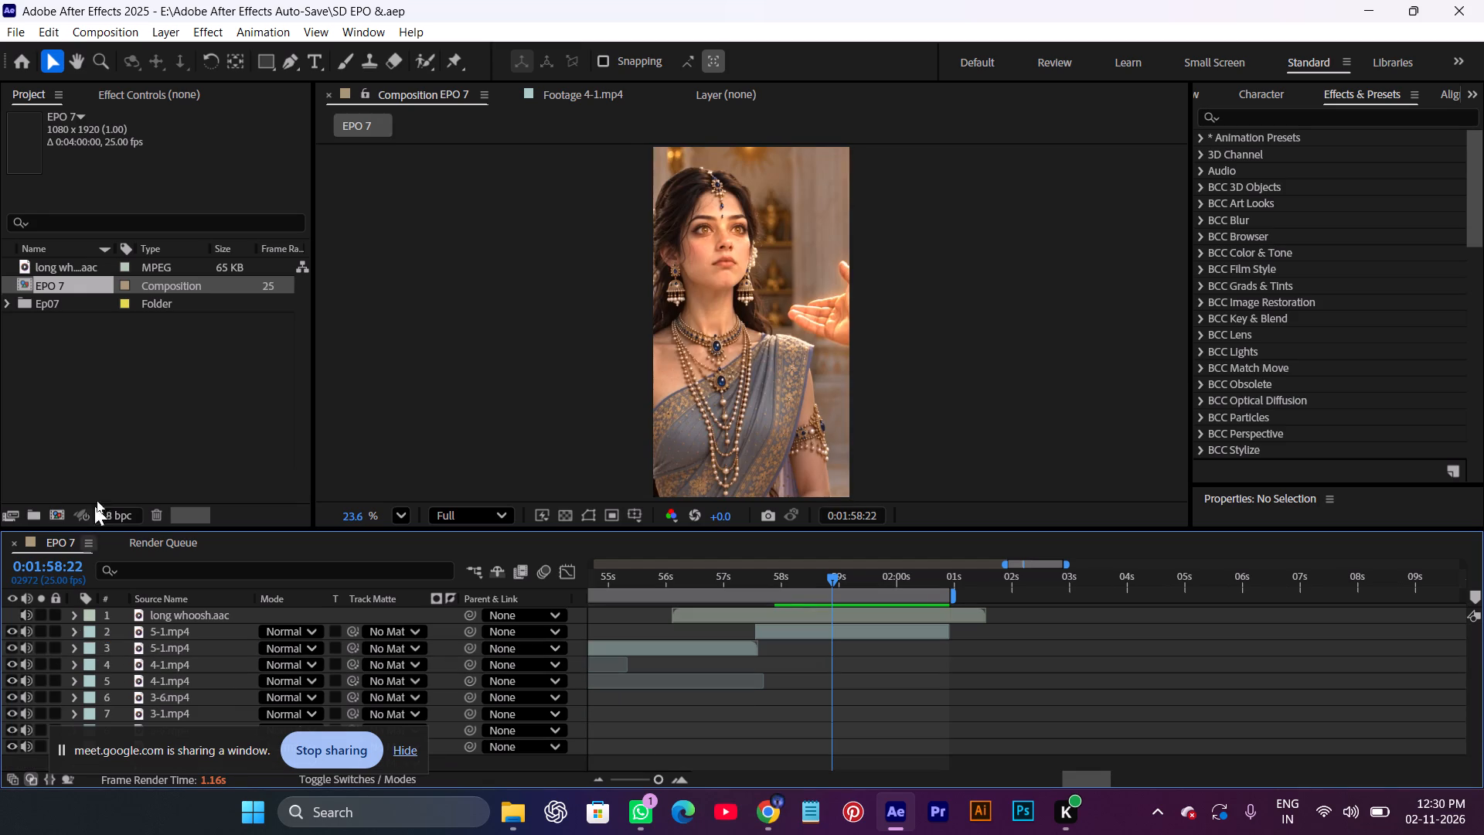
Return to File Explorer and open the SD EPO ! project from the Auto-Save folder.
click(17, 27)
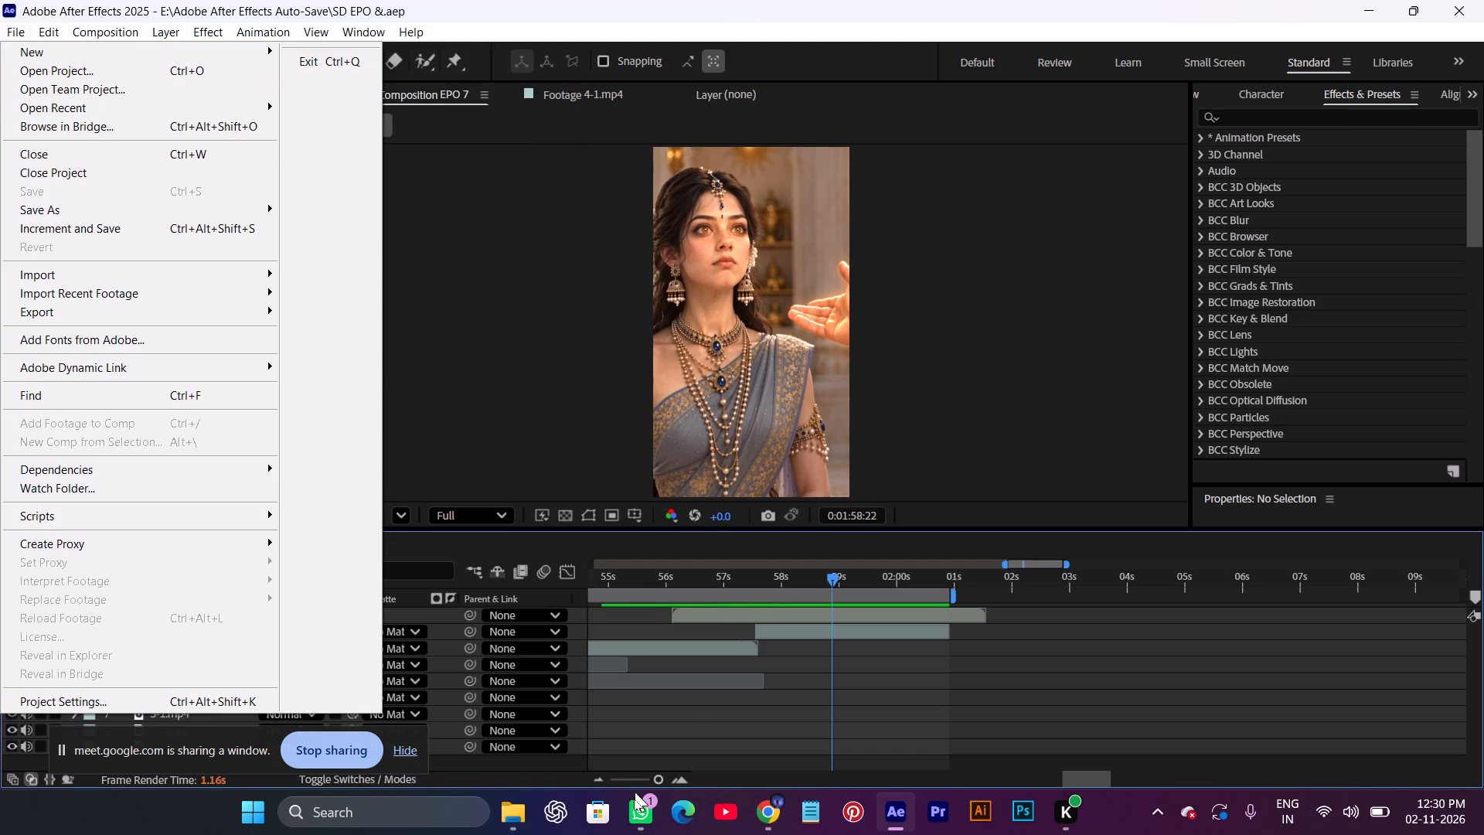
click(525, 741)
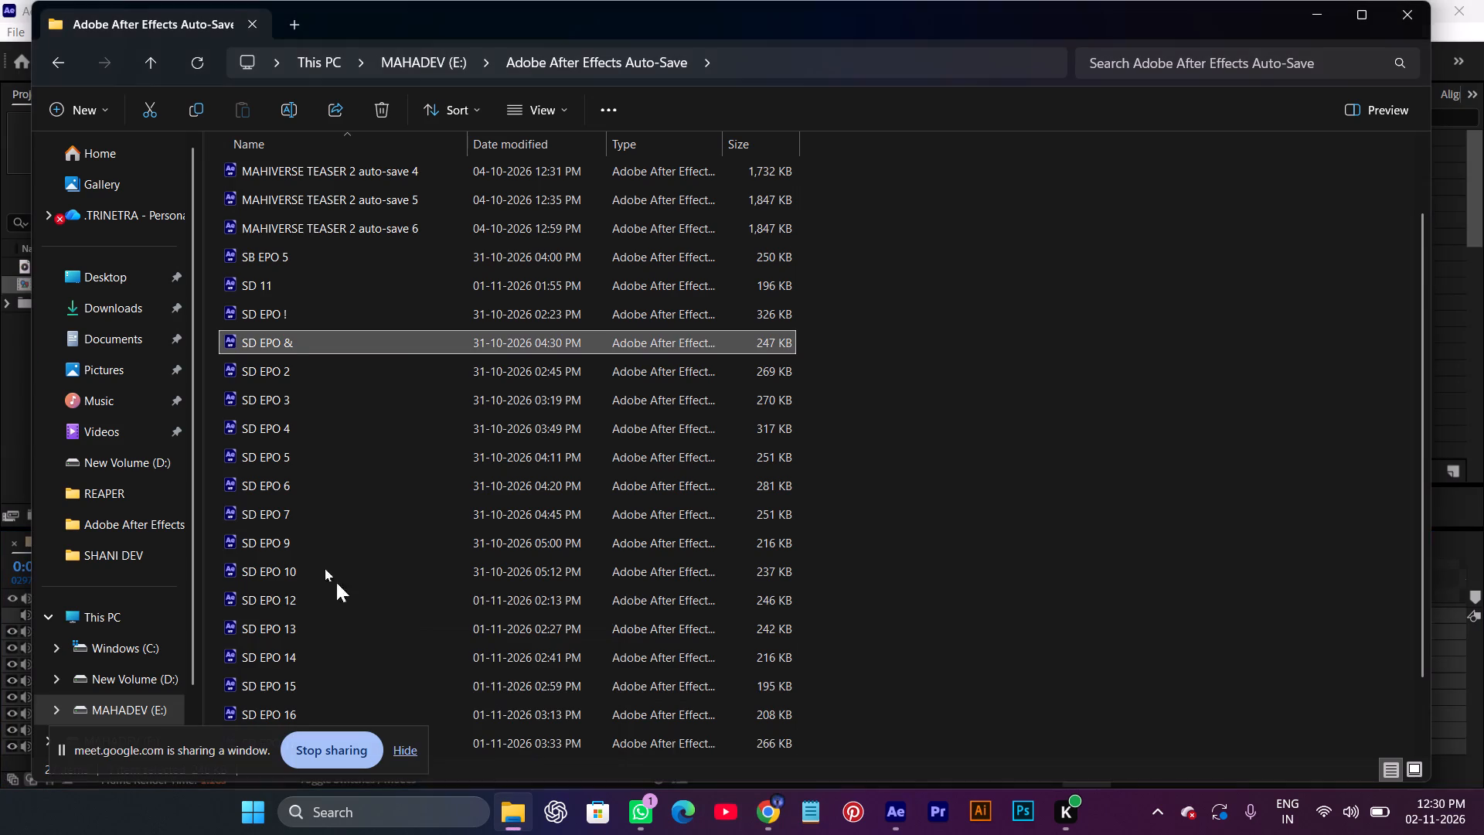
double_click(312, 312)
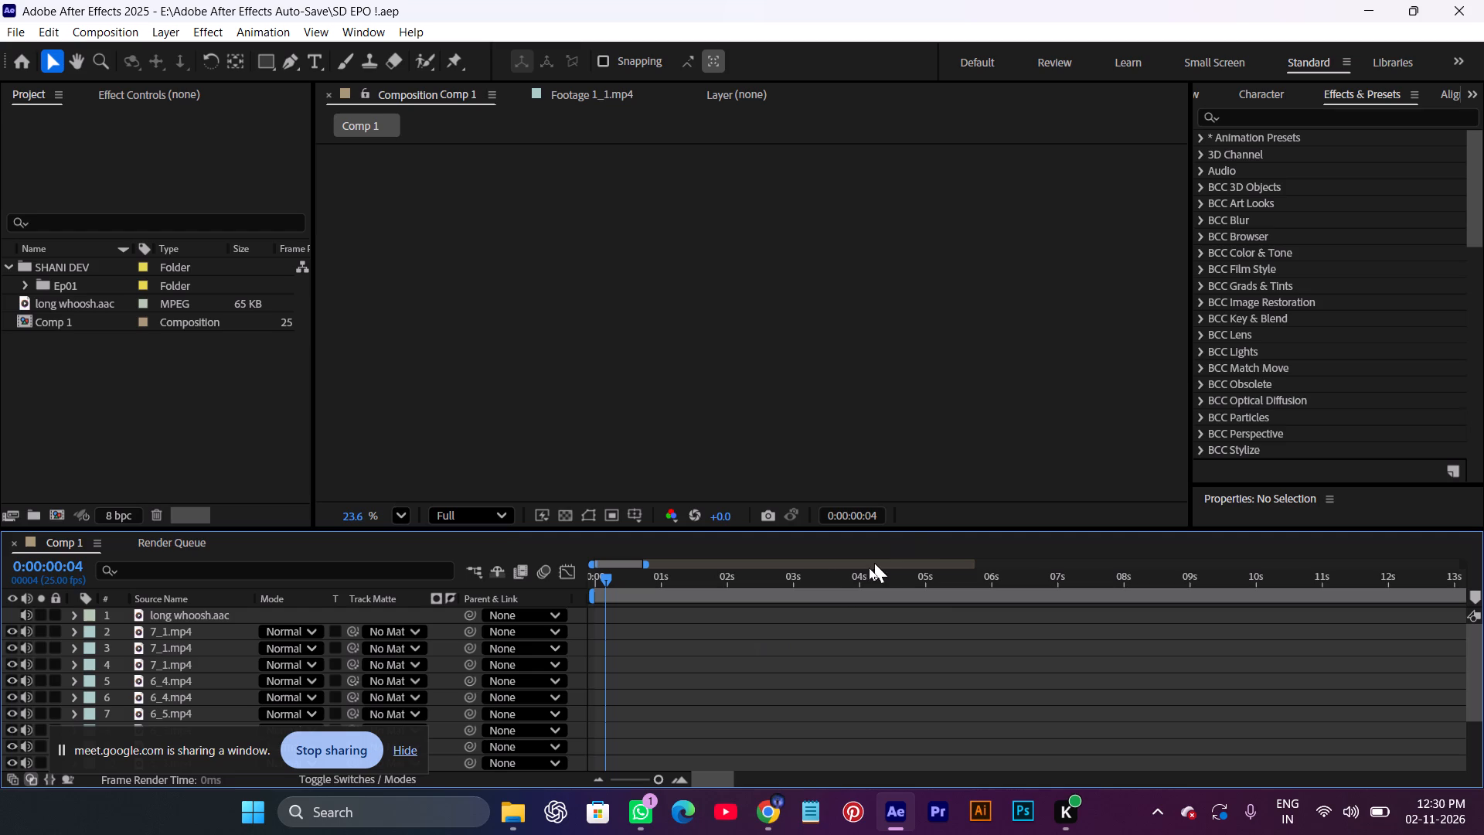
Look through Comp 1's layers, move the playhead to 0:00:00:00 and preview the composition's opening seconds.
scroll(744, 734, down, 1)
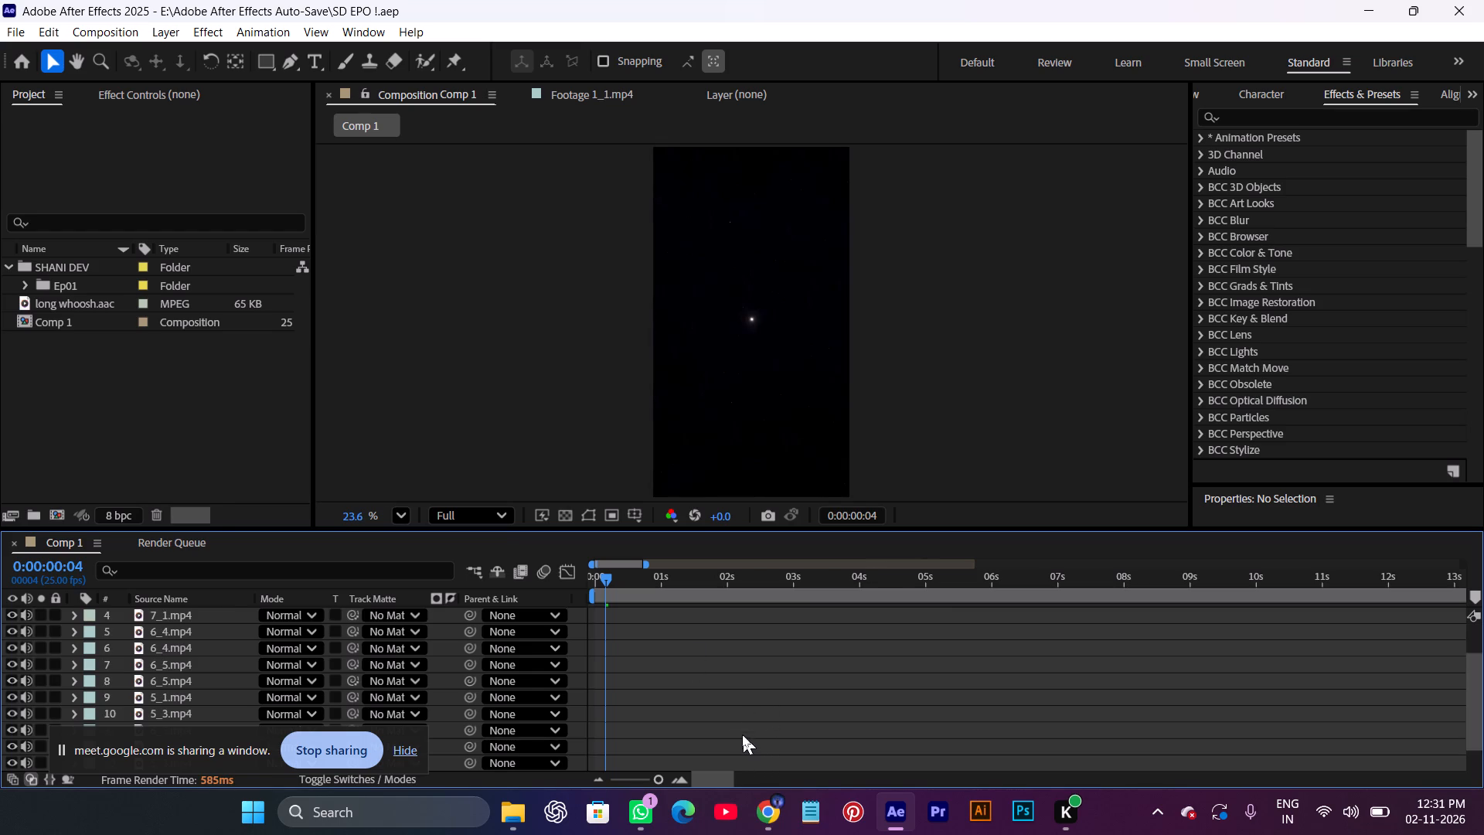
scroll(742, 734, down, 7)
drag(606, 579, 549, 598)
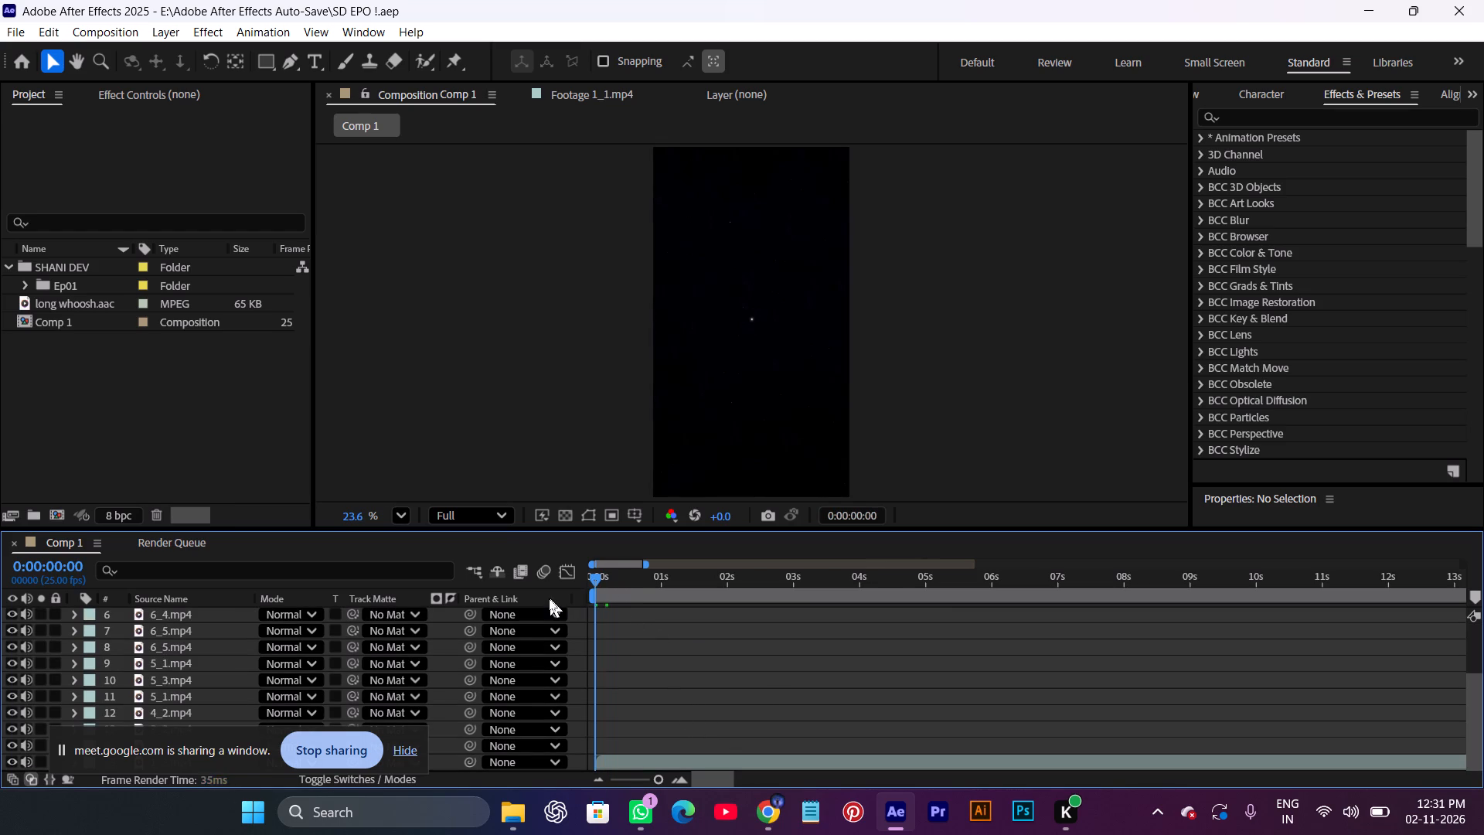
drag(549, 598, 543, 598)
key(space)
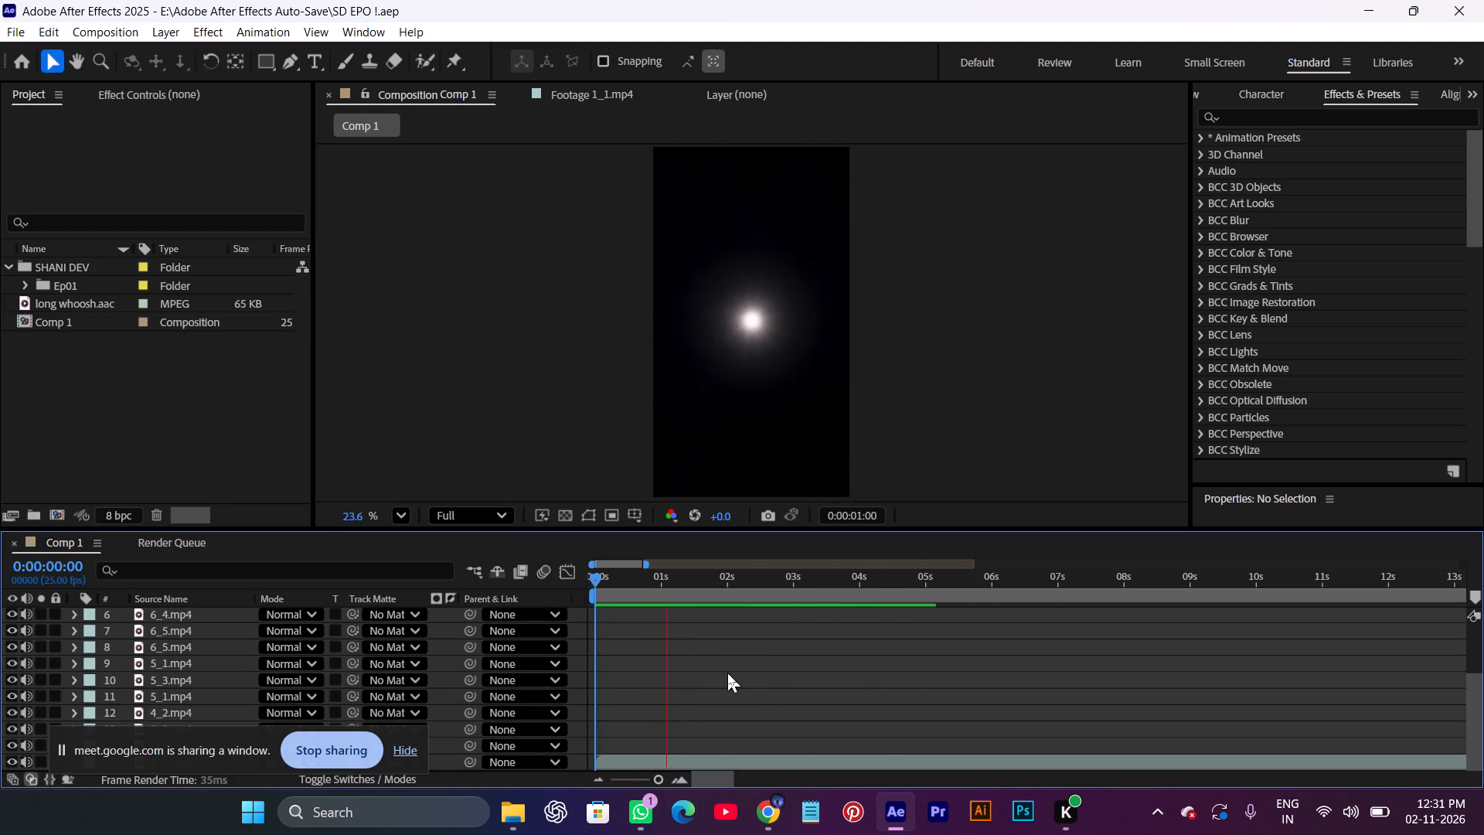
key(space)
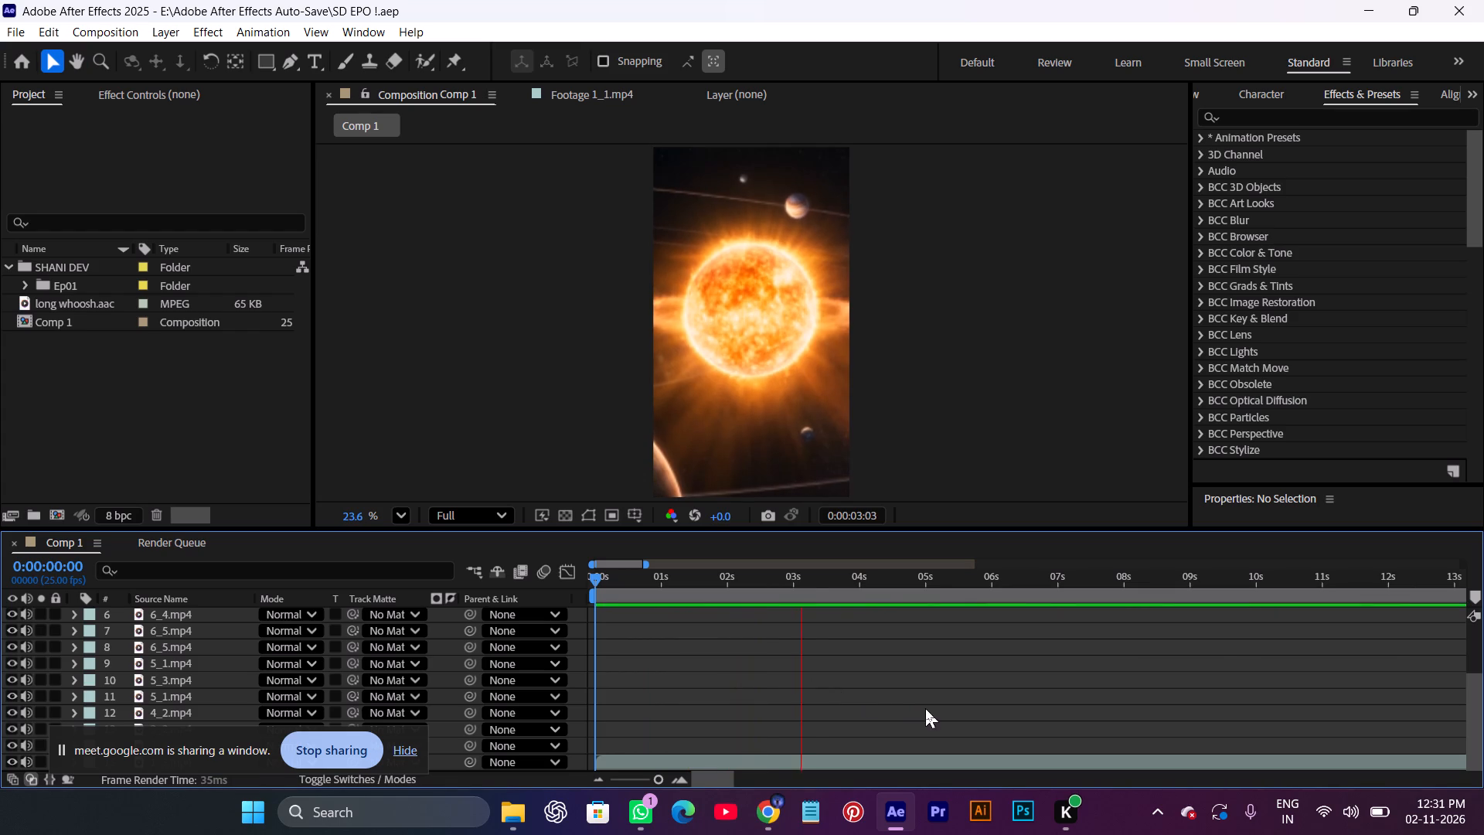
key(space)
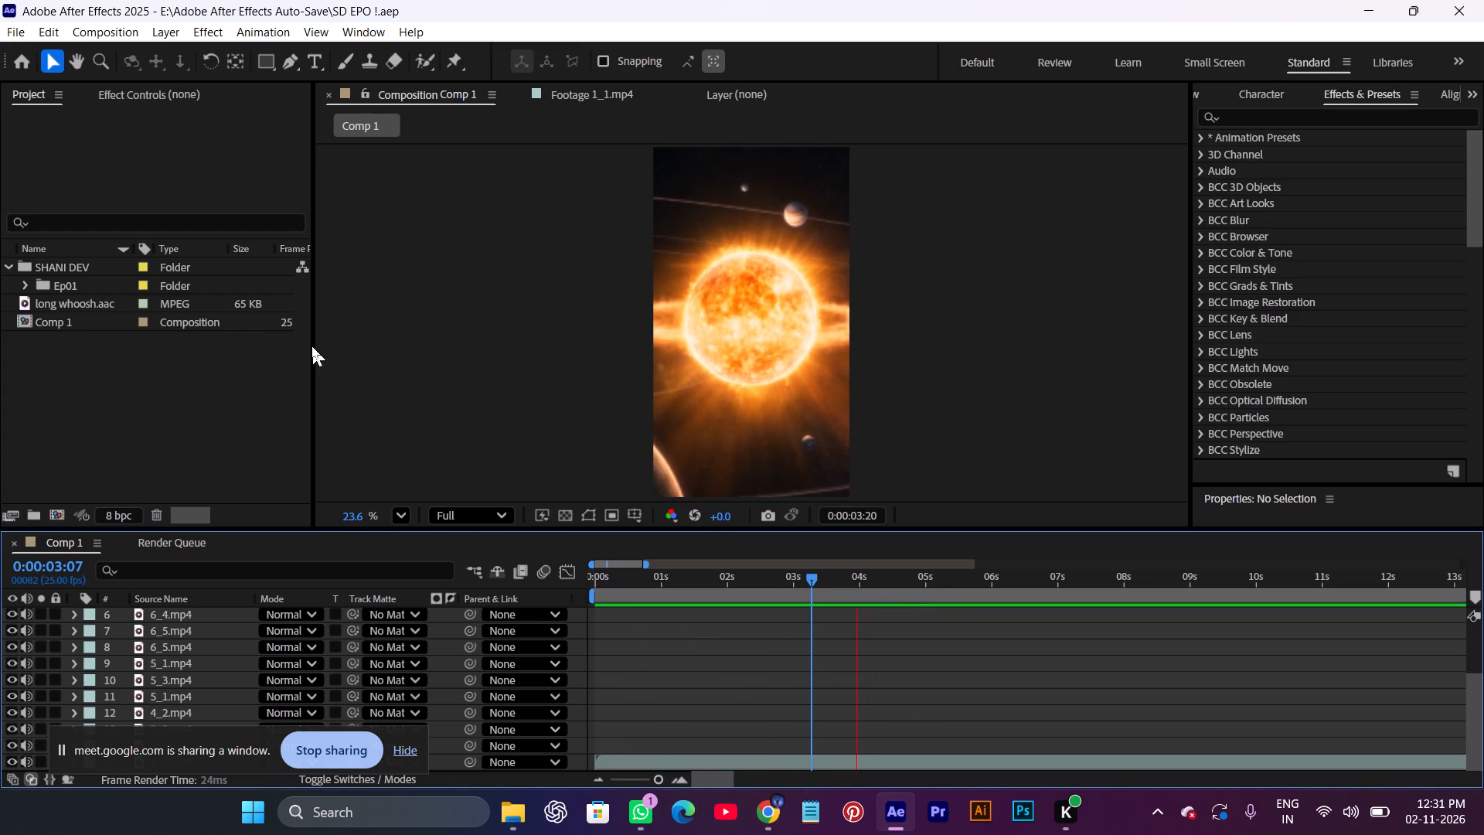
key(space)
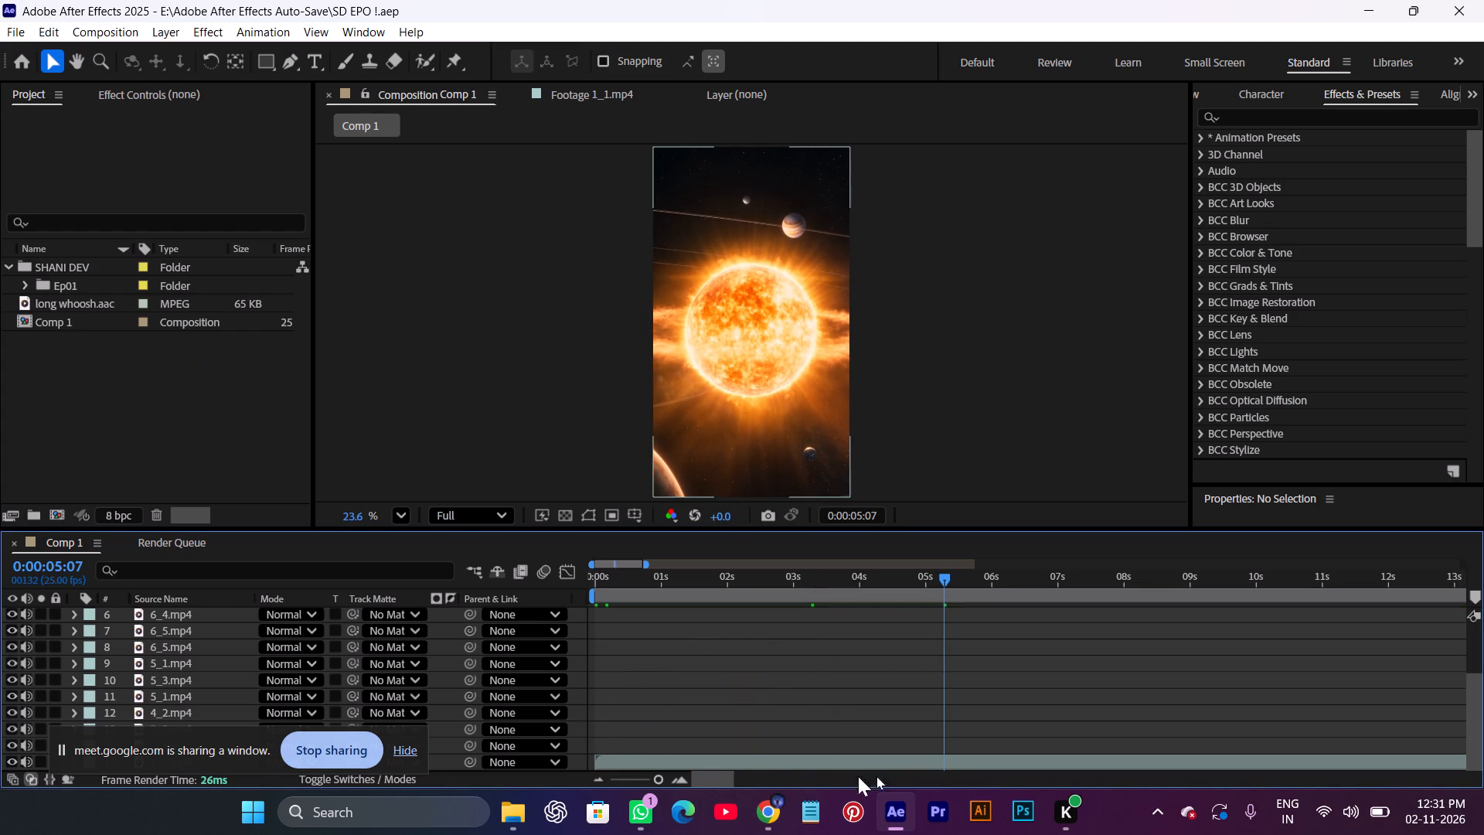
Stop the Google Meet window sharing.
click(185, 749)
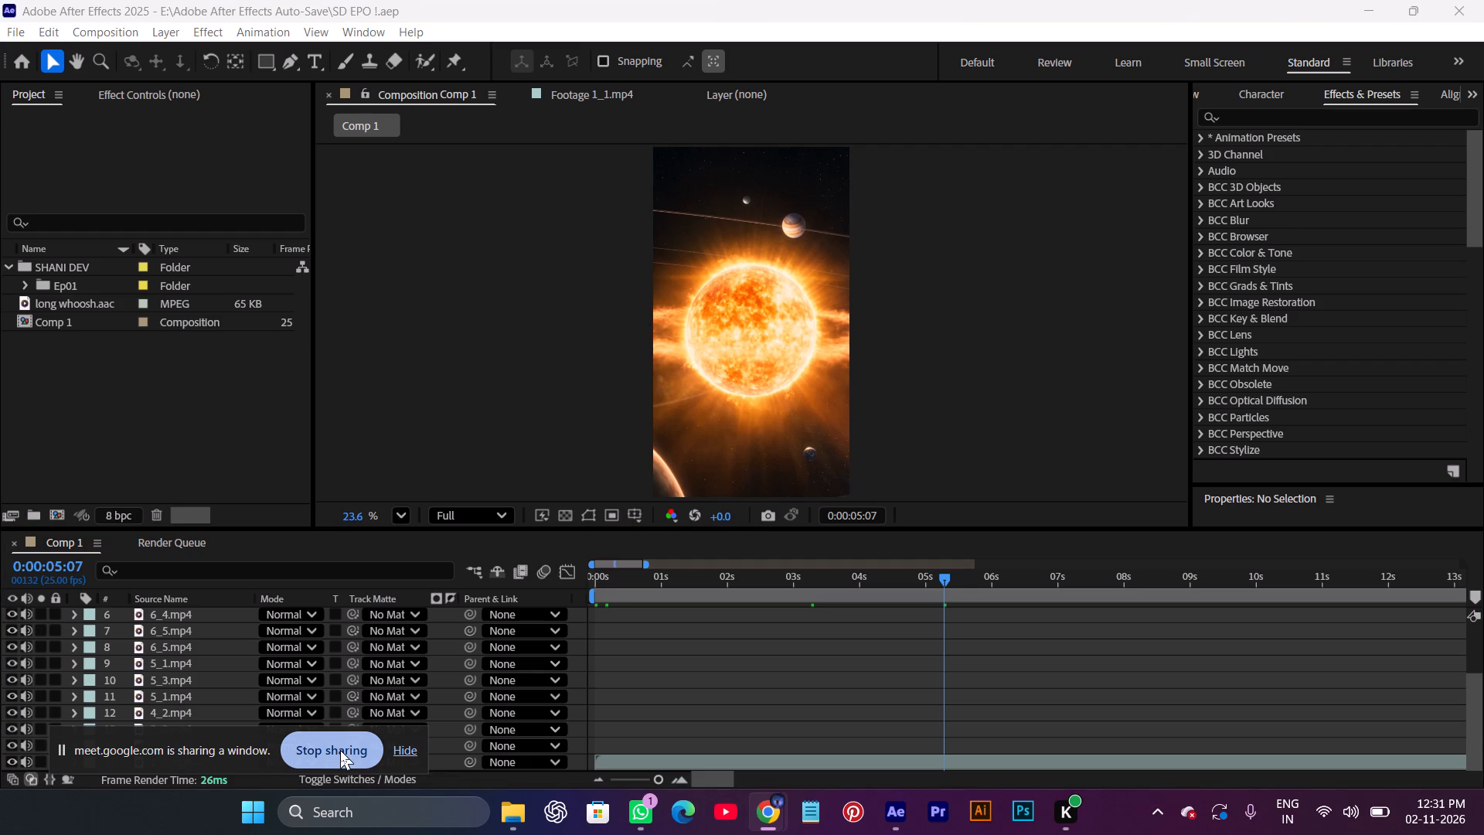
click(292, 748)
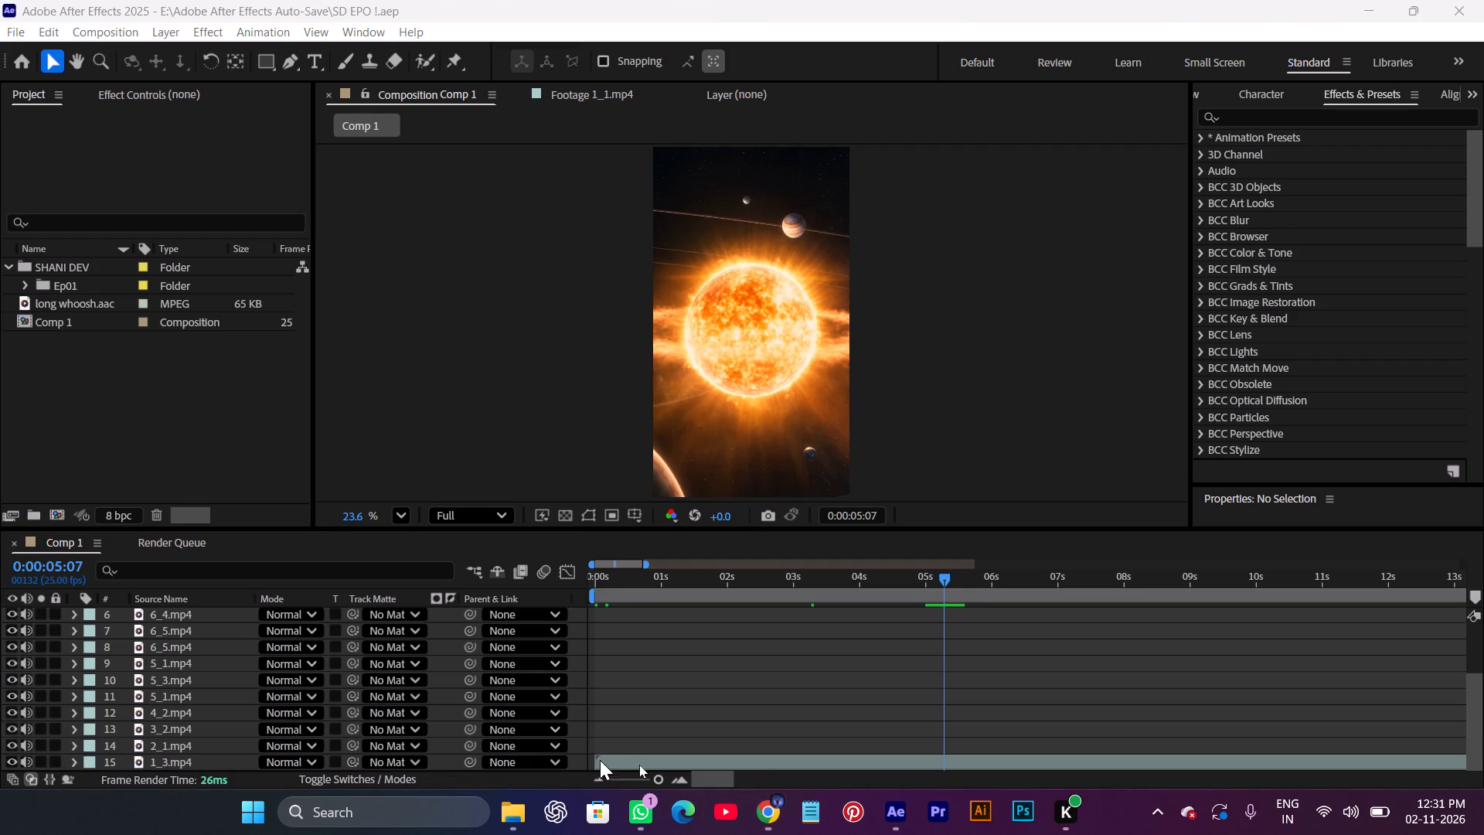
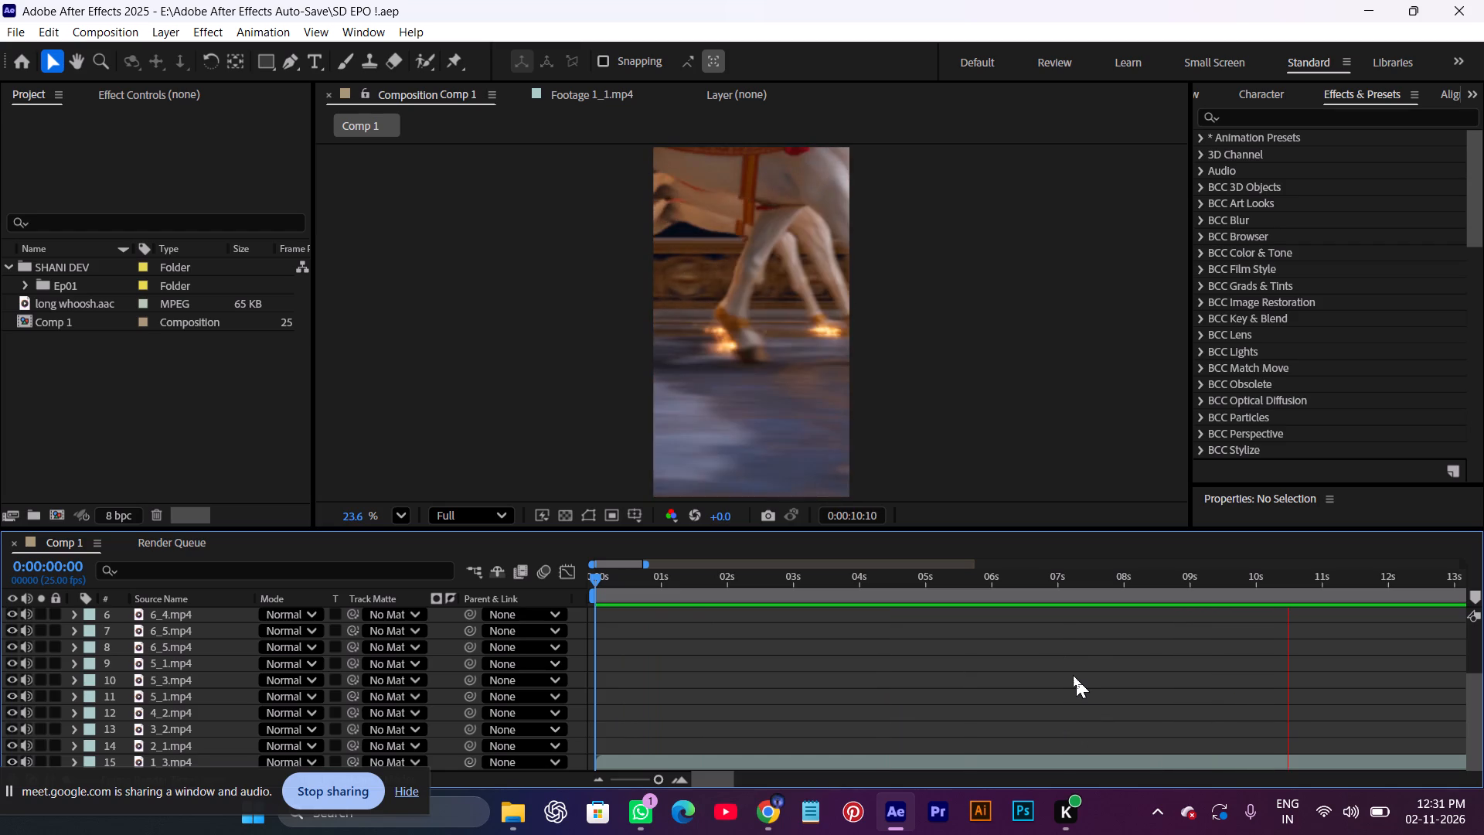
Stop the preview and scrub Comp 1 back to about 0:00:02:20 to review its opening shots.
key(space)
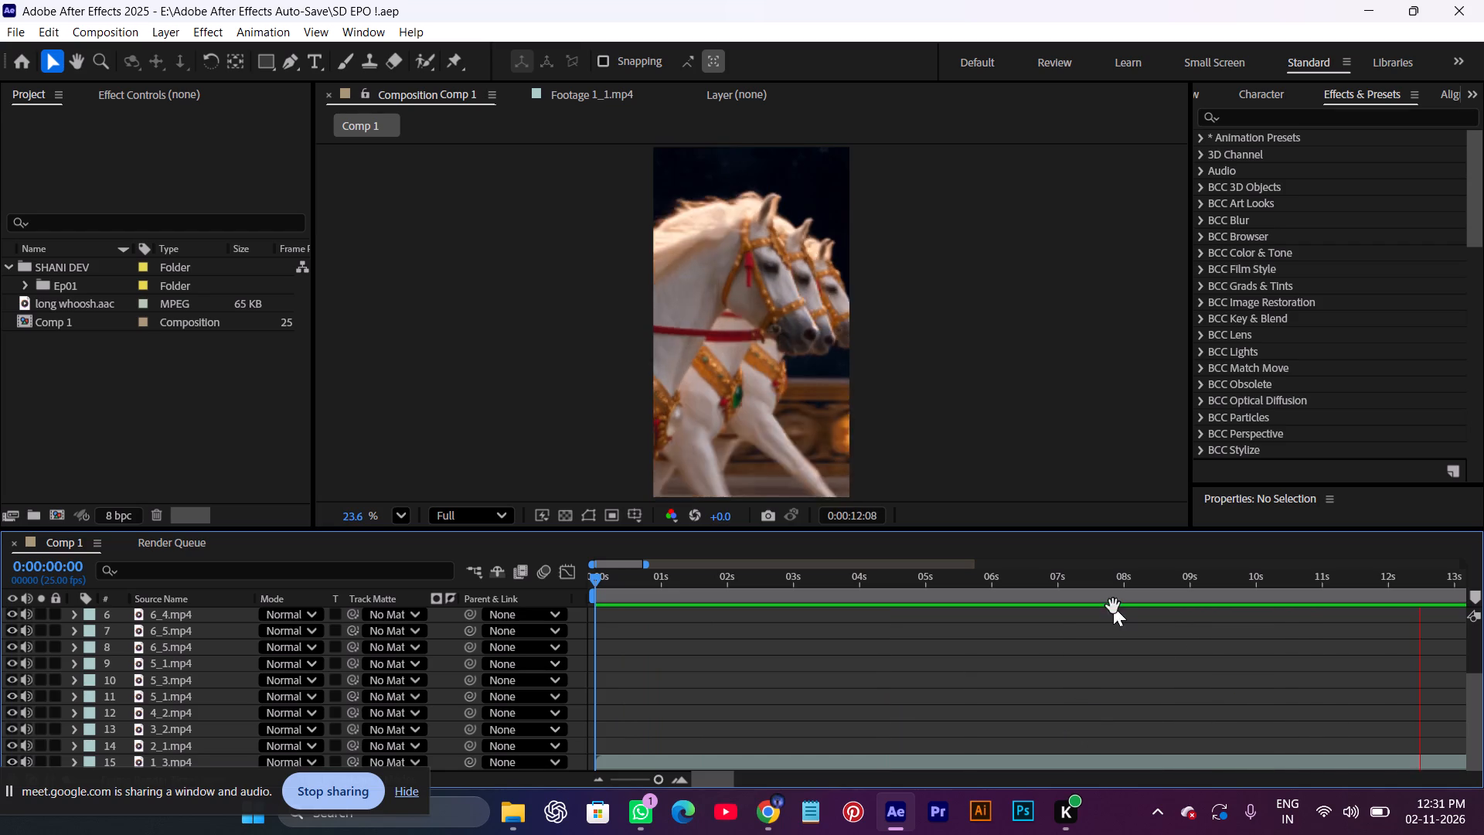
scroll(1278, 661, down, 2)
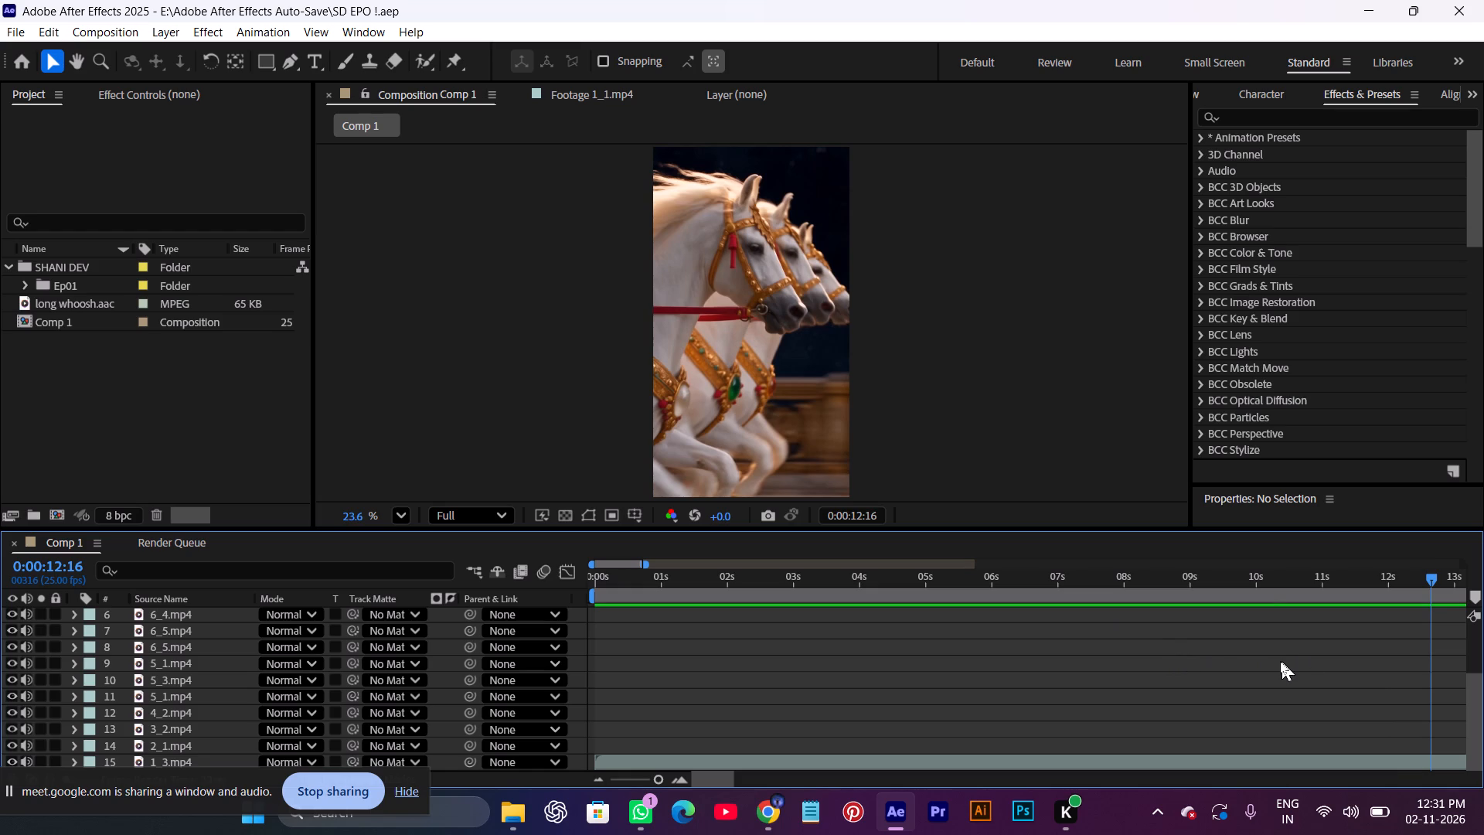
scroll(1280, 661, down, 1)
scroll(1149, 704, down, 3)
scroll(1164, 690, up, 1)
scroll(1339, 643, down, 3)
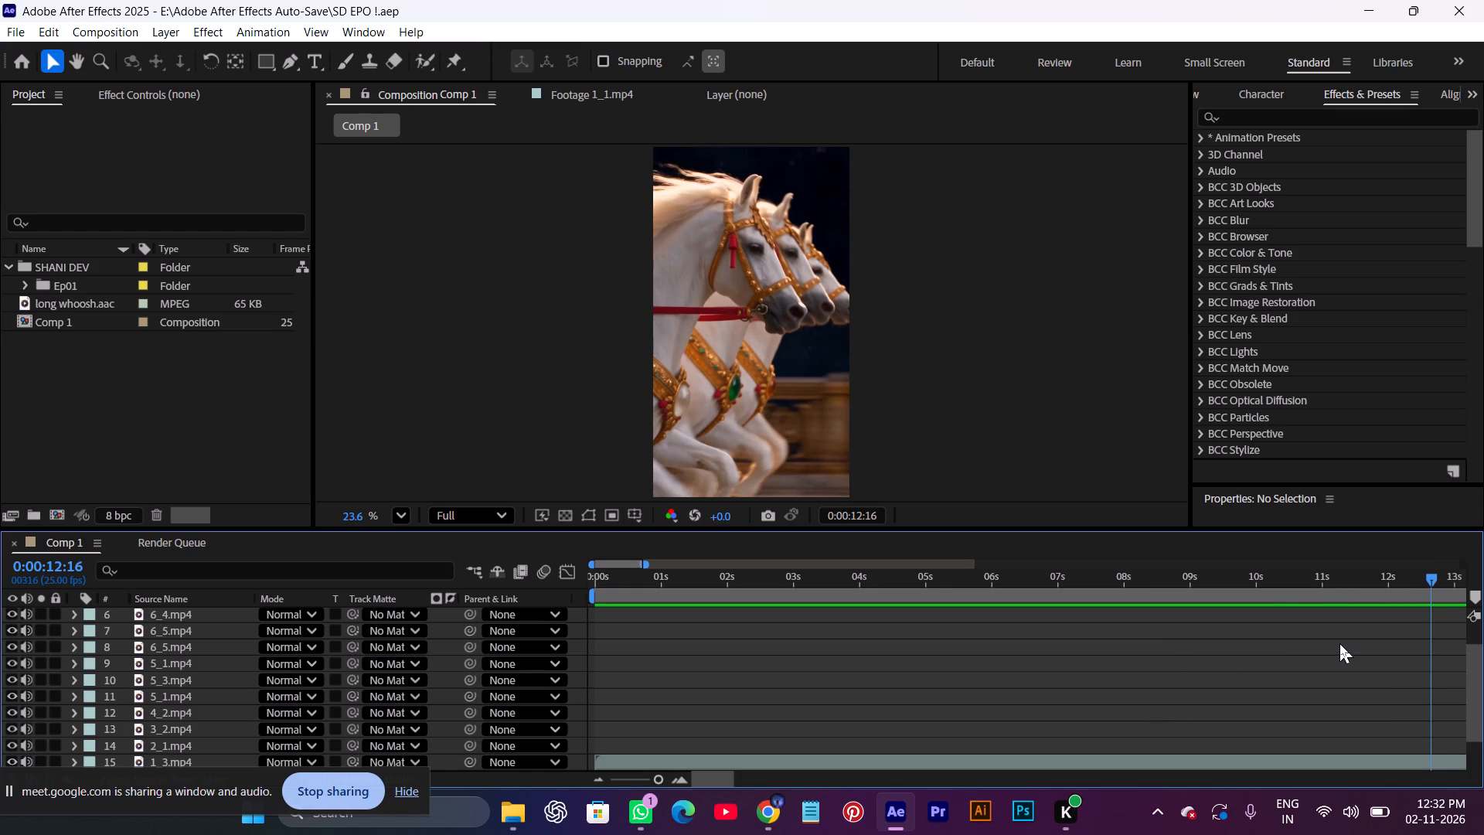
scroll(1339, 643, down, 1)
drag(1430, 574, 1427, 574)
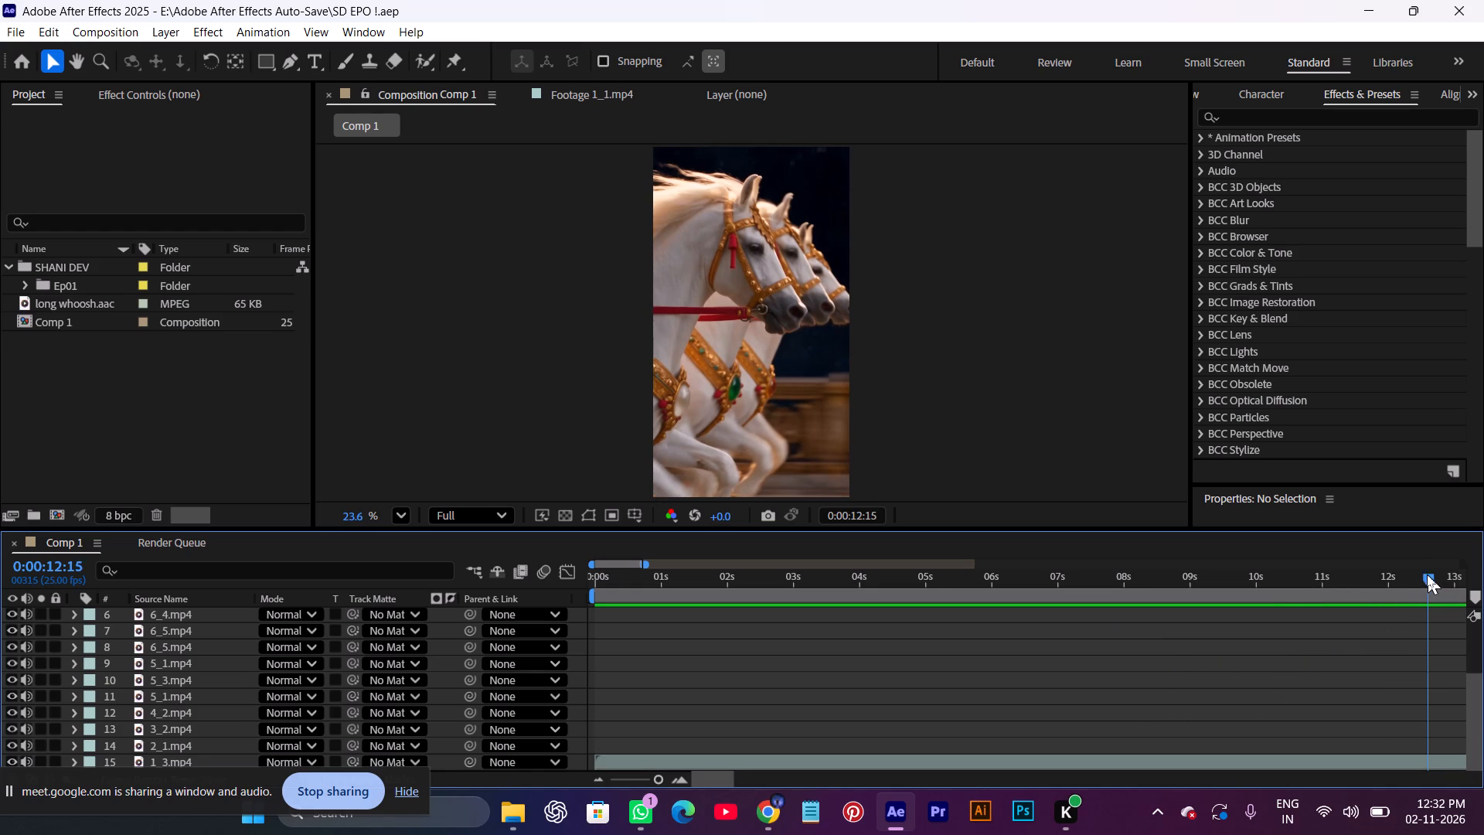
drag(1427, 574, 1208, 605)
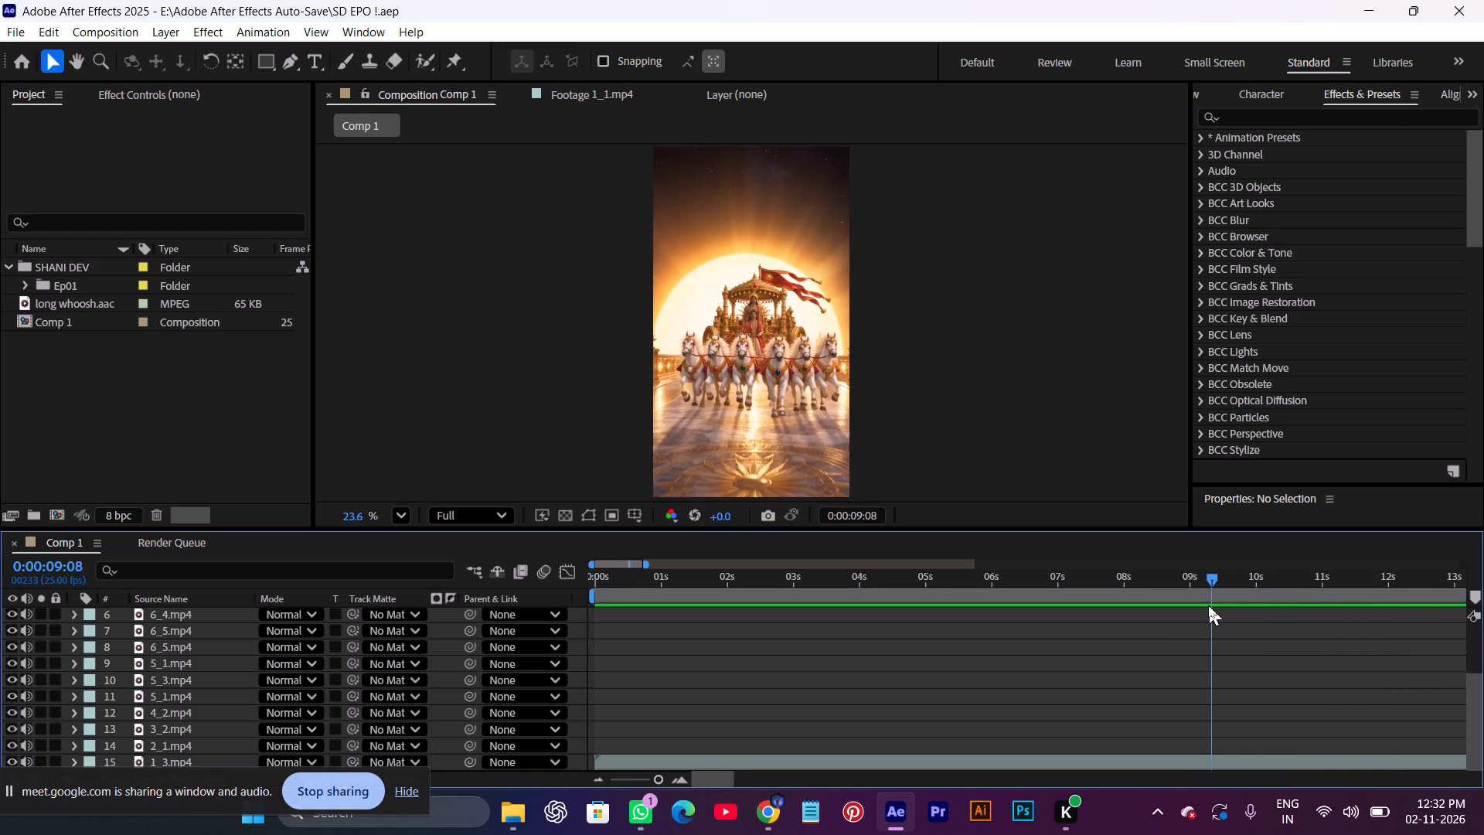
drag(1208, 605, 1012, 627)
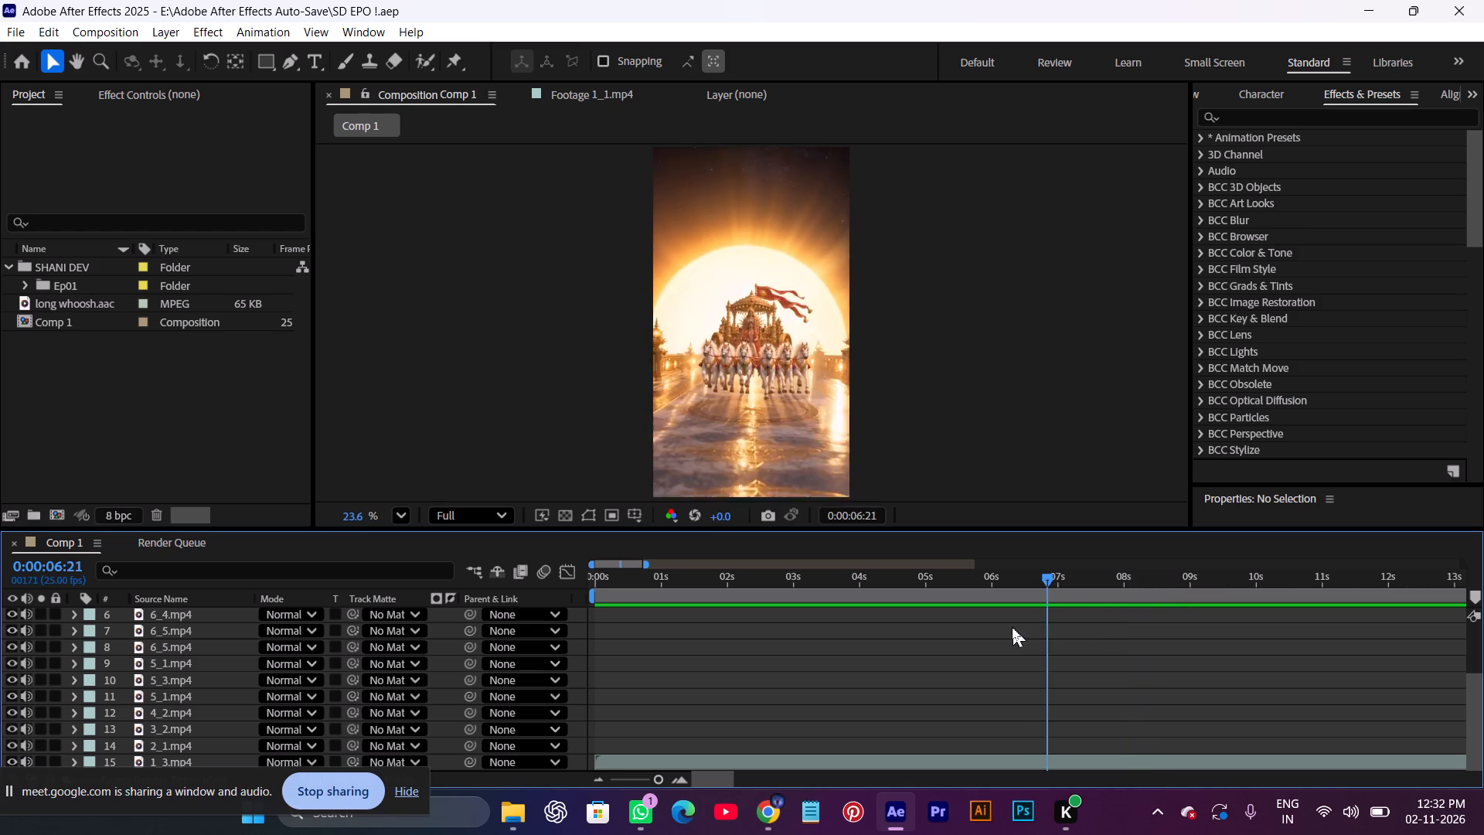
drag(1012, 627, 780, 629)
scroll(842, 698, down, 2)
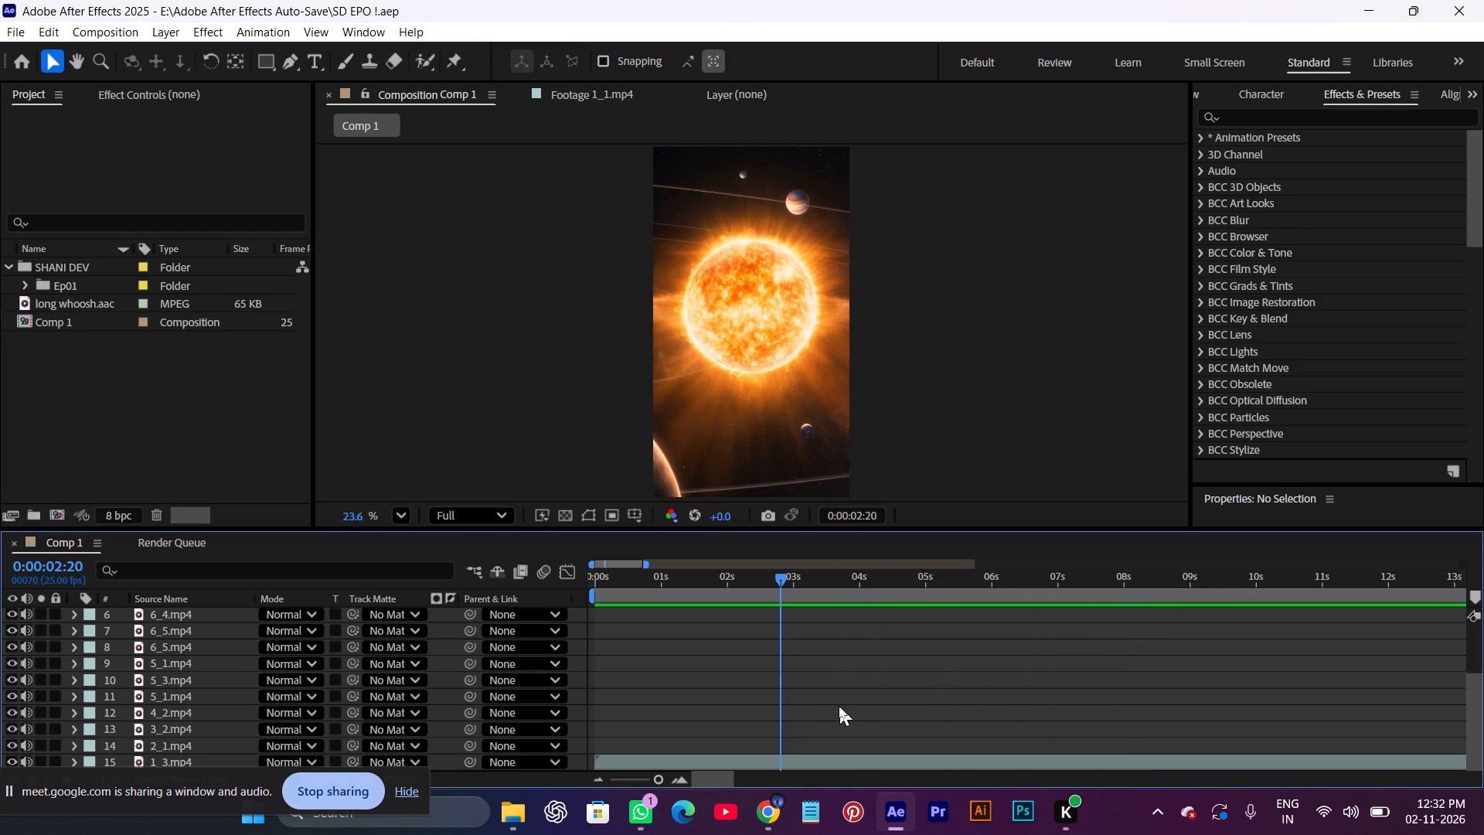
Expand the Ep01 folder in the project and look through its source clips.
click(21, 283)
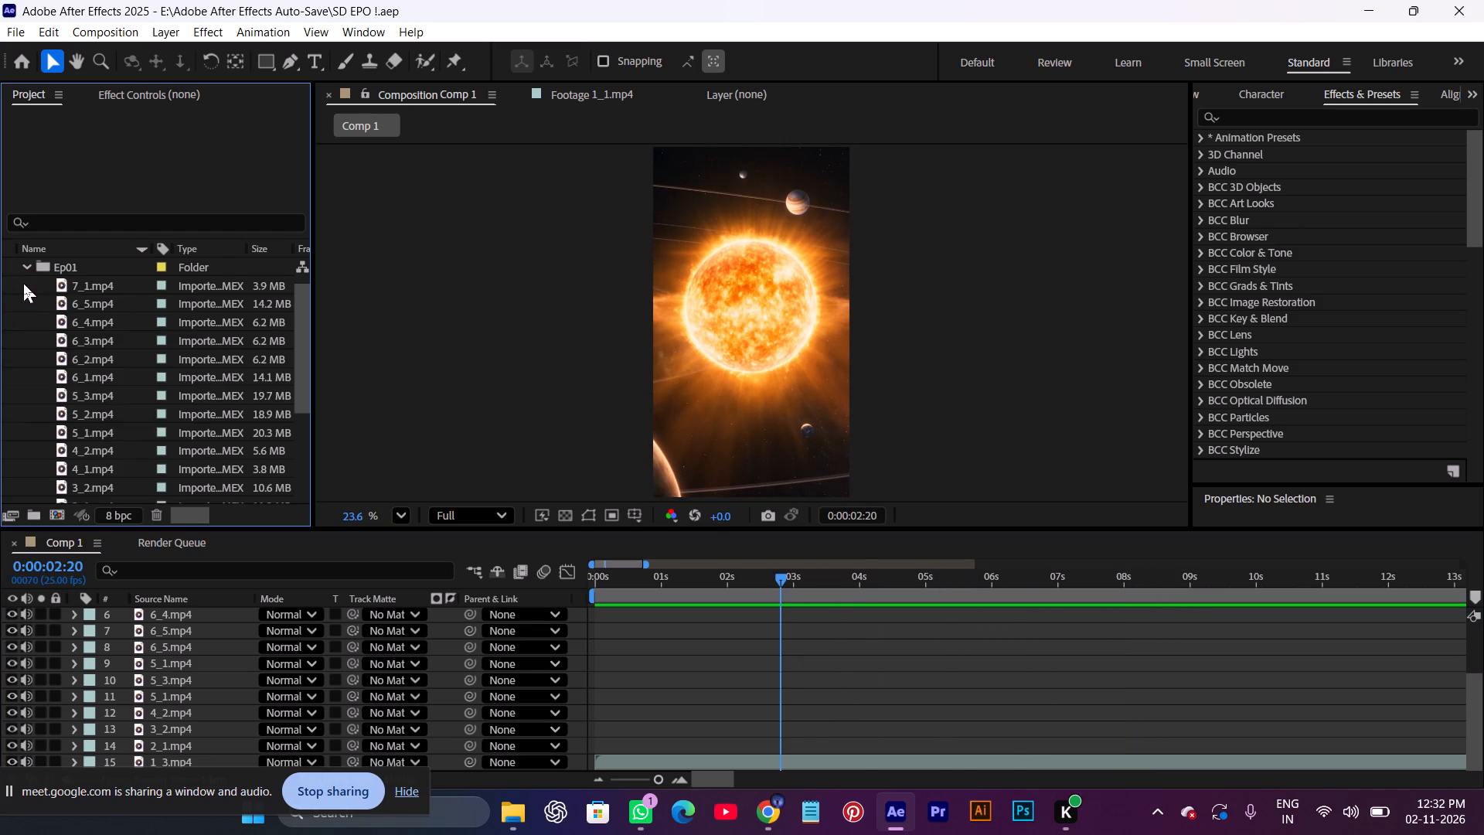
scroll(157, 358, down, 5)
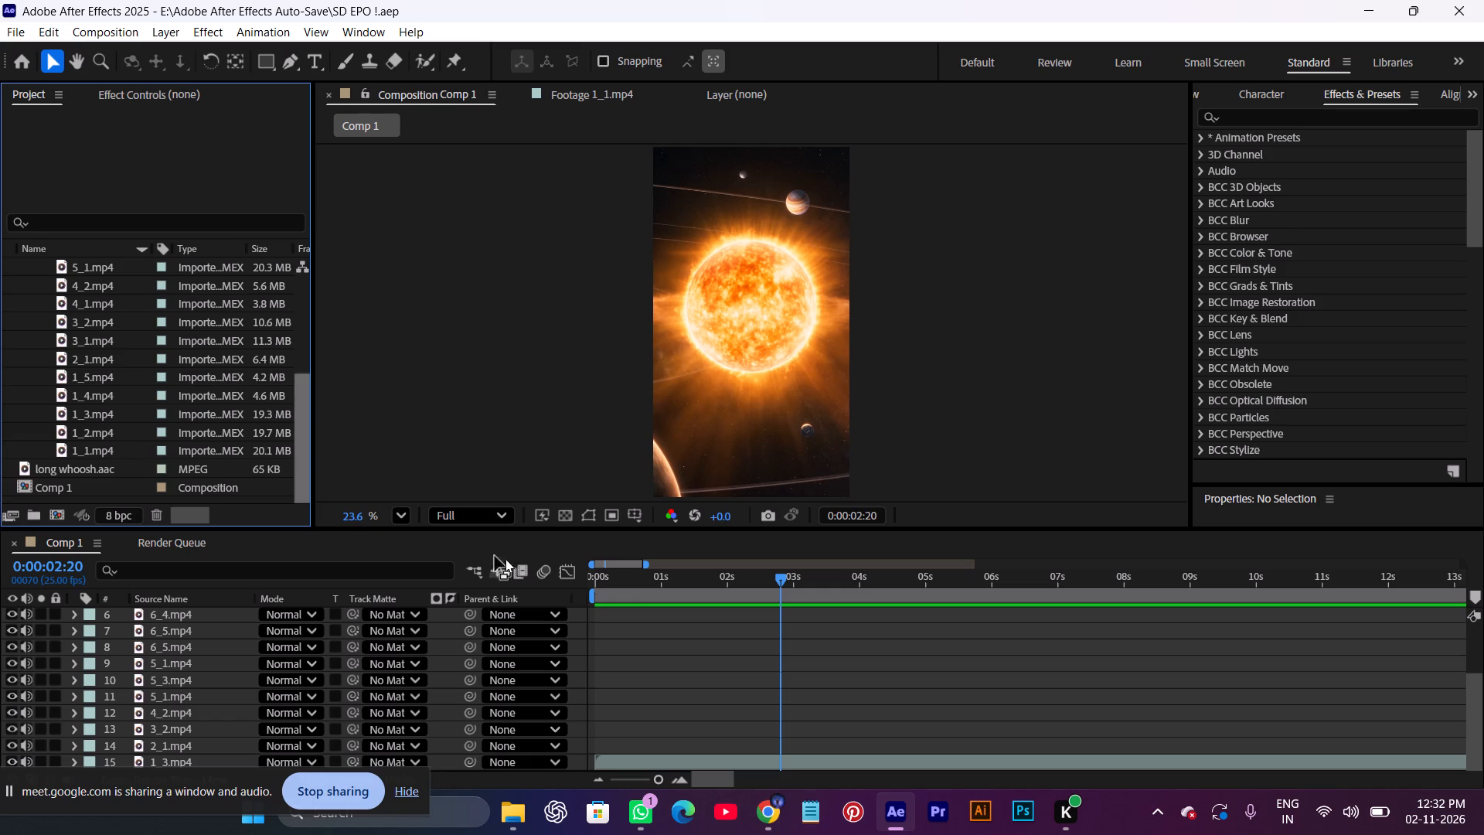
Scrub Comp 1 forward to about 0:00:29:16 and back to about 0:00:03:18 to review the first layer's shots.
scroll(174, 703, down, 1)
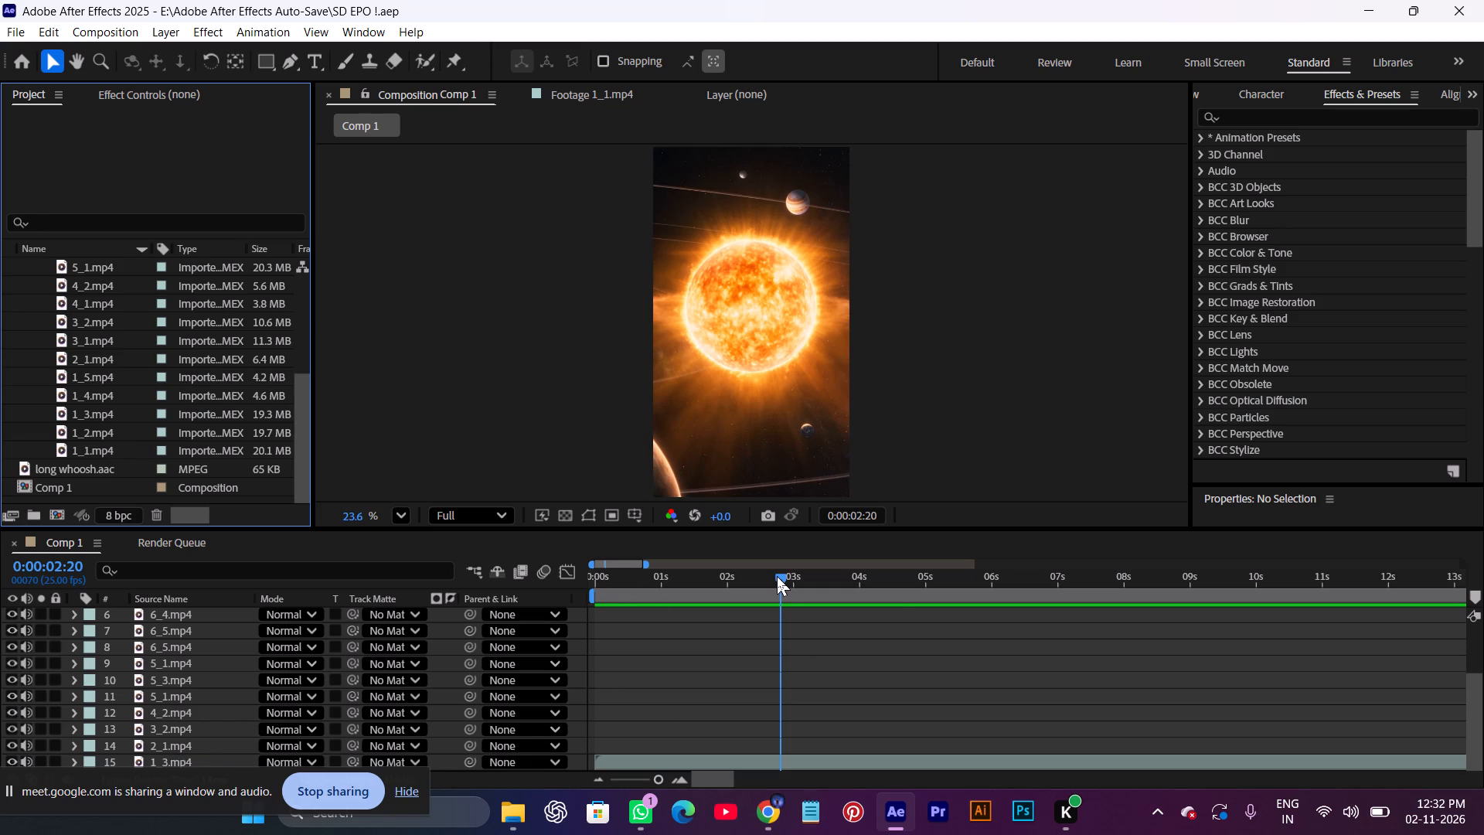
alt+scroll(815, 672, down, 1)
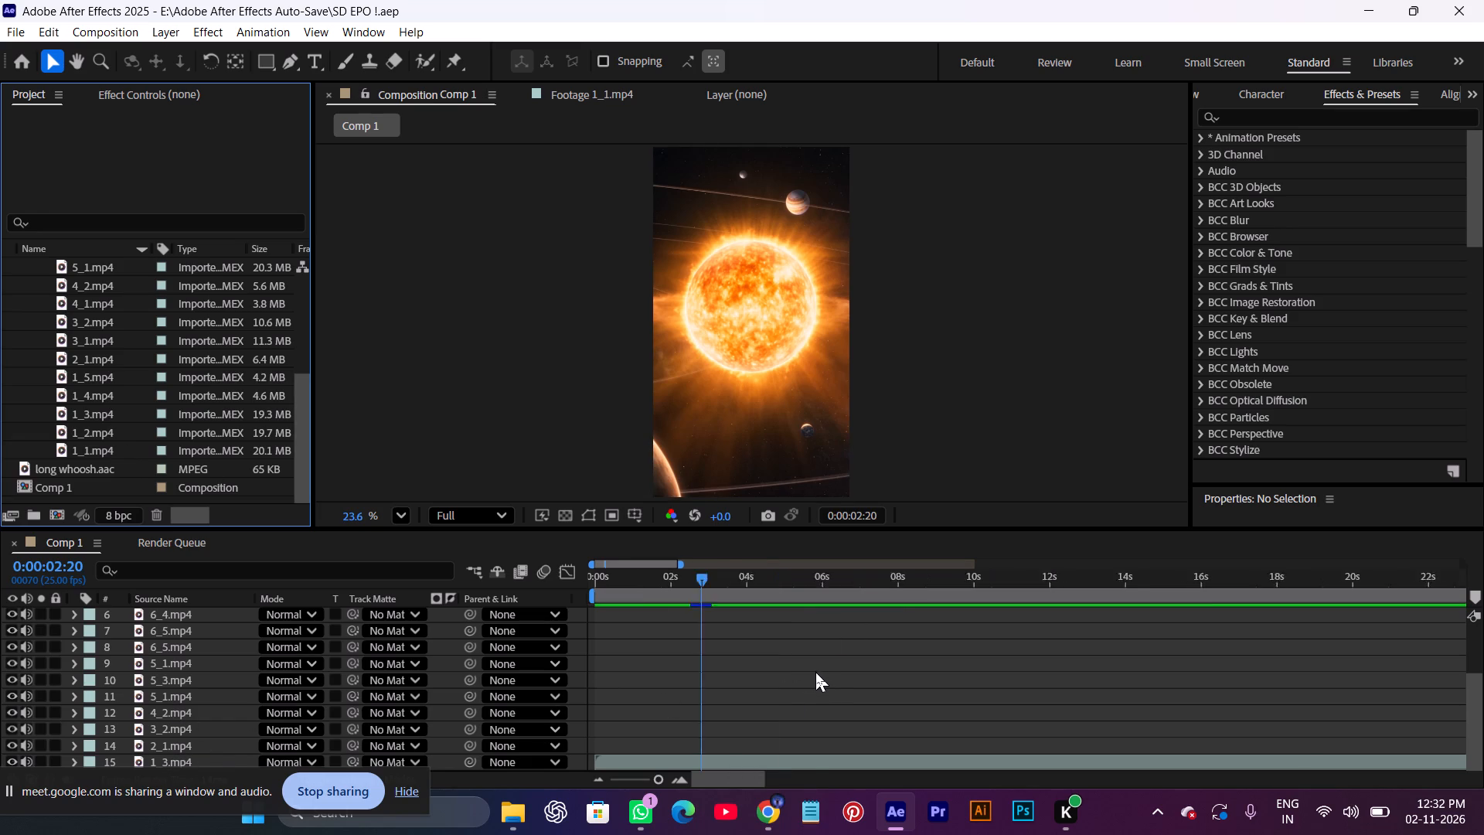
alt+scroll(815, 672, down, 1)
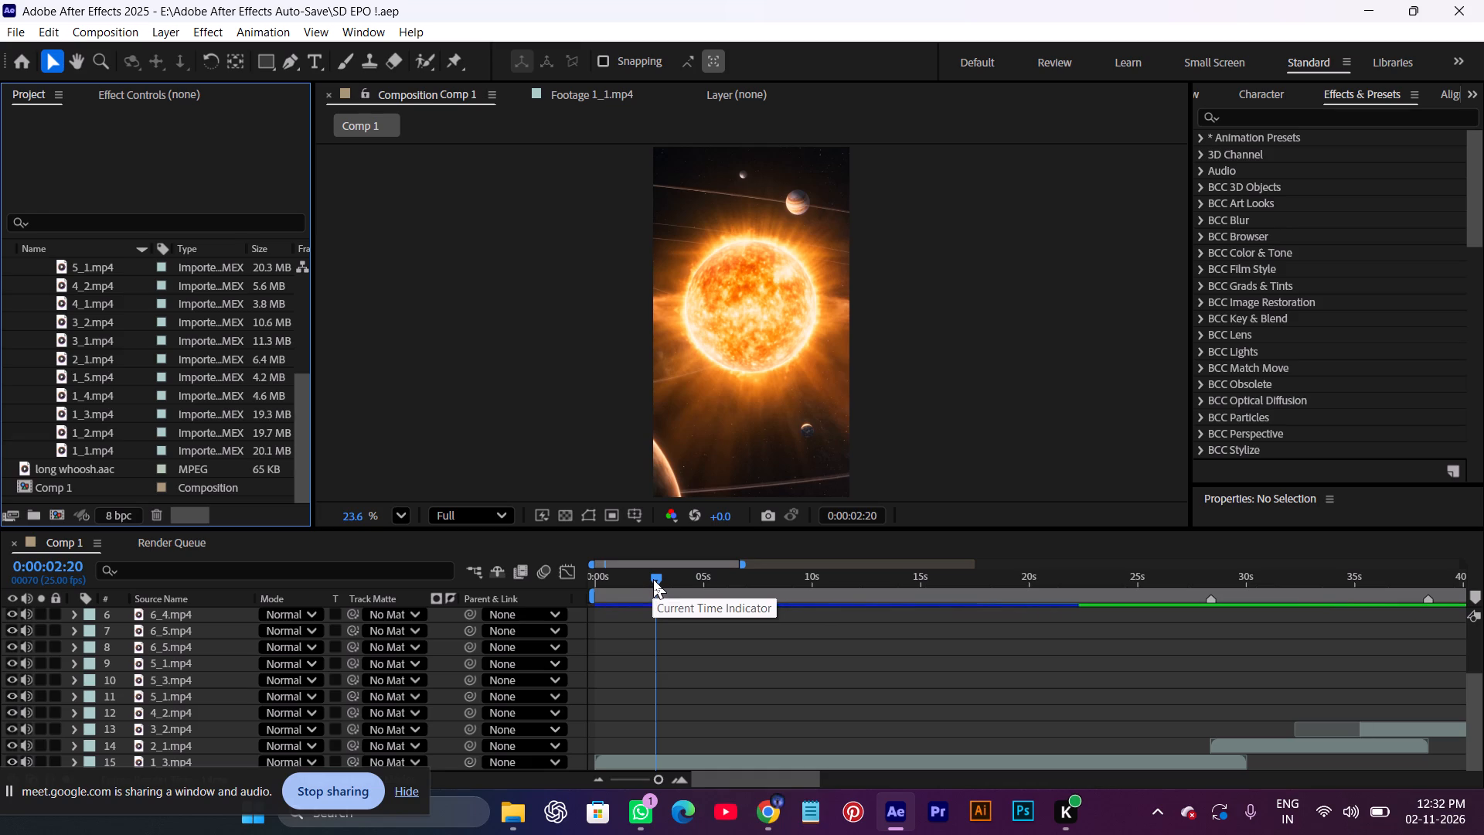
drag(653, 579, 948, 654)
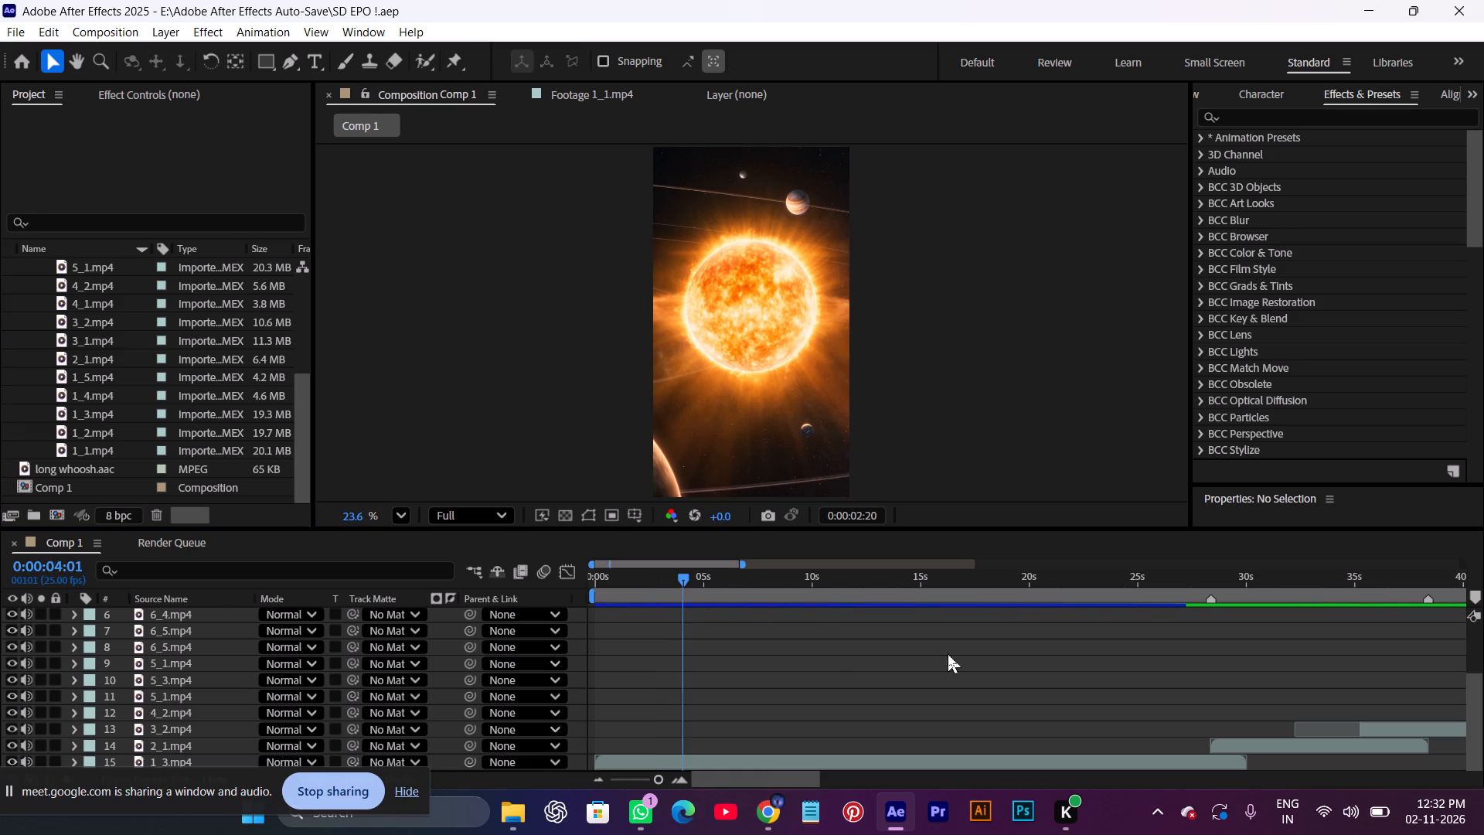
drag(948, 654, 1203, 704)
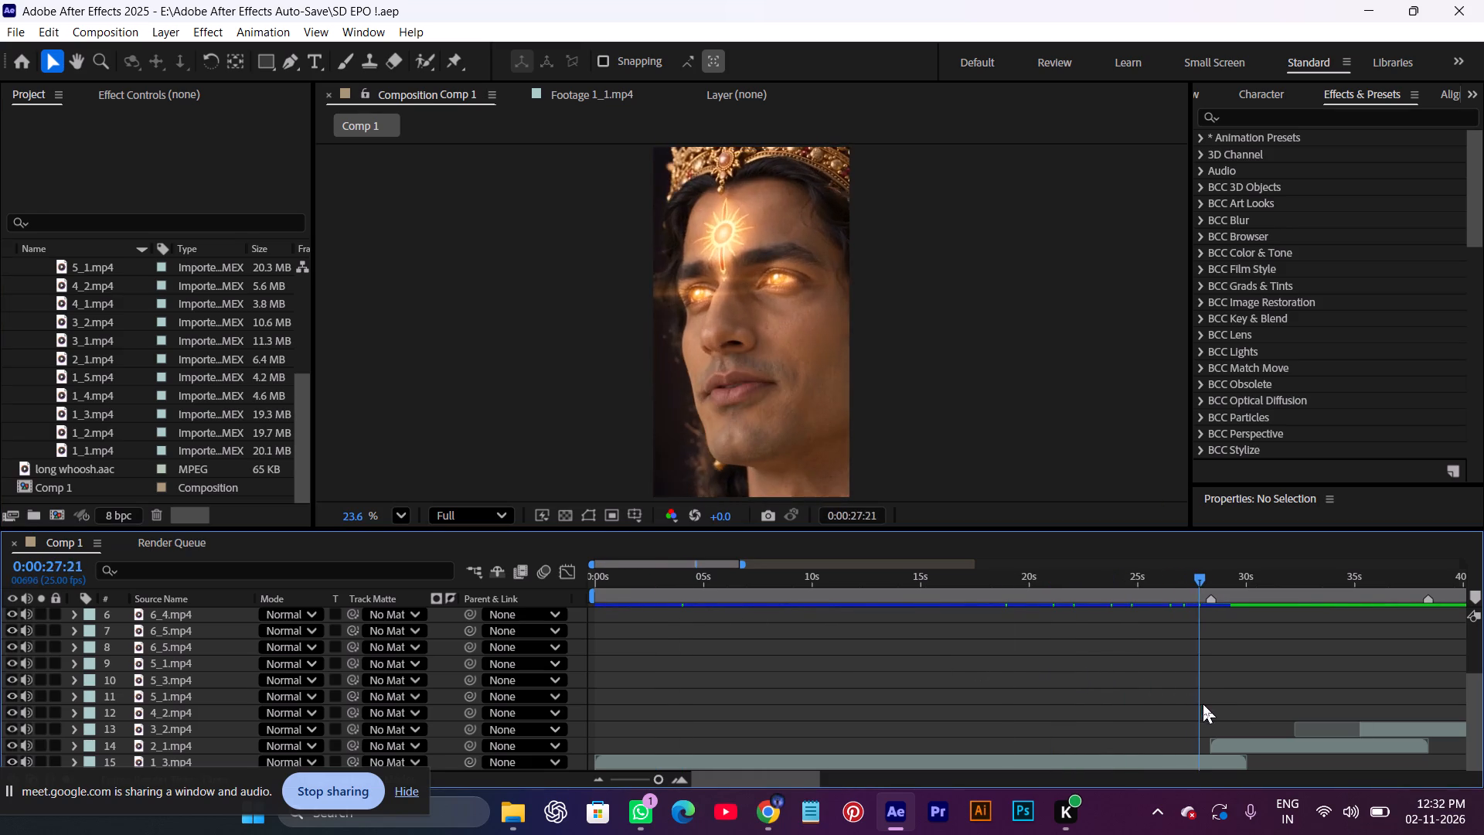
drag(1203, 704, 1241, 709)
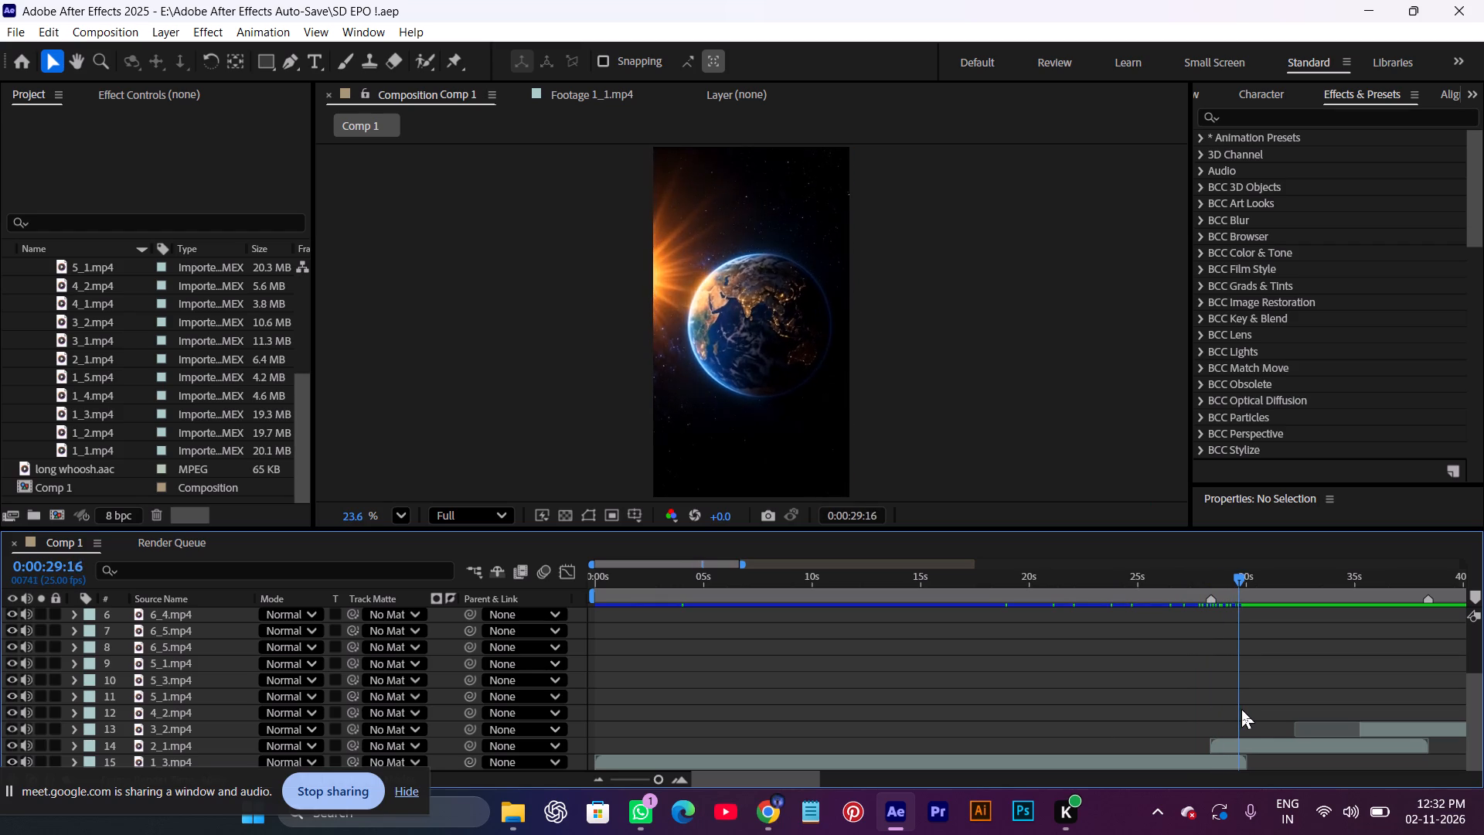
drag(1241, 709, 1189, 717)
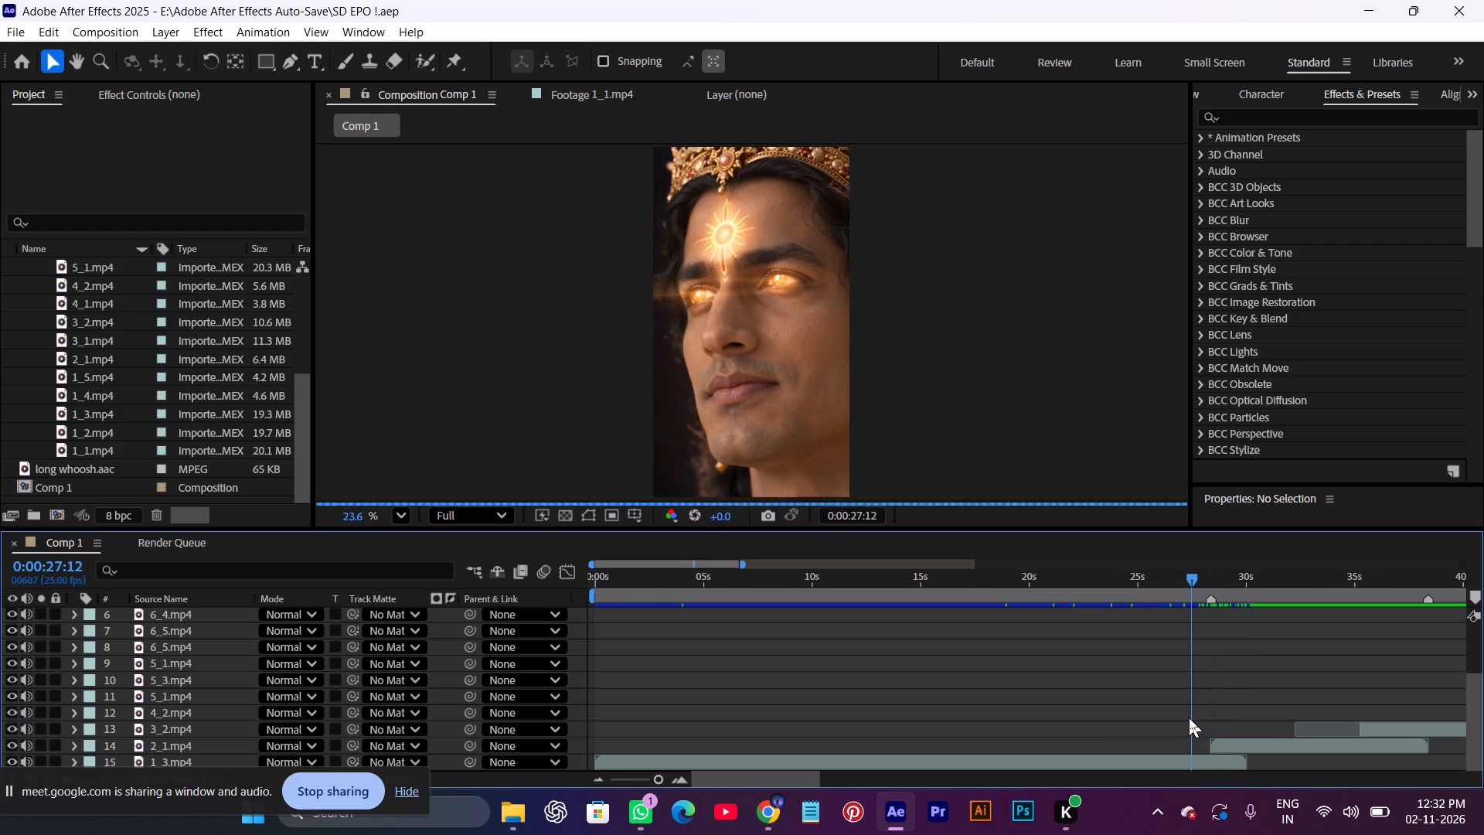
drag(1189, 717, 816, 717)
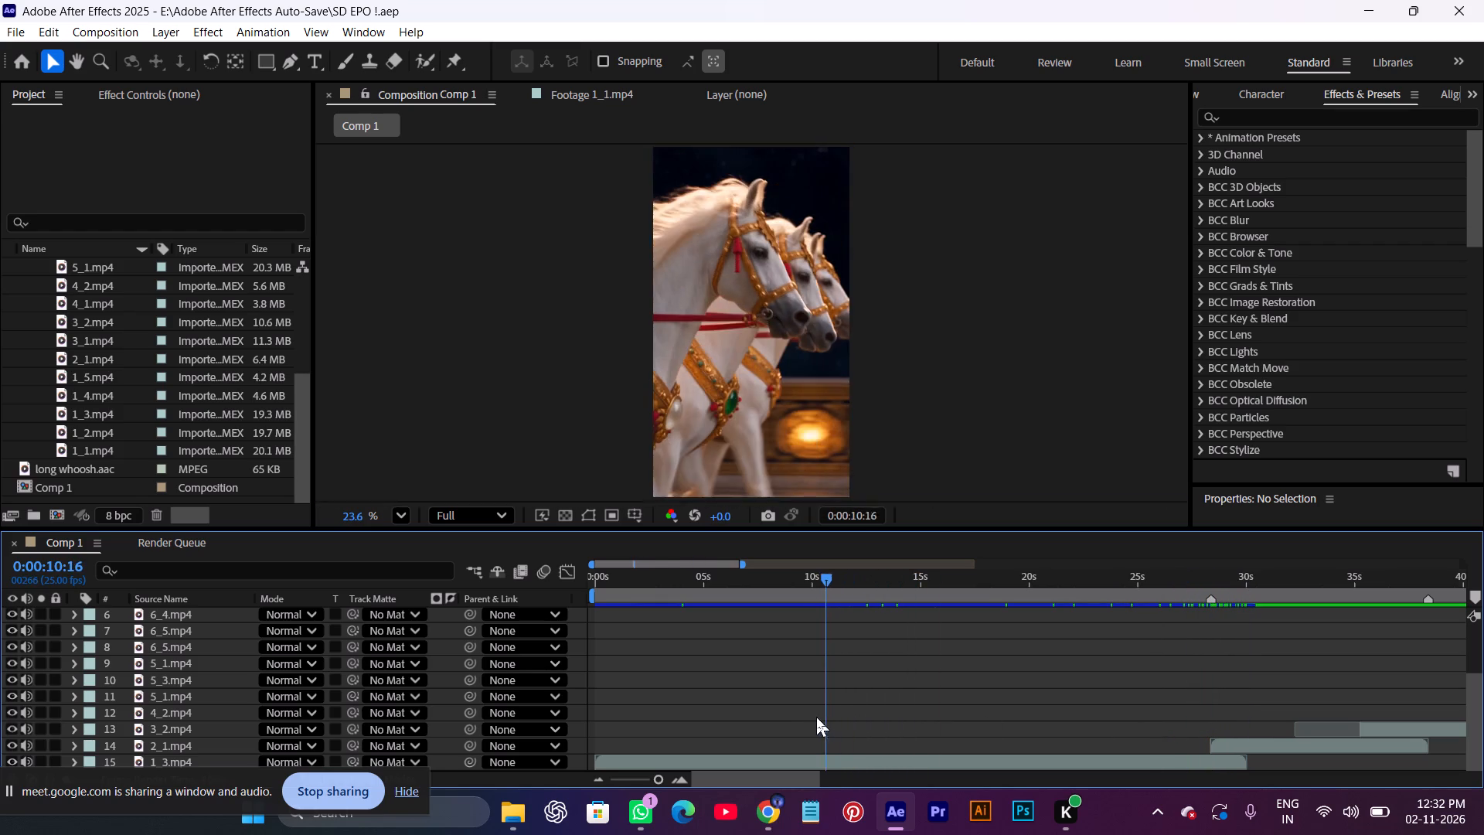
drag(816, 717, 673, 728)
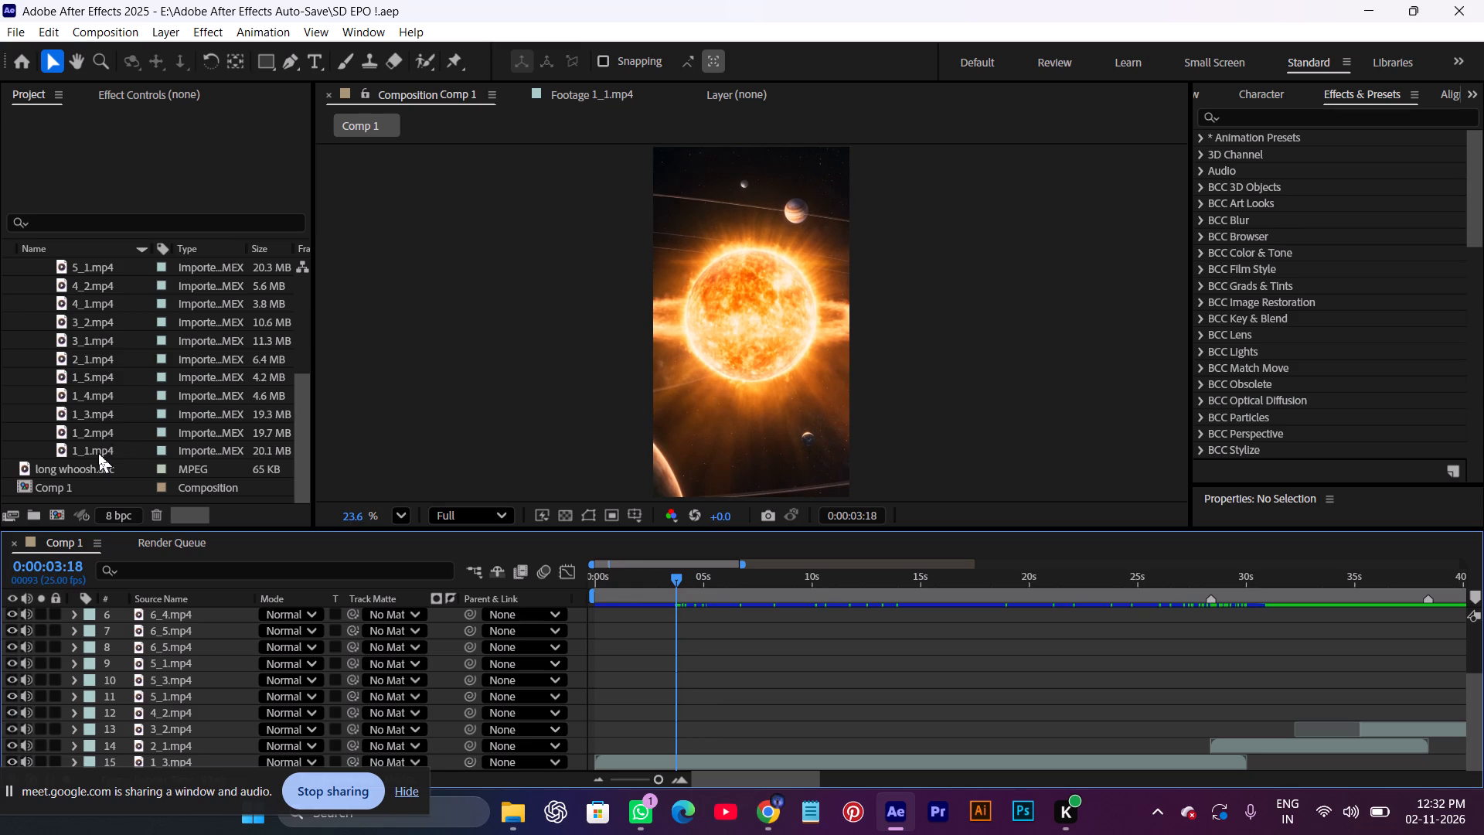
Open the 1_1.mp4 footage from the Ep01 folder and examine its shots by playing and scrubbing to about 0:00:20:08.
double_click(98, 453)
key(space)
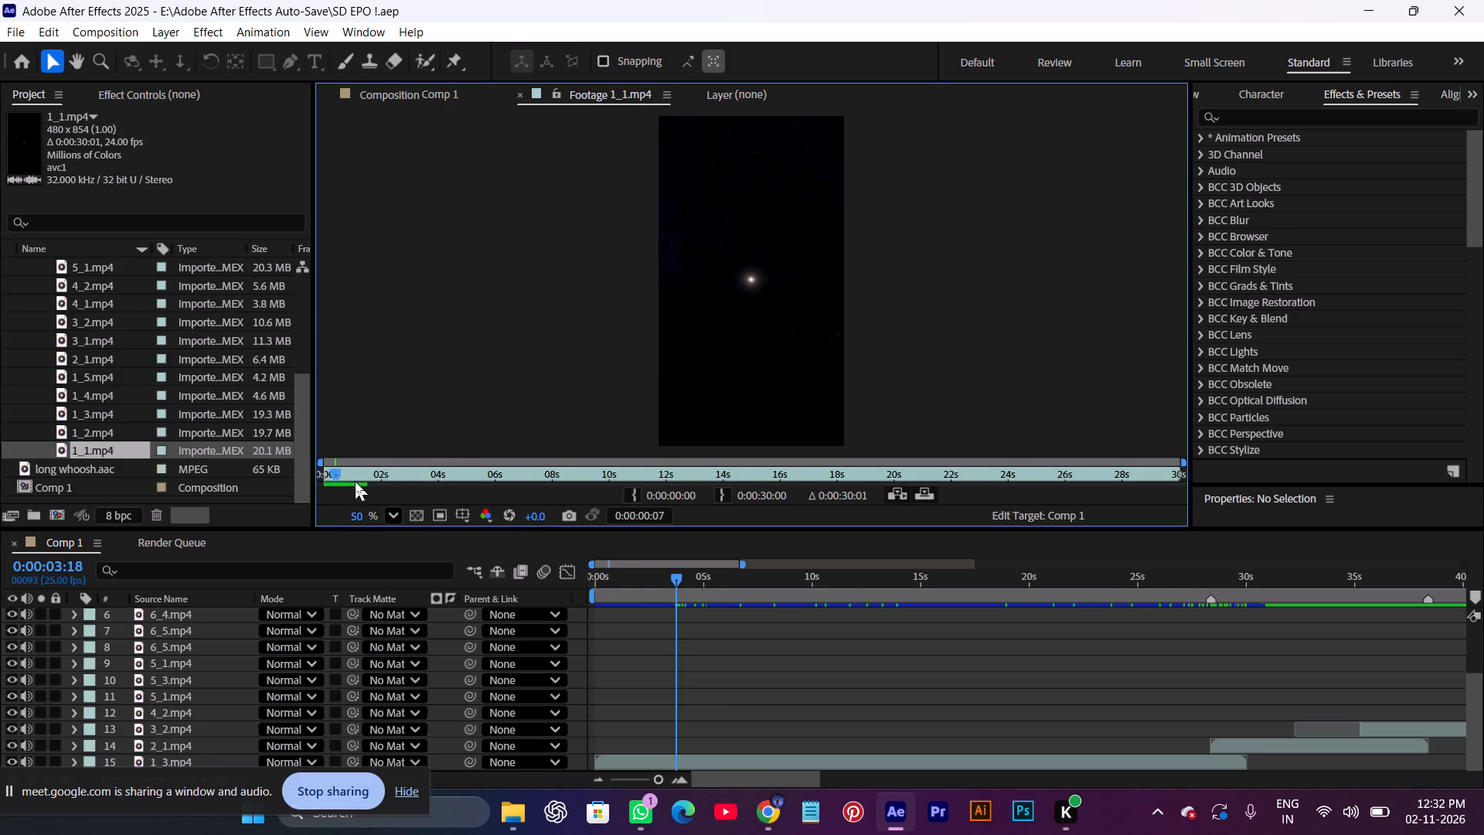
drag(382, 471, 495, 469)
key(space)
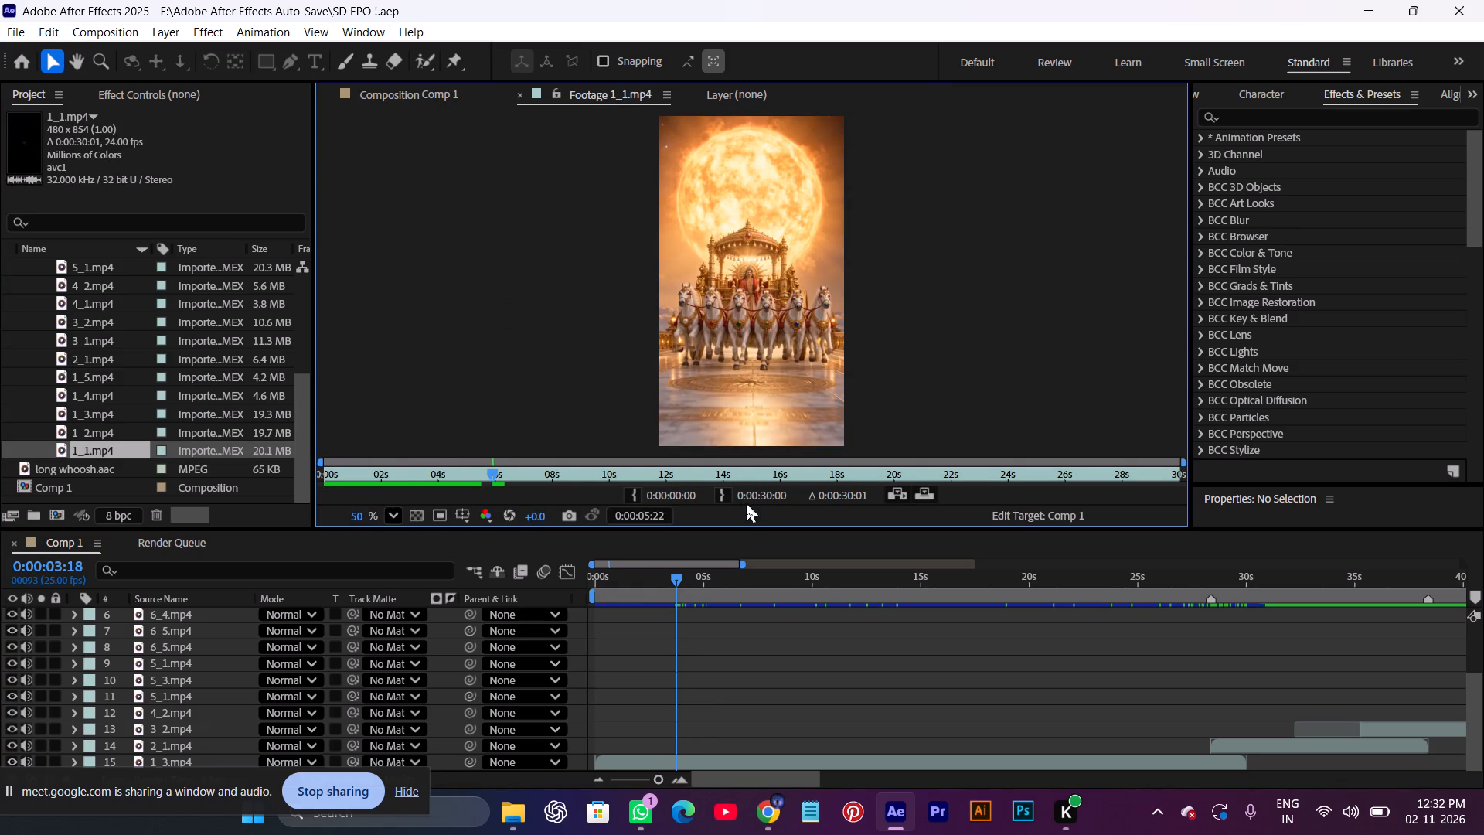
key(space)
drag(518, 474, 629, 473)
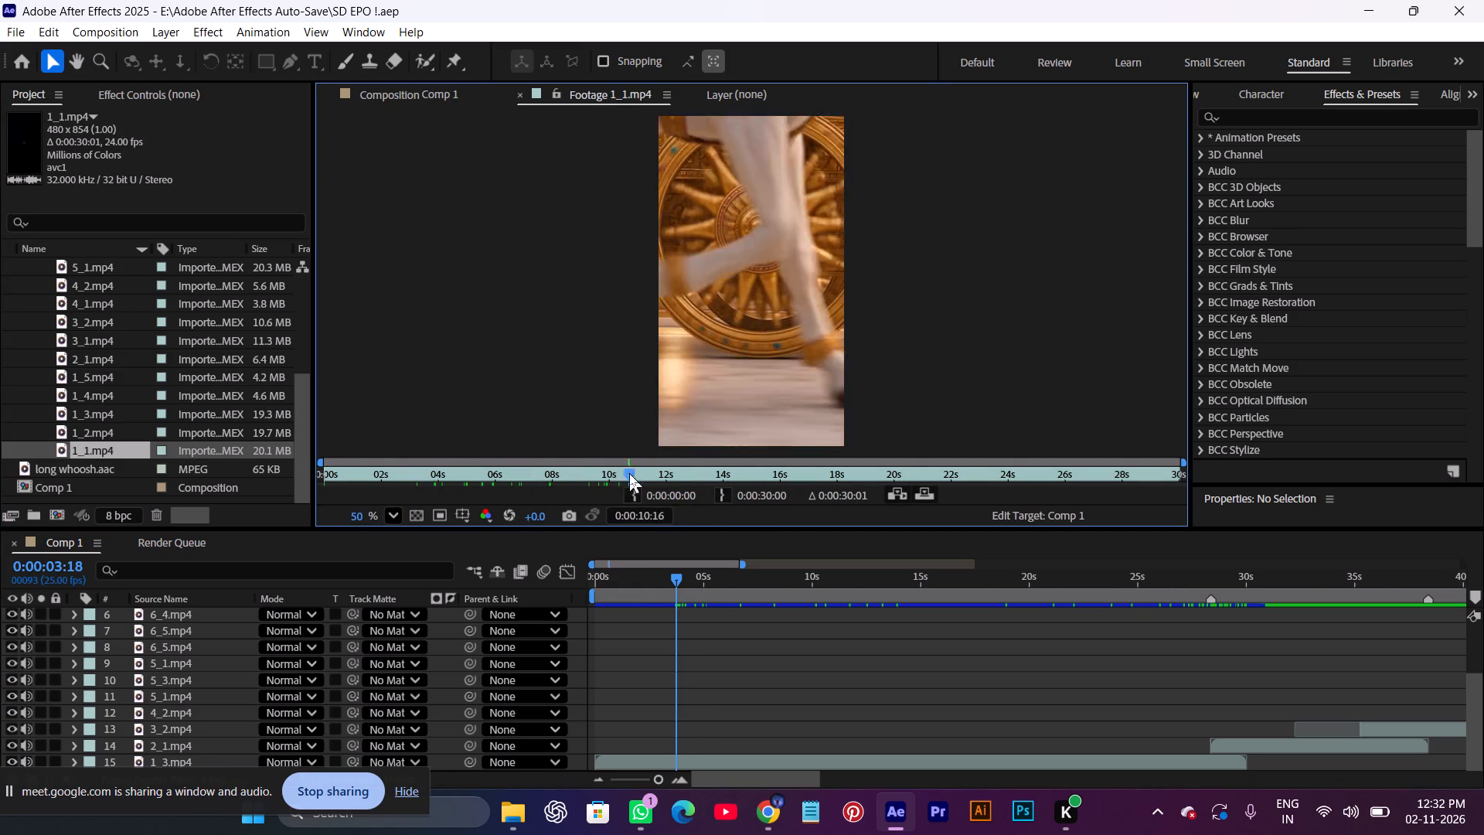
drag(629, 473, 761, 471)
key(space)
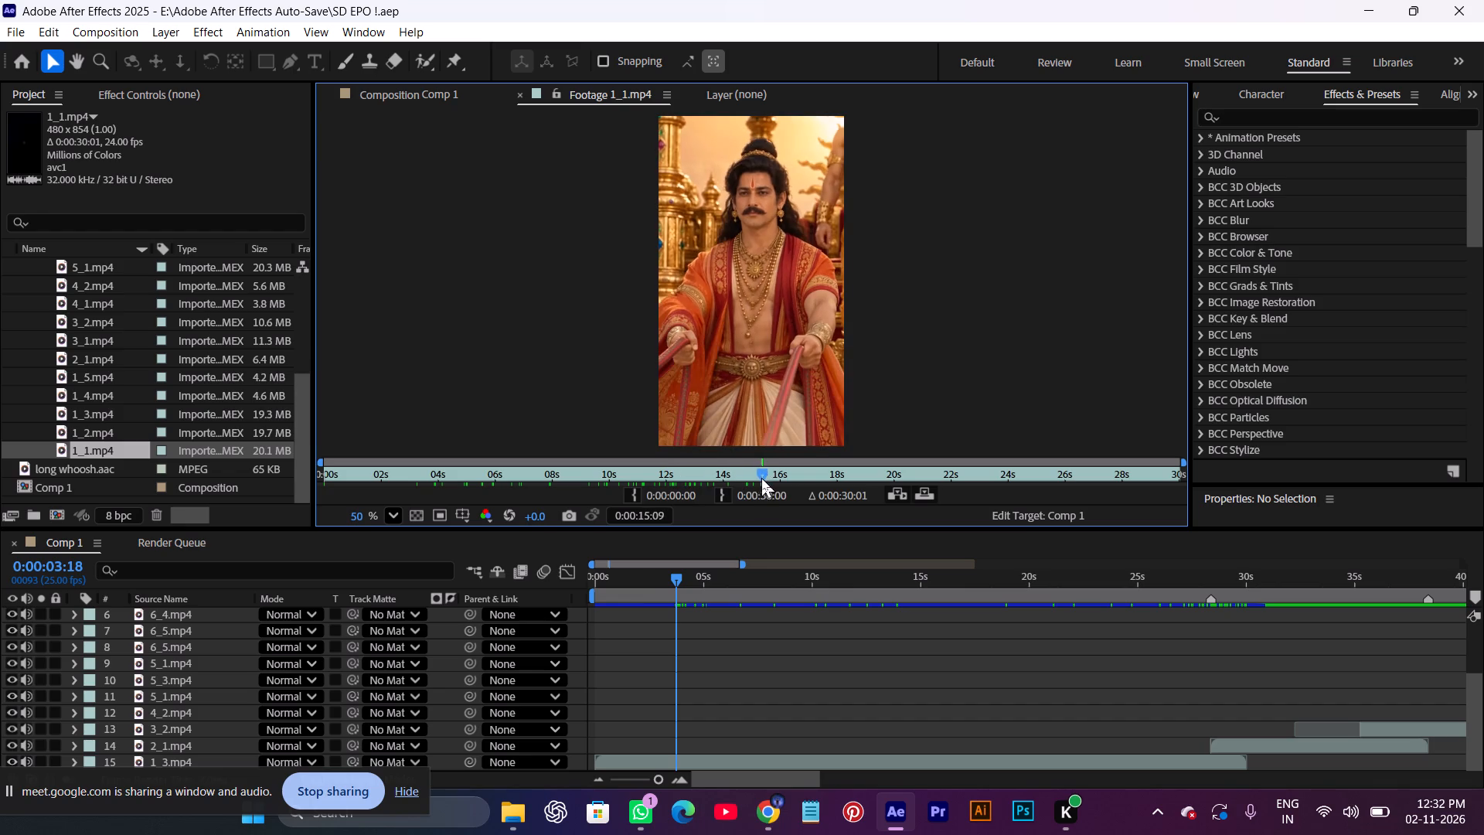
drag(800, 469, 537, 508)
key(space)
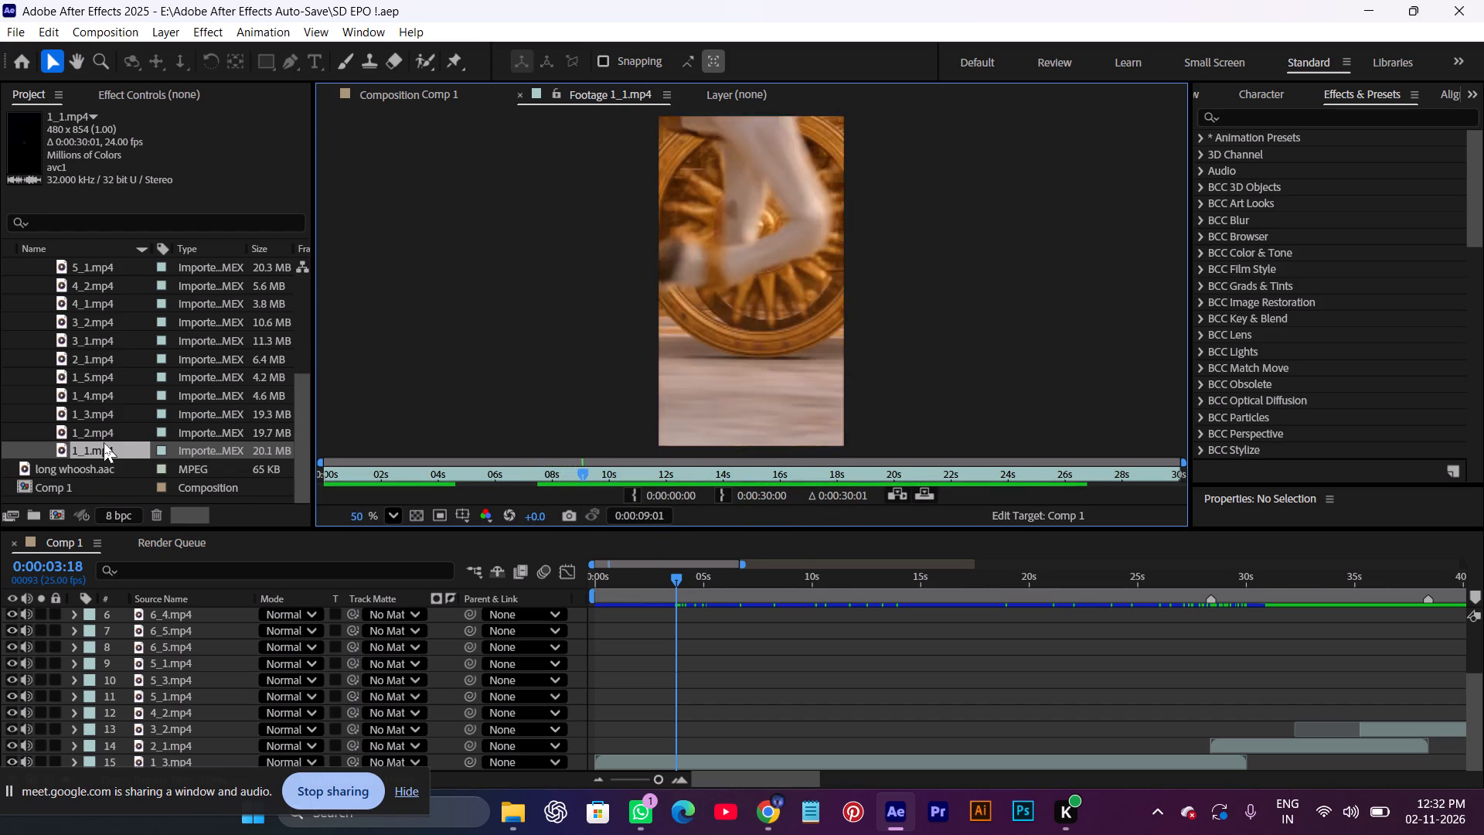
drag(643, 474, 877, 474)
key(space)
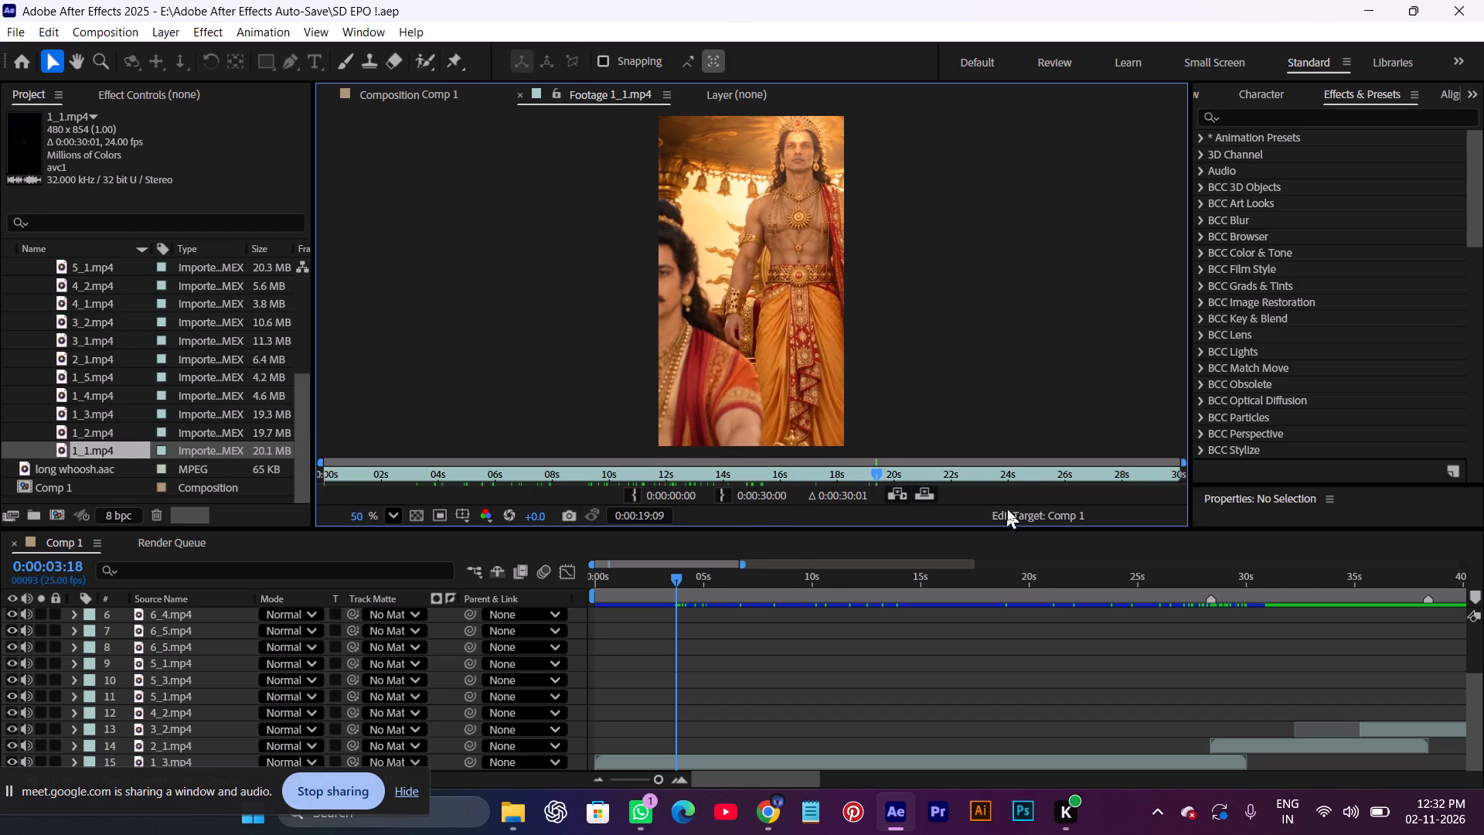
key(space)
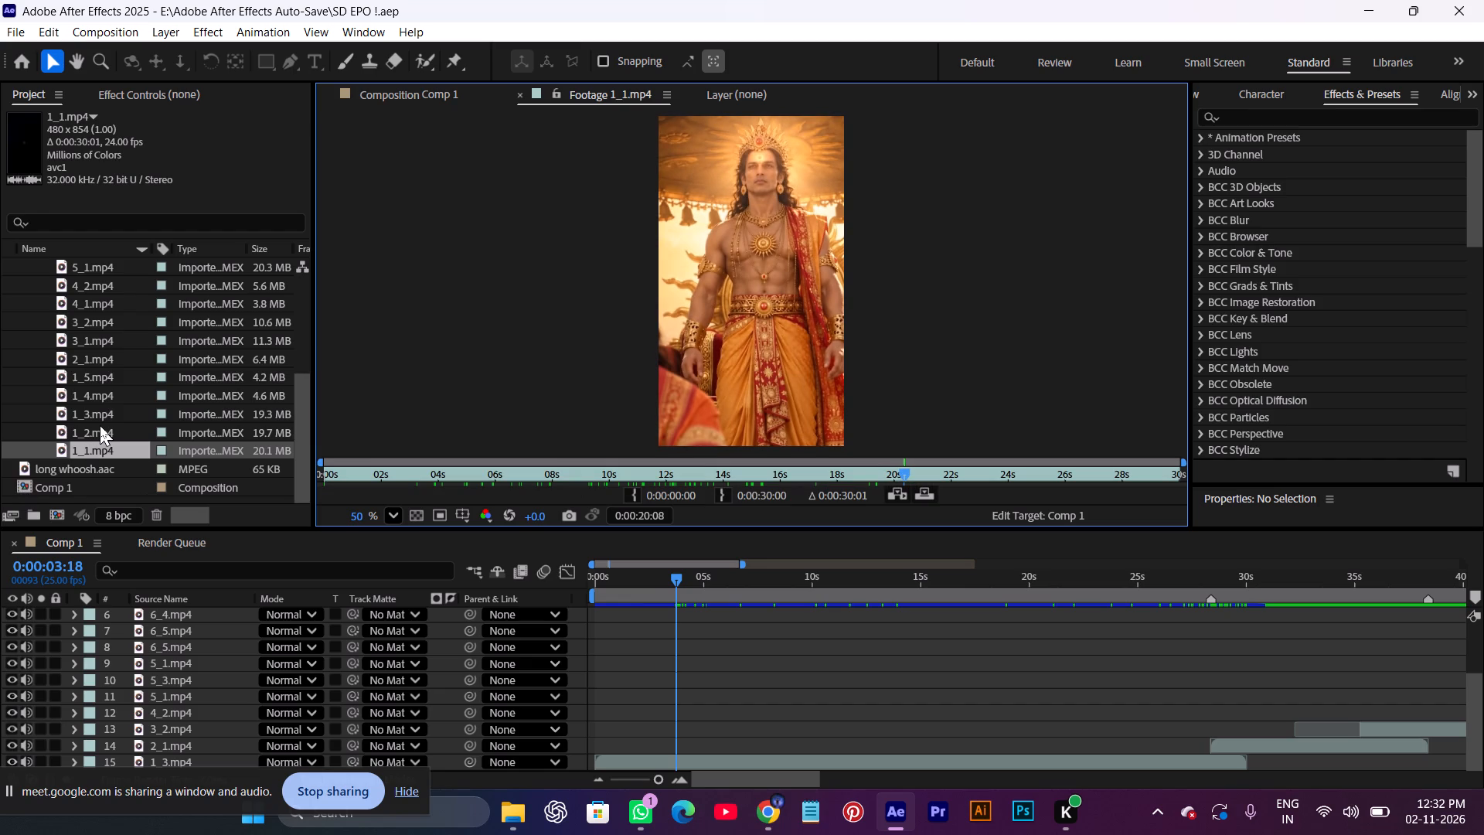
Open the 1_2.mp4 footage and examine its shots by playing it and scrubbing back and forth through the clip.
double_click(100, 424)
key(space)
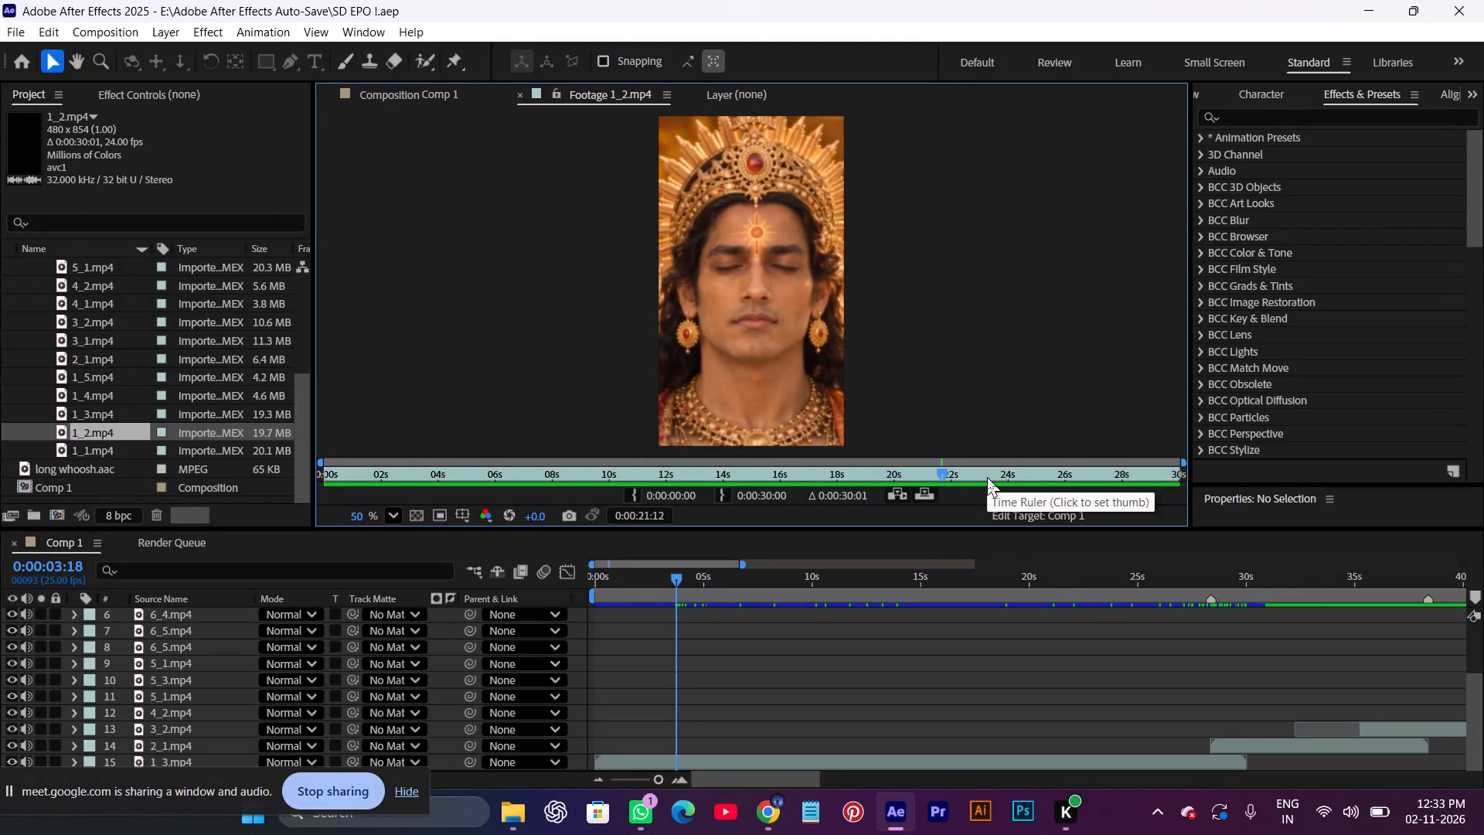
key(space)
drag(962, 470, 1135, 465)
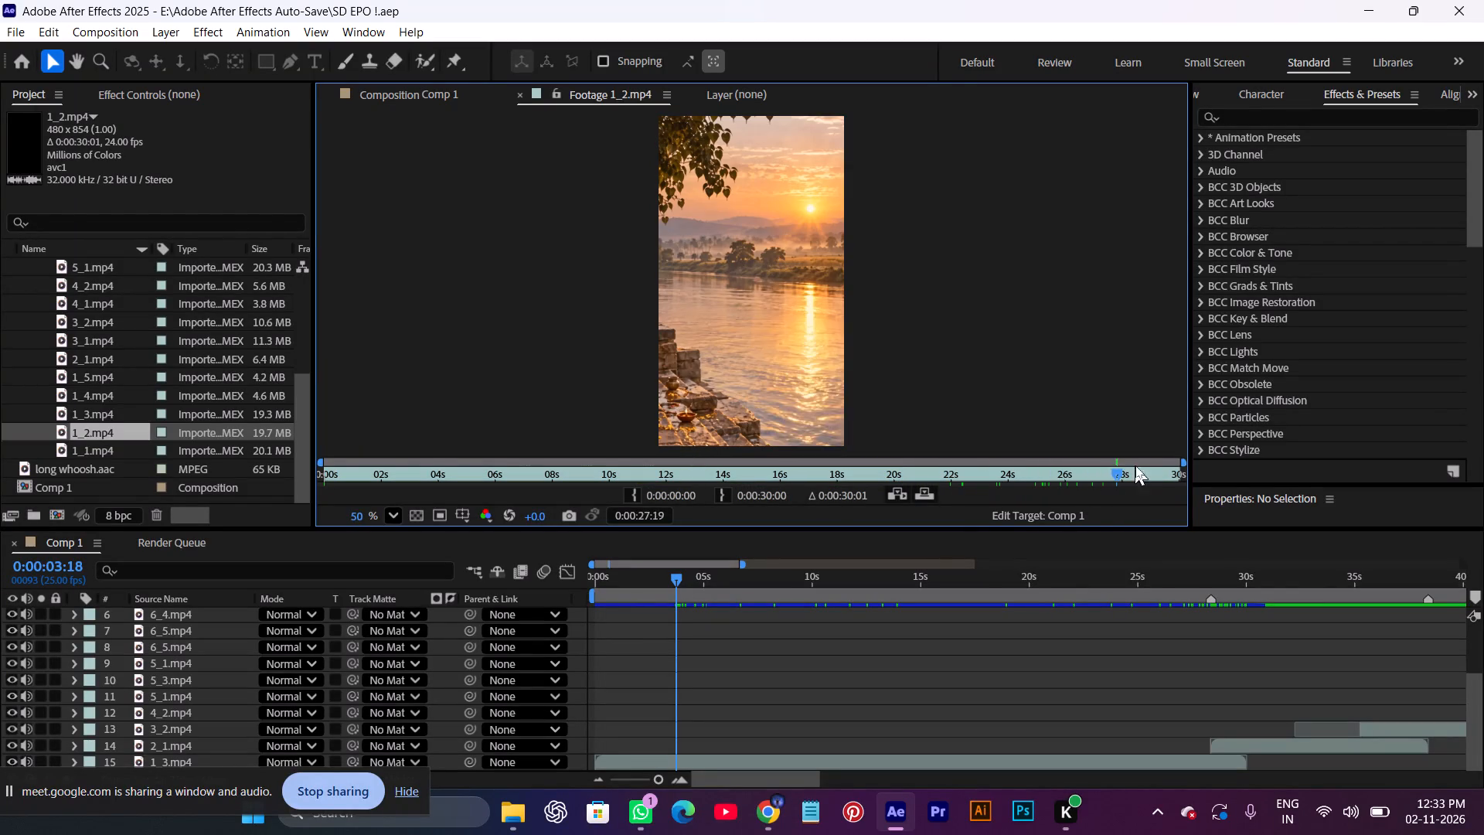
drag(1135, 465, 927, 496)
key(space)
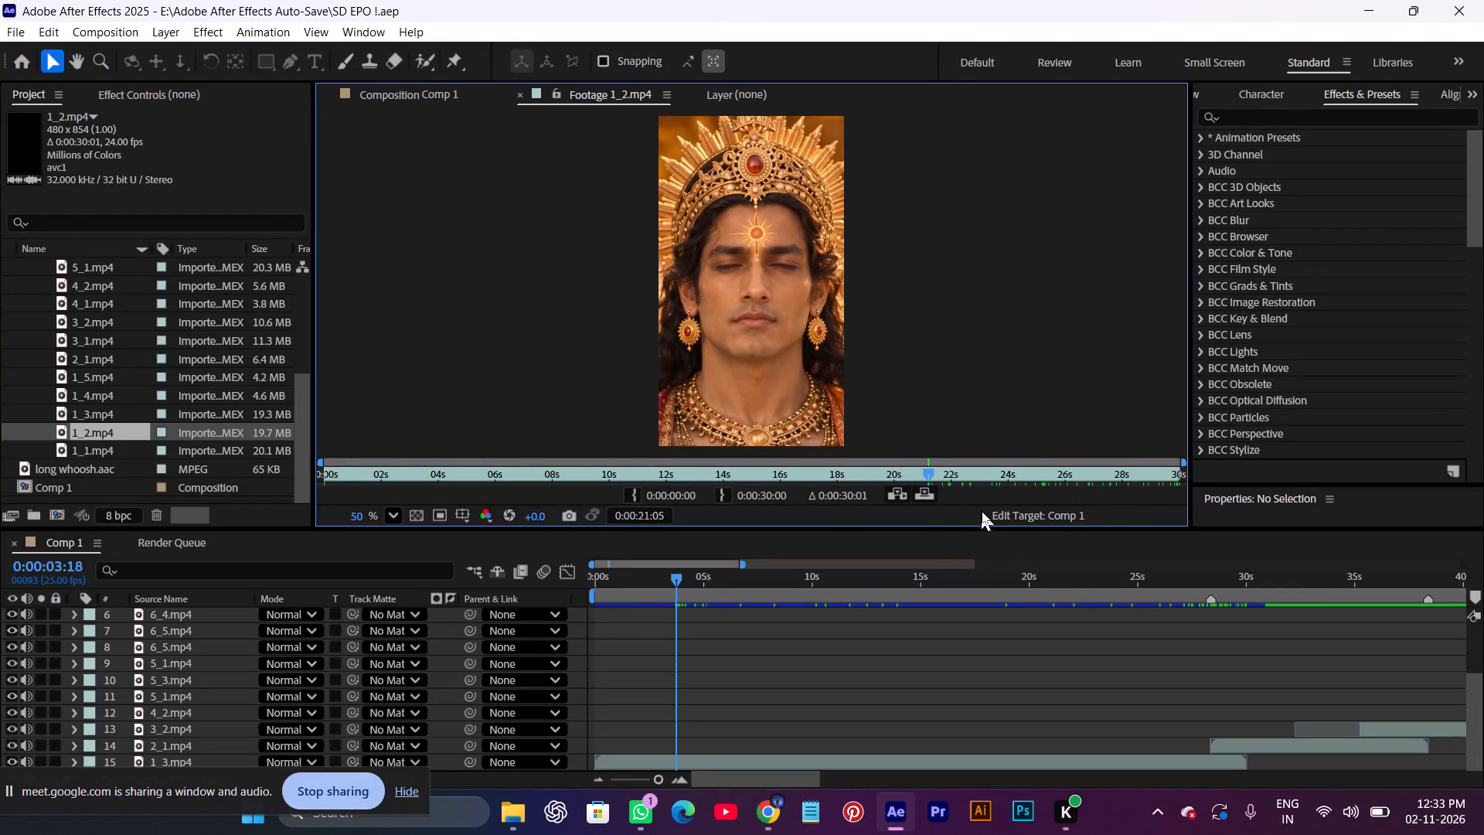
key(space)
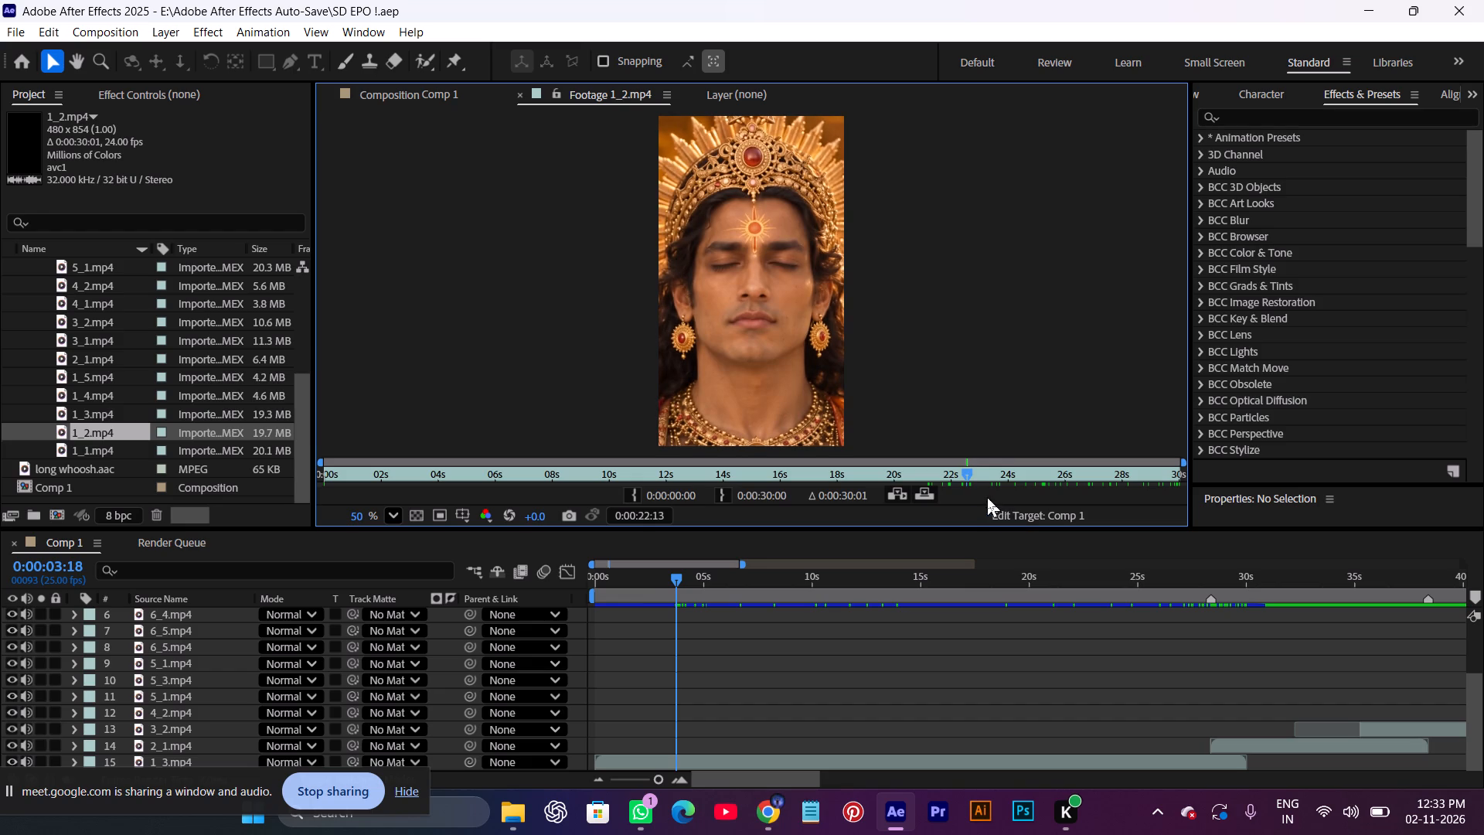
drag(968, 474, 854, 500)
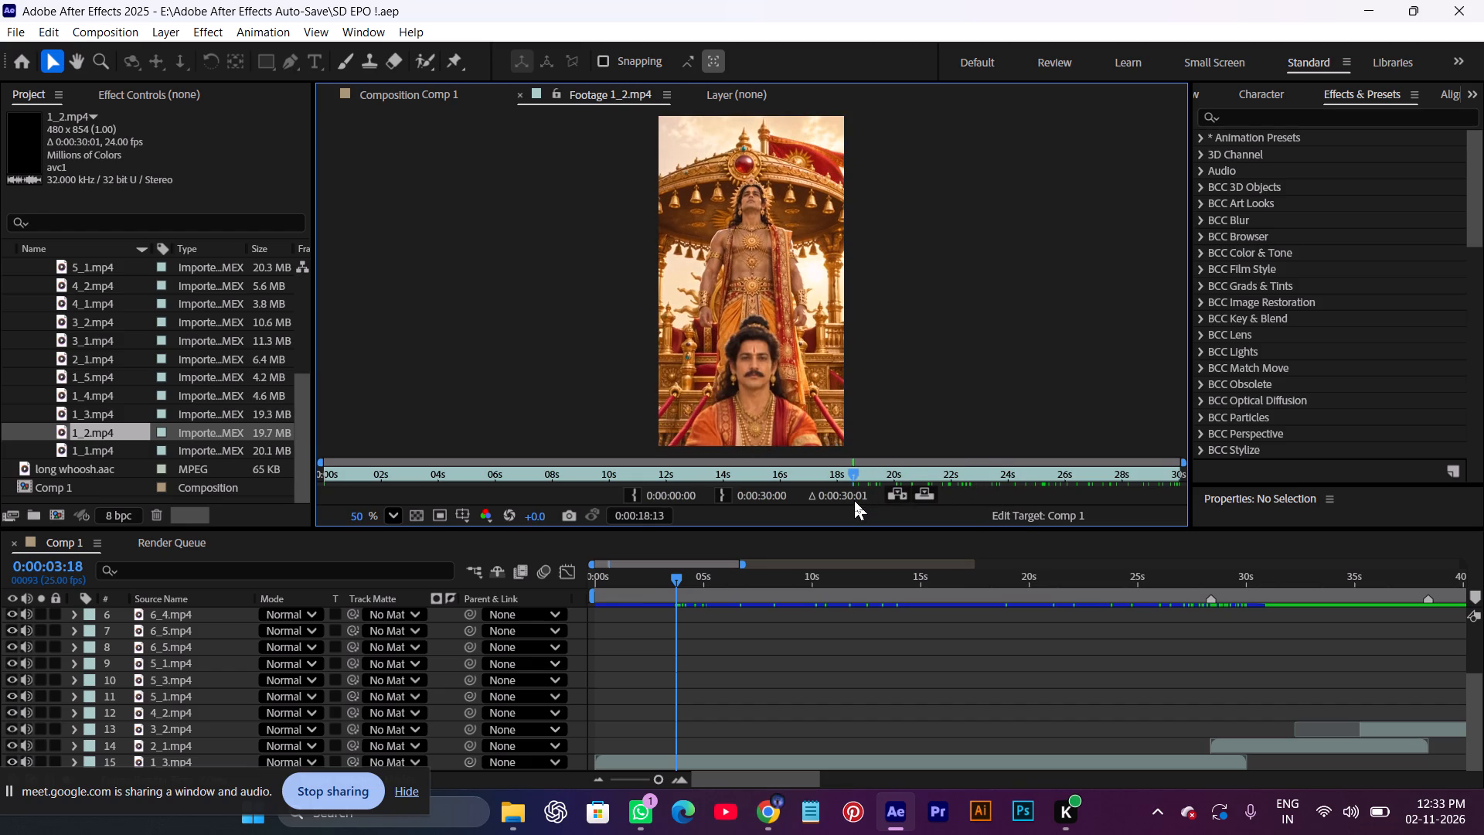
drag(854, 500, 713, 503)
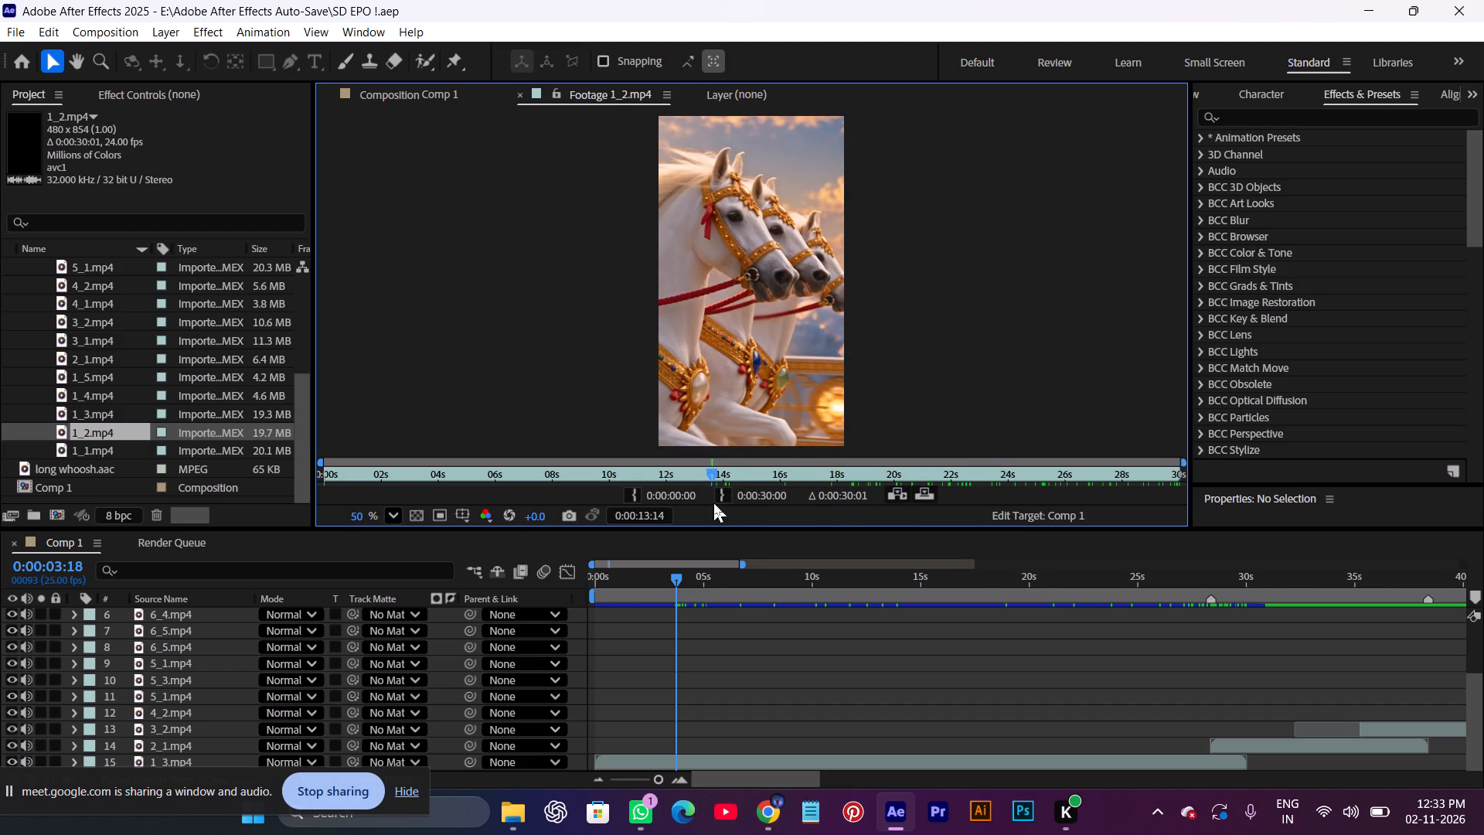
drag(713, 503, 474, 524)
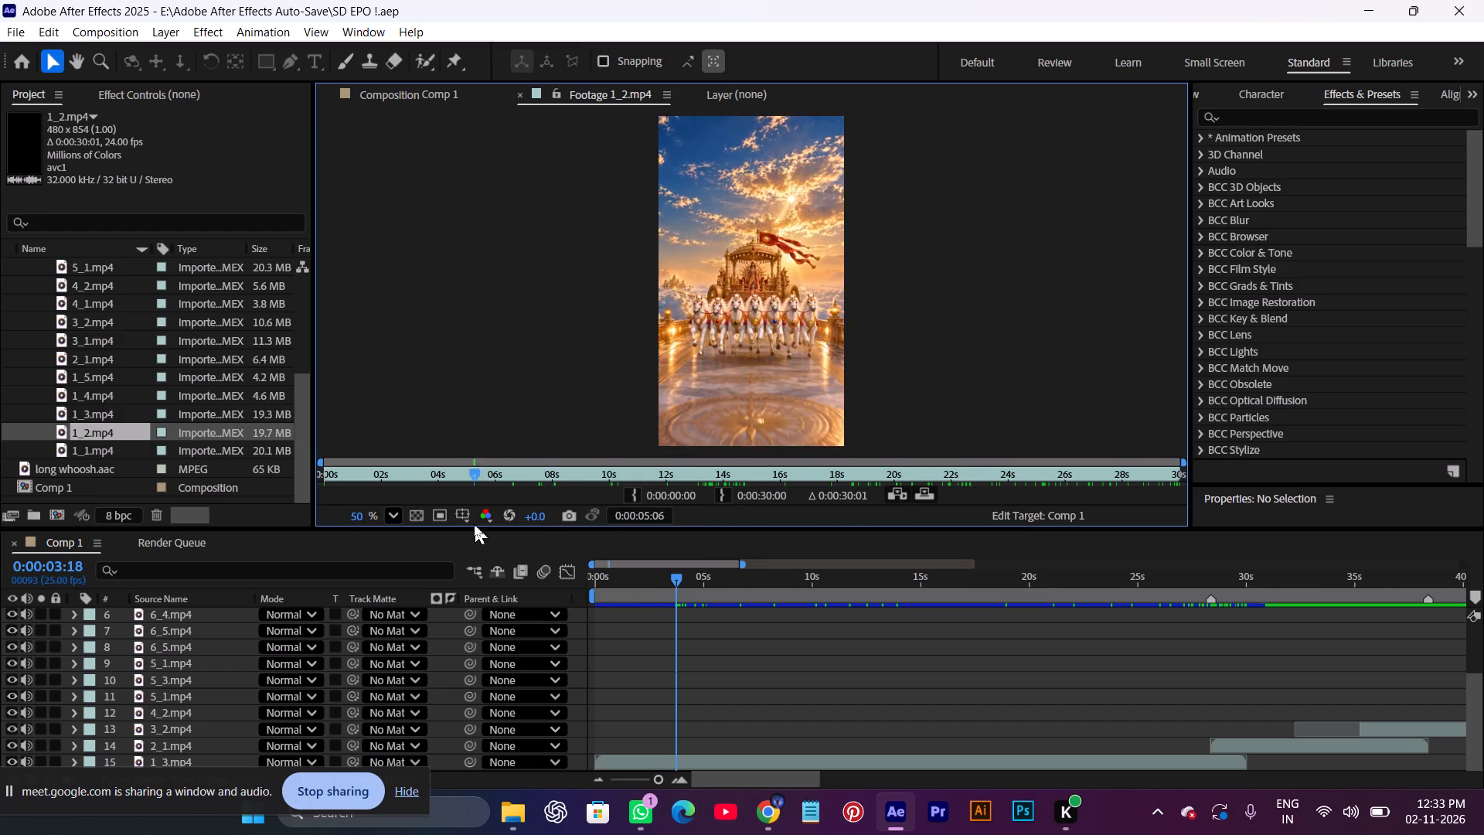
drag(474, 524, 331, 544)
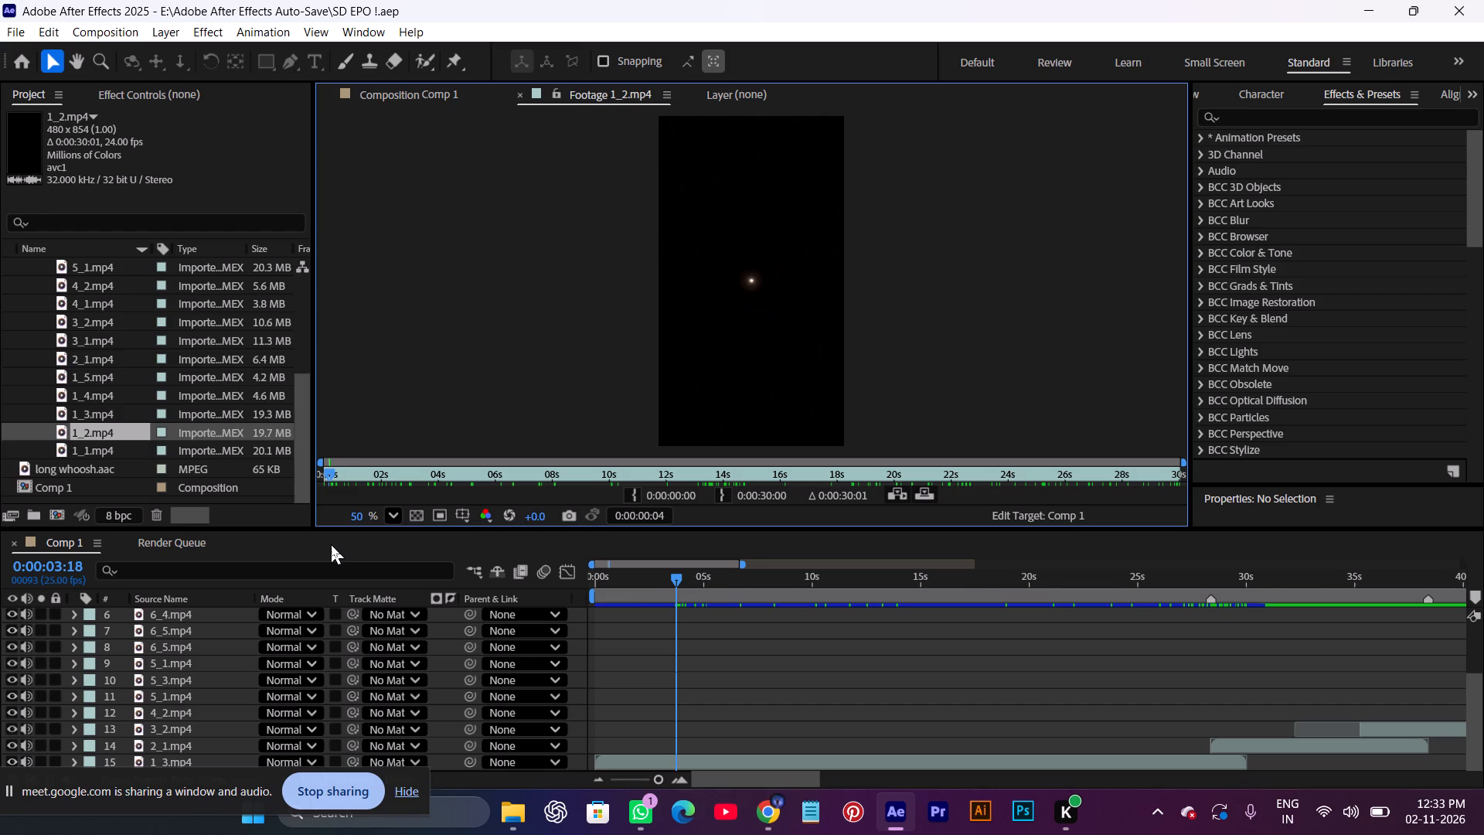
drag(331, 544, 349, 548)
drag(349, 548, 540, 554)
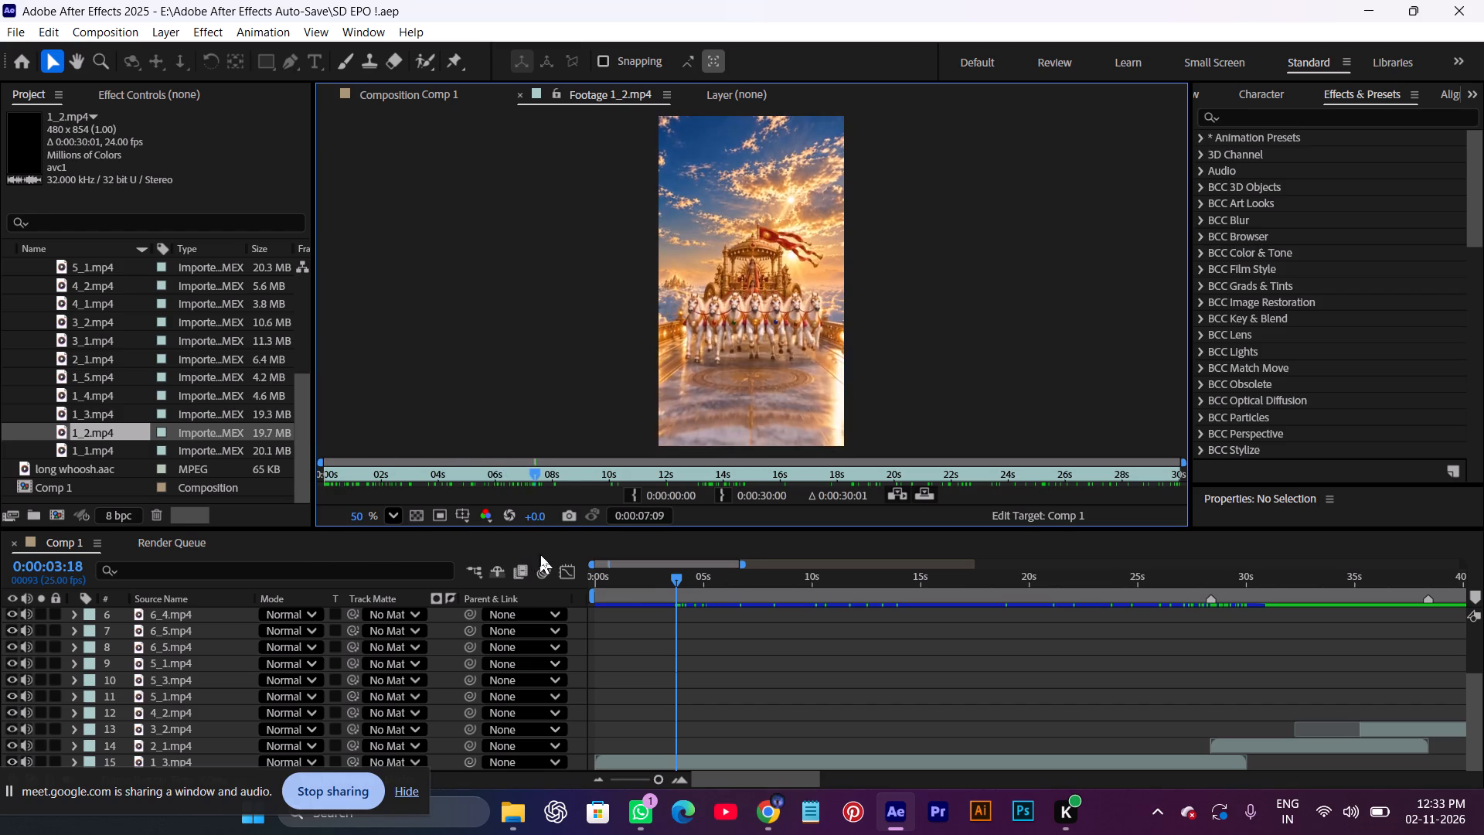
drag(540, 554, 595, 558)
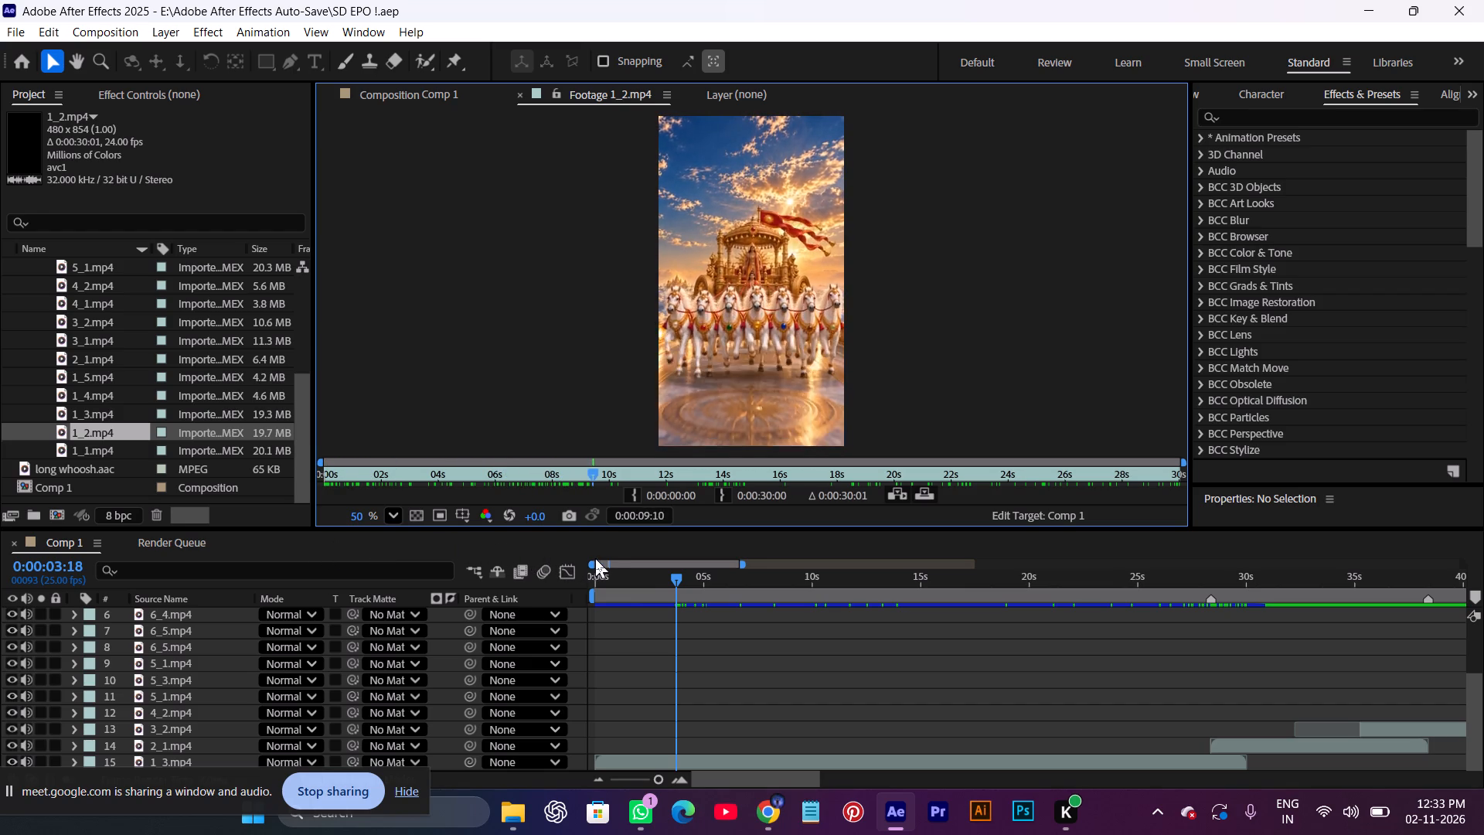
drag(595, 558, 648, 567)
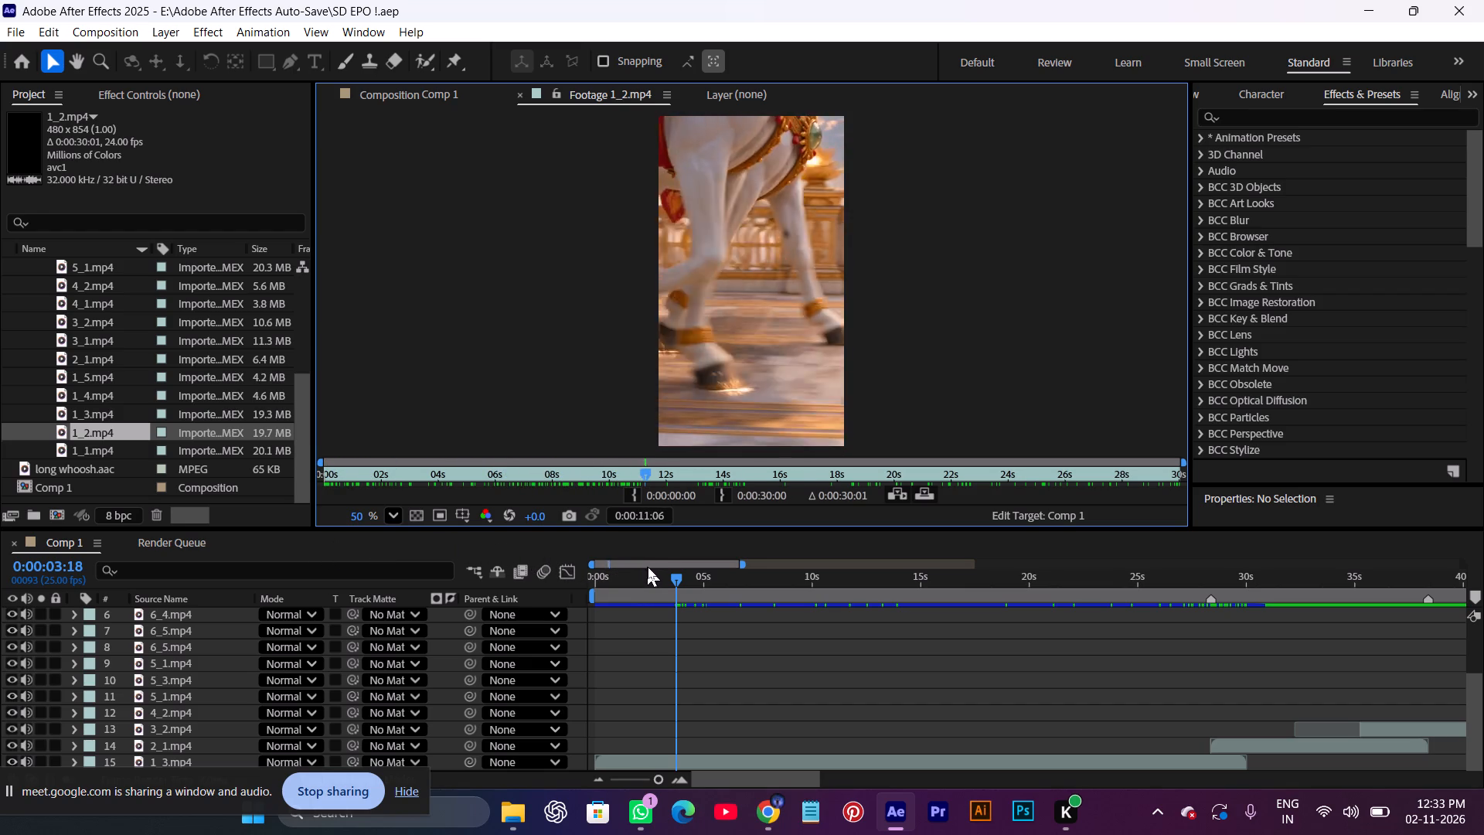
drag(648, 567, 774, 584)
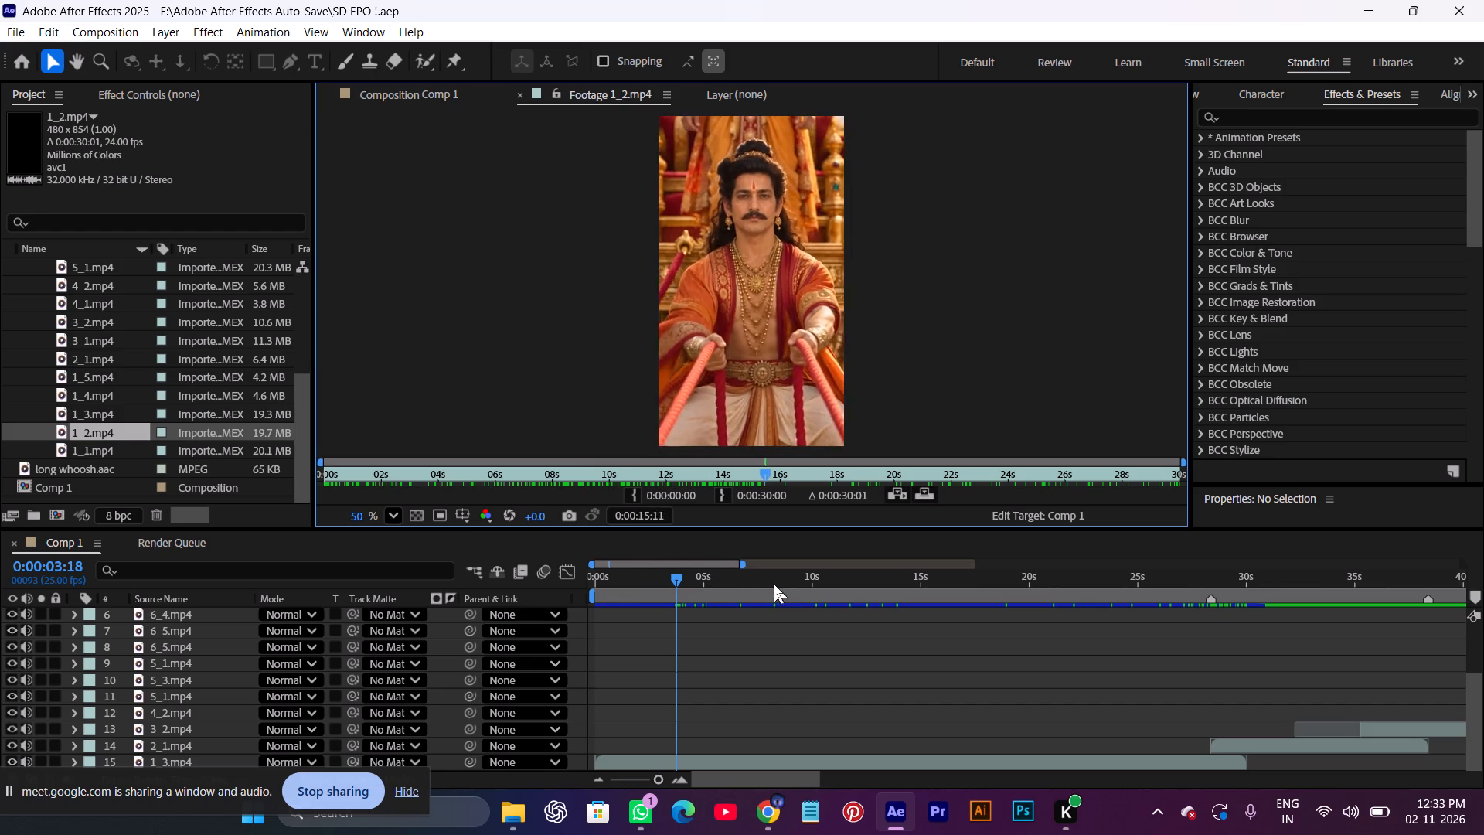
drag(774, 584, 1089, 591)
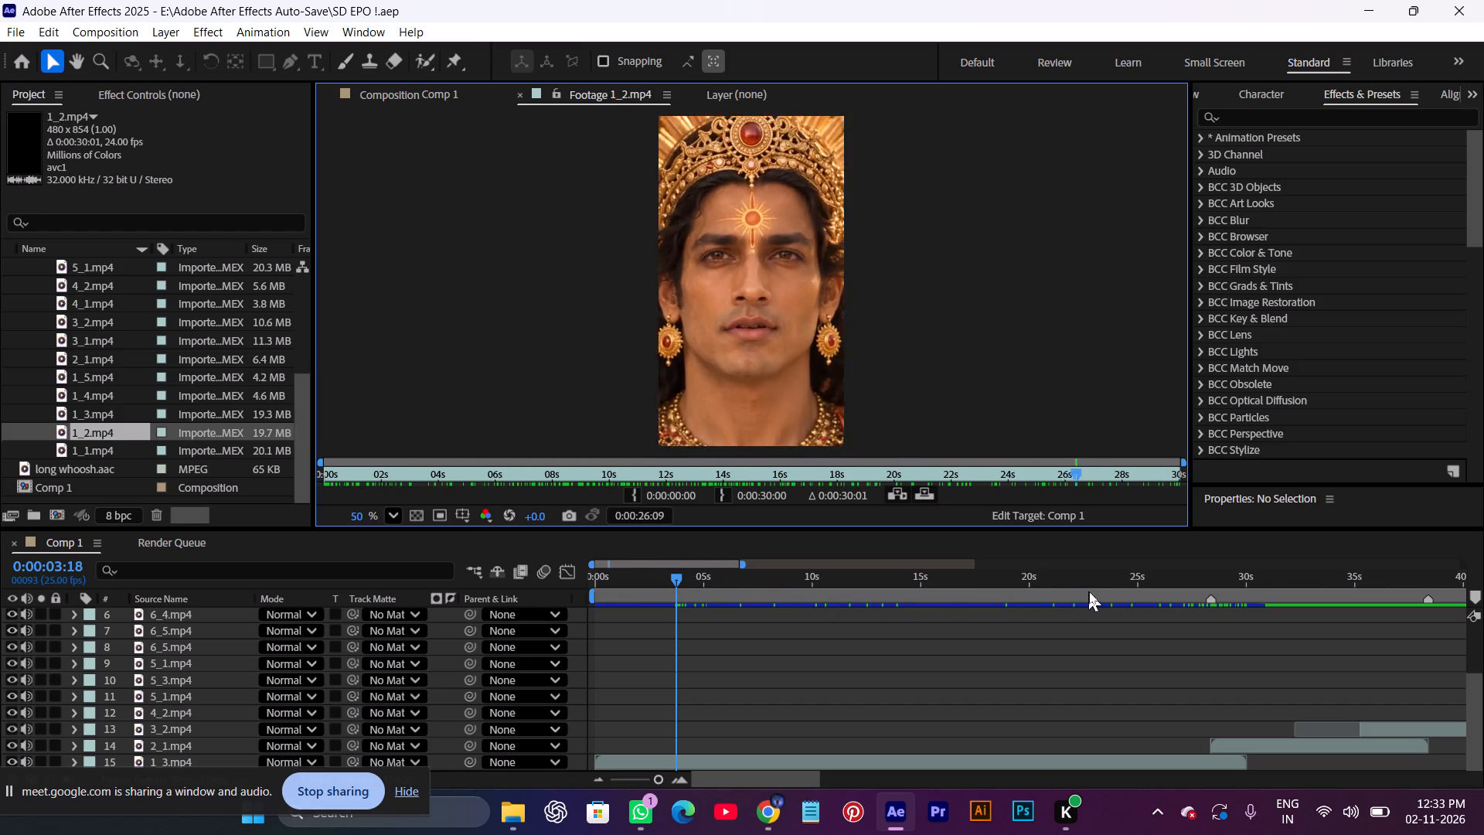
Scrub the 1_2.mp4 footage back to the closed-eyes shot near 0:00:22:12 and trim its out point to 0:00:22:22.
drag(1089, 591, 999, 605)
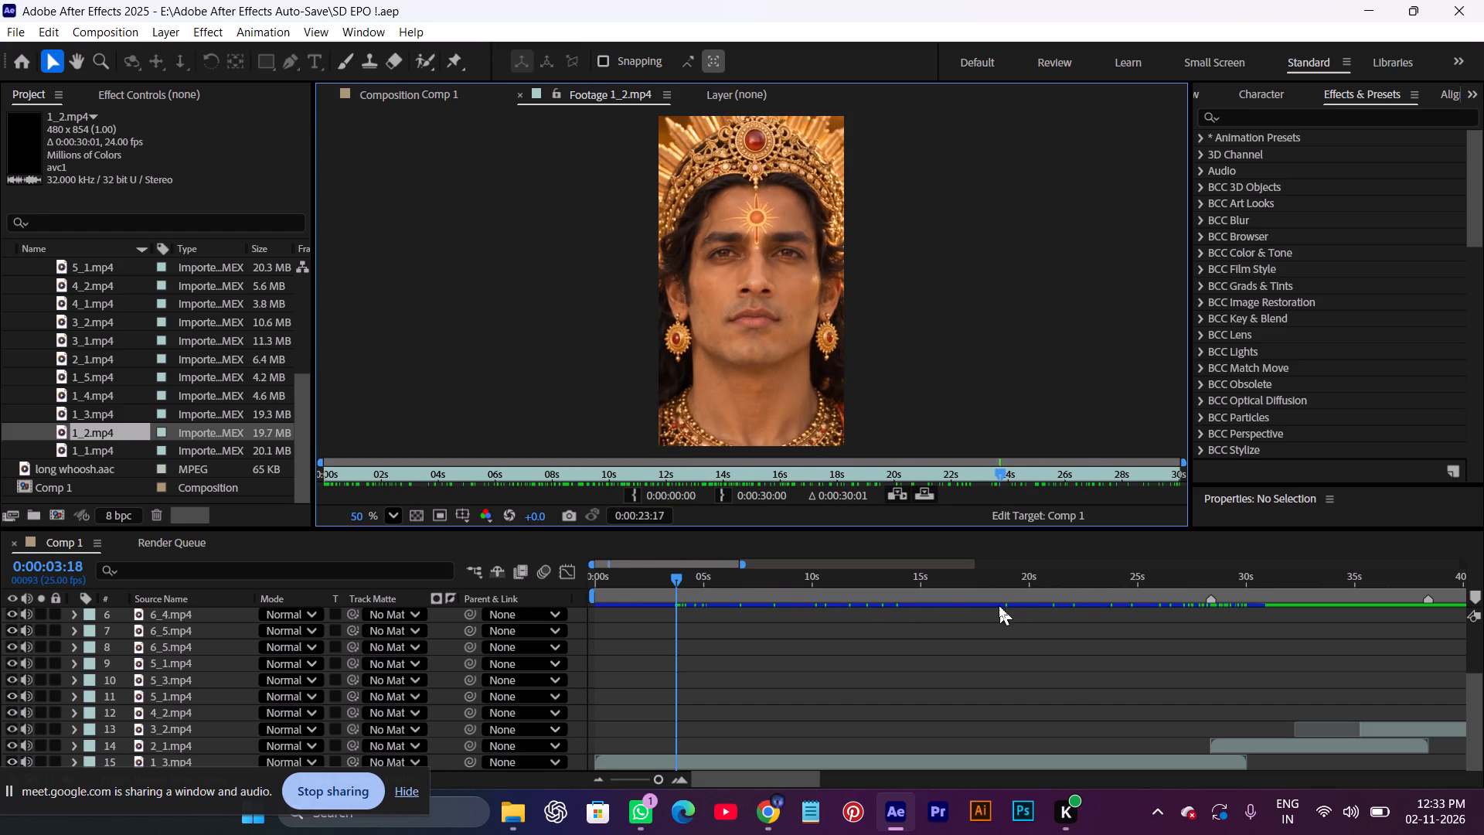
drag(999, 605, 968, 612)
scroll(897, 653, down, 1)
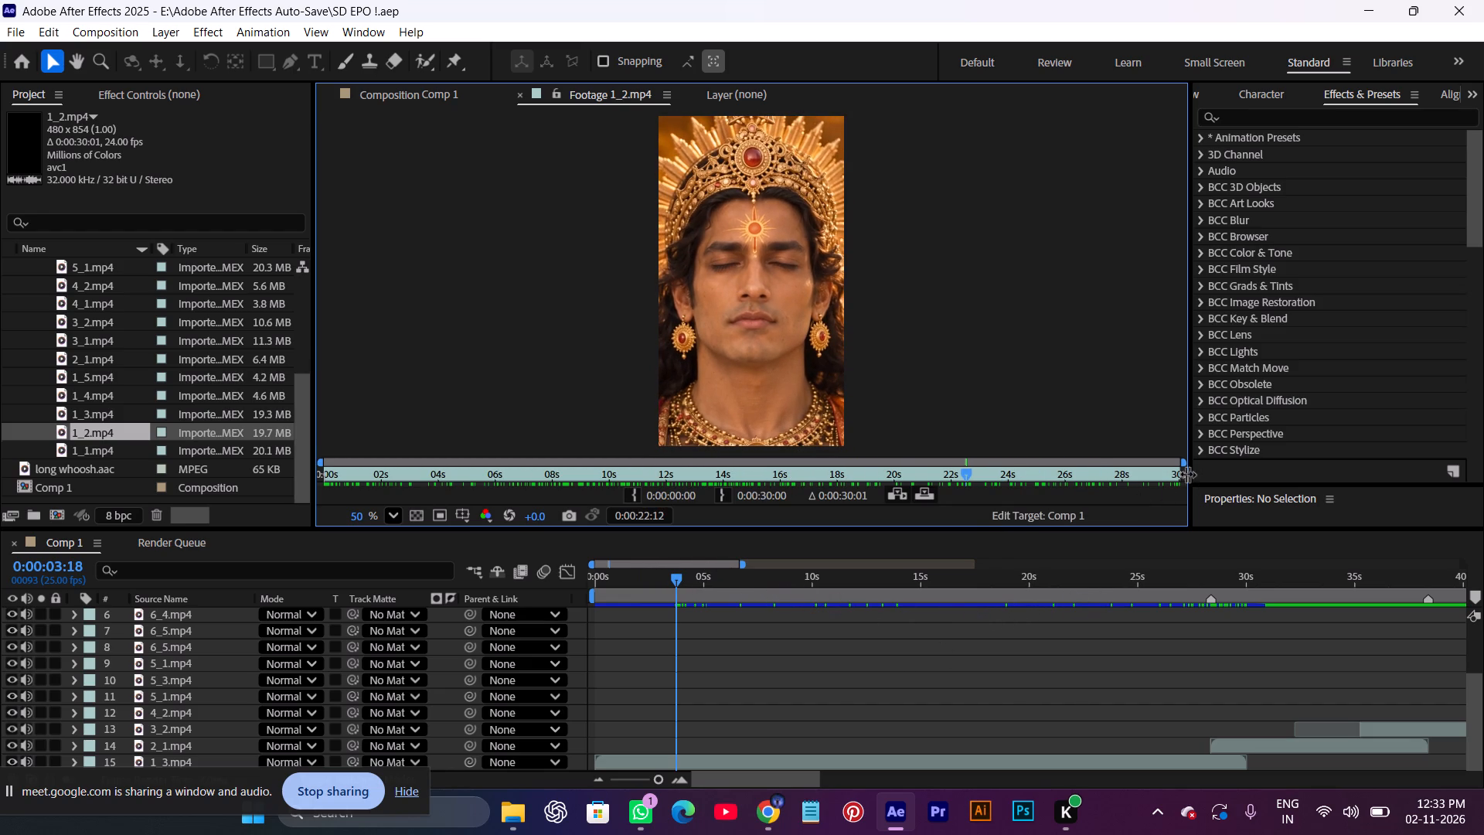
drag(1183, 474, 981, 516)
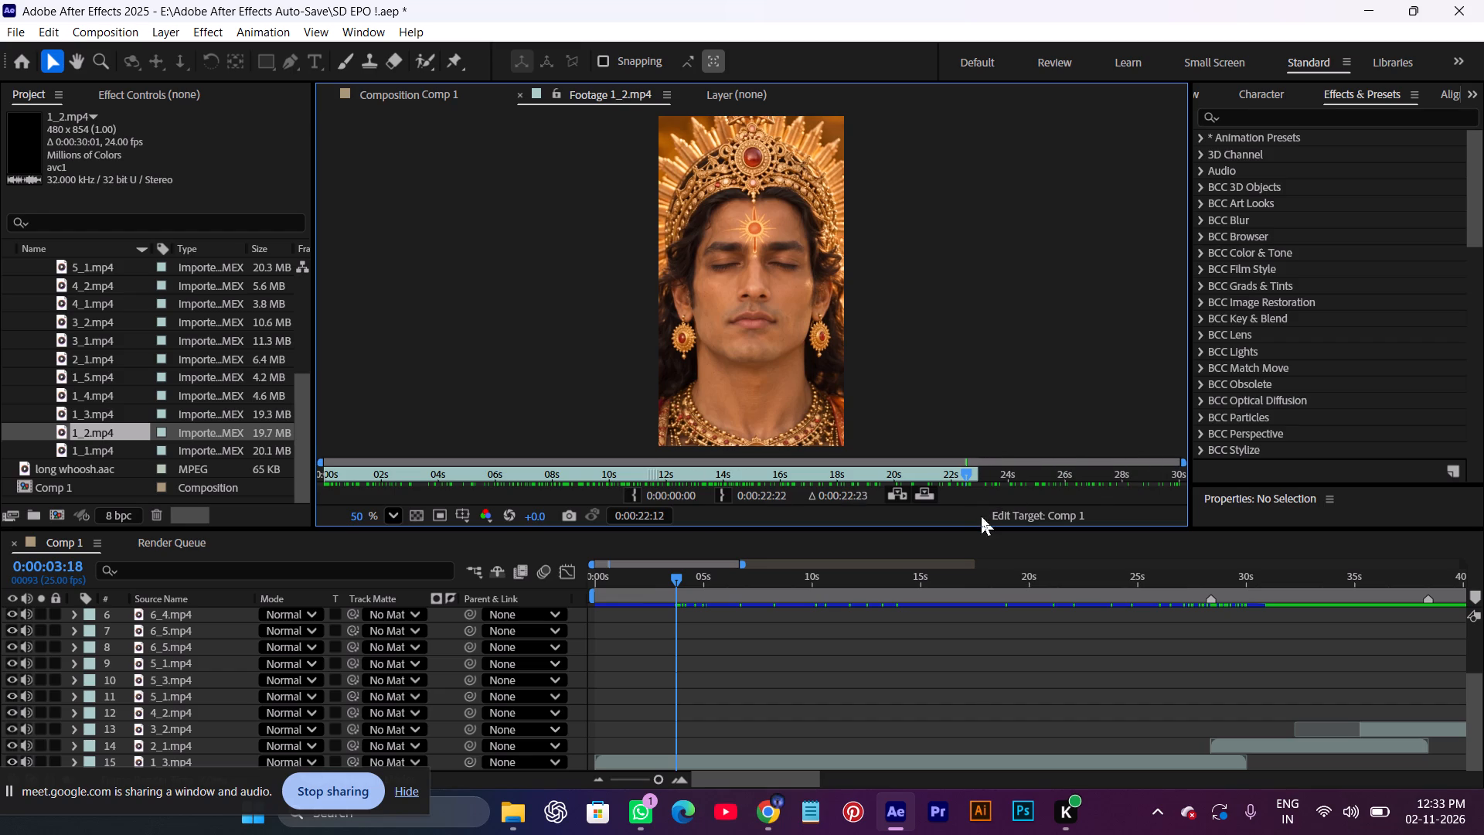
Add the trimmed 1_2.mp4 clip to Comp 1 above the 1_3.mp4 layer, starting at about 0:00:04:22.
drag(88, 426, 707, 739)
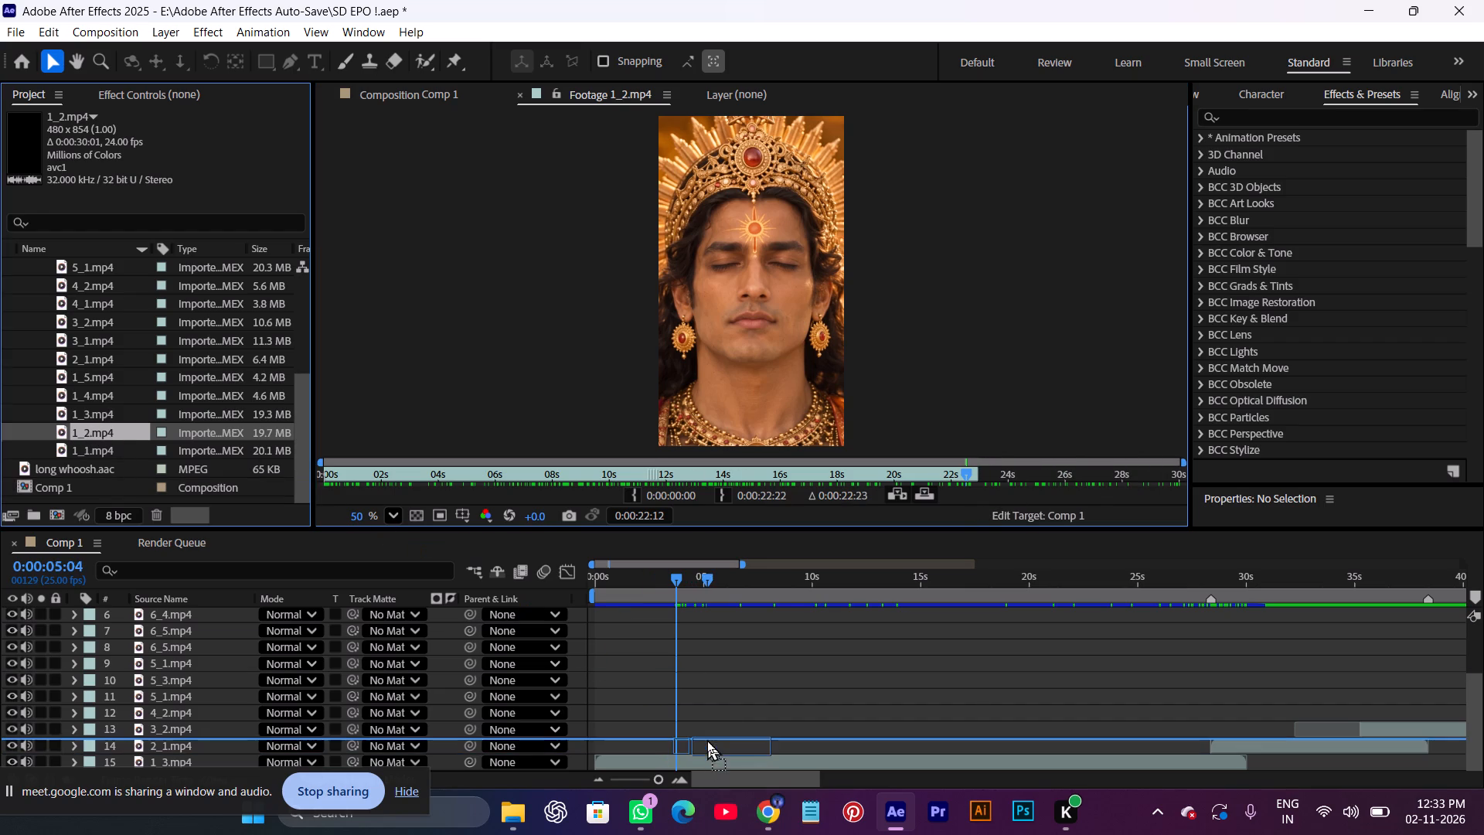
drag(707, 739, 701, 751)
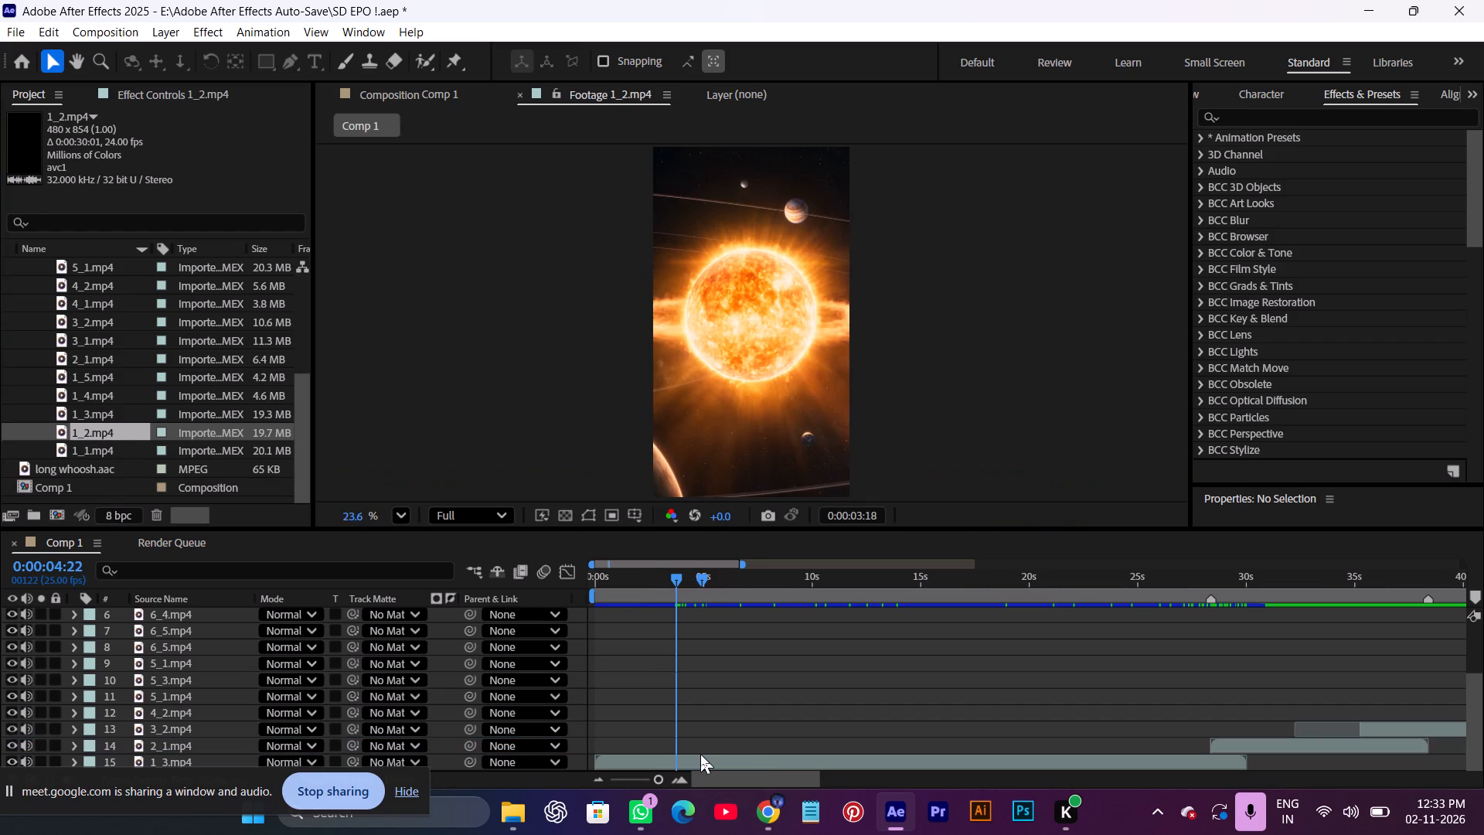
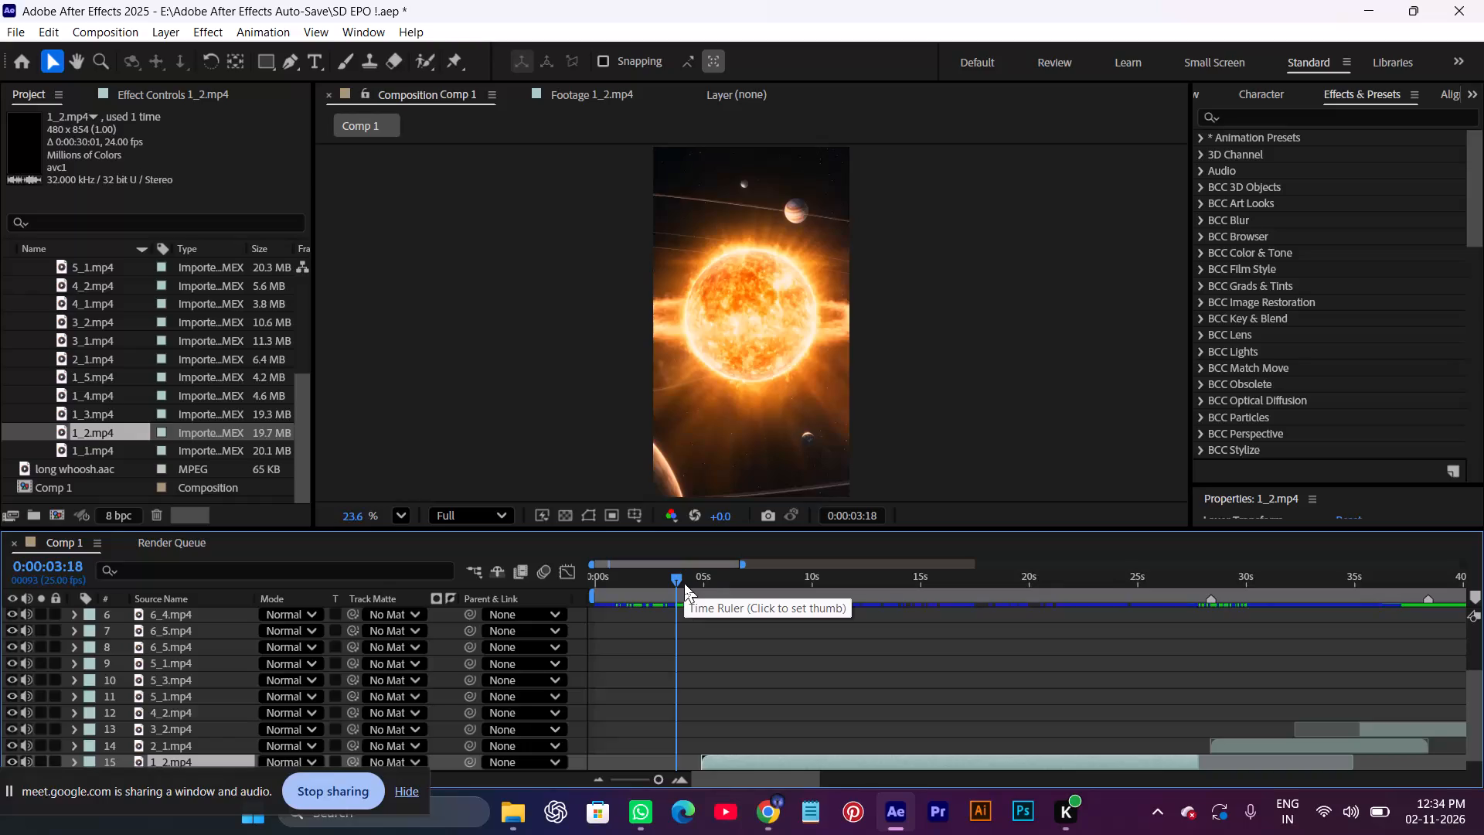
Fit the 1_2.mp4 layer to the full Comp 1 frame, checking it at about 0:00:06:10.
drag(678, 583, 502, 627)
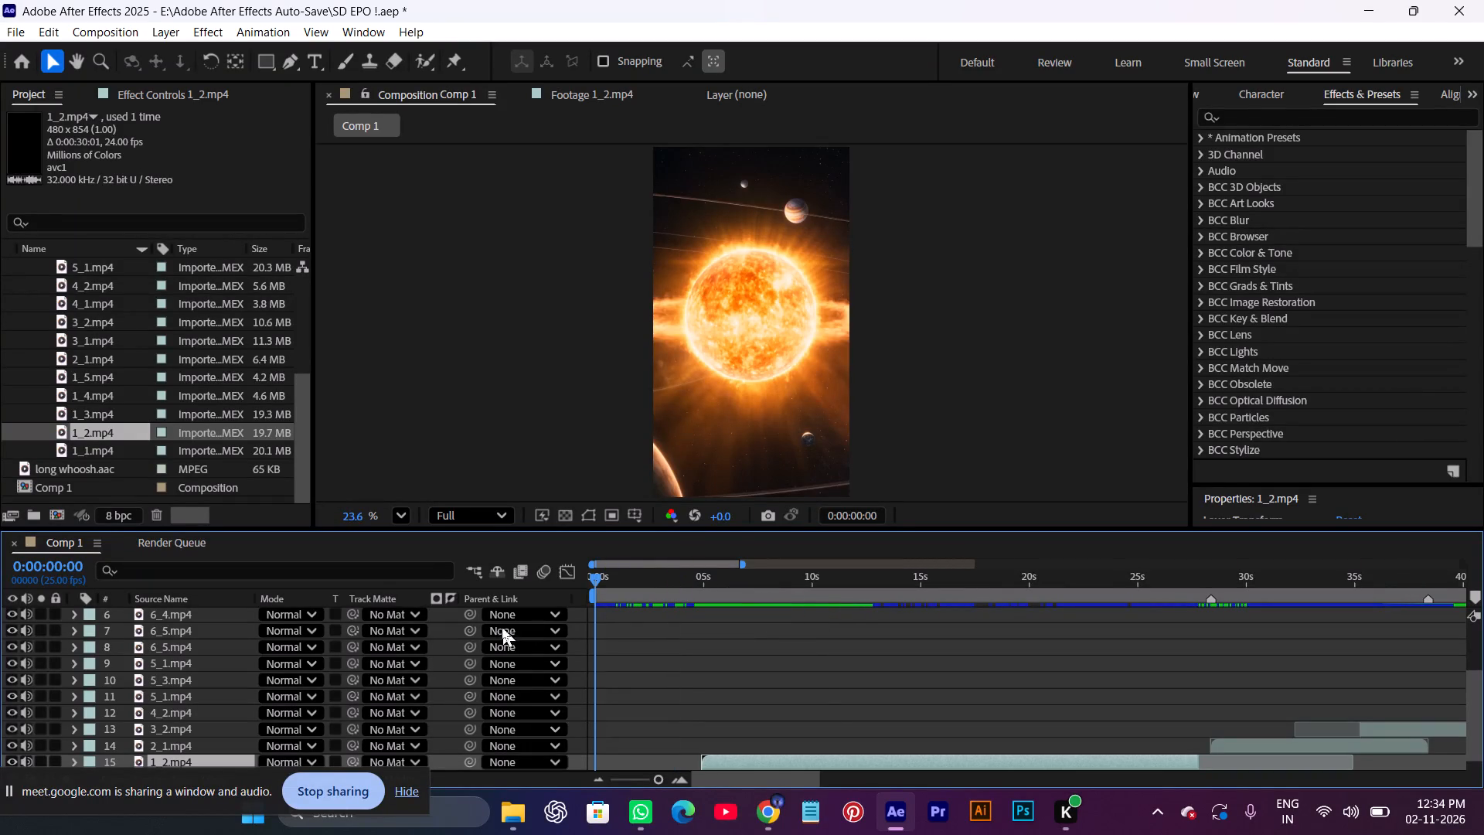
drag(502, 627, 736, 697)
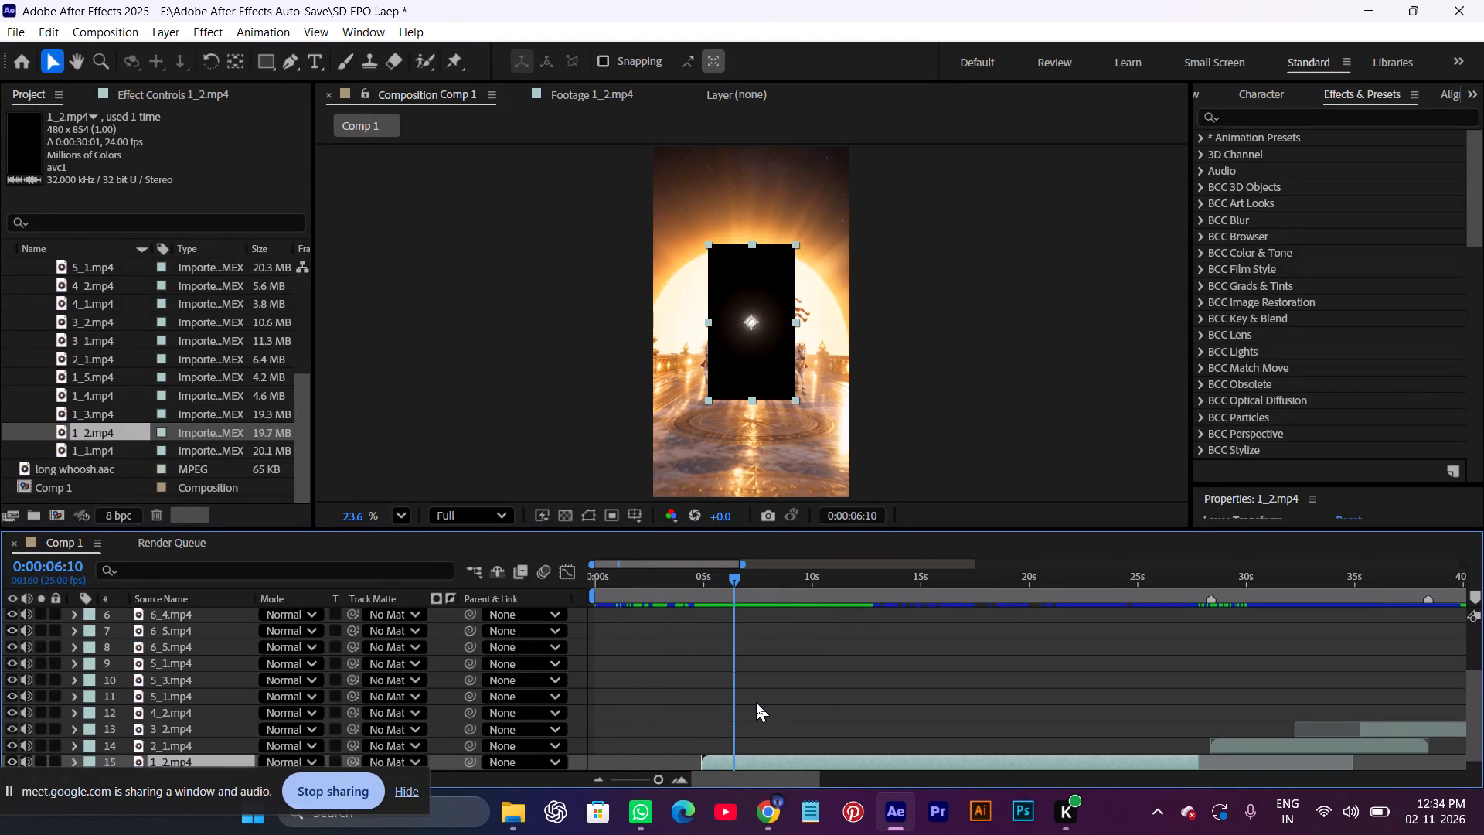
scroll(756, 702, down, 3)
key(ctrl+alt+f)
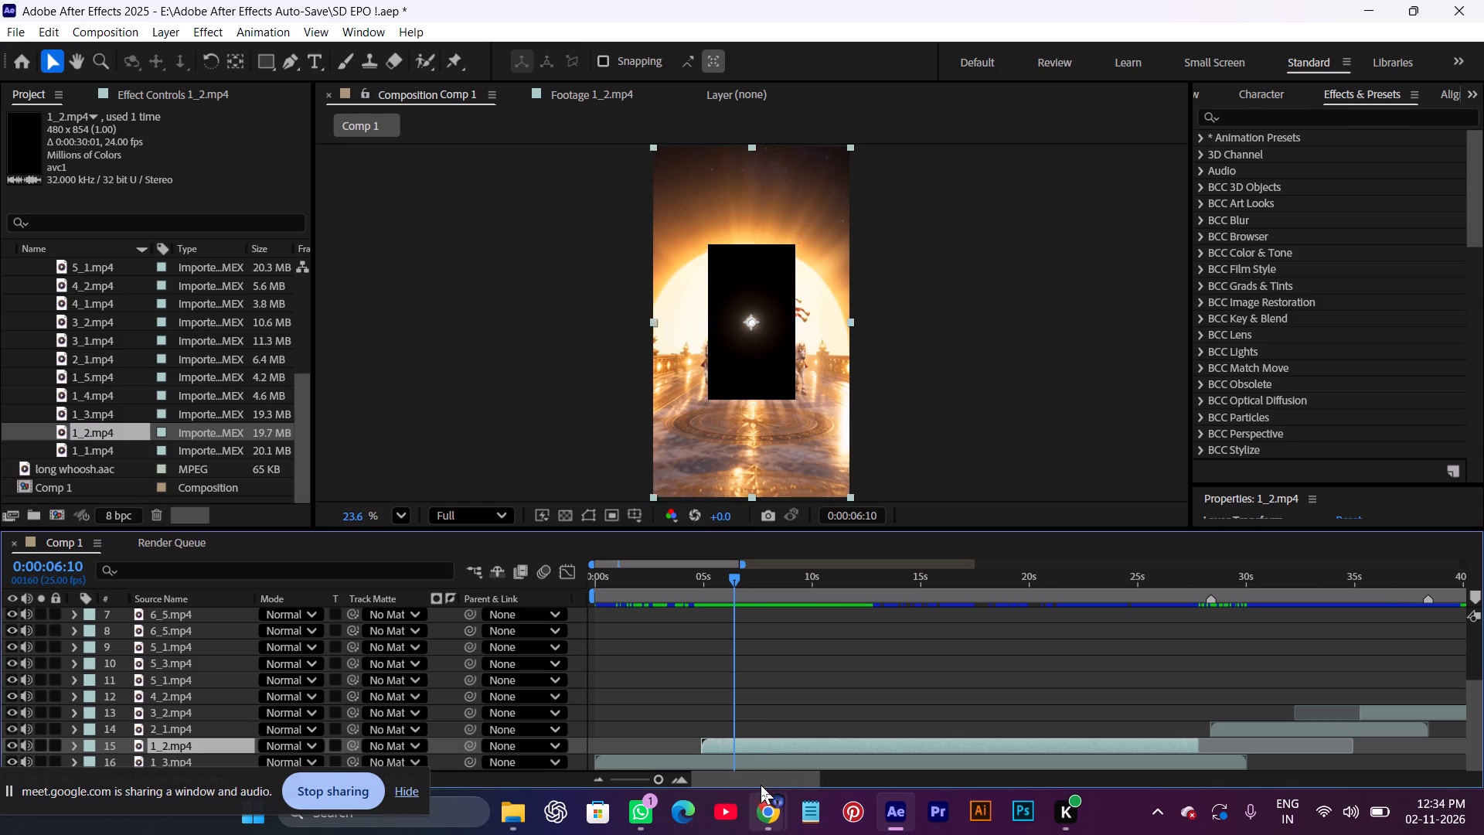
Move the 1_2.mp4 layer earlier to start at 0:00:00:00 in Comp 1, and scrub its opening to about 0:00:03:05.
drag(764, 741, 683, 741)
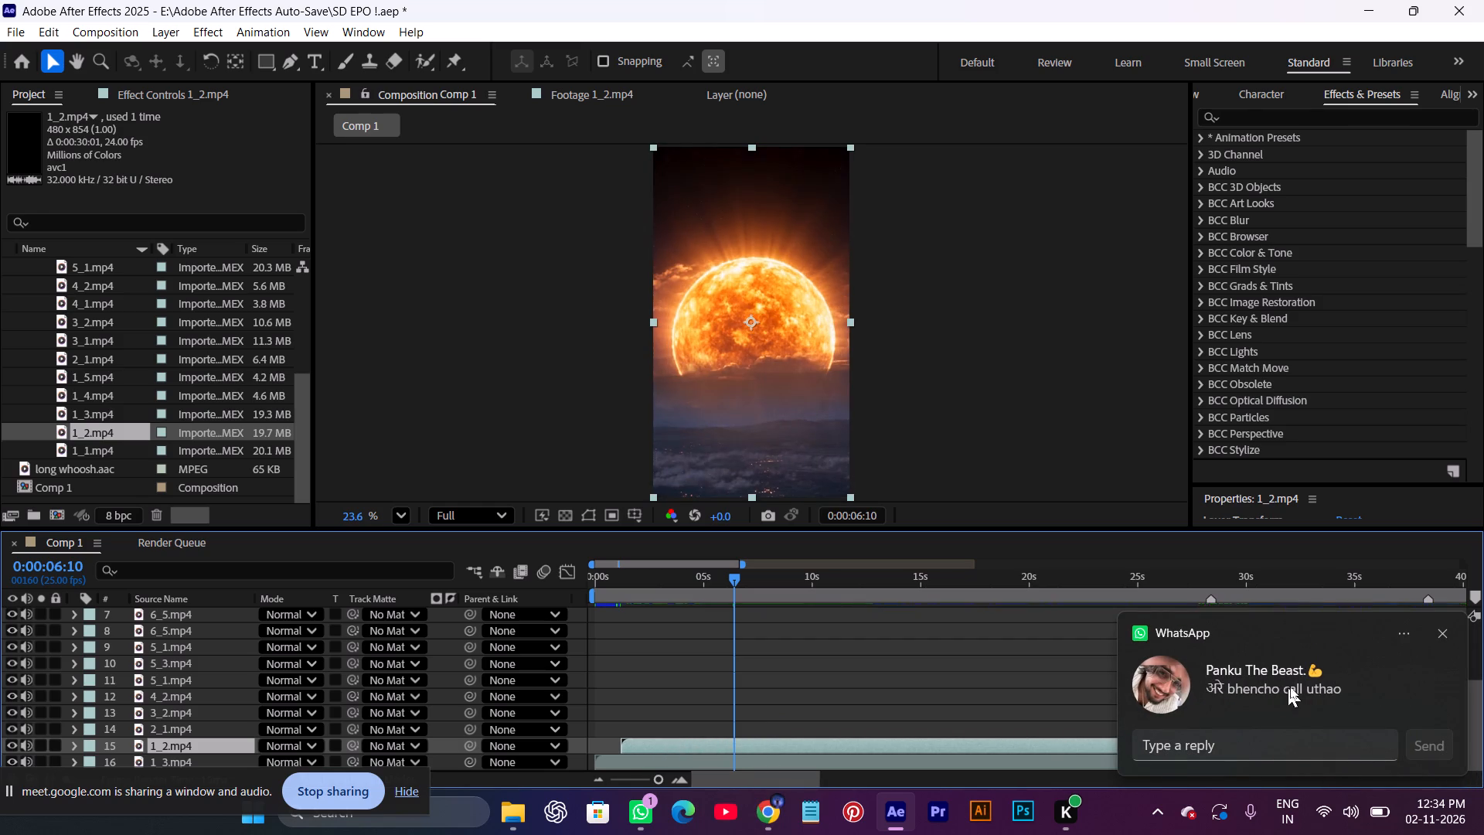
click(1441, 634)
drag(805, 743, 793, 743)
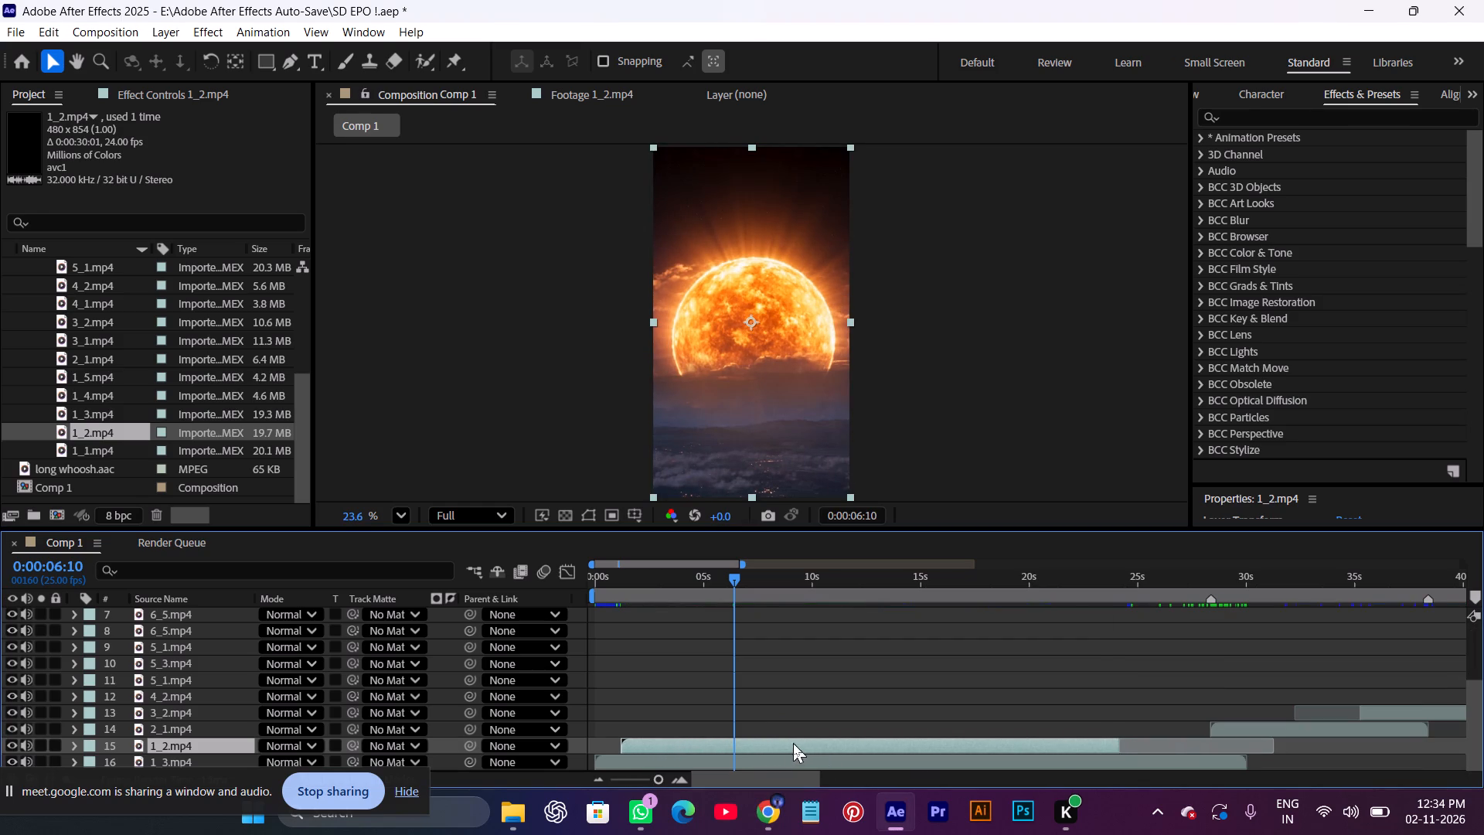
drag(793, 743, 777, 744)
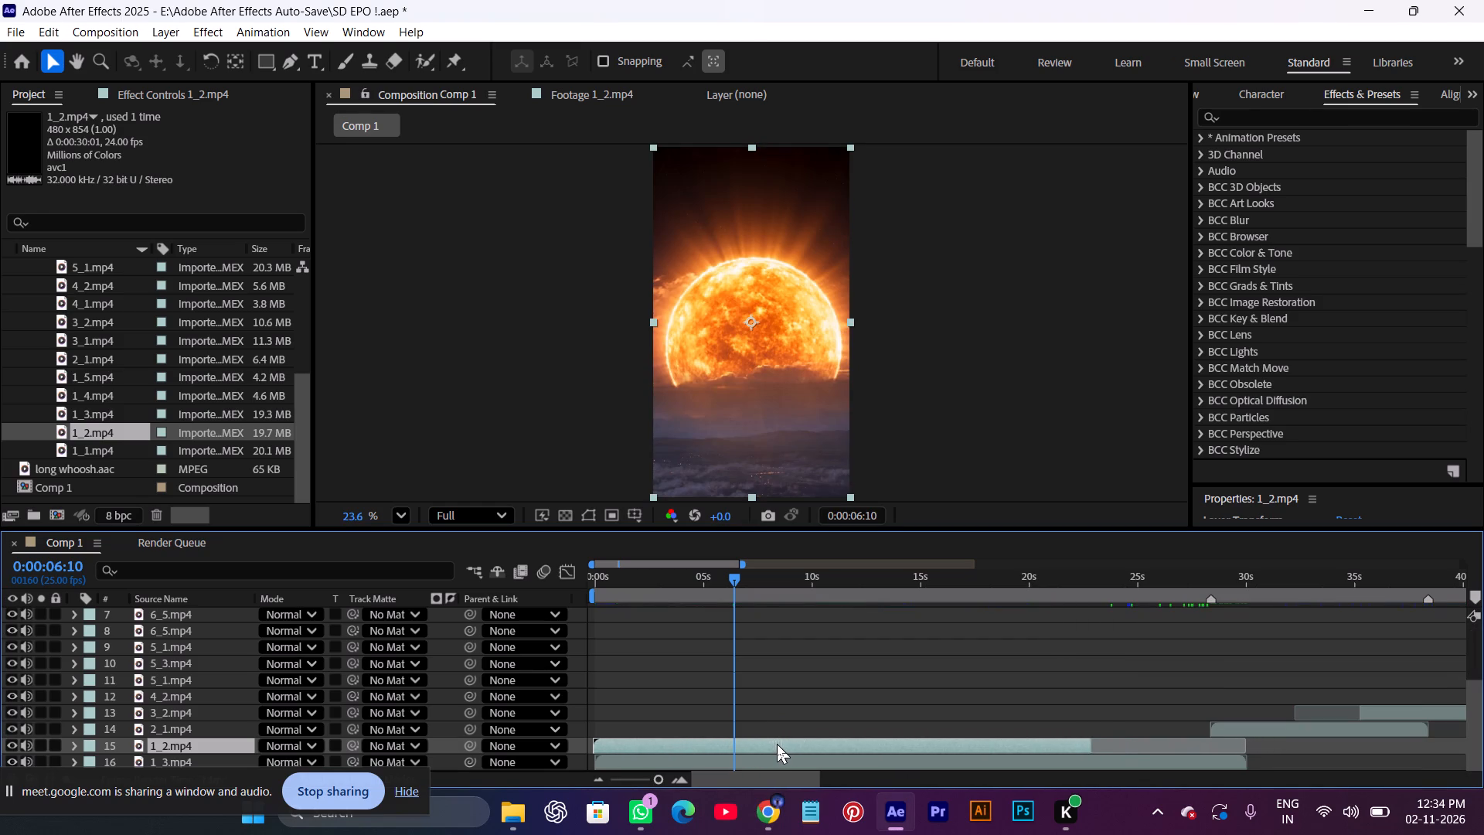
drag(730, 577, 631, 622)
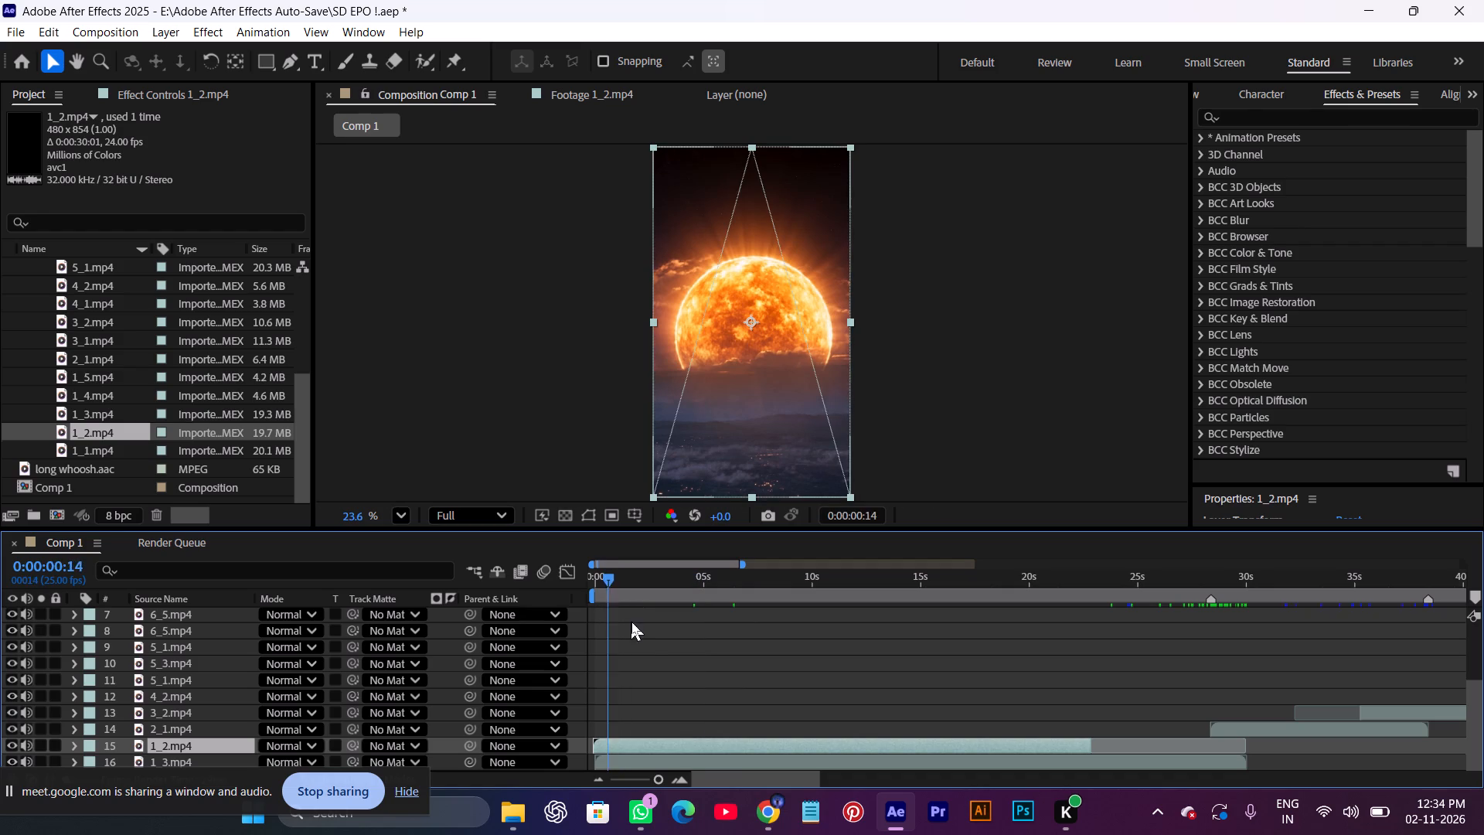
drag(631, 622, 661, 624)
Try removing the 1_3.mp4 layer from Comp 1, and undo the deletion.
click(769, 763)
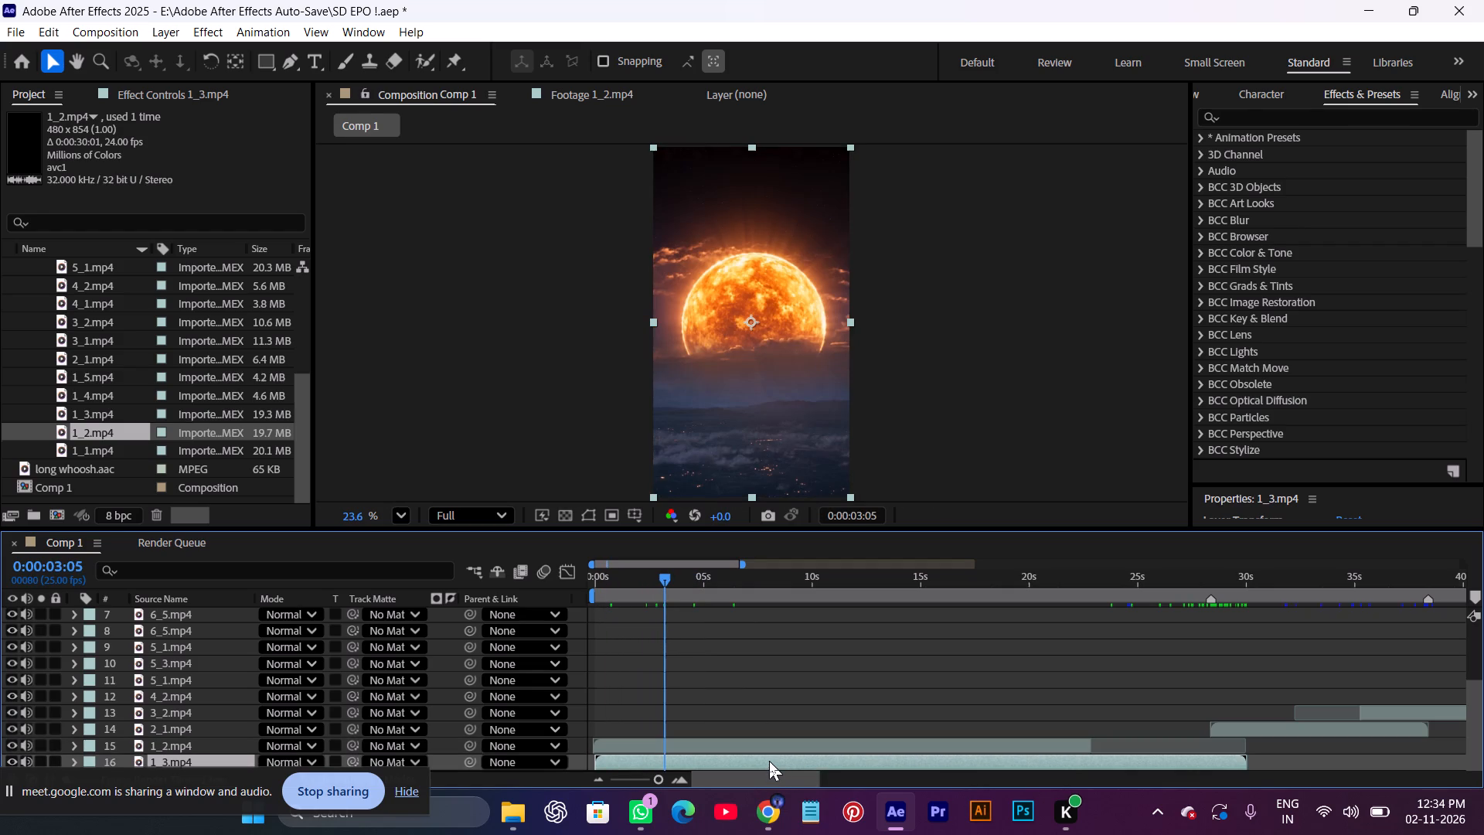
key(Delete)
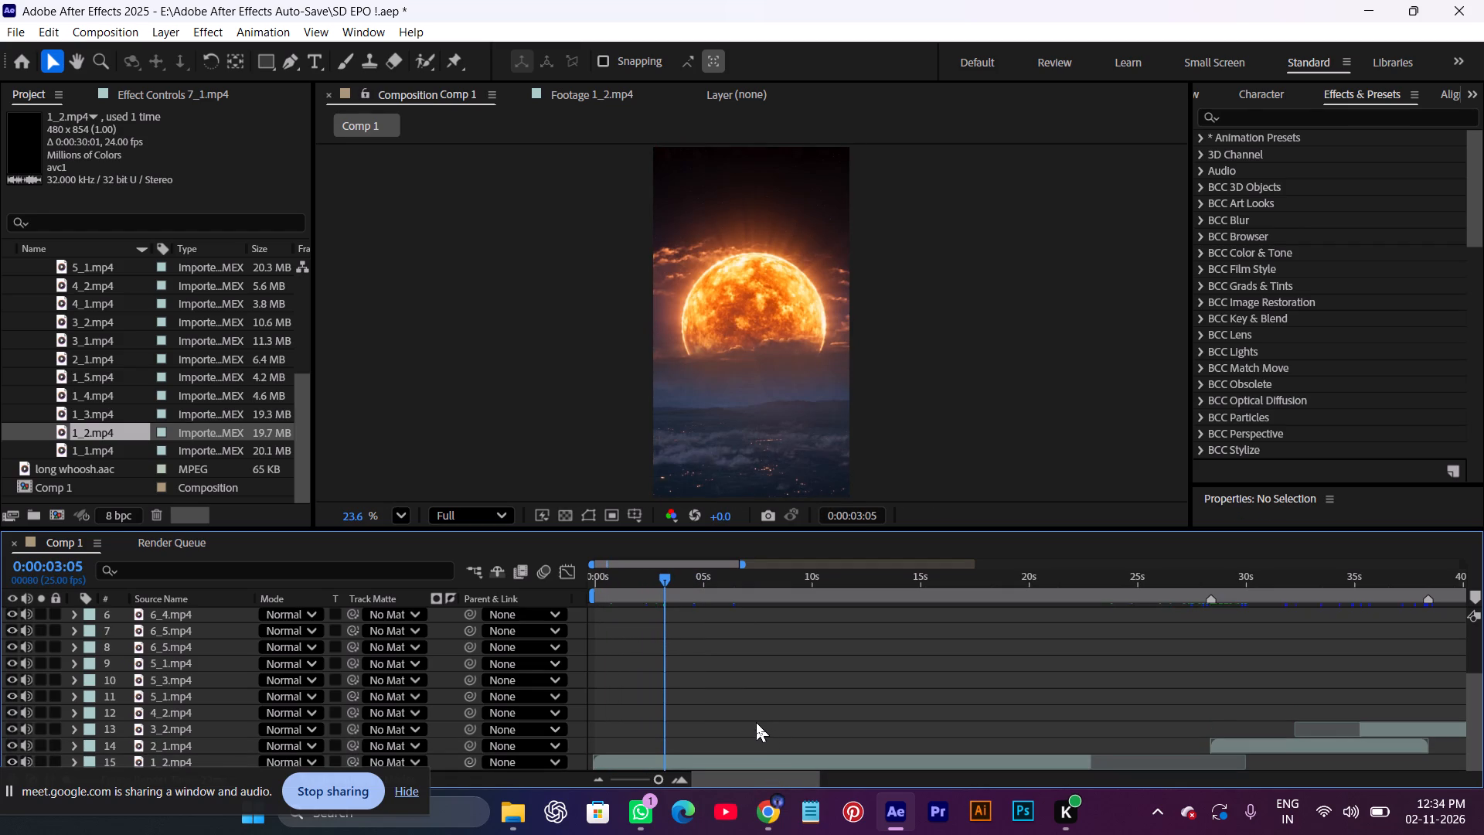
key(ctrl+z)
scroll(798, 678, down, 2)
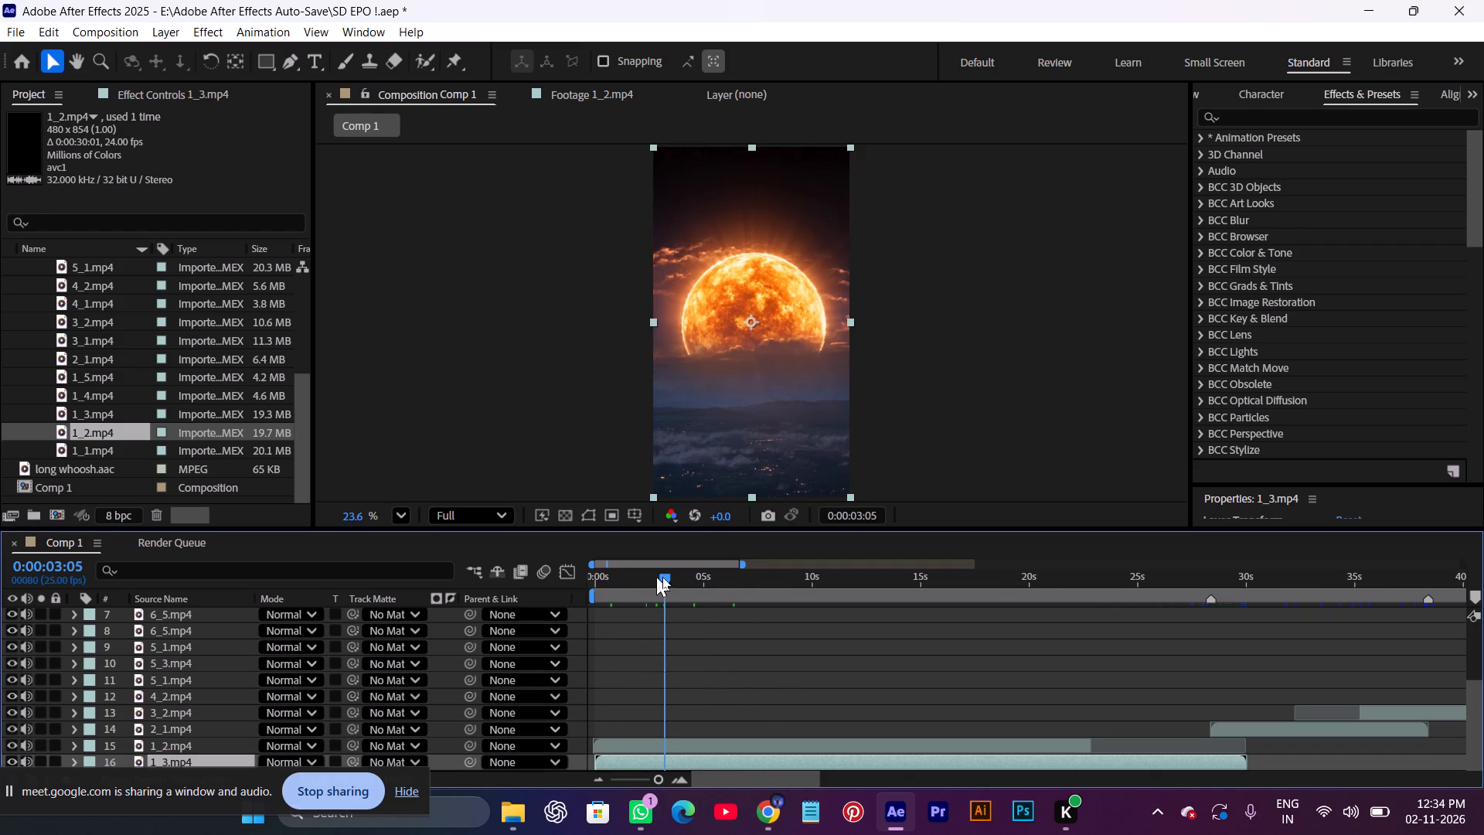
Scrub Comp 1 through to about 0:00:27:23 and delete the 1_3.mp4 layer.
drag(666, 577, 865, 663)
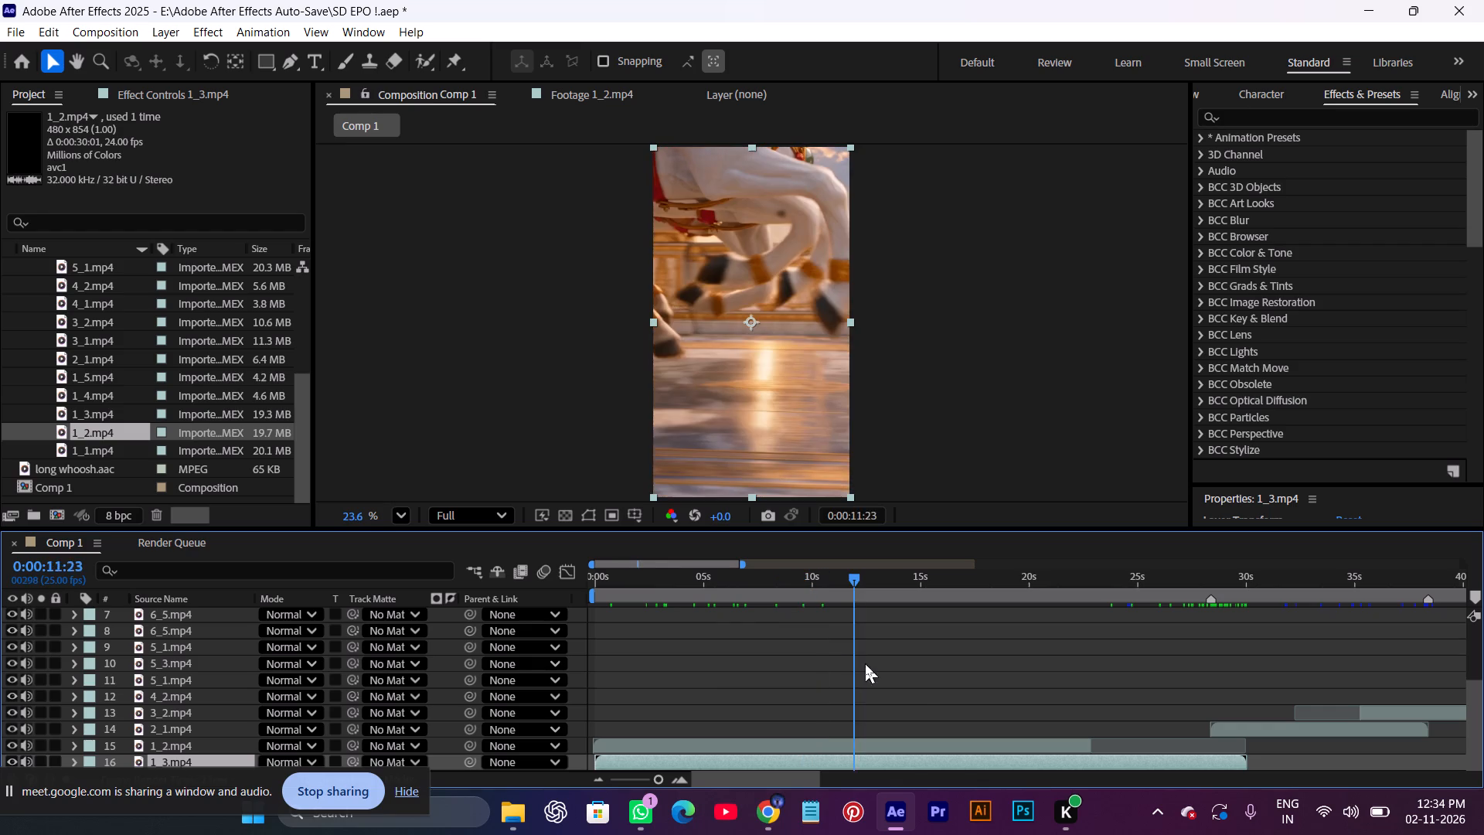
drag(865, 663, 989, 691)
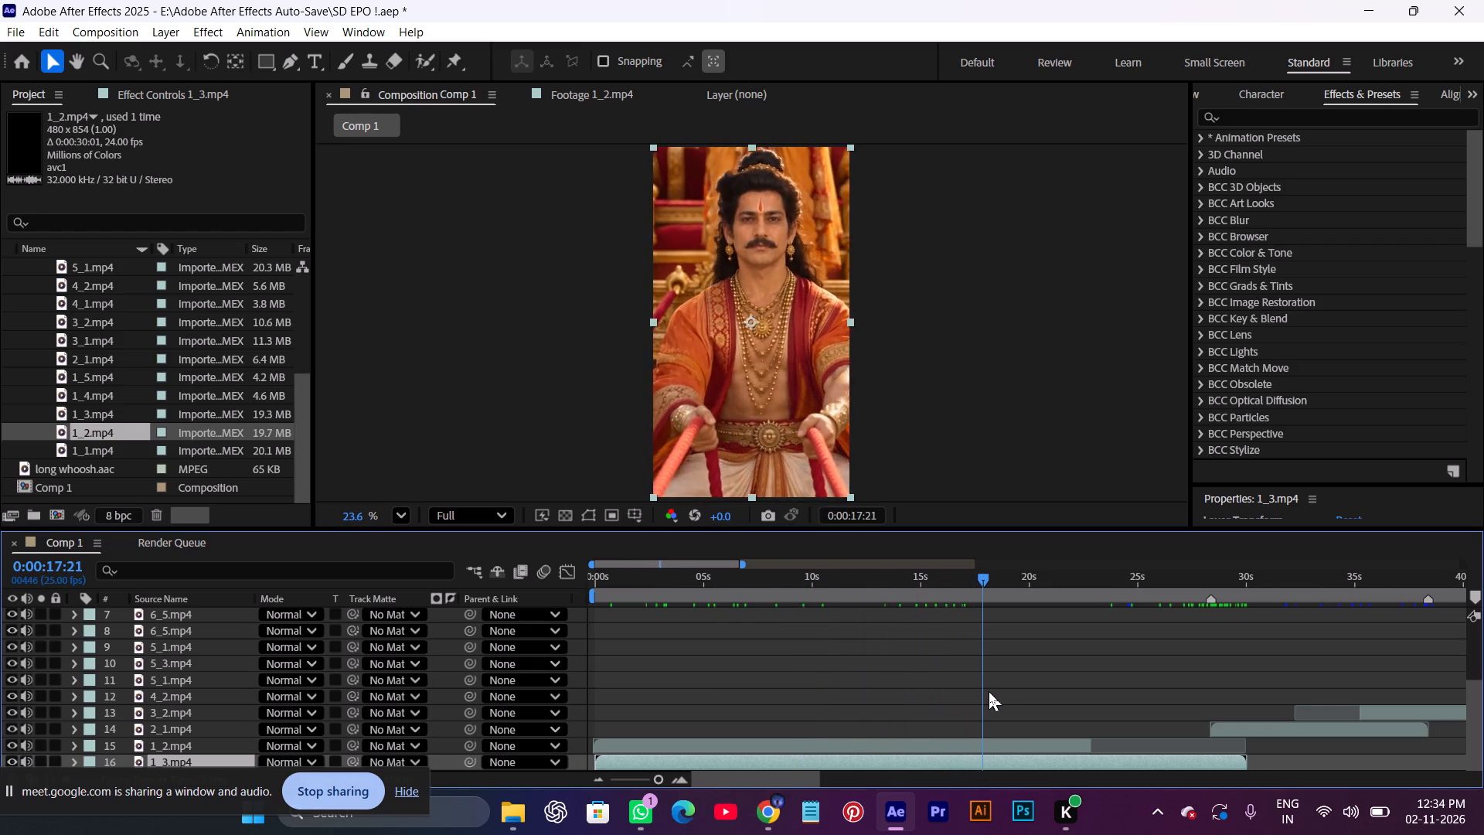
drag(989, 691, 1088, 723)
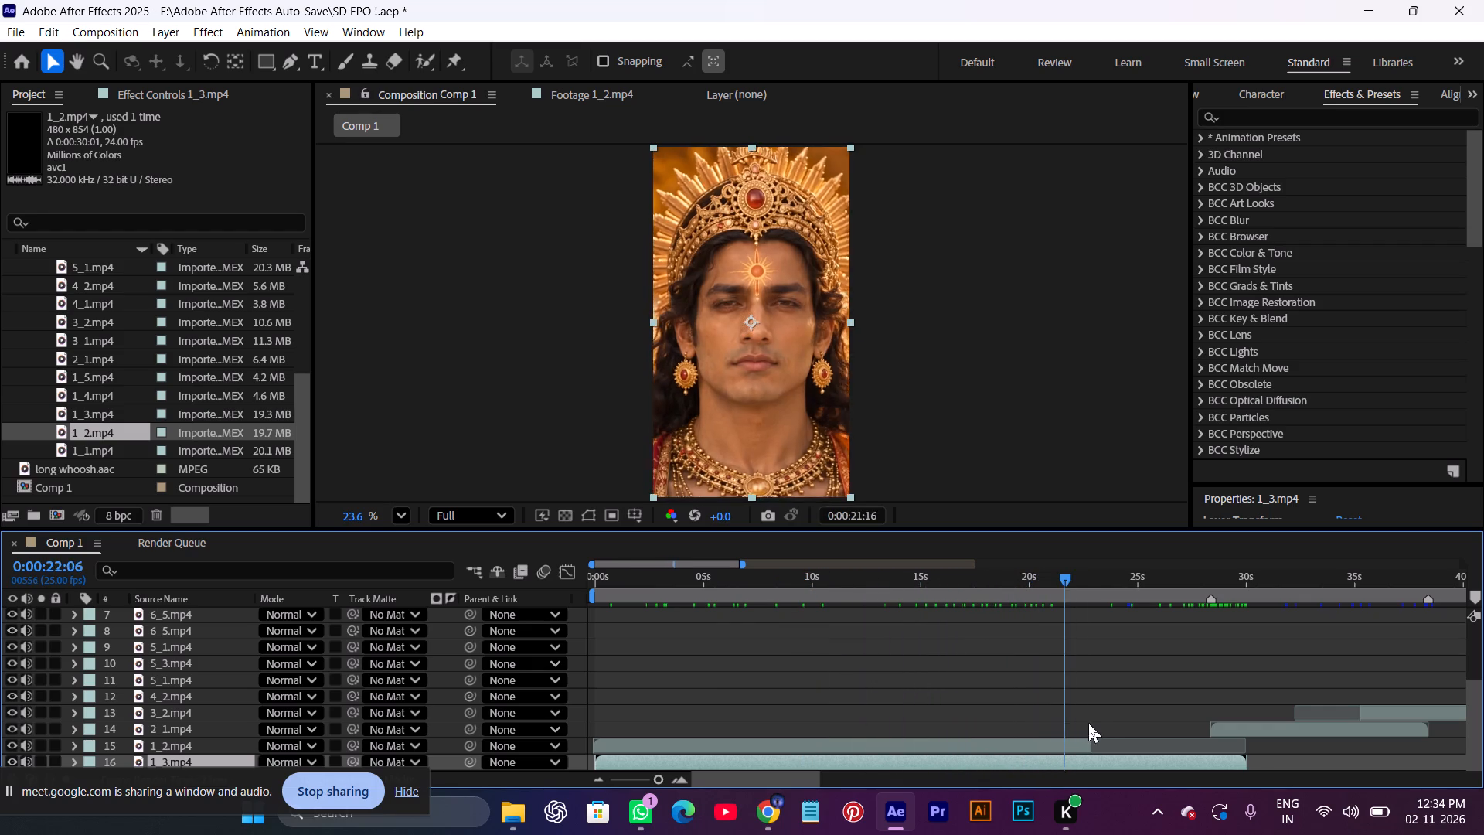
drag(1088, 723, 1183, 738)
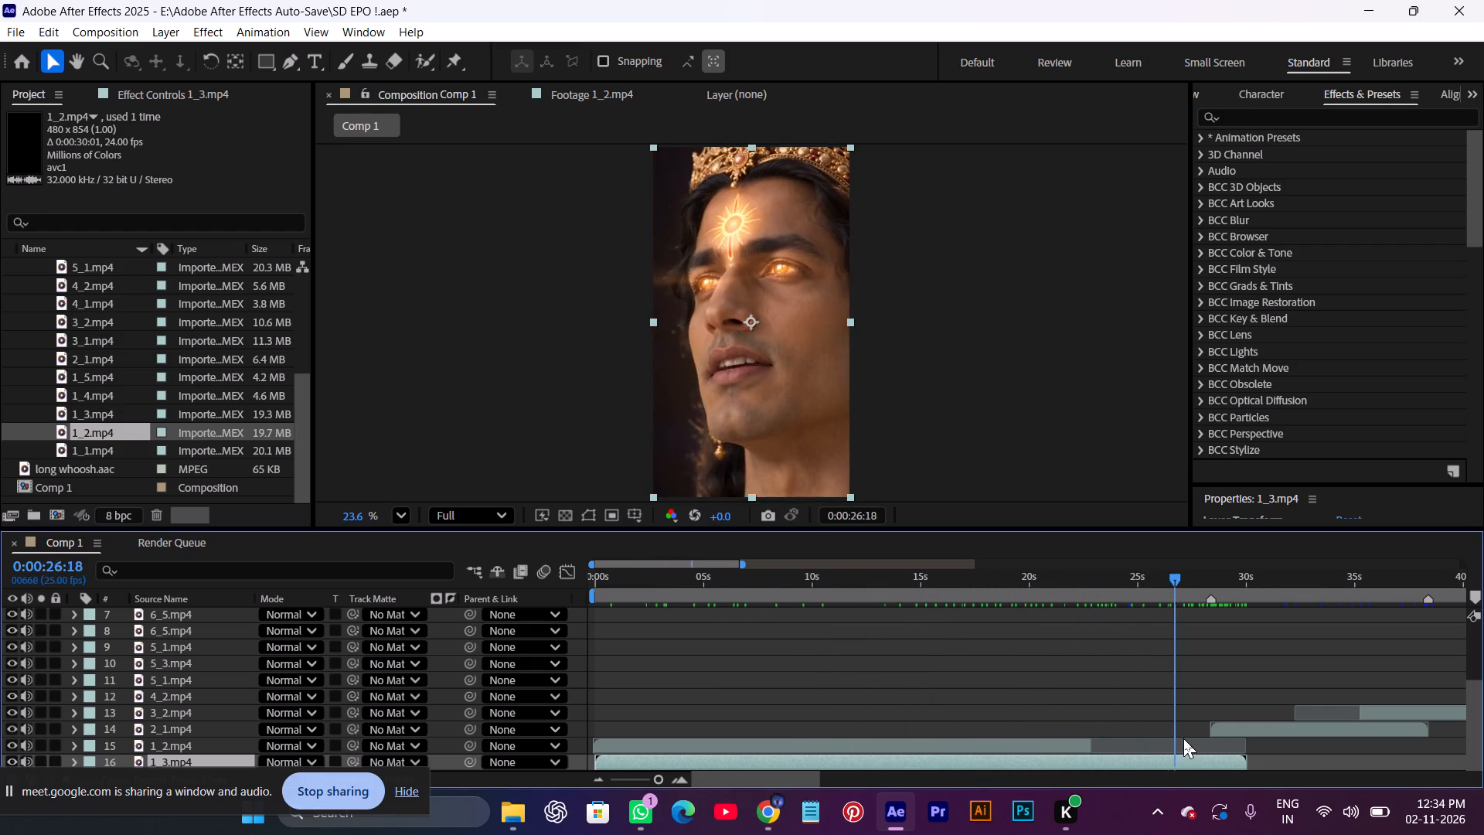
drag(1183, 738, 1203, 744)
click(1182, 765)
key(Delete)
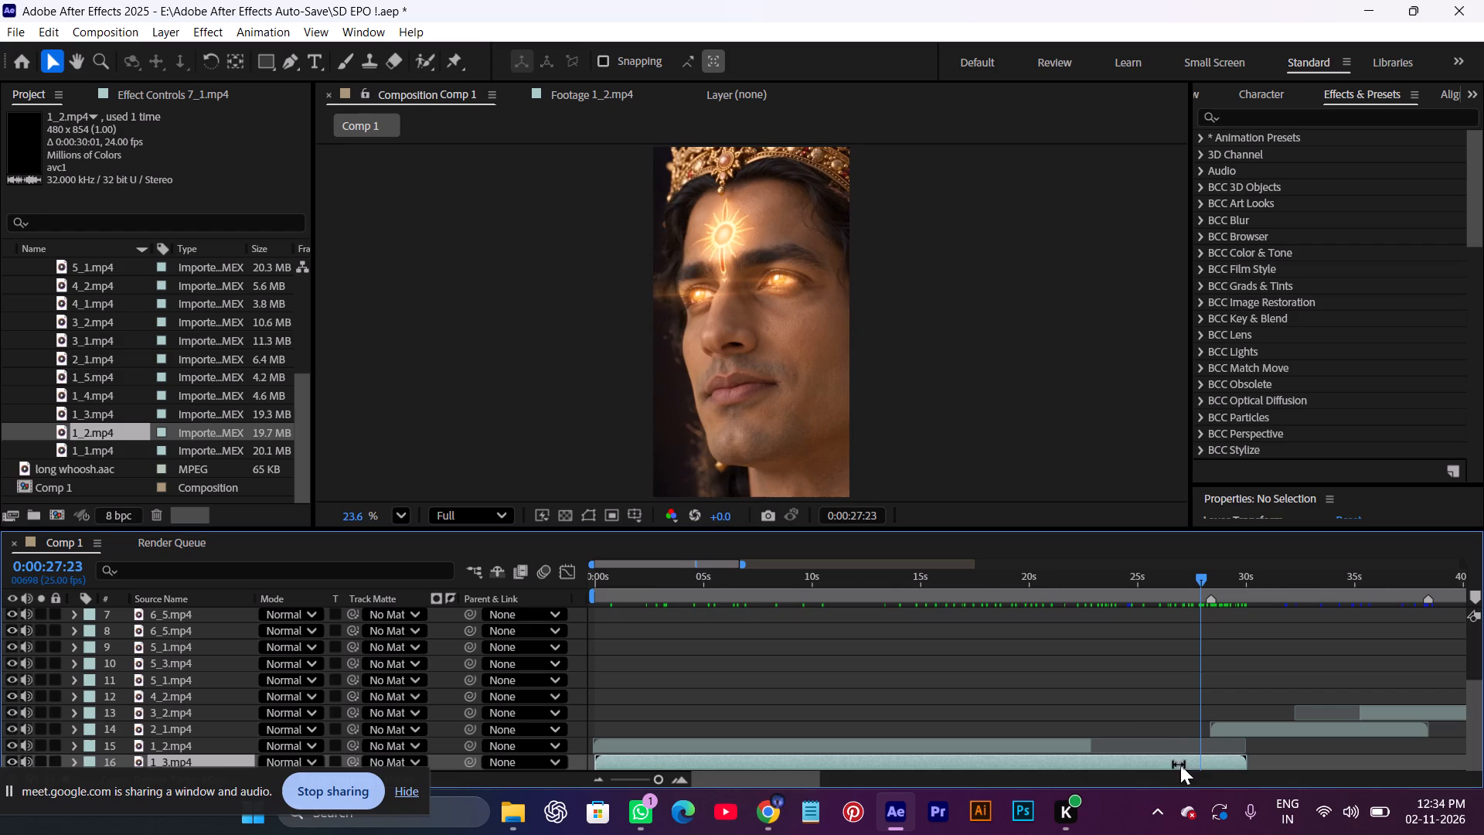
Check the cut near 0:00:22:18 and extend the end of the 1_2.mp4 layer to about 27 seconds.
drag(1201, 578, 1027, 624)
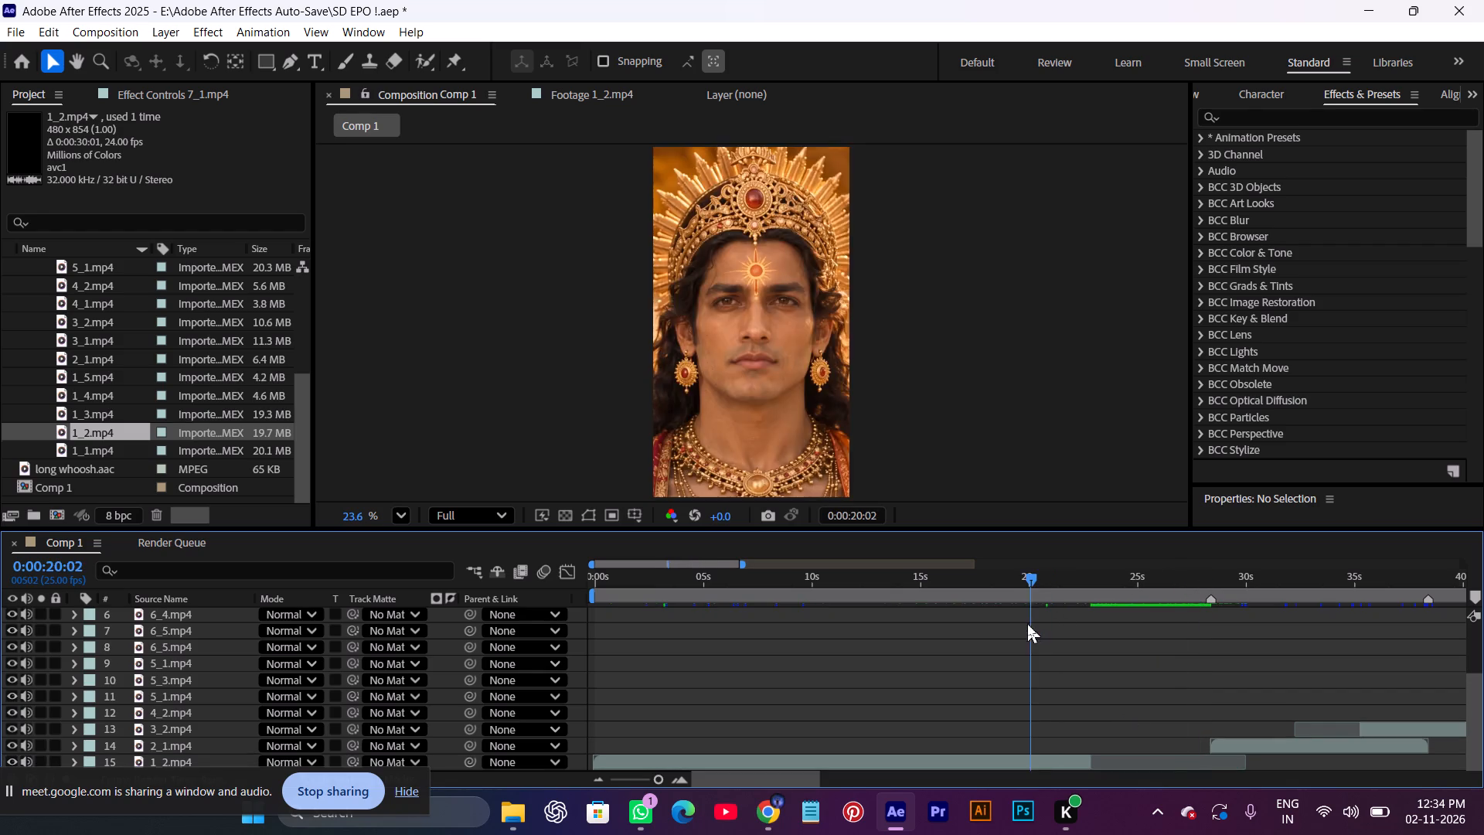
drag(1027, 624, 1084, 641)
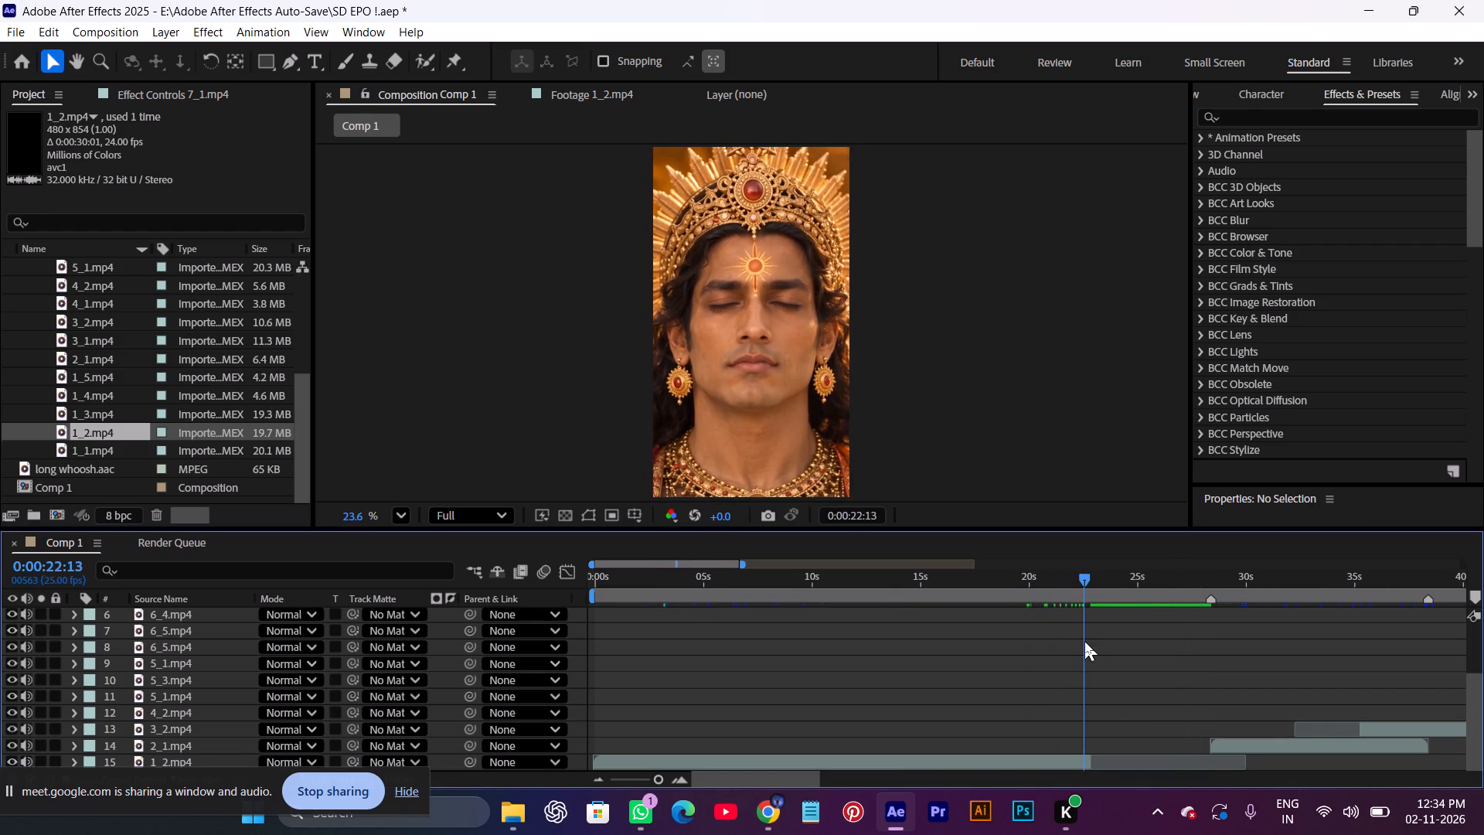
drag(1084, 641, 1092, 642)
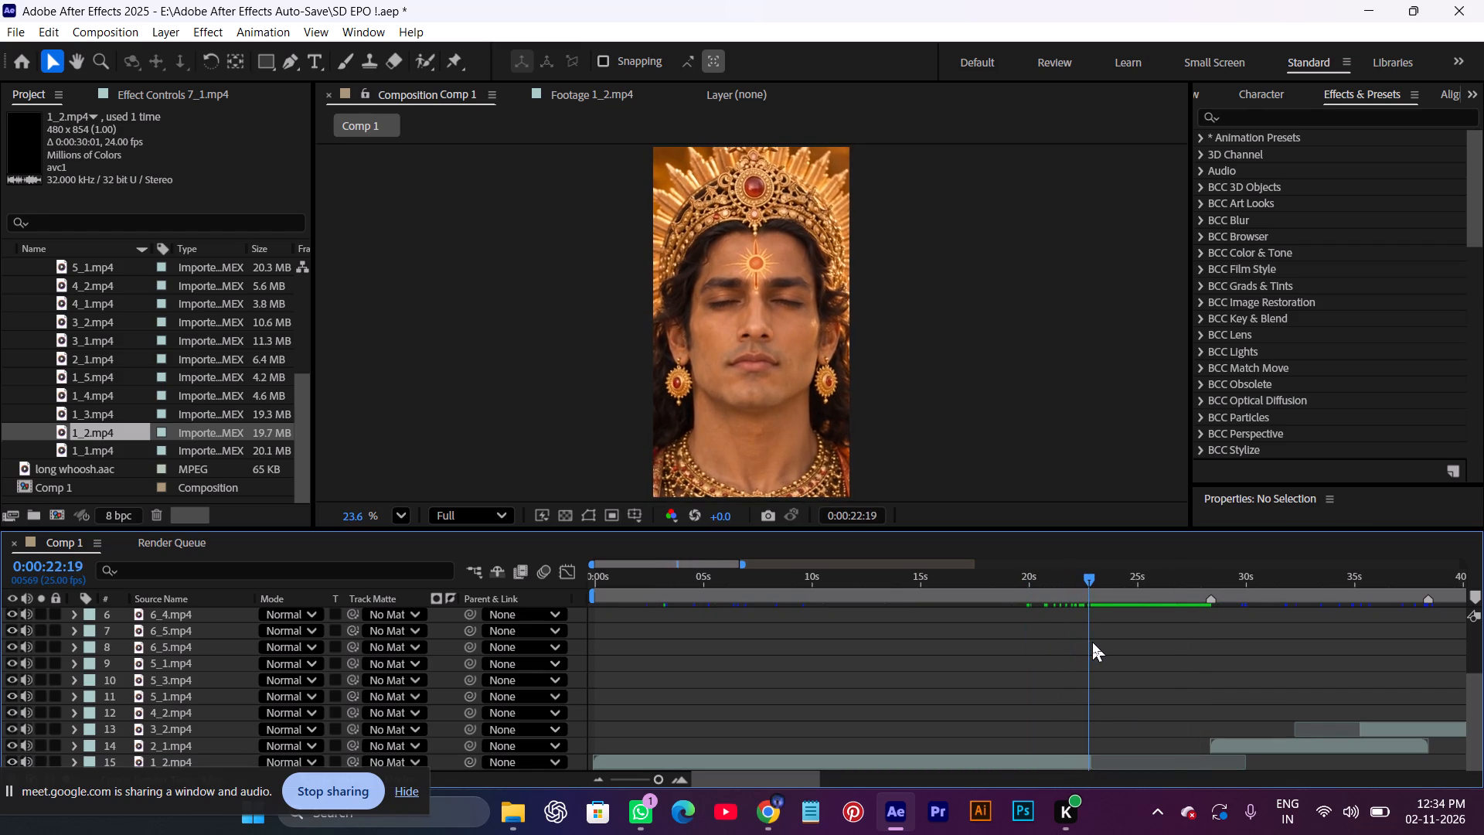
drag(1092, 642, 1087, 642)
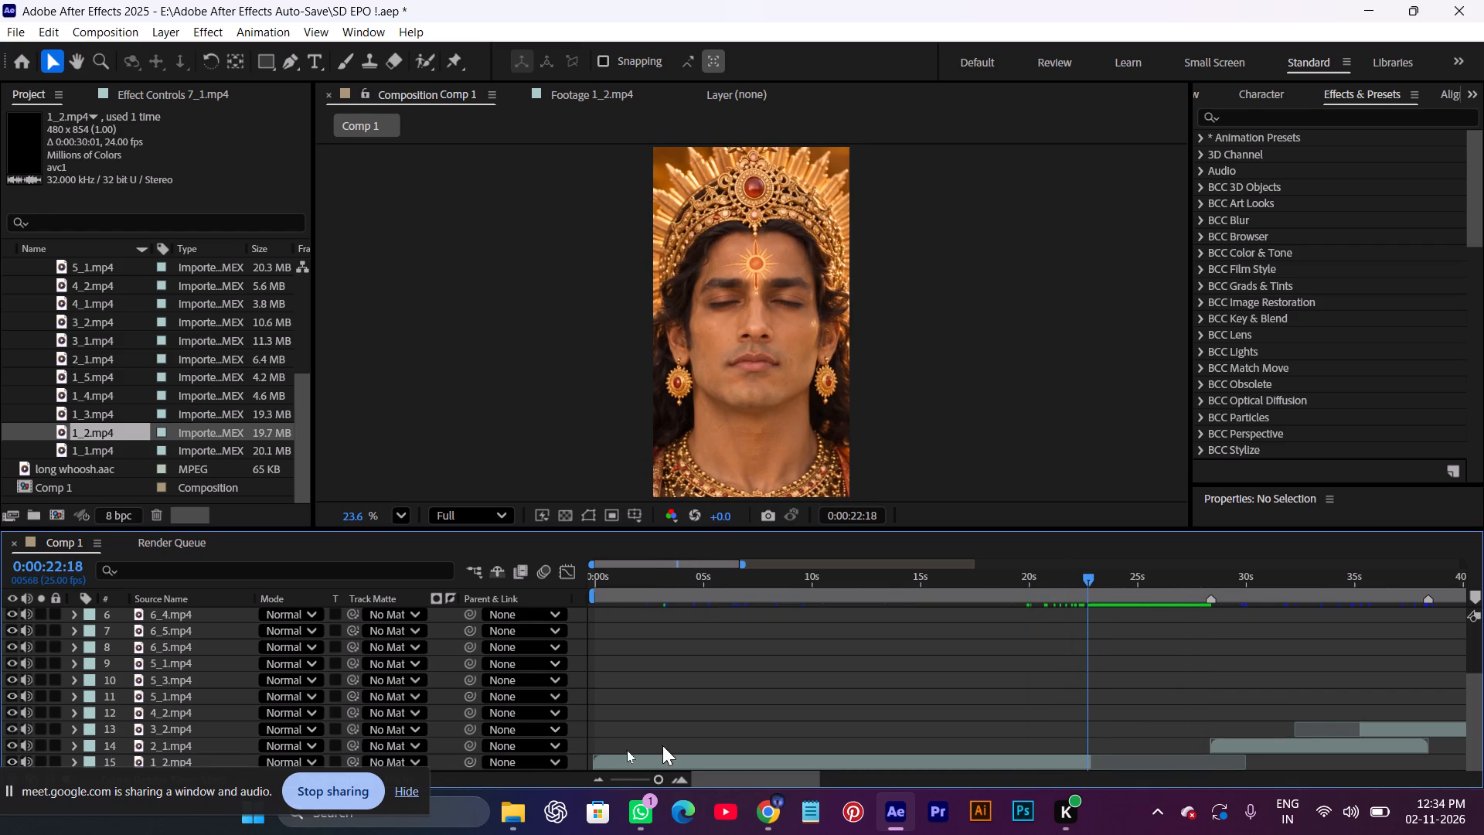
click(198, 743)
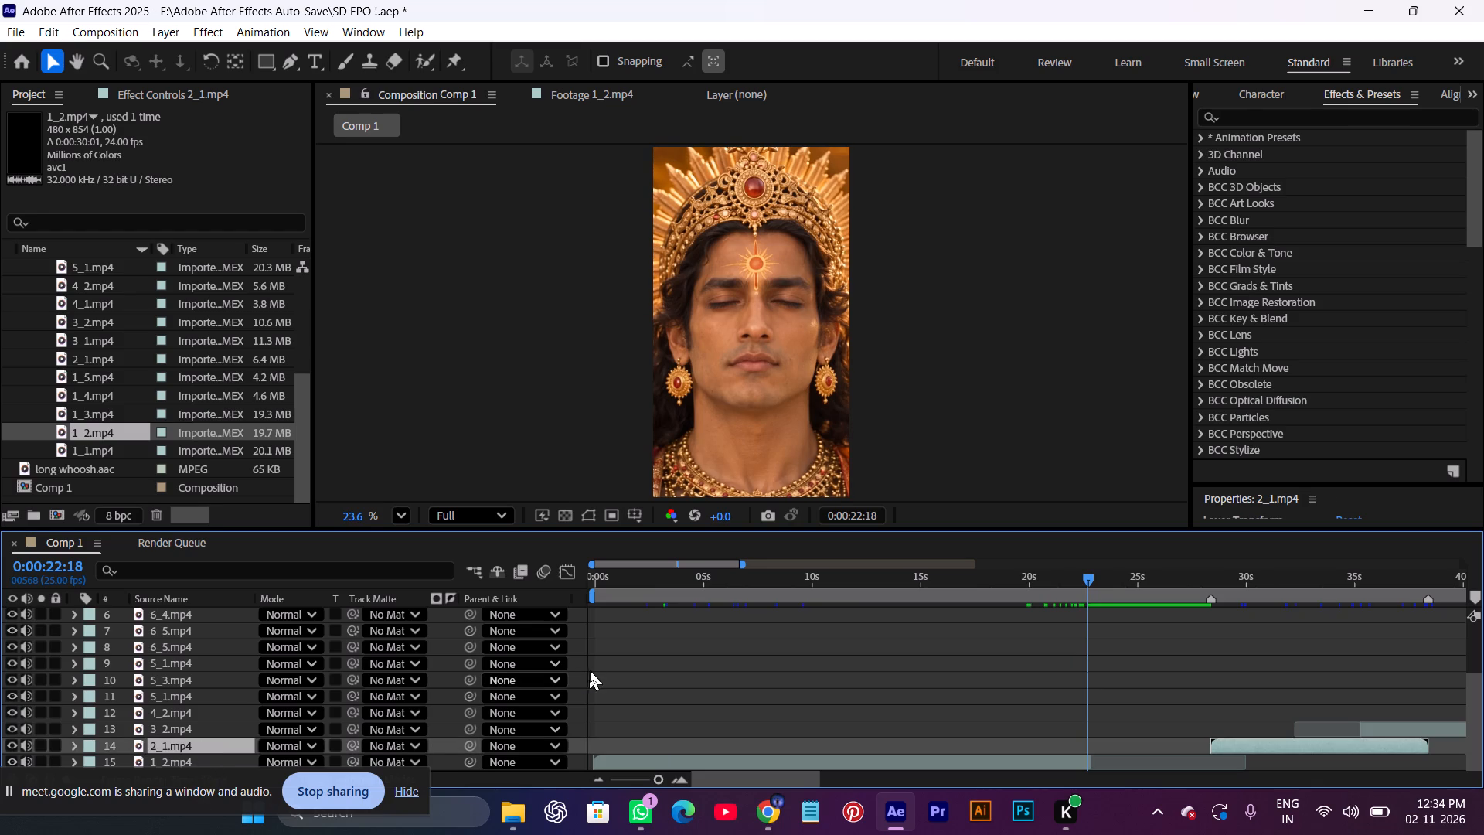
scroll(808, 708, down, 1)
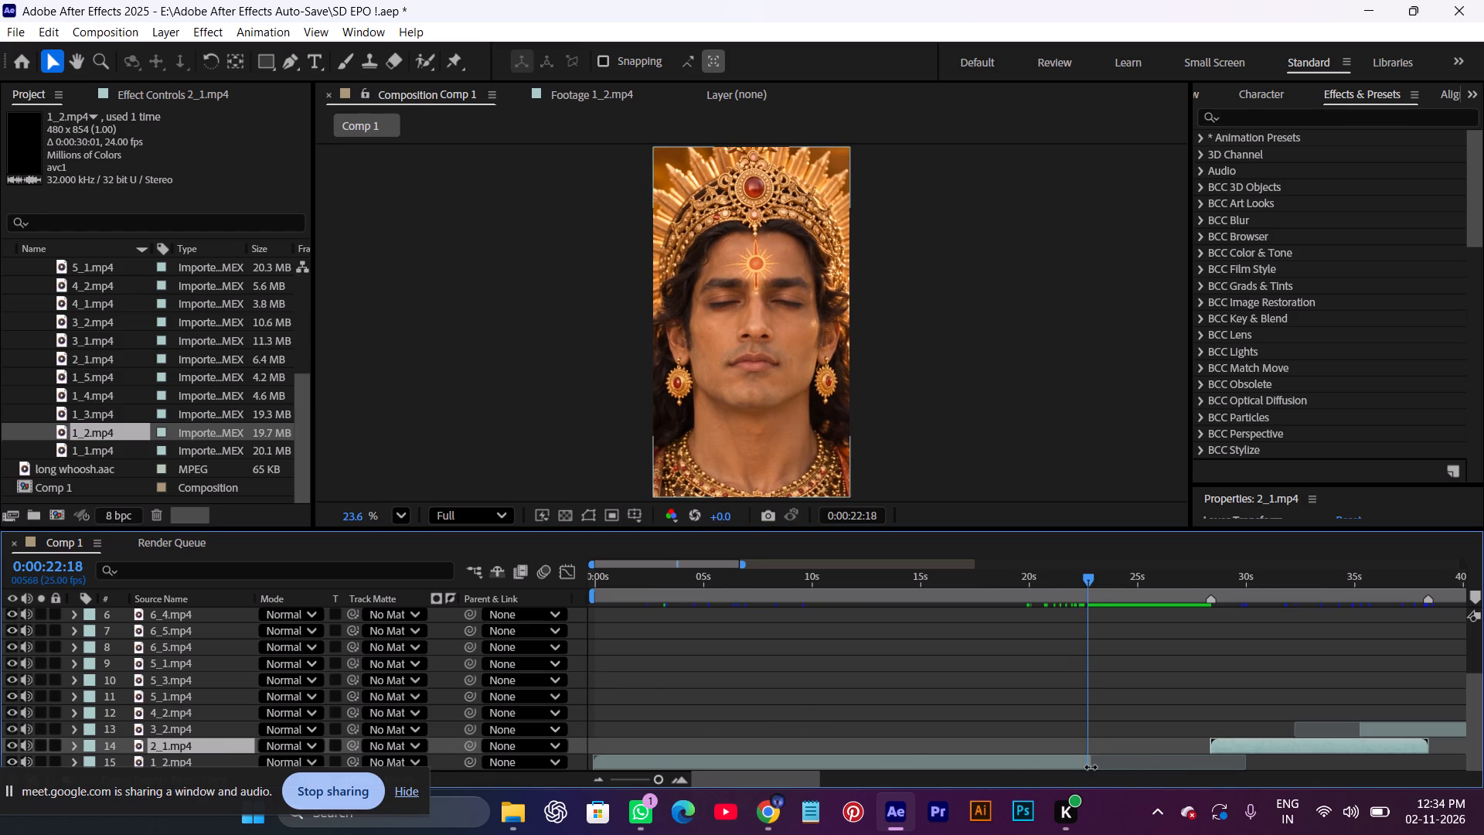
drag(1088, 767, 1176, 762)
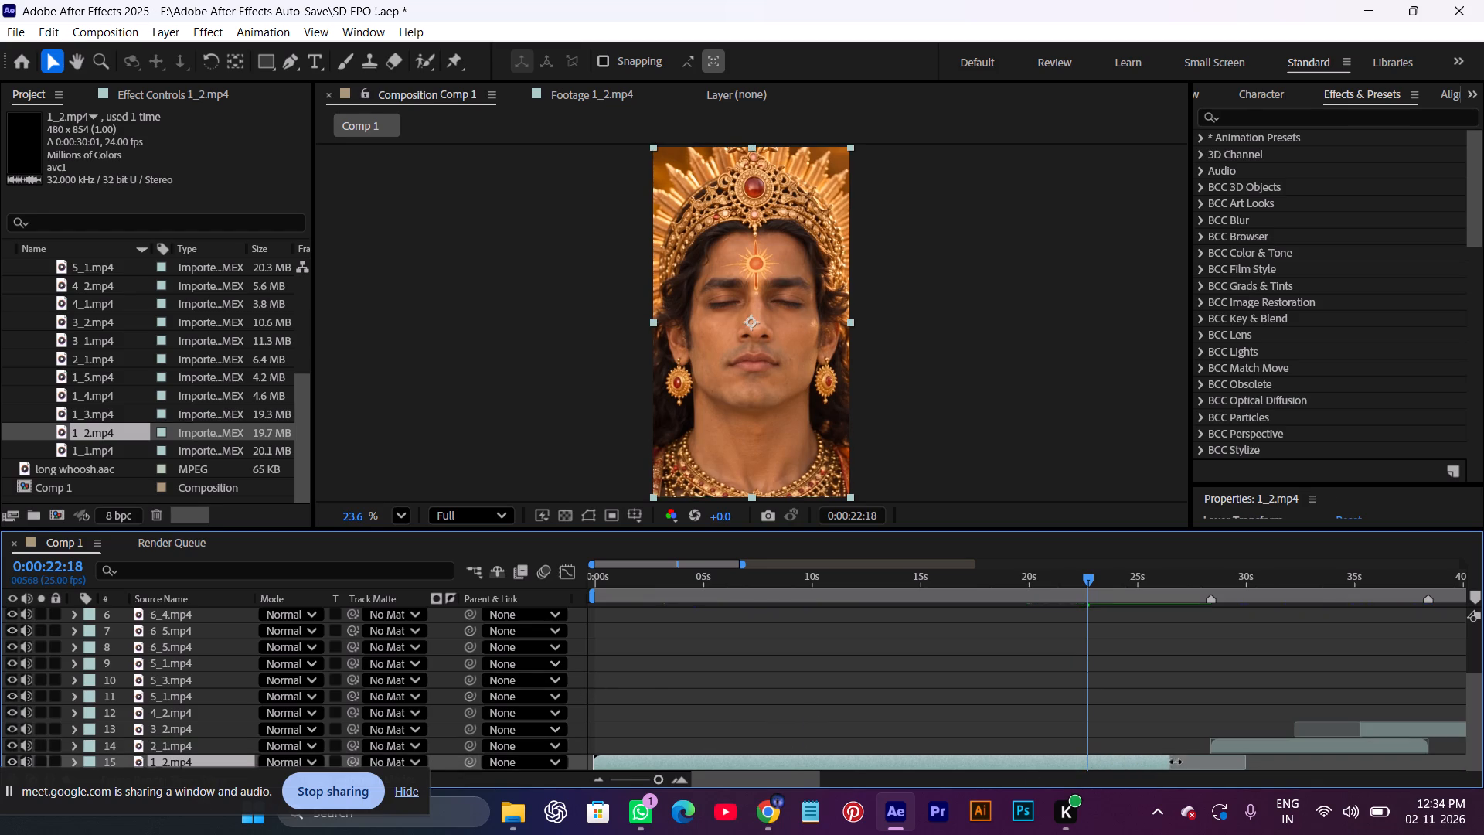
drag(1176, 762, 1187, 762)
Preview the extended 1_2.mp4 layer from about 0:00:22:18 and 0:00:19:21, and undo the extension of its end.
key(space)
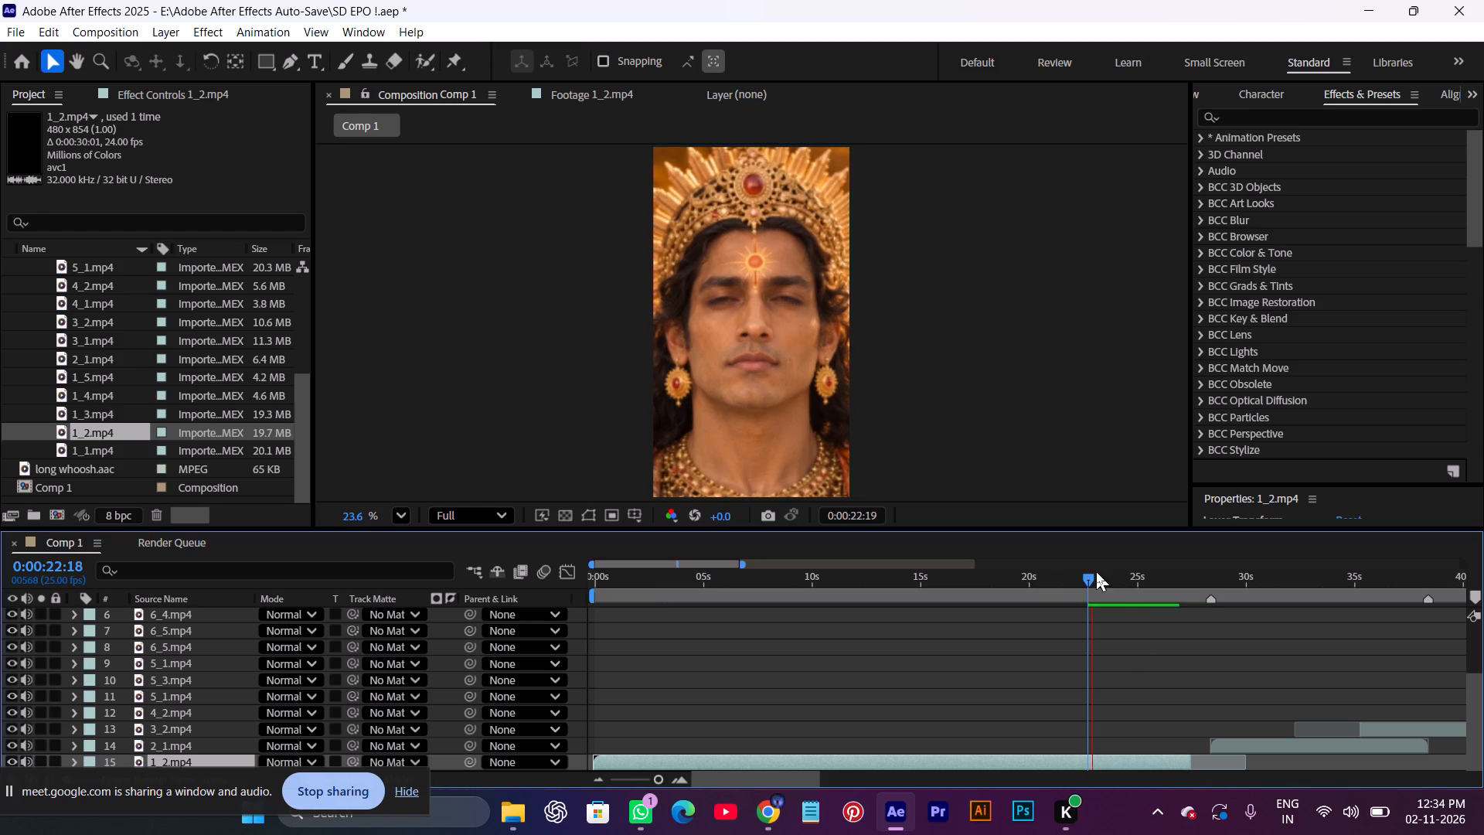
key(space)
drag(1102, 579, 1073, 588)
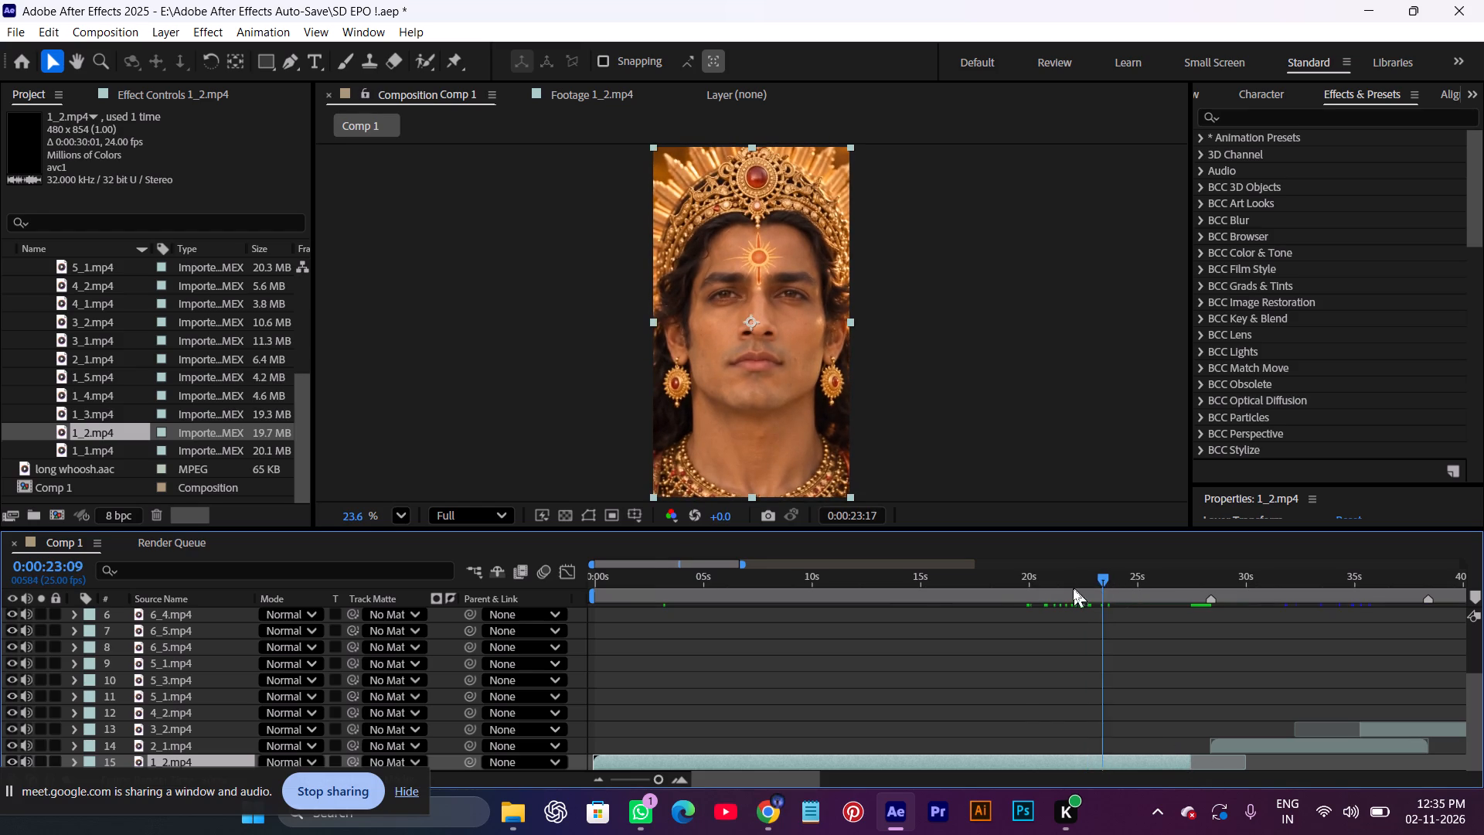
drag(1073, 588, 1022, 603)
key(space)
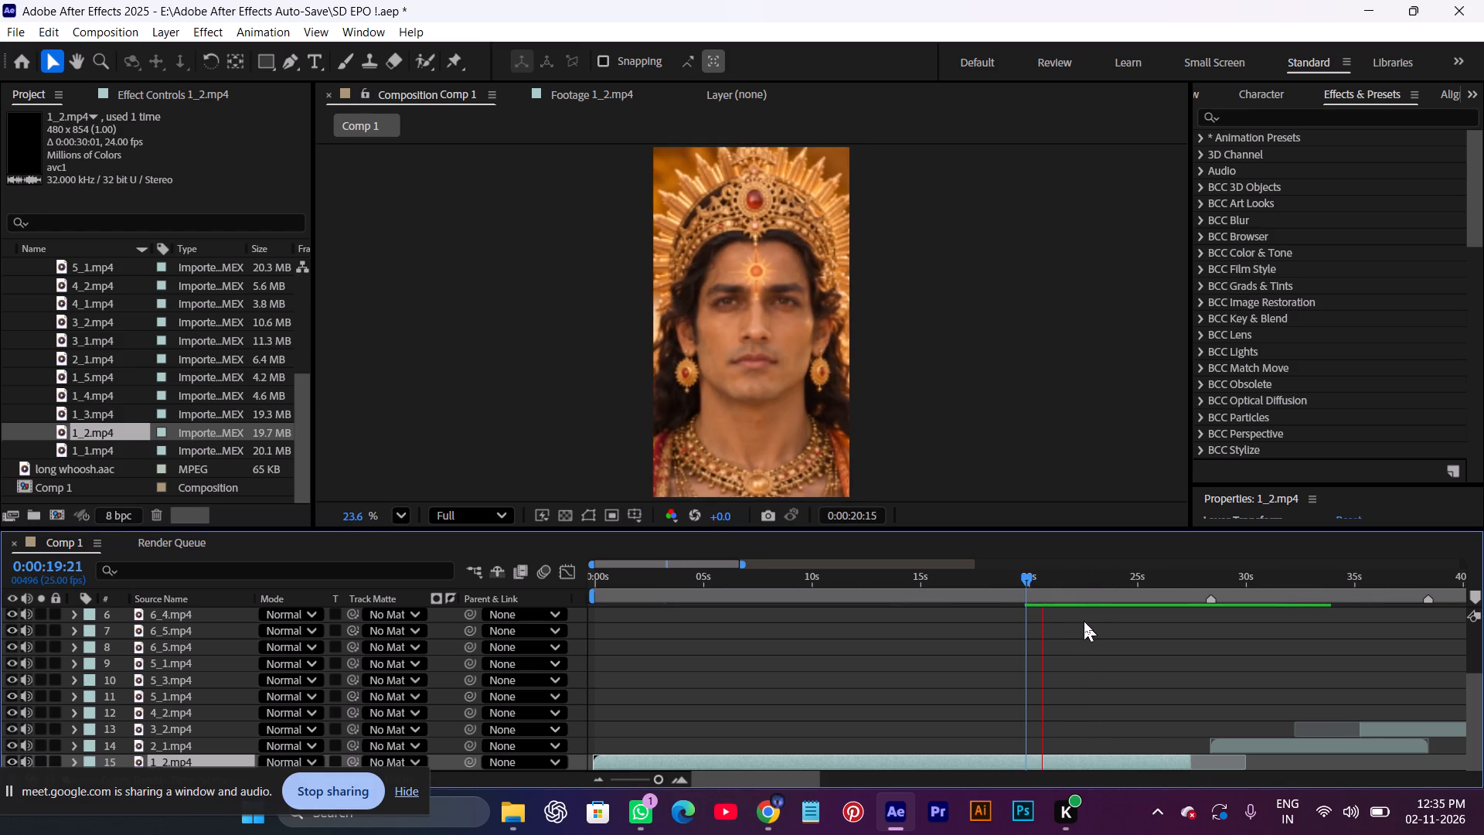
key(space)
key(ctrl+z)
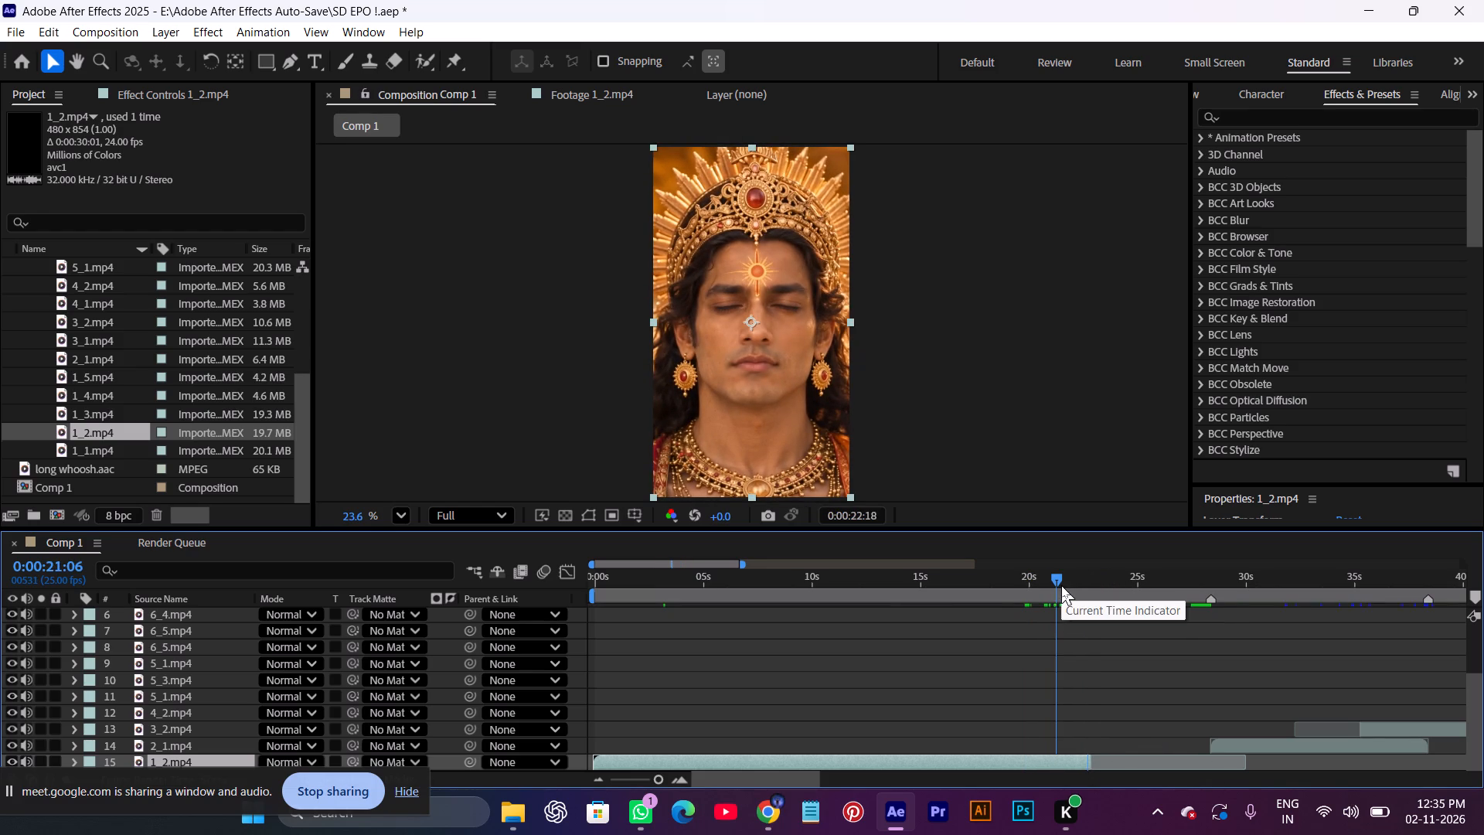
Play Comp 1 from about 0:00:17:19 to examine the shots leading up to the end of the 1_2.mp4 layer.
drag(1078, 580, 981, 591)
key(space)
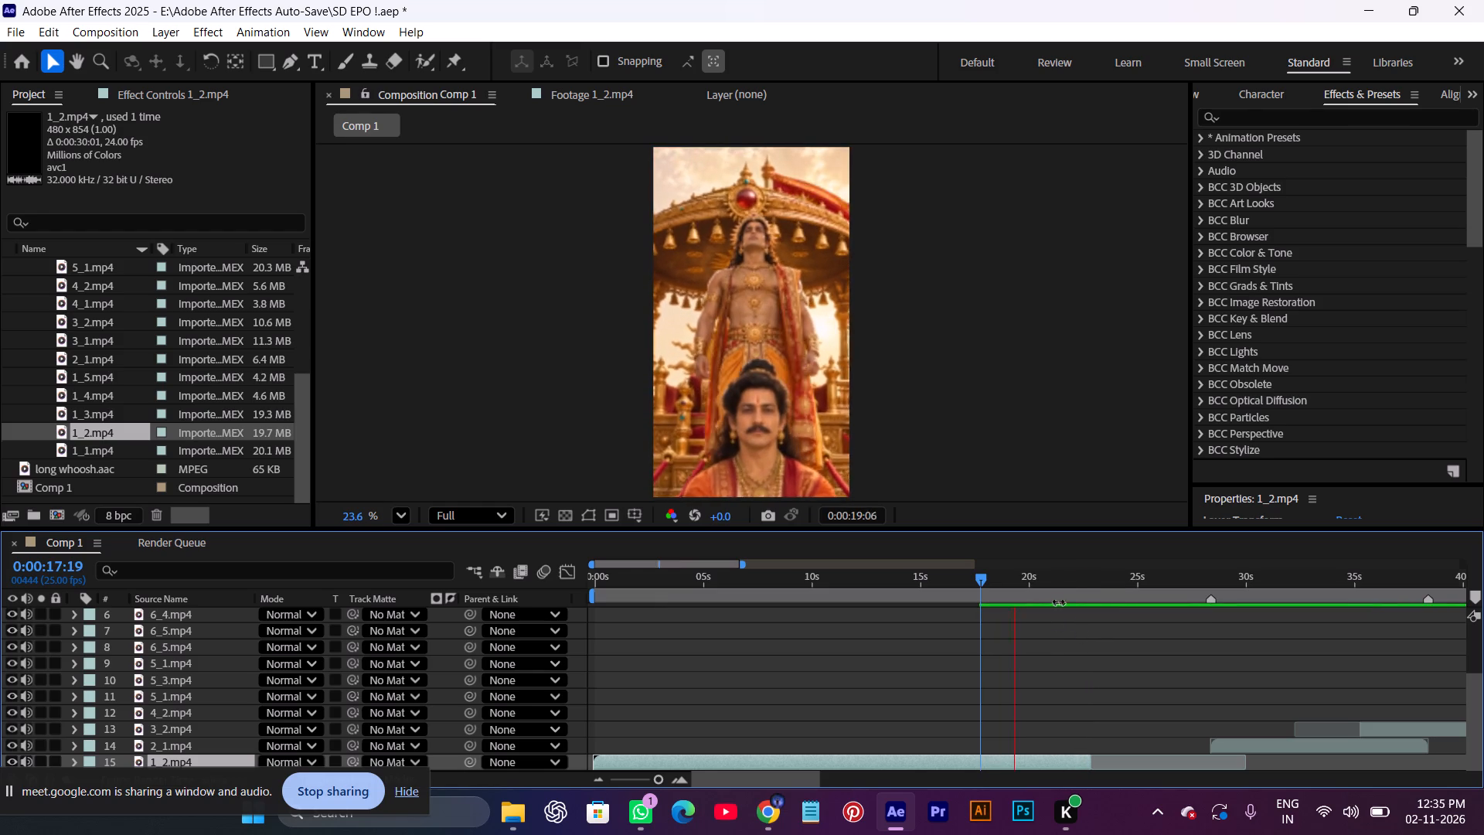
Check the shot near 0:00:21:07 and extend the end of the 1_2.mp4 layer to about 28 seconds, just before 2_1.mp4 begins.
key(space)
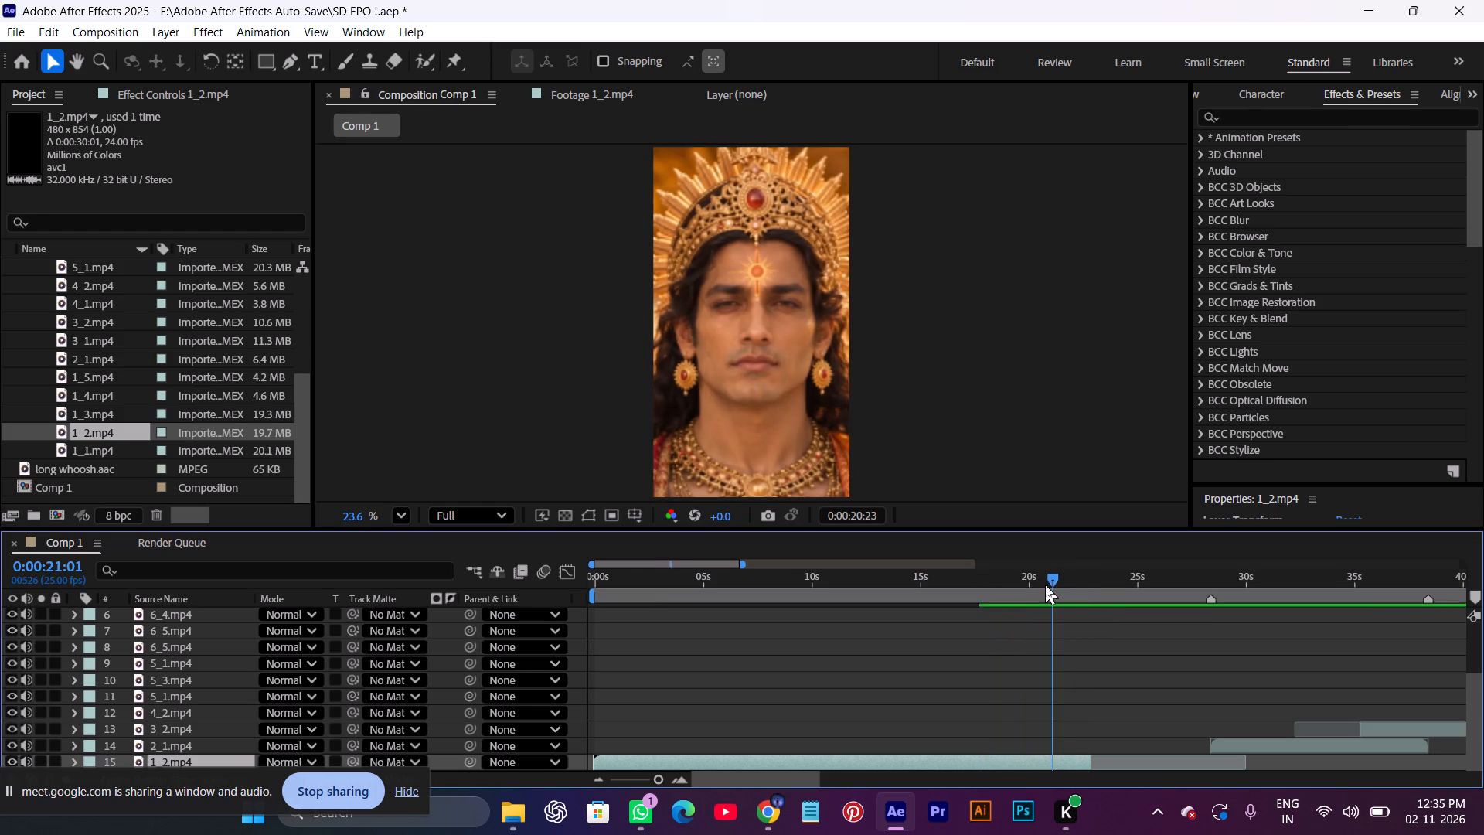
drag(1052, 584, 1061, 586)
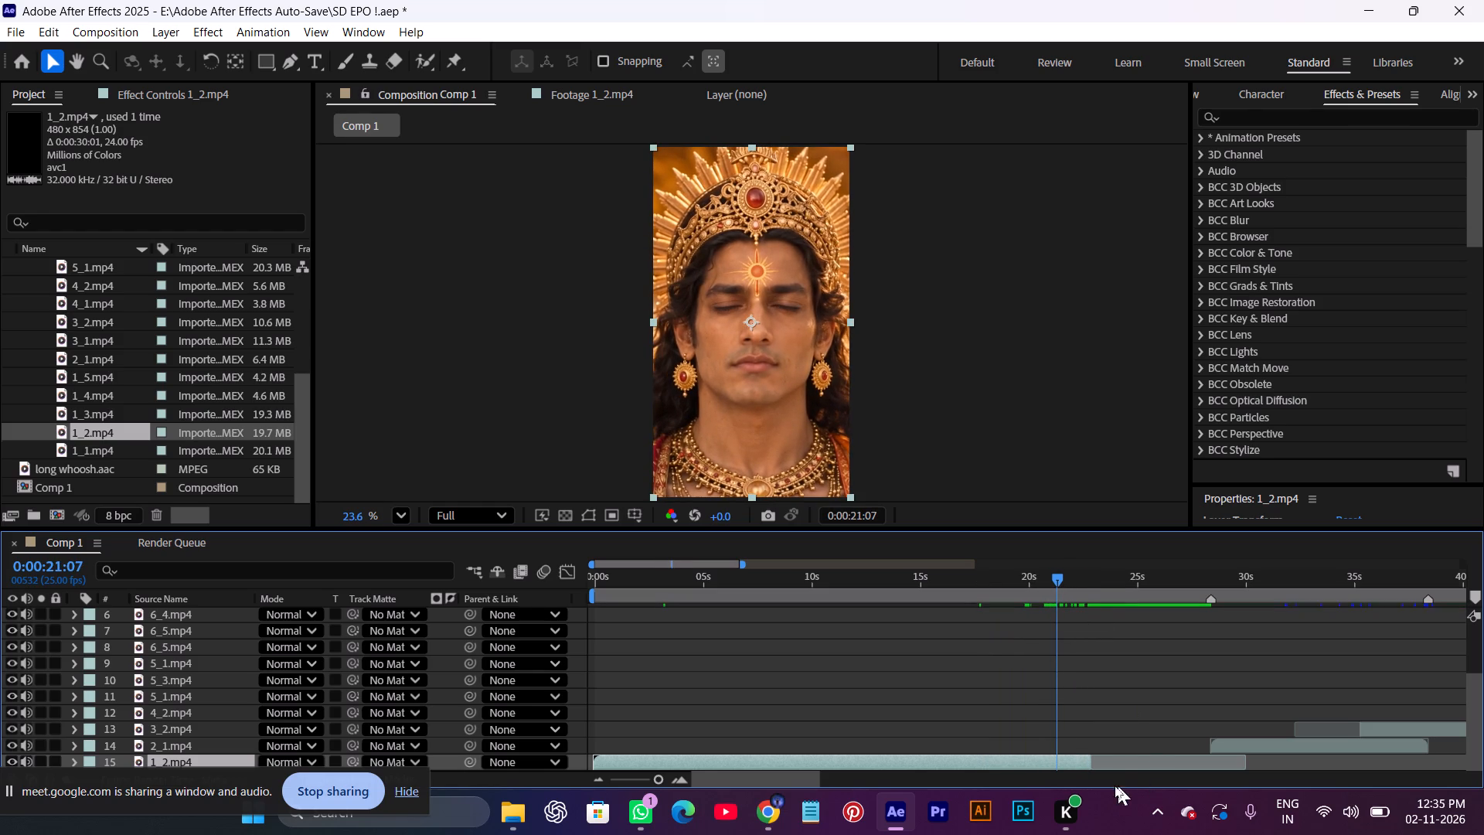
drag(1094, 763, 1200, 764)
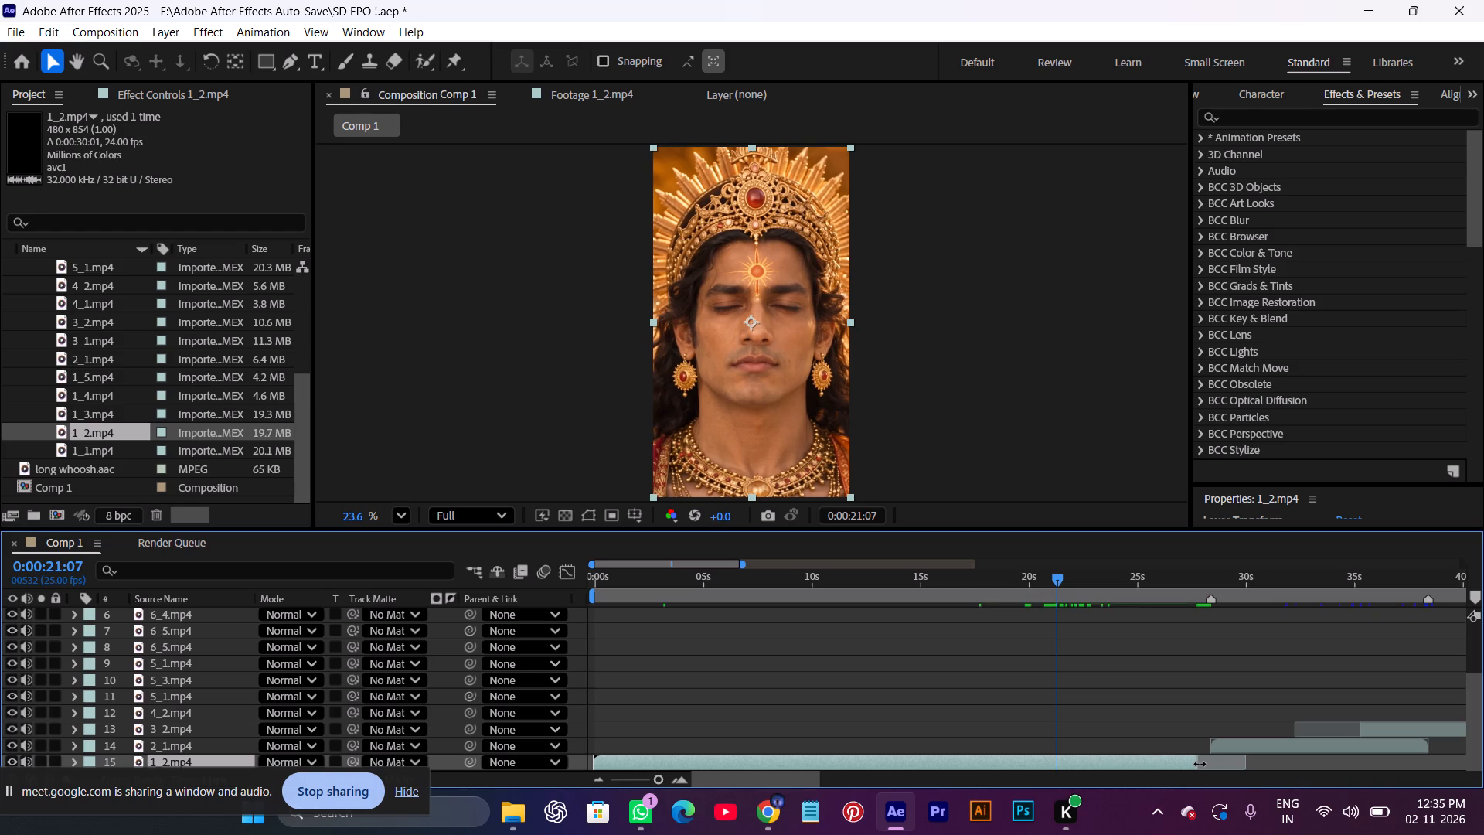
drag(1200, 764, 1208, 764)
Preview the extended part of the 1_2.mp4 layer from about 0:00:21:07 and again from about 0:00:24:10.
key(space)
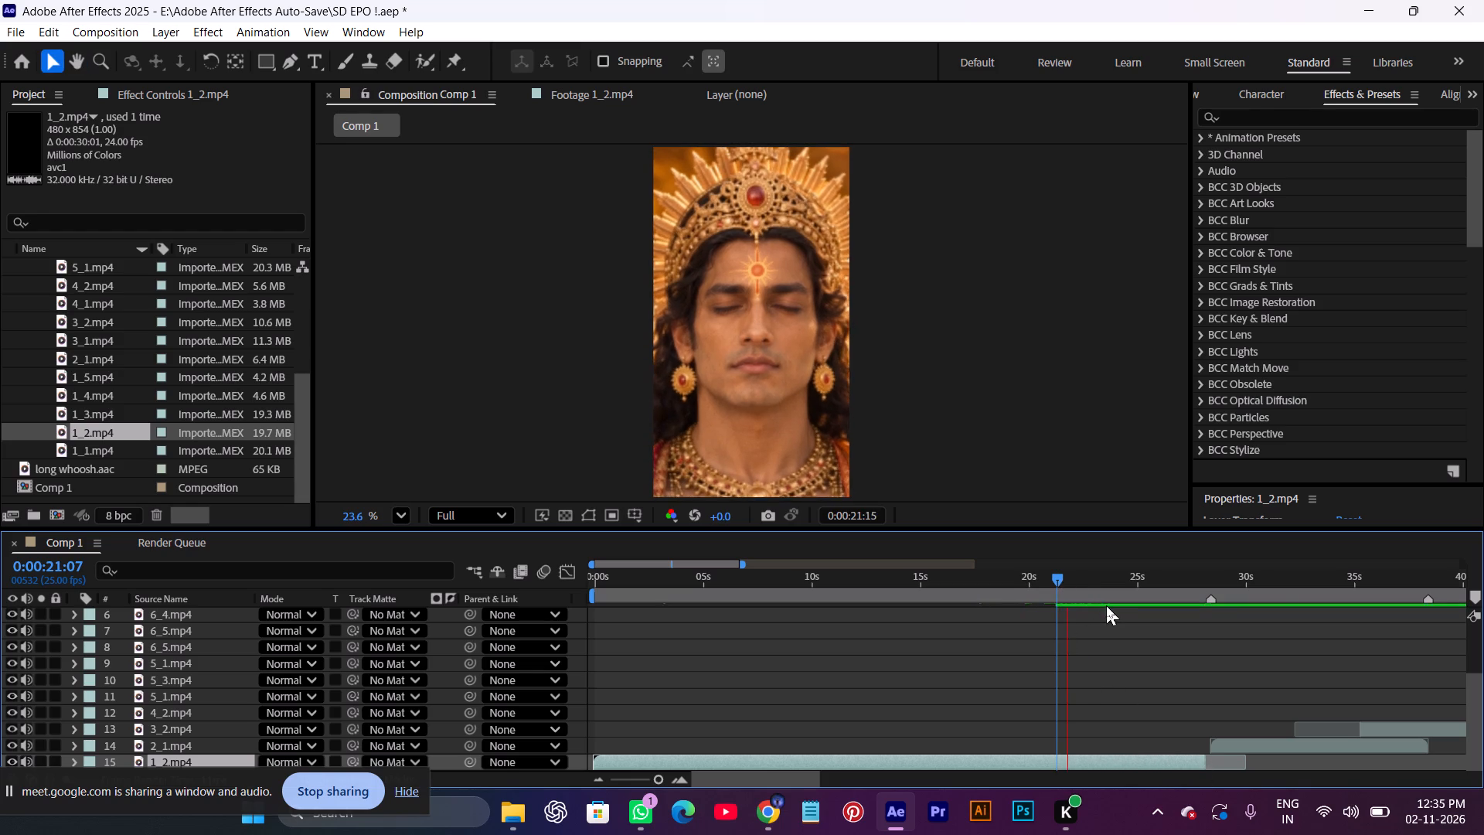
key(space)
click(1081, 591)
drag(1081, 581, 1111, 586)
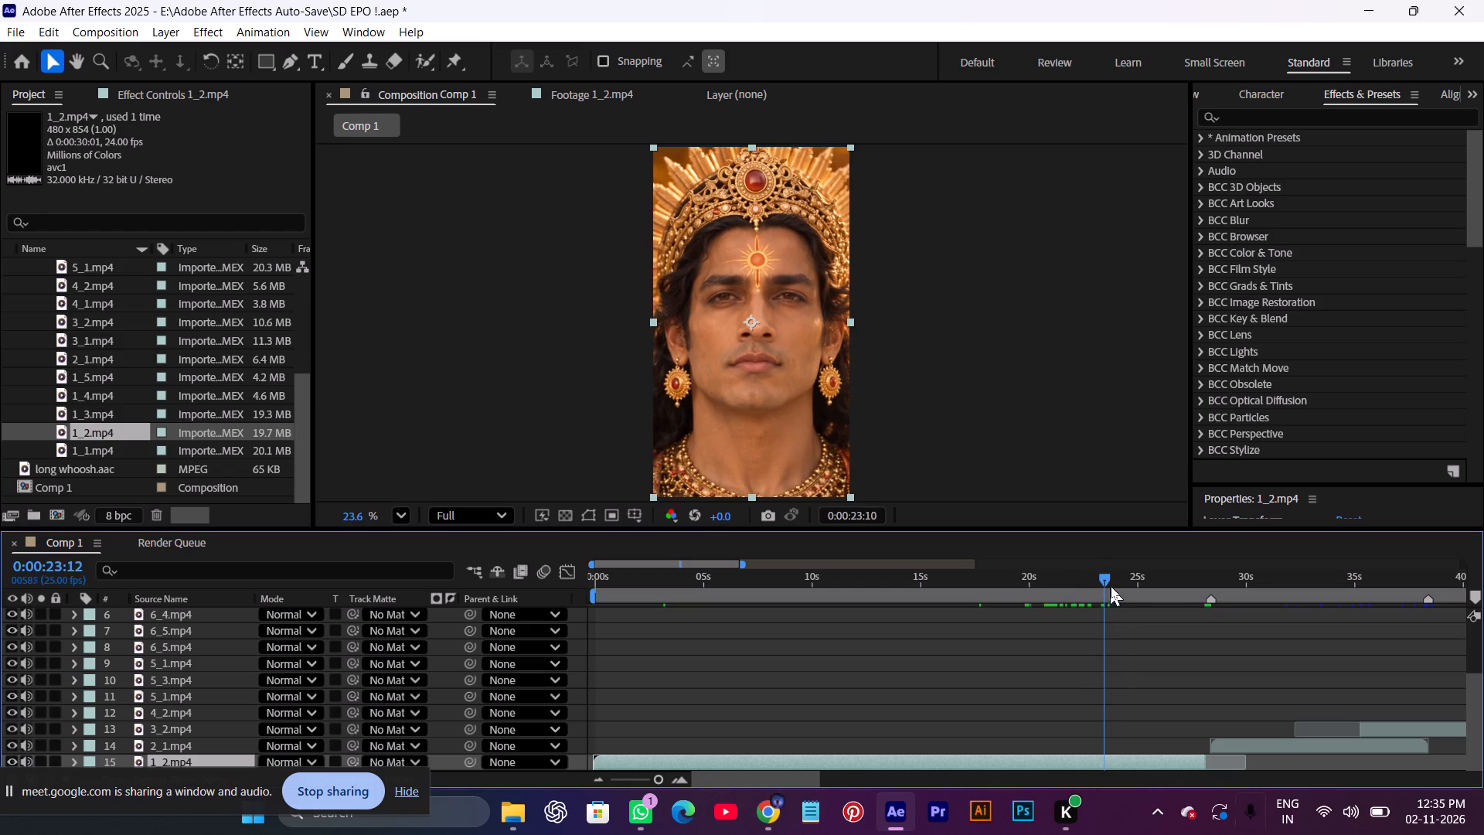
drag(1111, 586, 1125, 587)
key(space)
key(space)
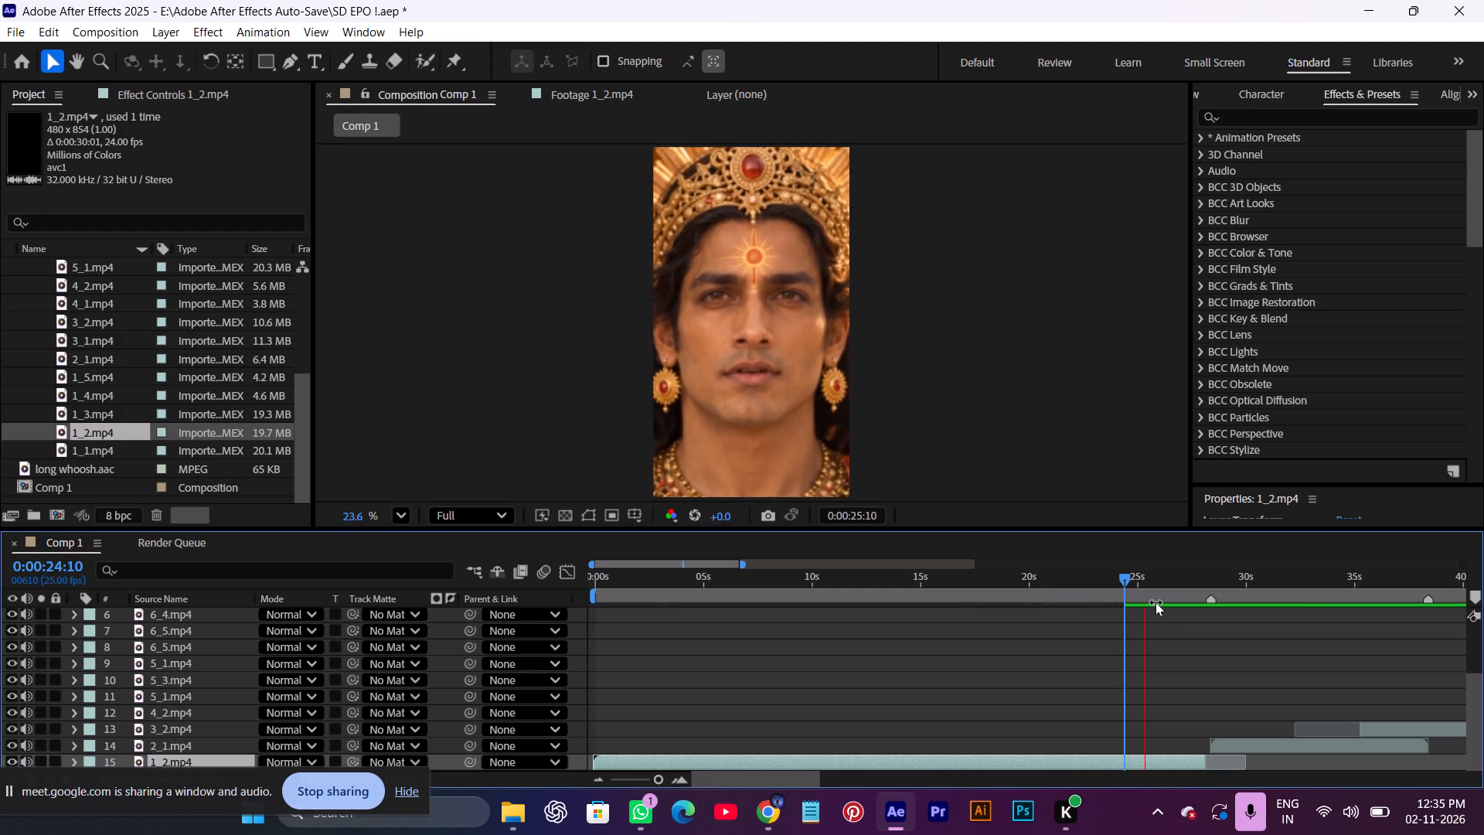
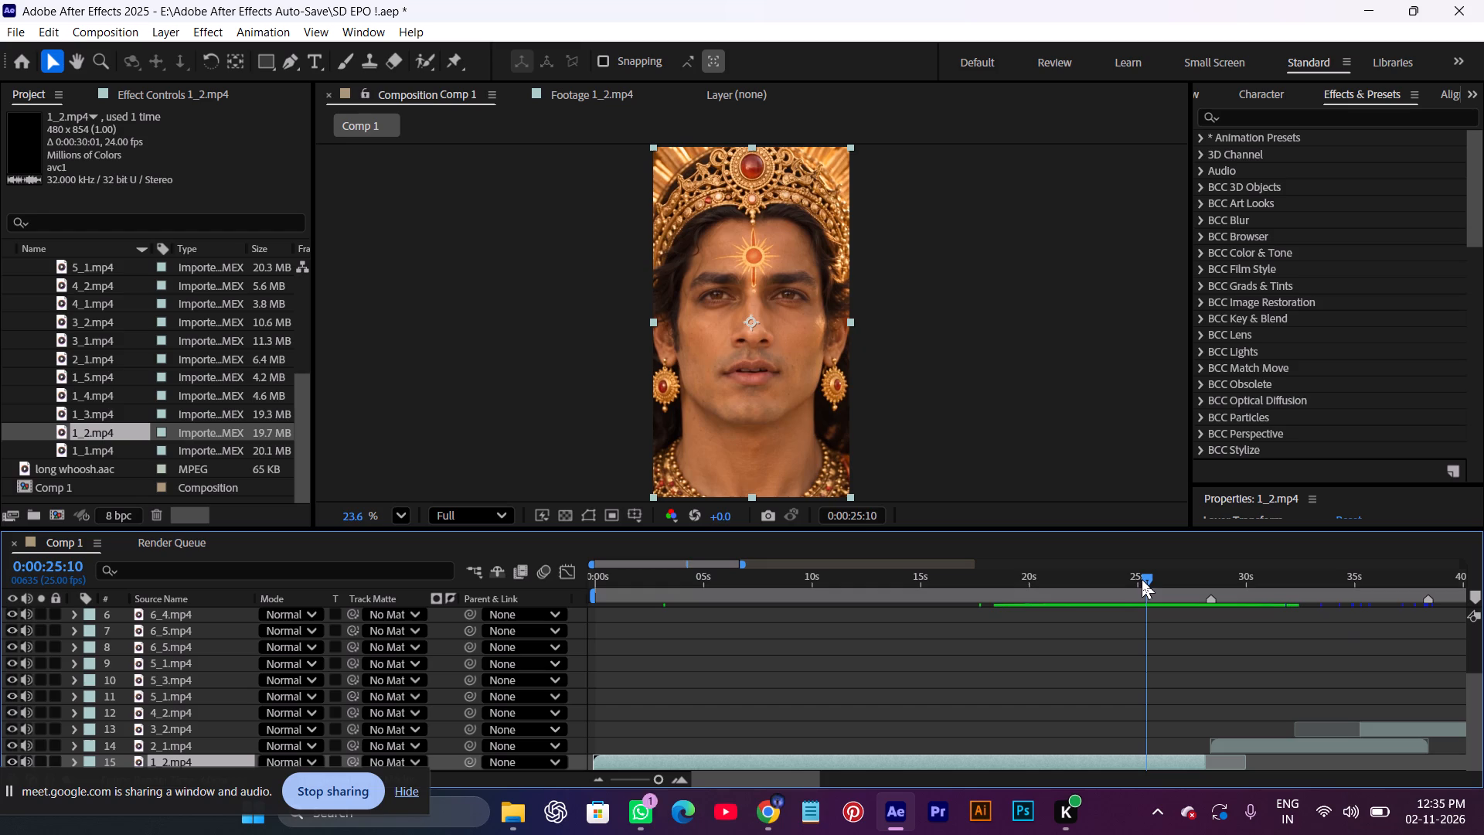
Scrub Comp 1 to about 0:00:27:13 and extend the end of the 1_2.mp4 layer to about 29 seconds.
drag(1143, 579, 1178, 614)
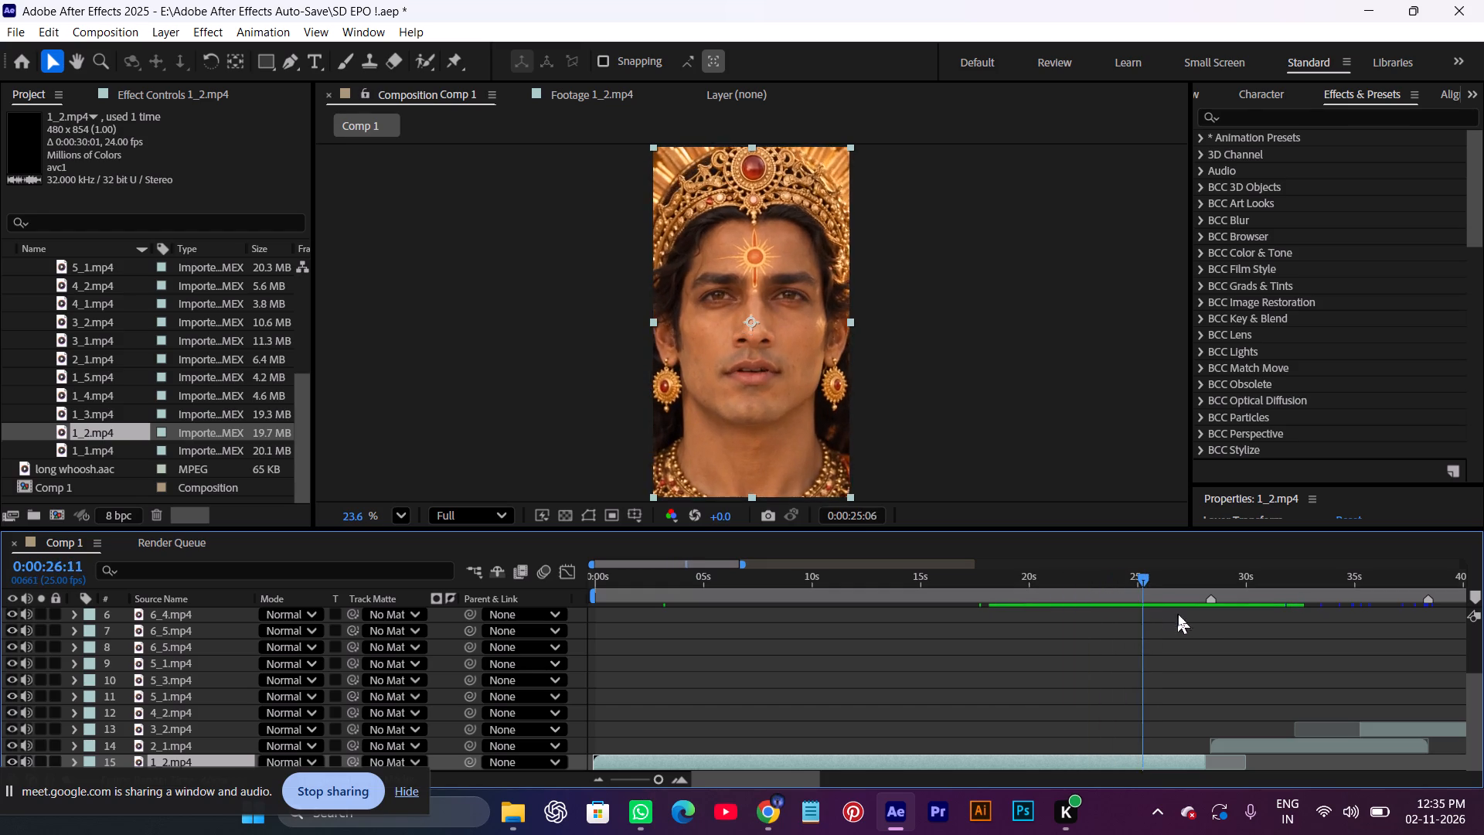
drag(1178, 614, 1189, 632)
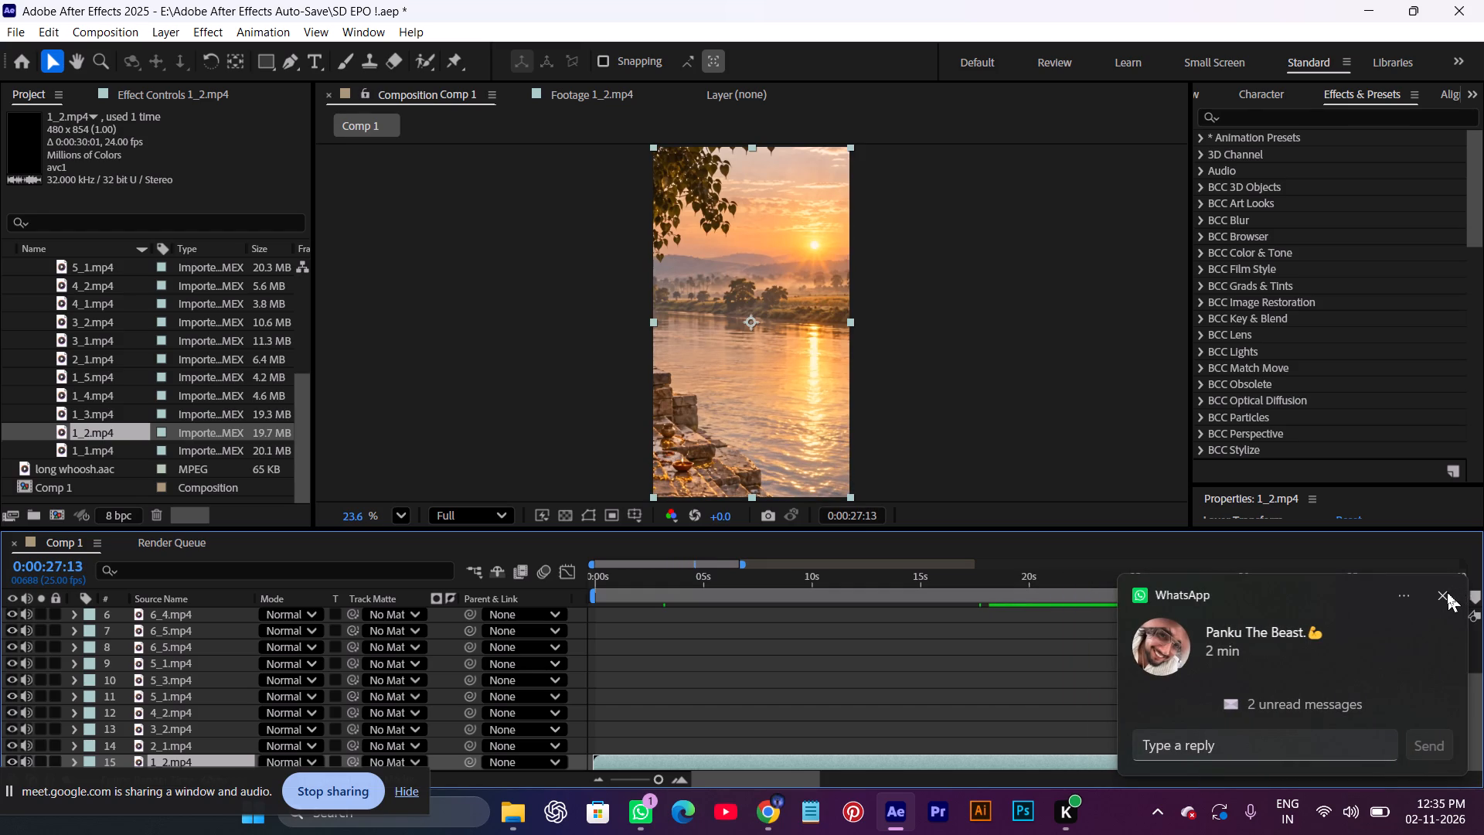
click(1444, 594)
drag(1213, 764, 1229, 760)
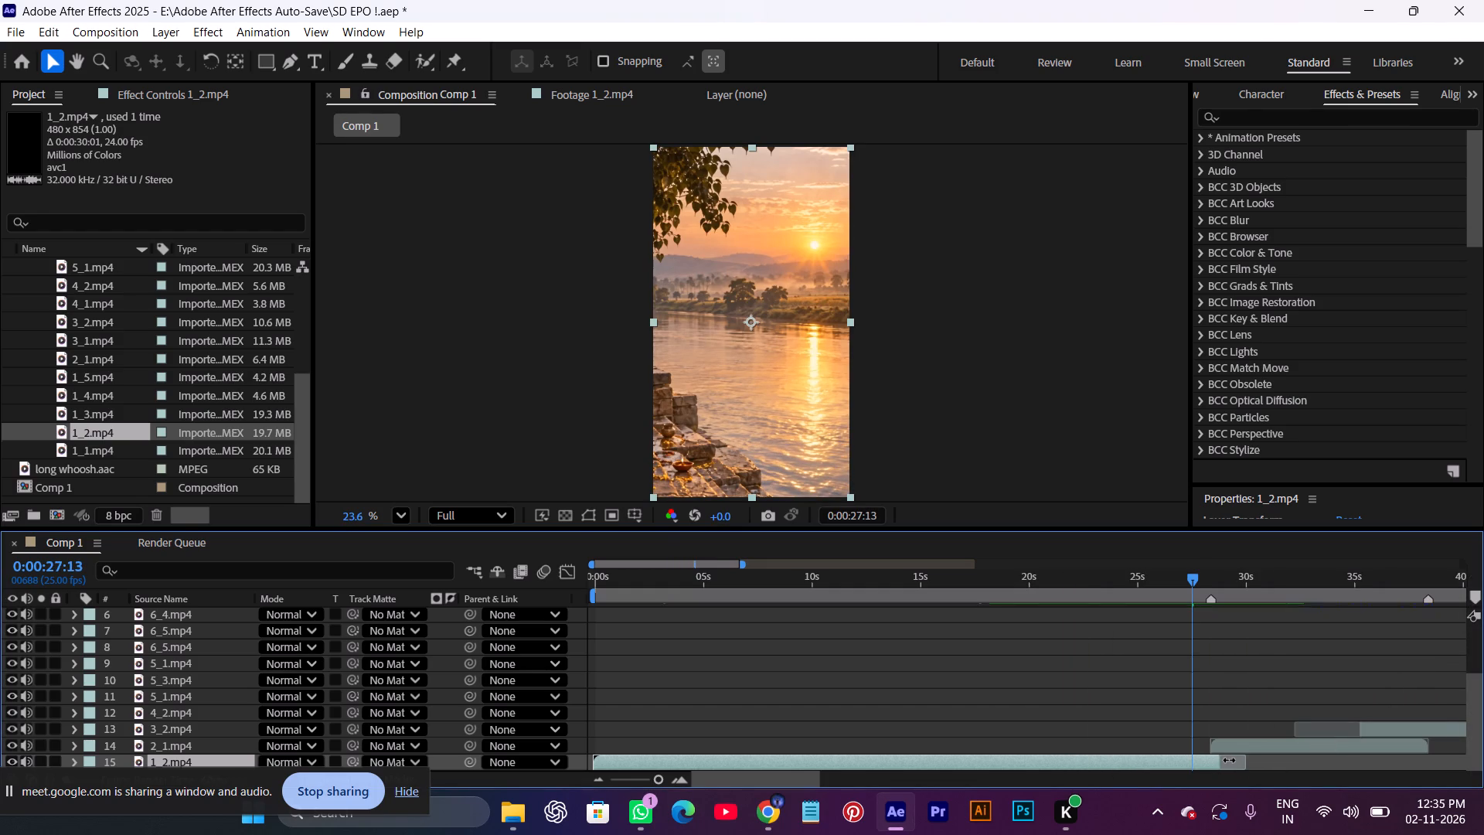
drag(1229, 760, 1237, 761)
Scrub Comp 1 on to about 0:00:33:08 to examine the cut from 1_2.mp4 into 2_1.mp4 and the layers that follow.
drag(1192, 580, 1207, 579)
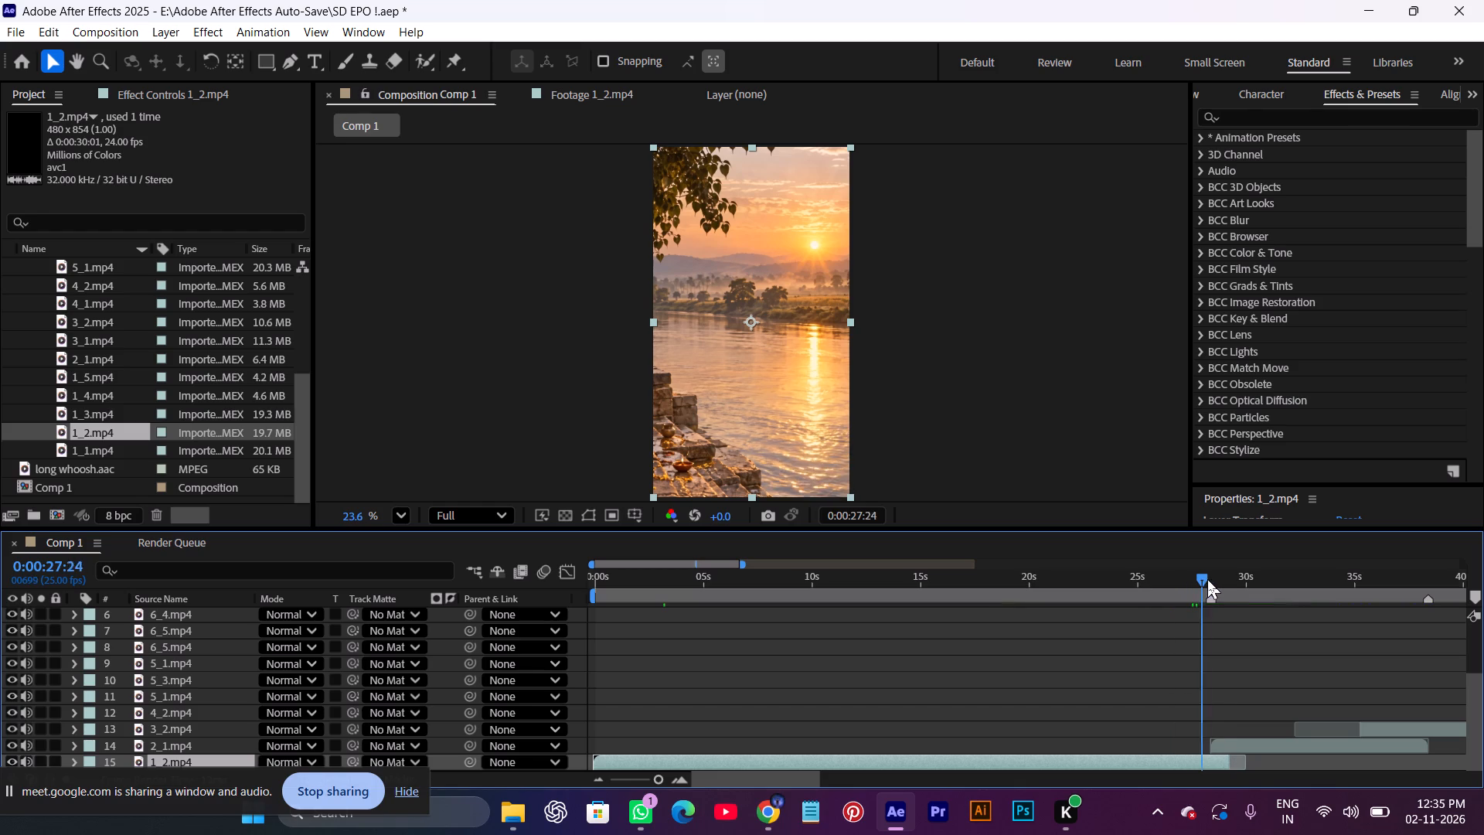
drag(1207, 579, 1253, 584)
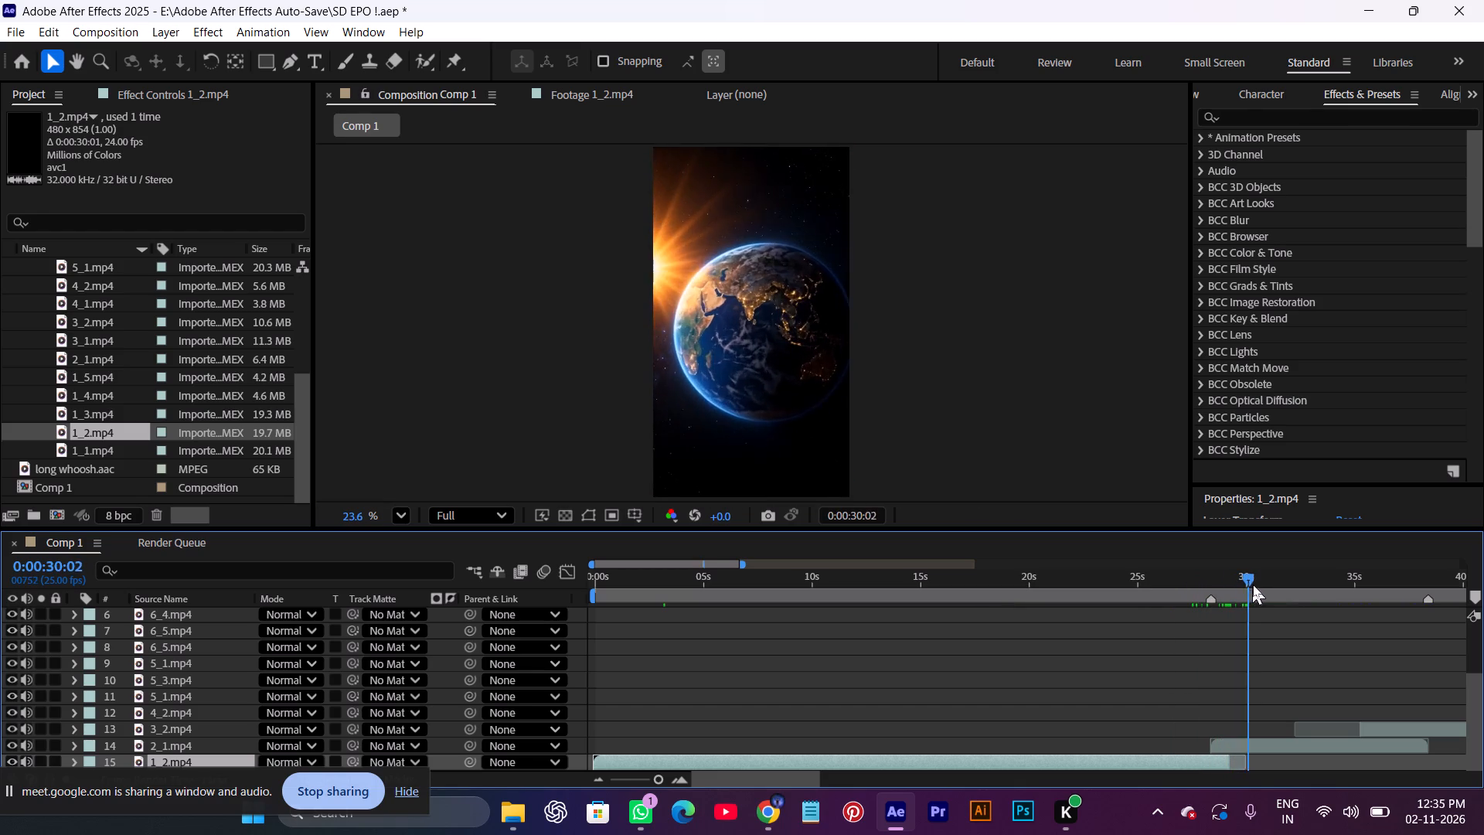
drag(1253, 584, 1318, 594)
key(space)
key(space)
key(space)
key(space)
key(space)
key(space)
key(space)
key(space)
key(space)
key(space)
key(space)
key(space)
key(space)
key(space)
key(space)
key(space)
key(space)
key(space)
drag(1211, 665, 1210, 664)
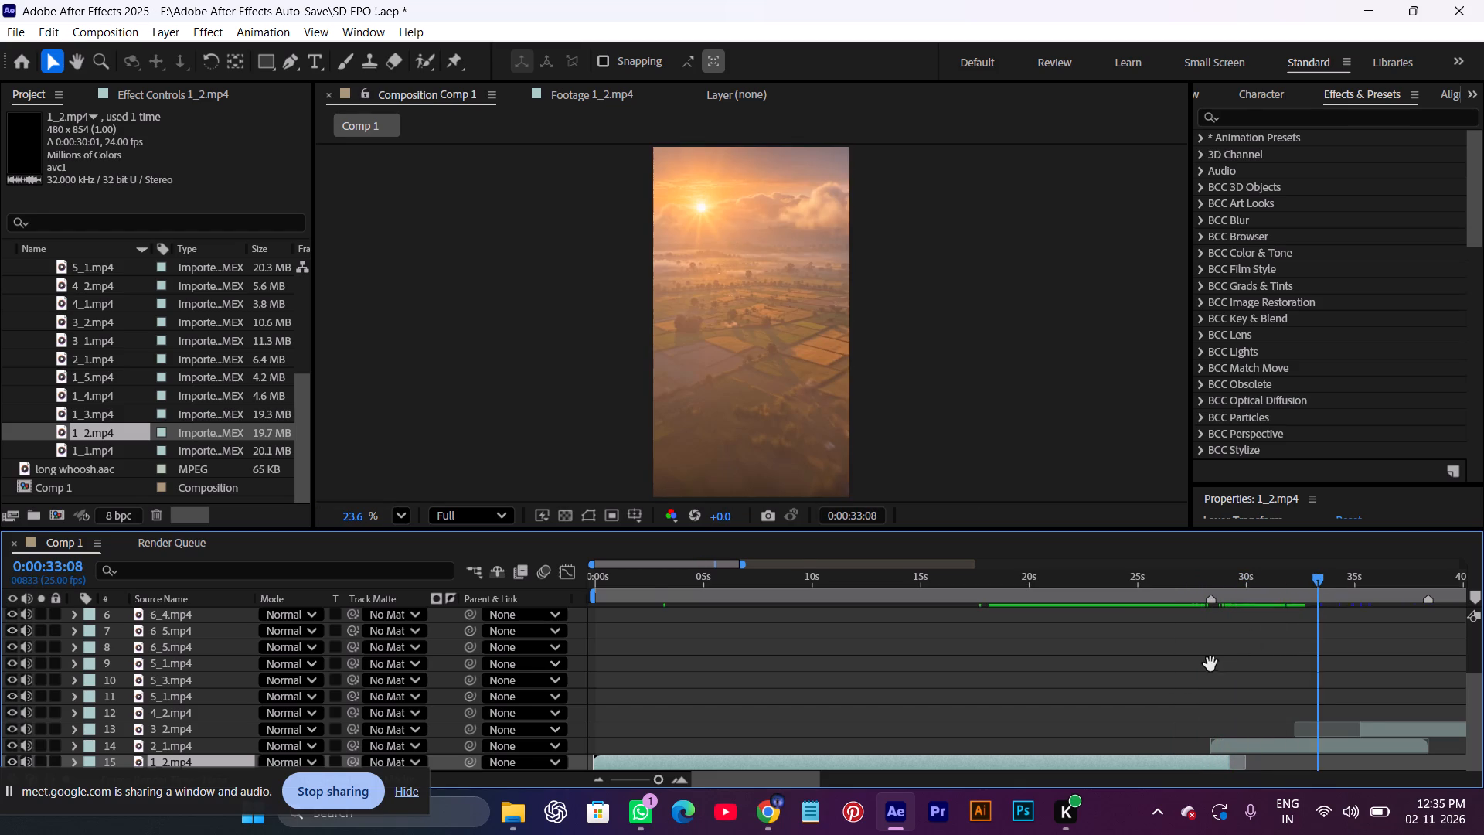
drag(1210, 664, 795, 576)
alt+scroll(907, 647, down, 2)
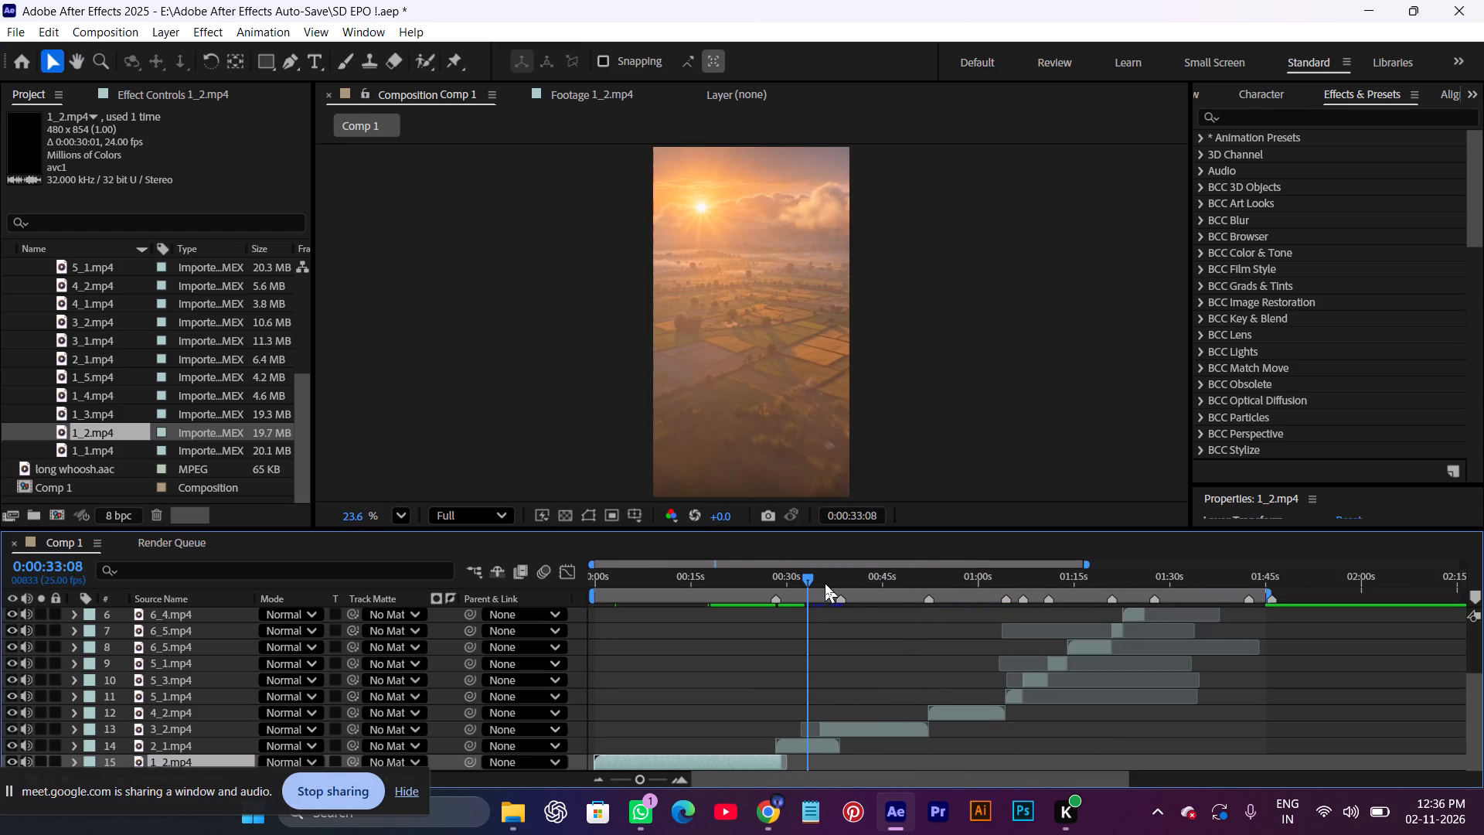
Scrub Comp 1 between about 0:00:25 and 0:00:58 to examine the shots around and after the end of 1_2.mp4.
drag(814, 579, 922, 605)
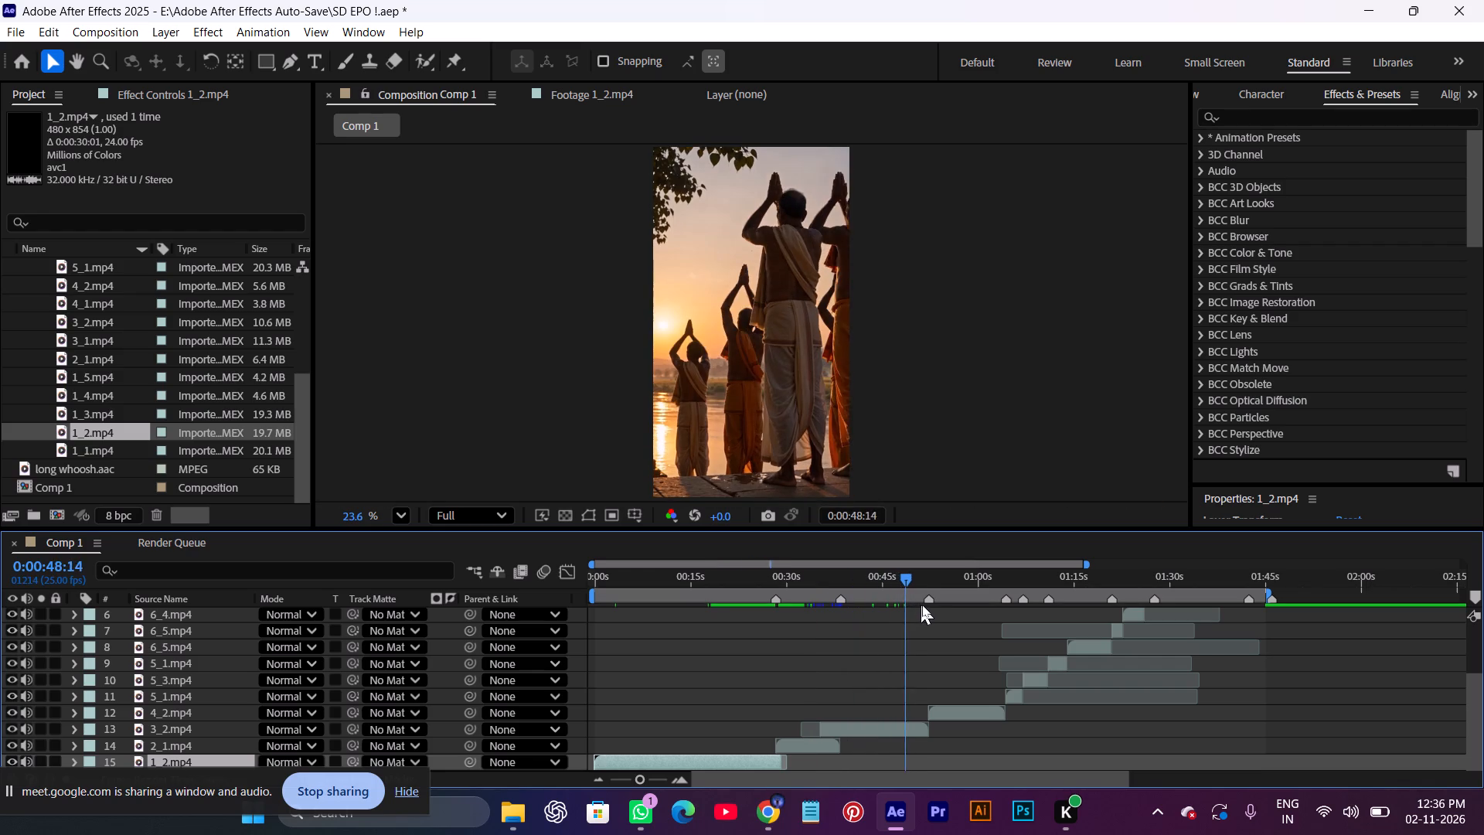
drag(922, 605, 932, 605)
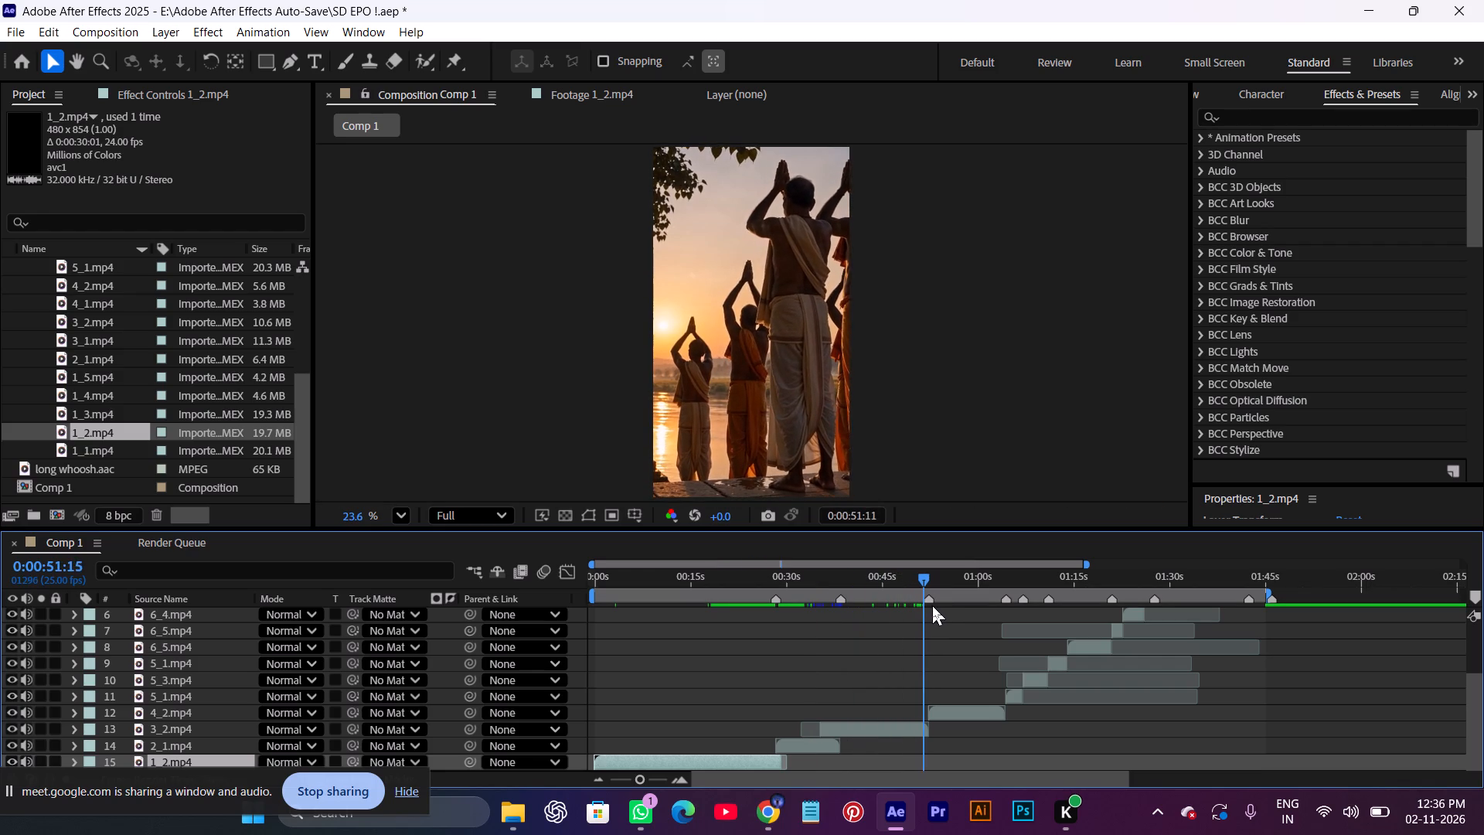
drag(932, 605, 978, 619)
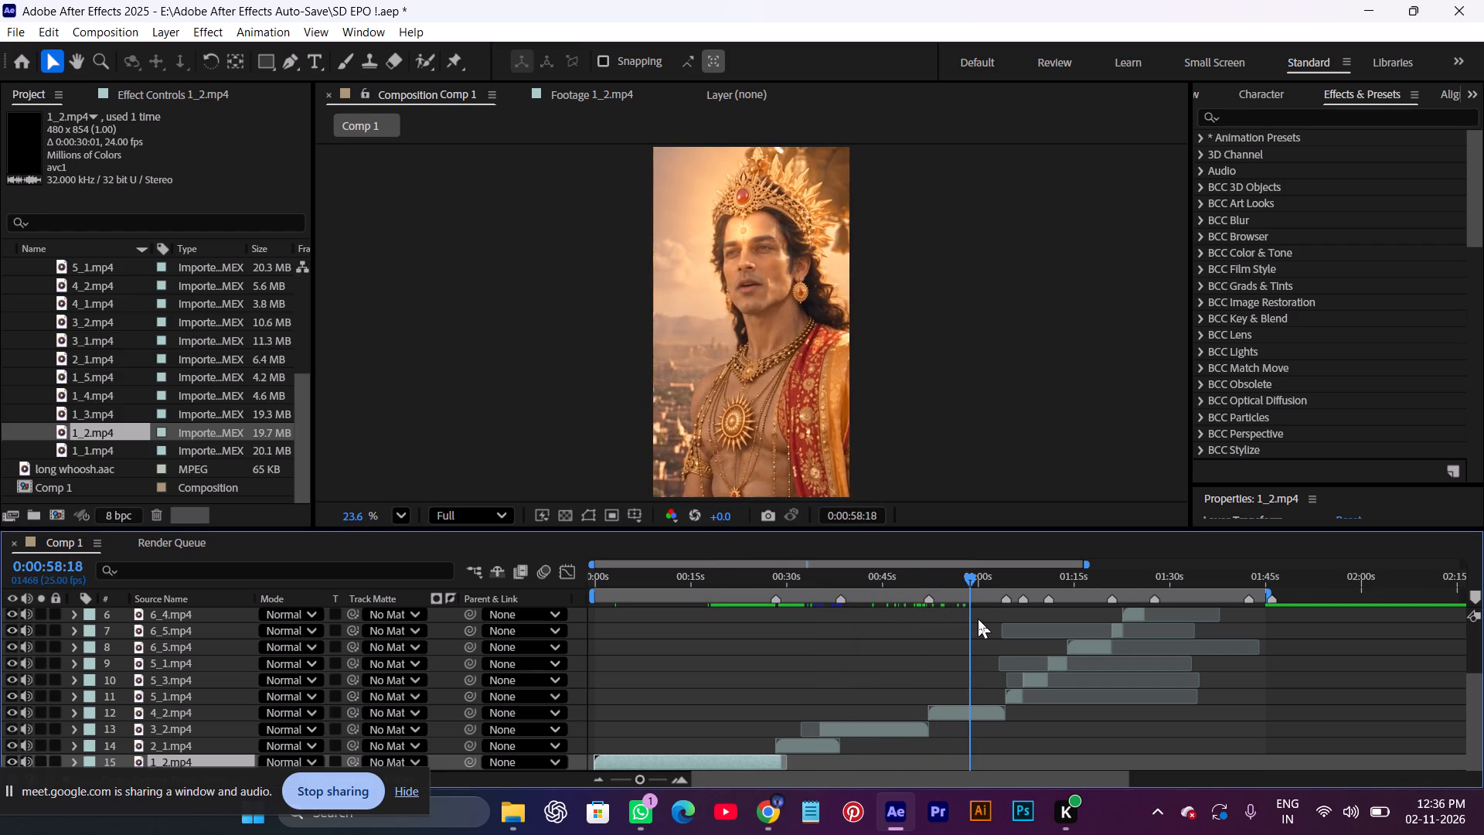
drag(978, 619, 815, 660)
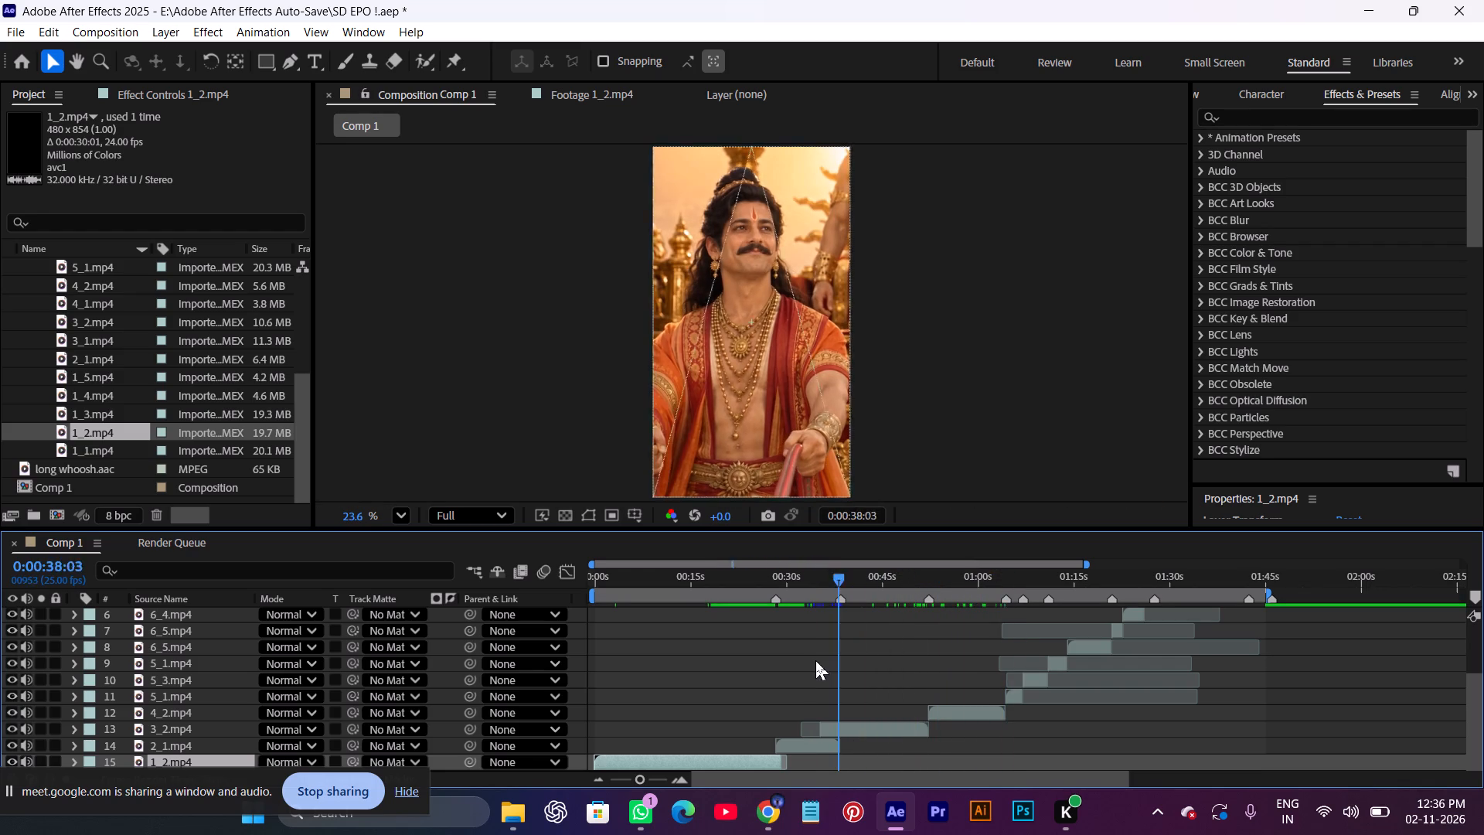
drag(815, 660, 761, 673)
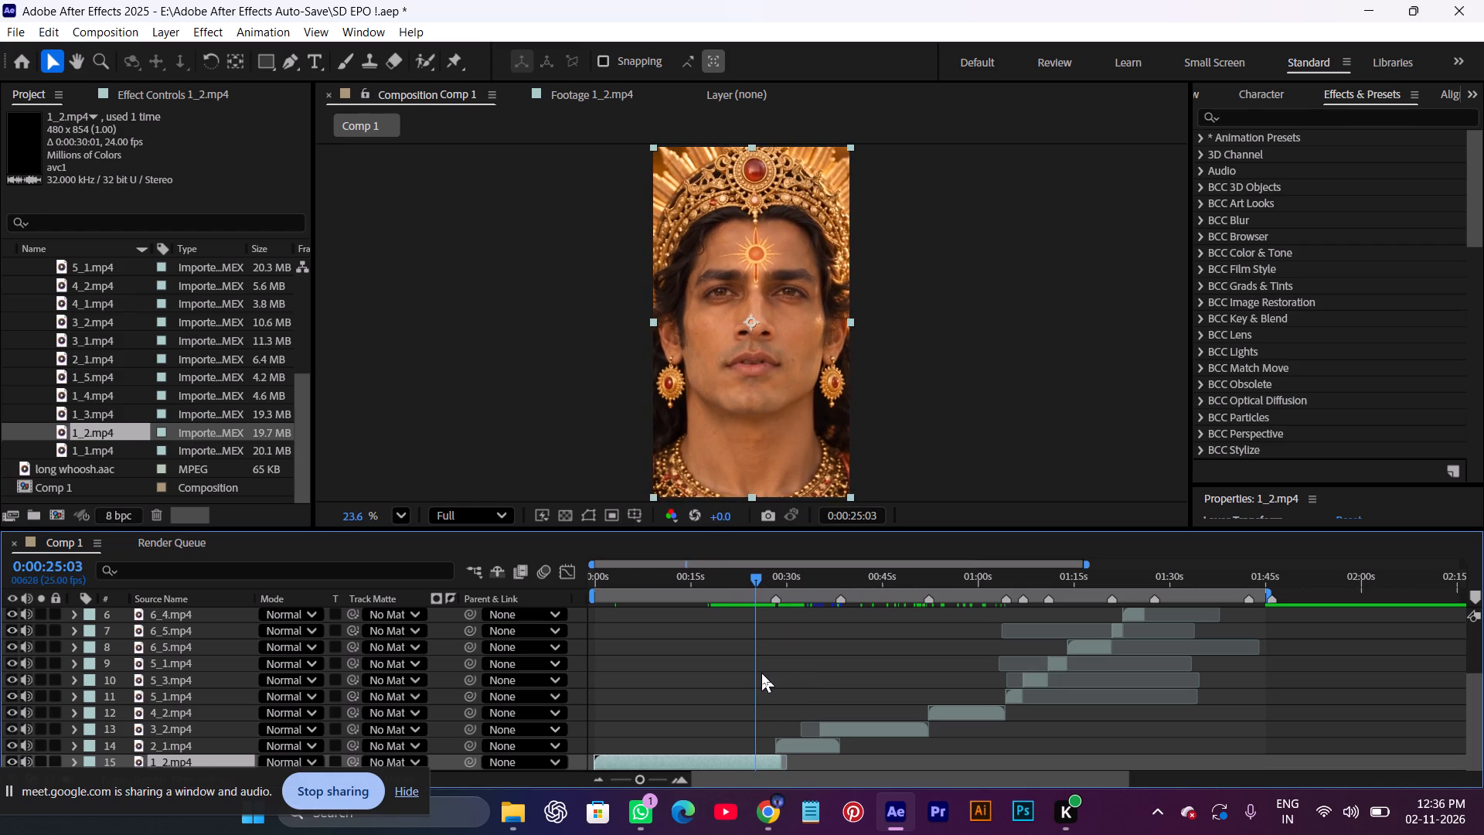
drag(761, 673, 790, 680)
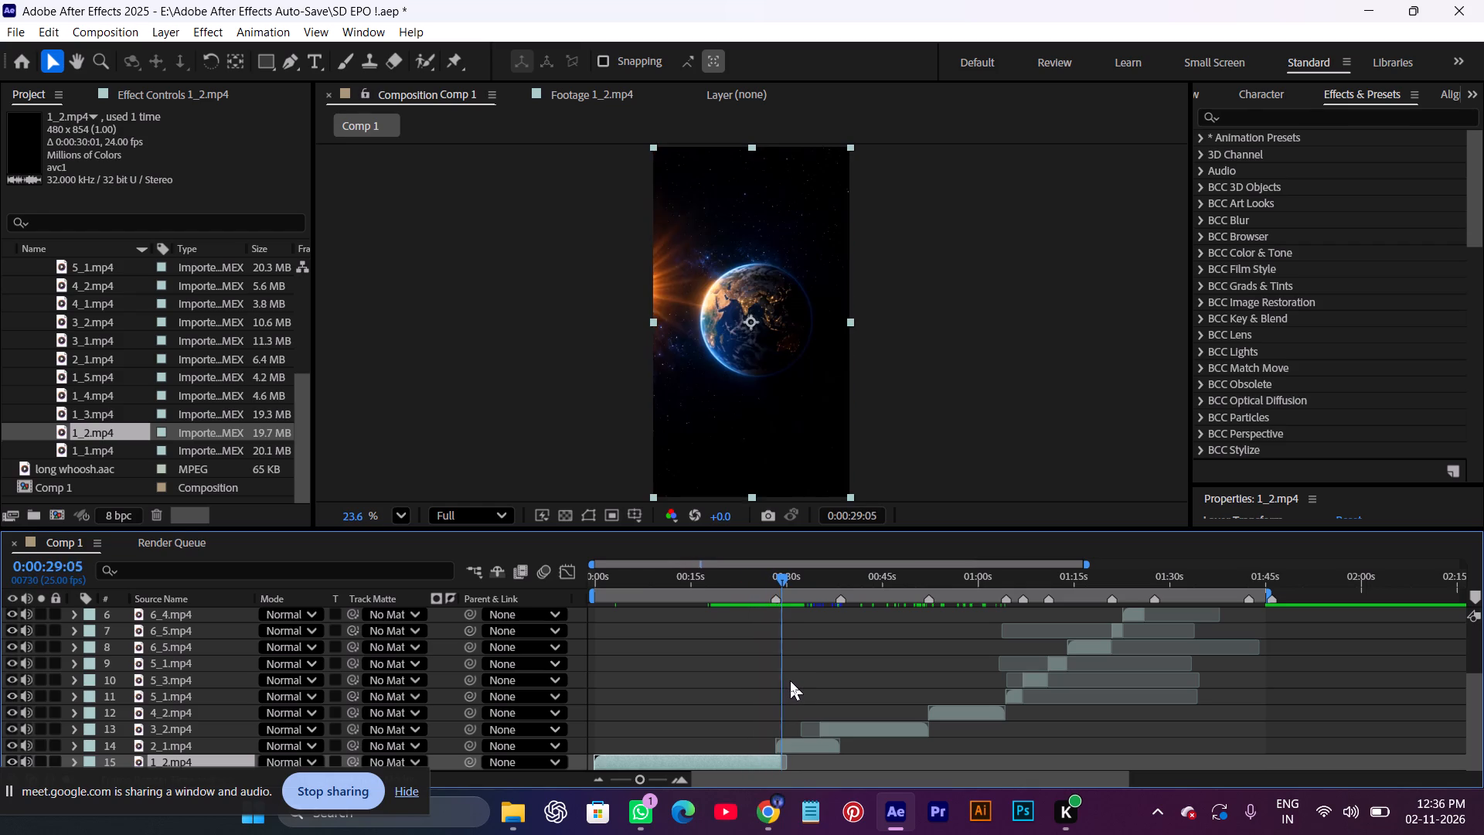
drag(790, 680, 770, 690)
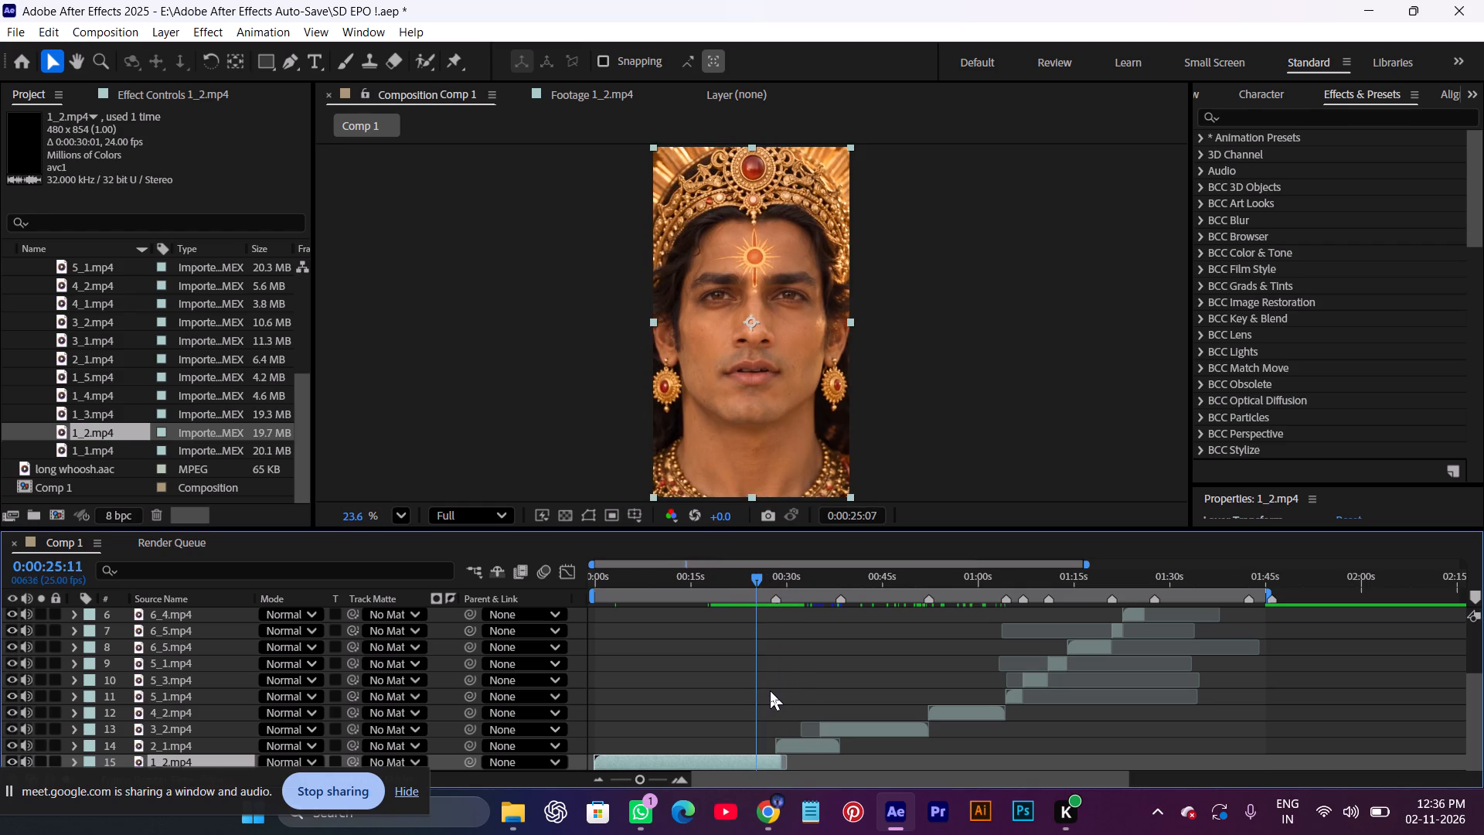
drag(770, 690, 782, 690)
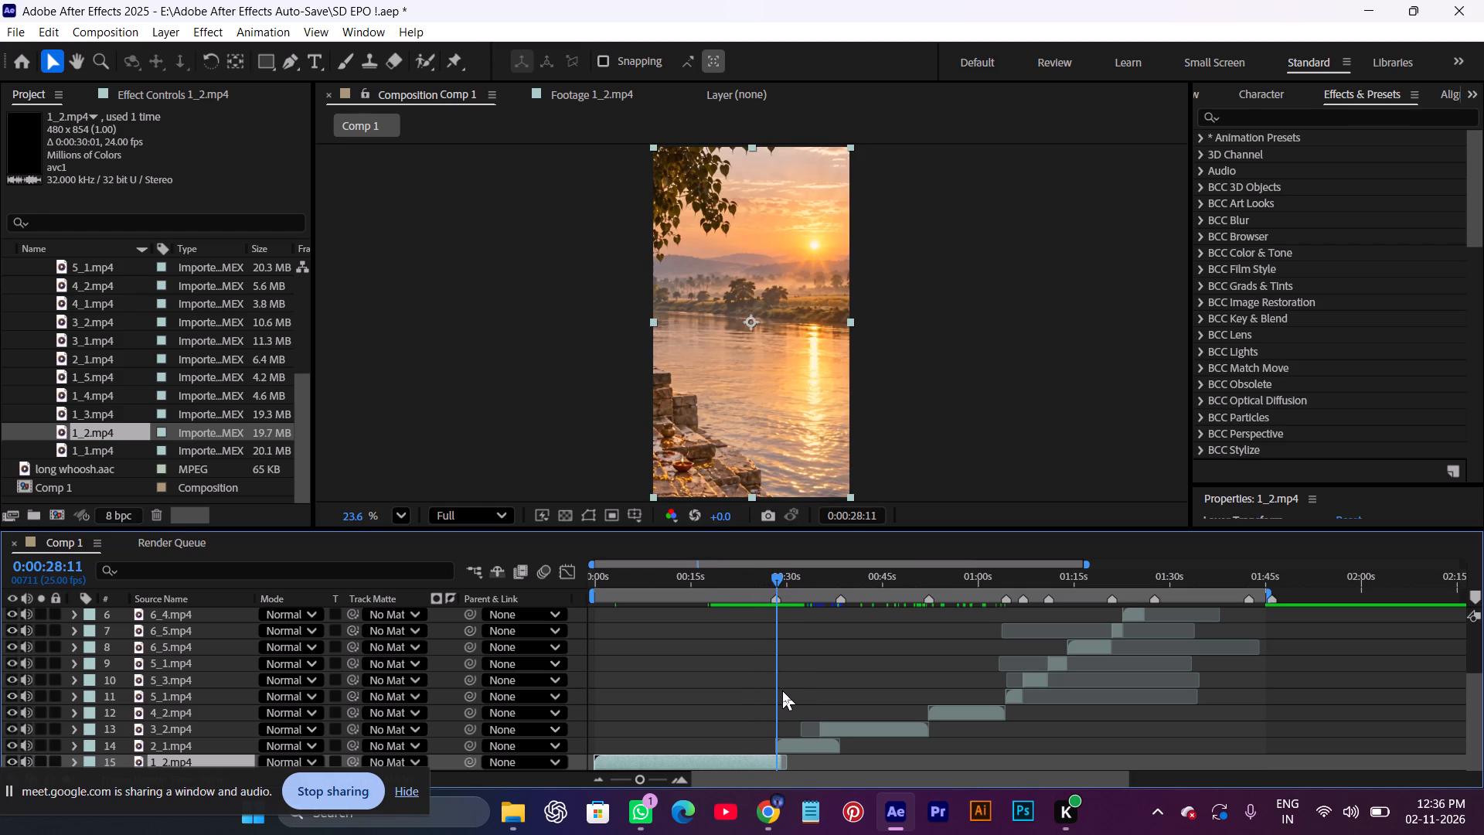
drag(782, 690, 802, 695)
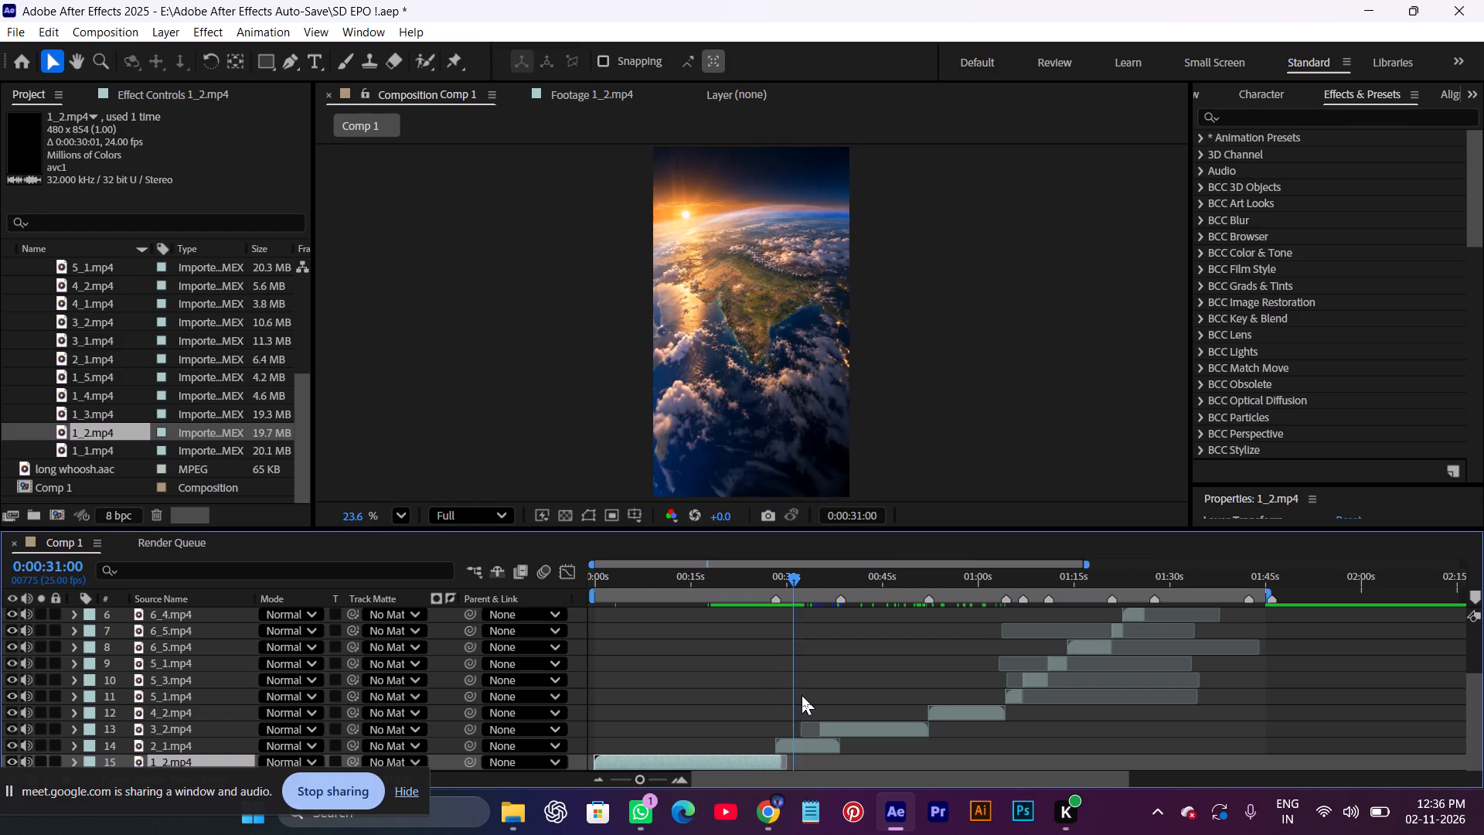
drag(802, 695, 809, 698)
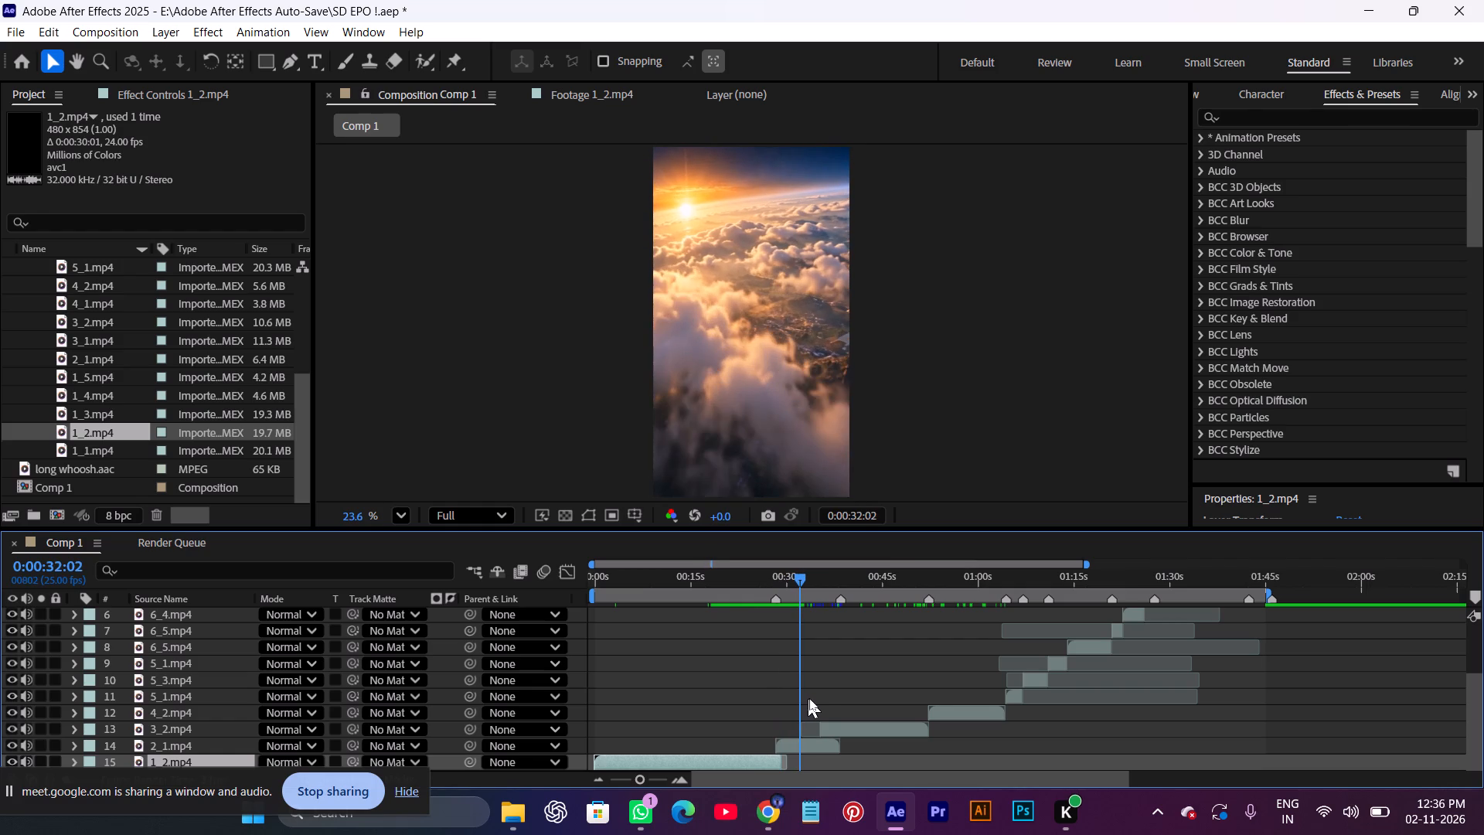
Find the last frame of the crowned face close-up, at 0:00:26:12, and trim the end of the 1_2.mp4 layer there.
drag(809, 698, 771, 711)
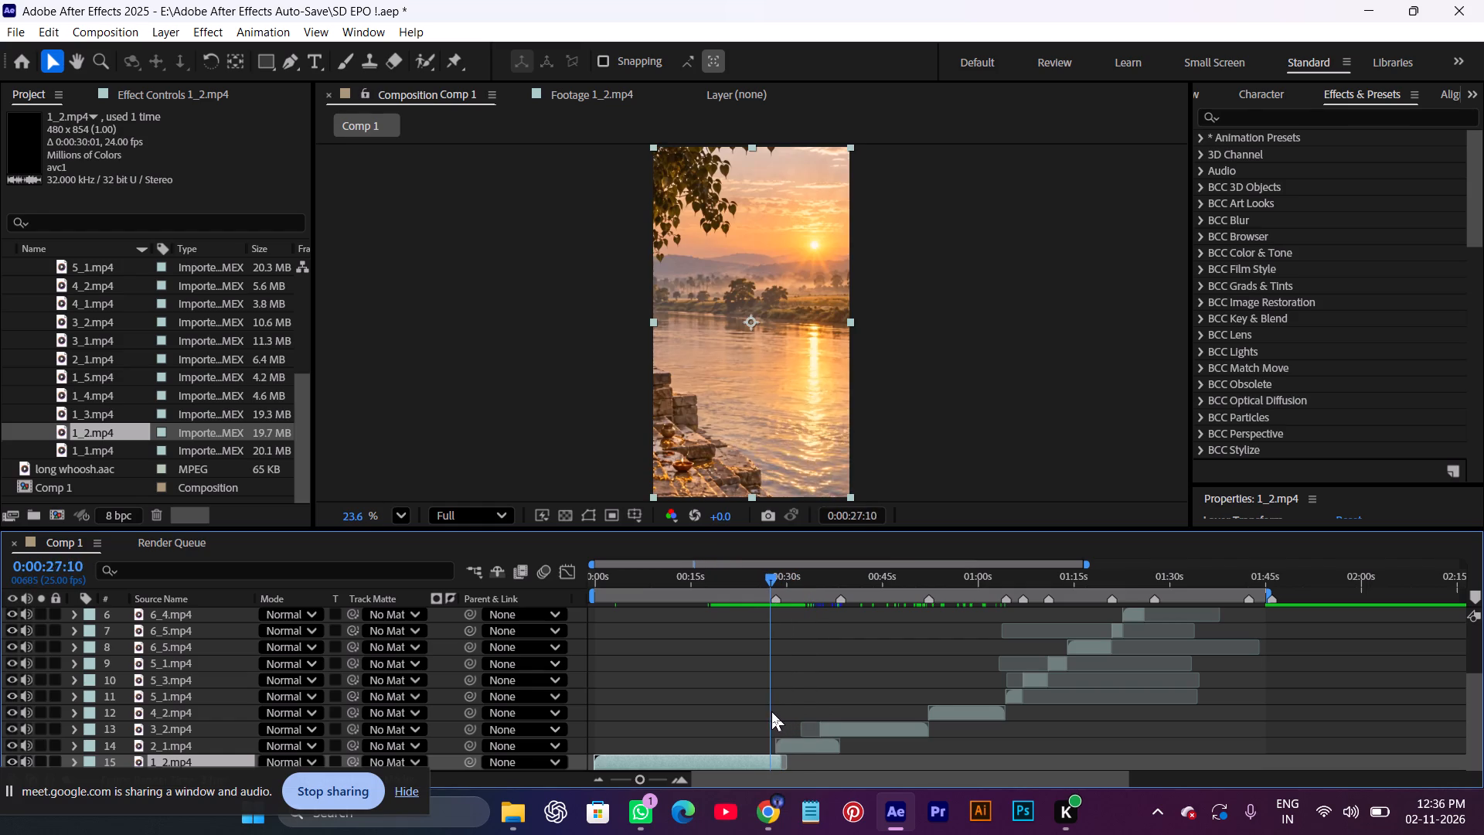
drag(771, 711, 771, 711)
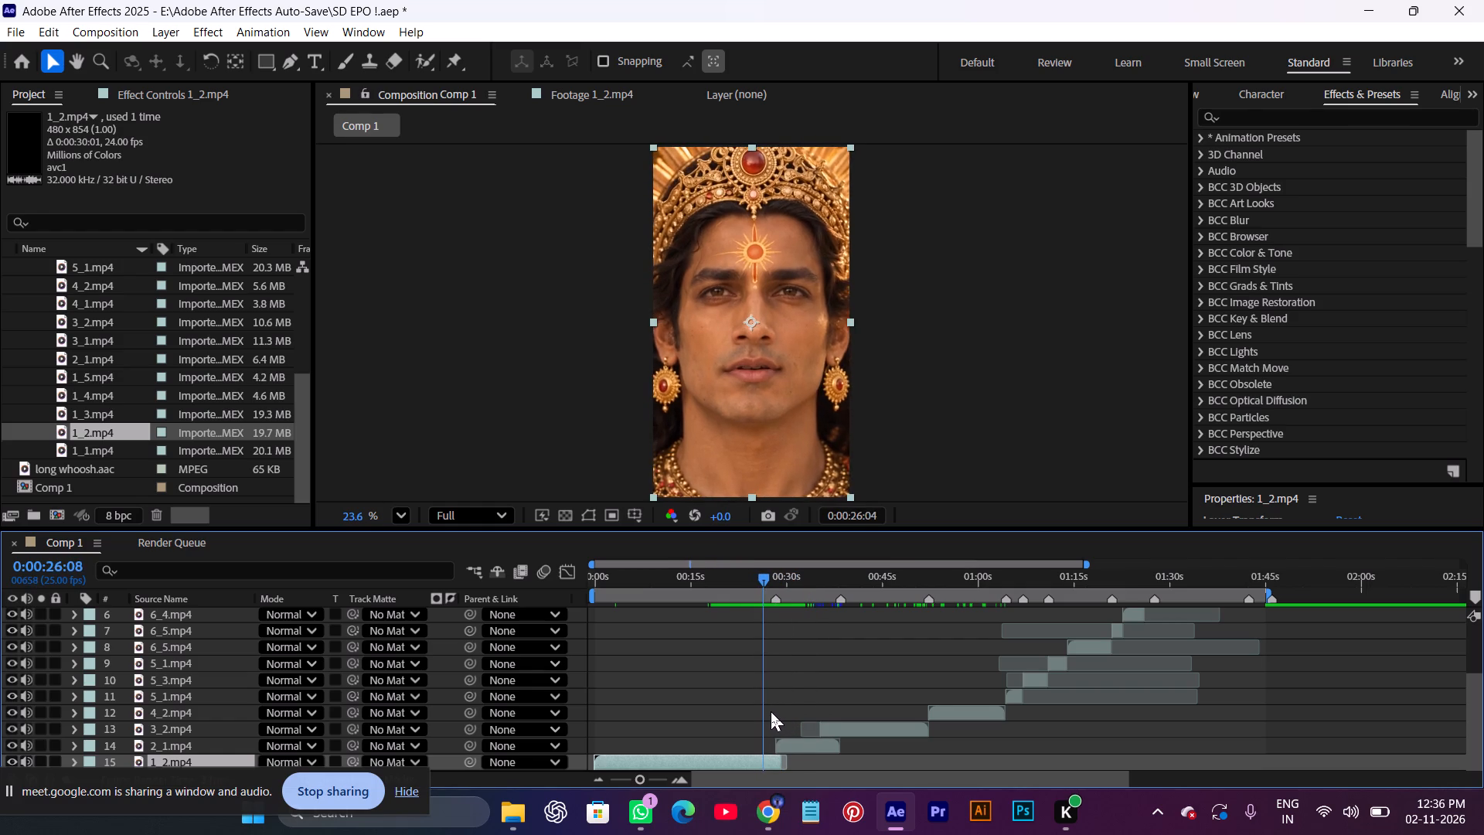
drag(771, 711, 775, 707)
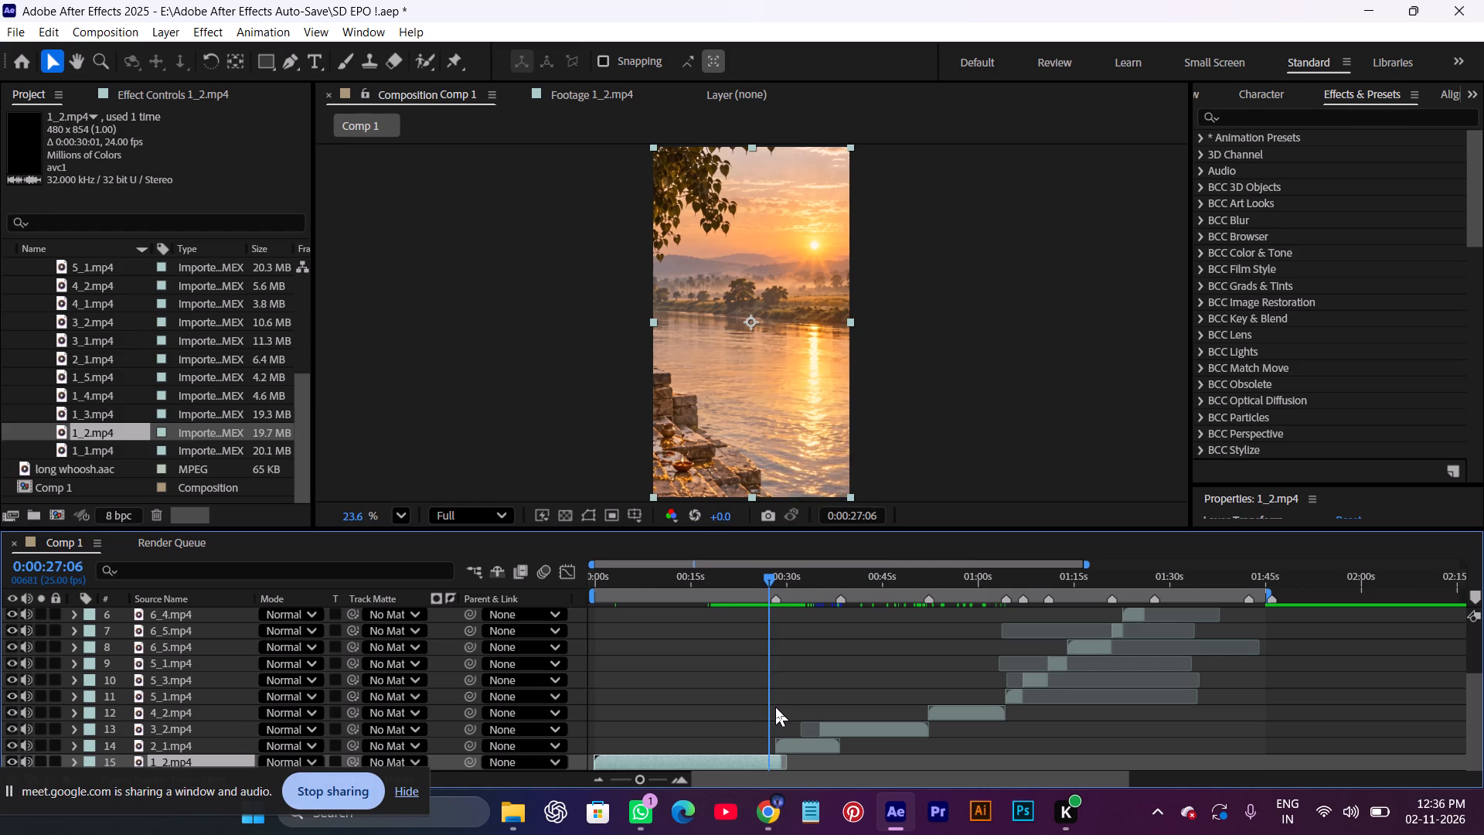
drag(775, 707, 772, 715)
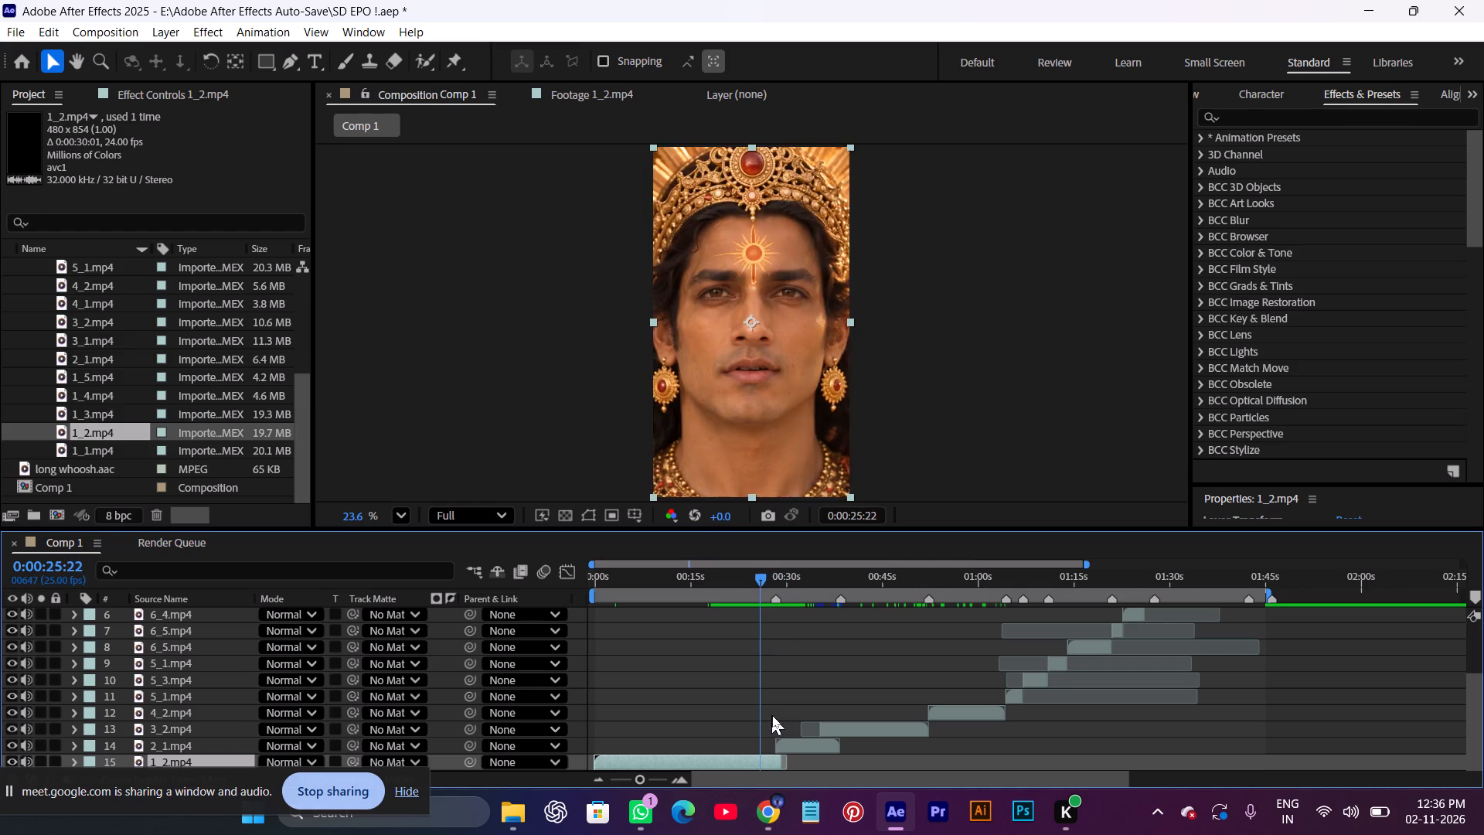
drag(772, 715, 794, 721)
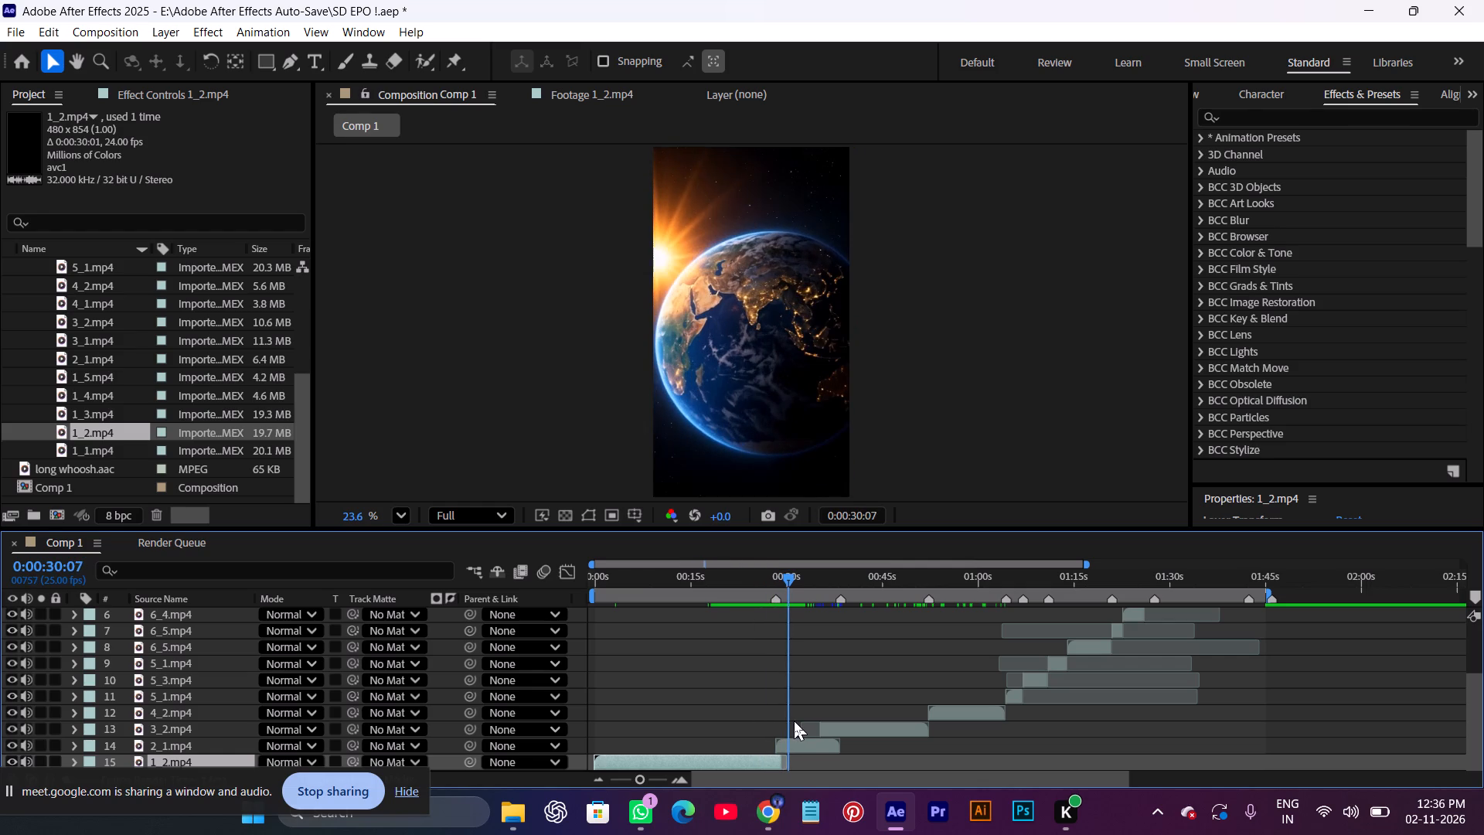
drag(794, 721, 766, 739)
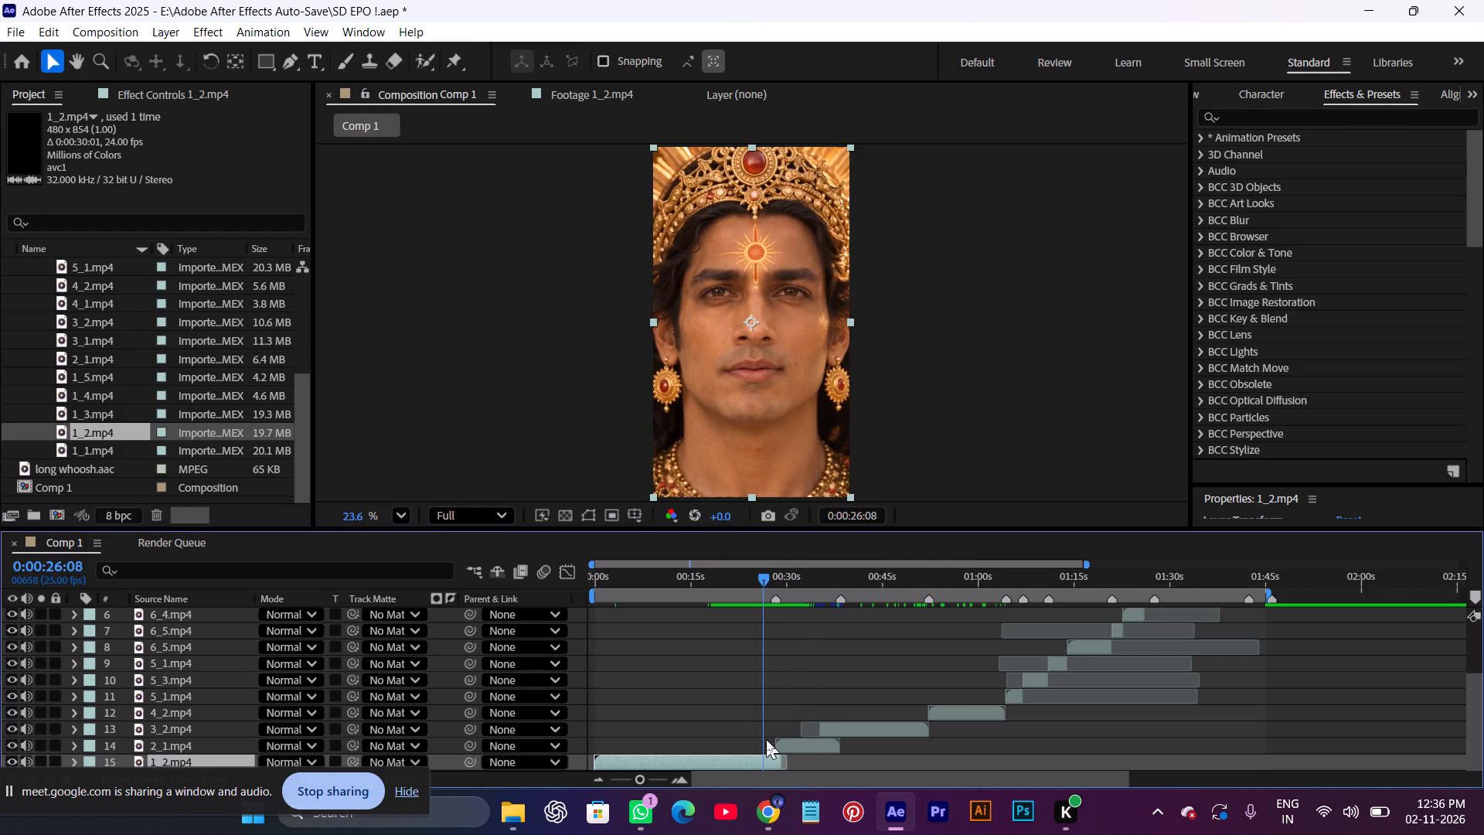
drag(766, 739, 768, 740)
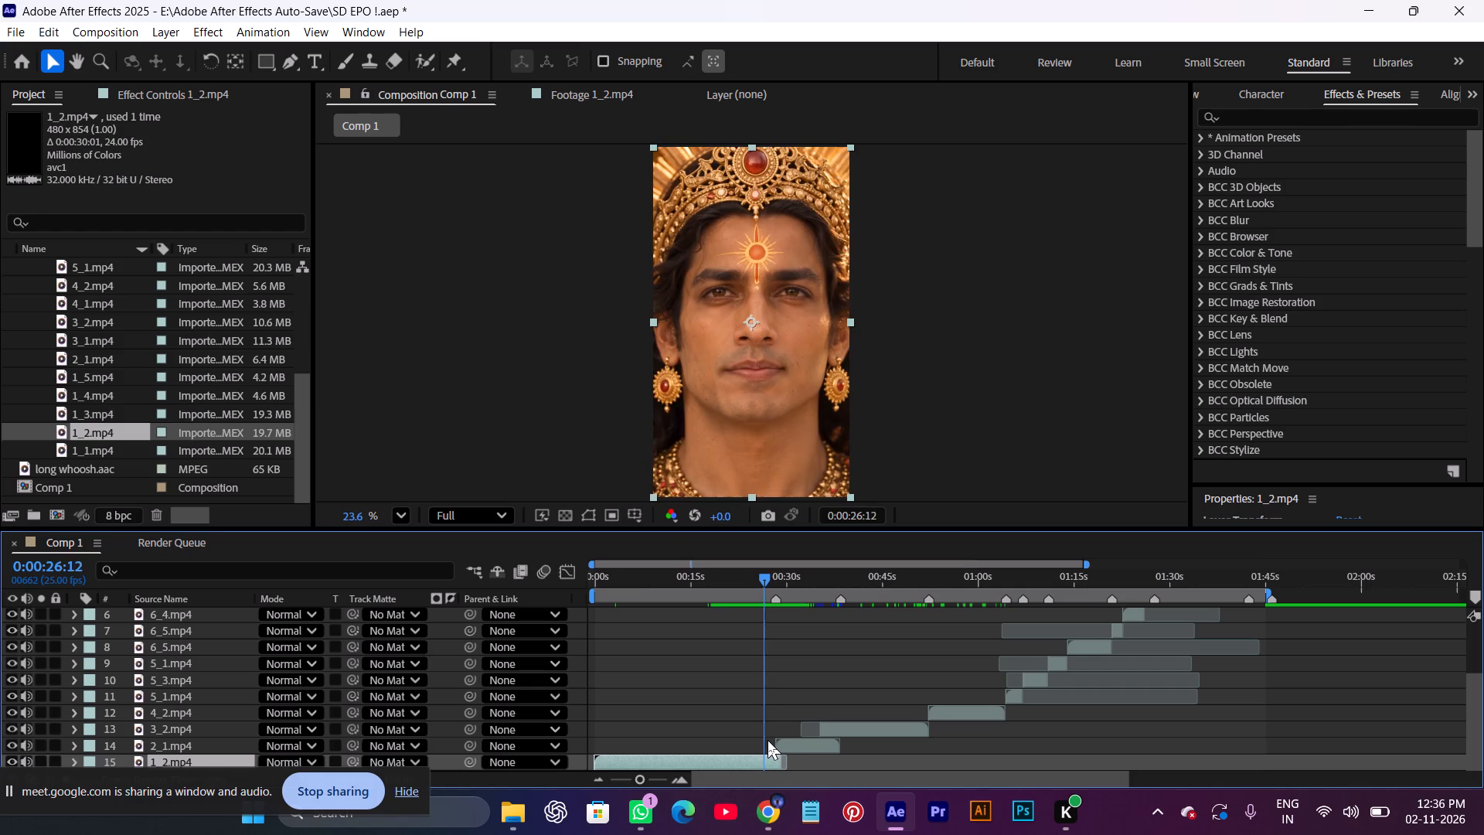
drag(768, 740, 771, 740)
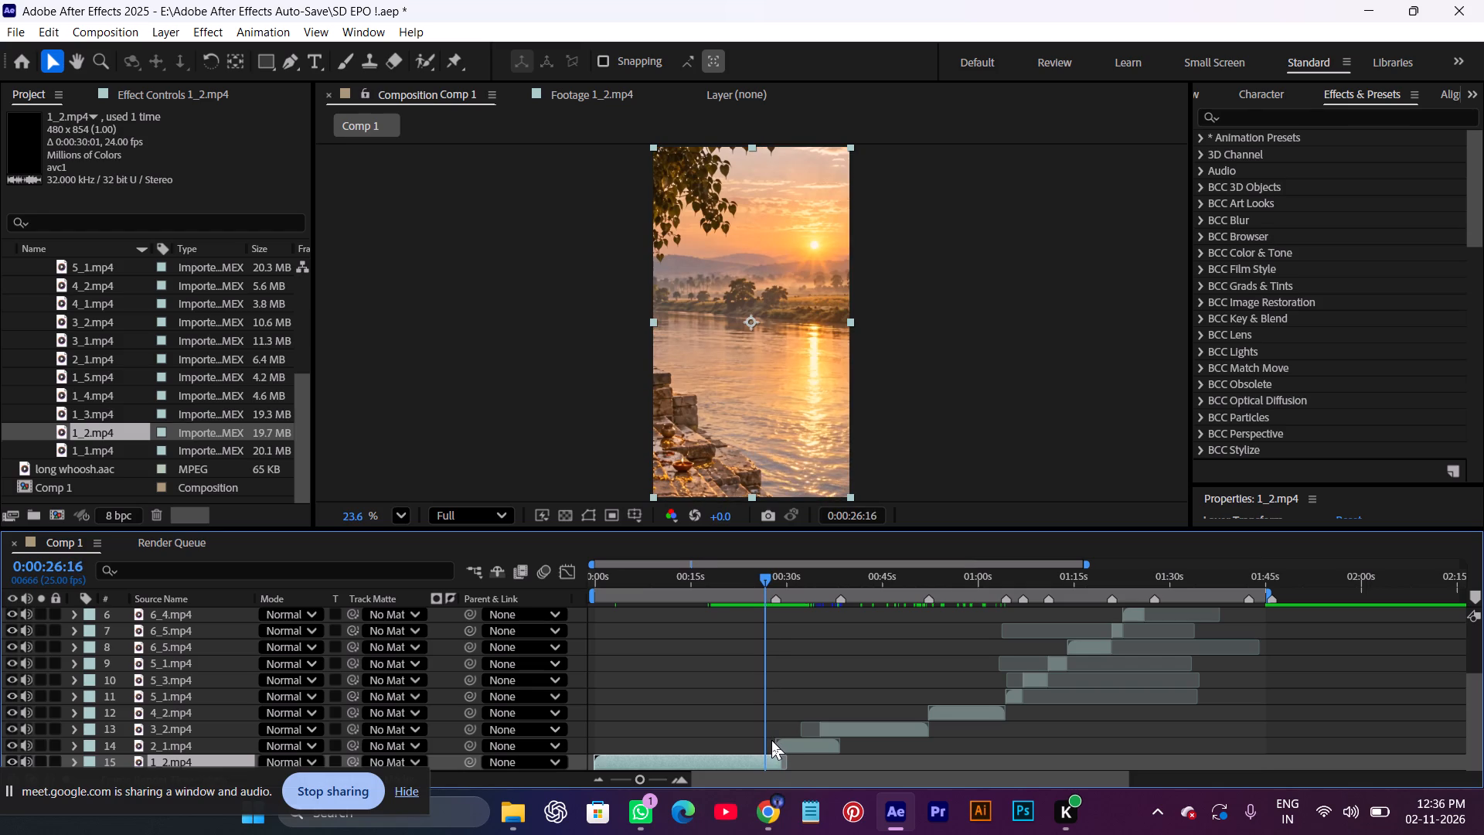
drag(771, 740, 771, 738)
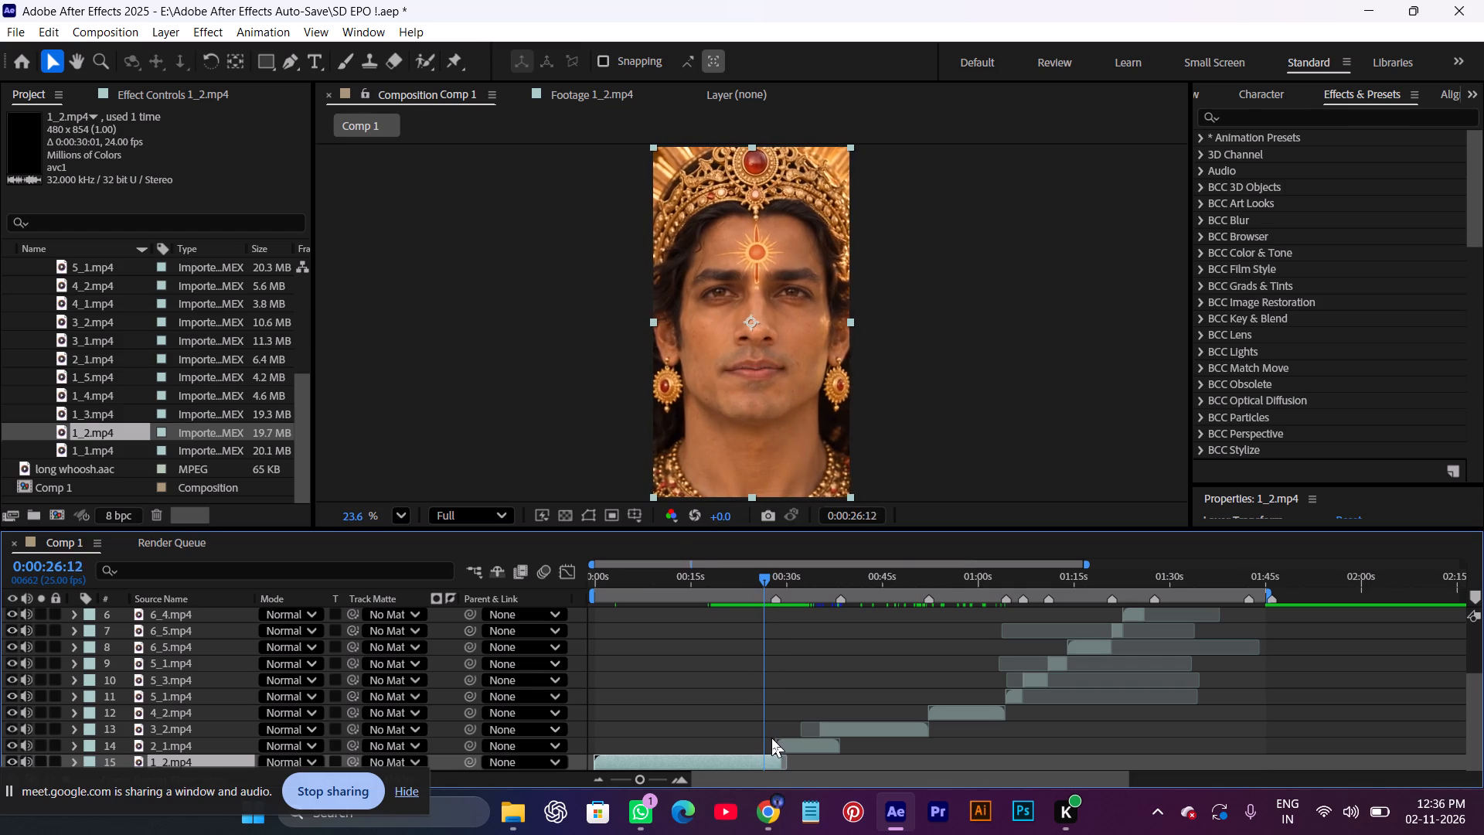
drag(771, 738, 778, 732)
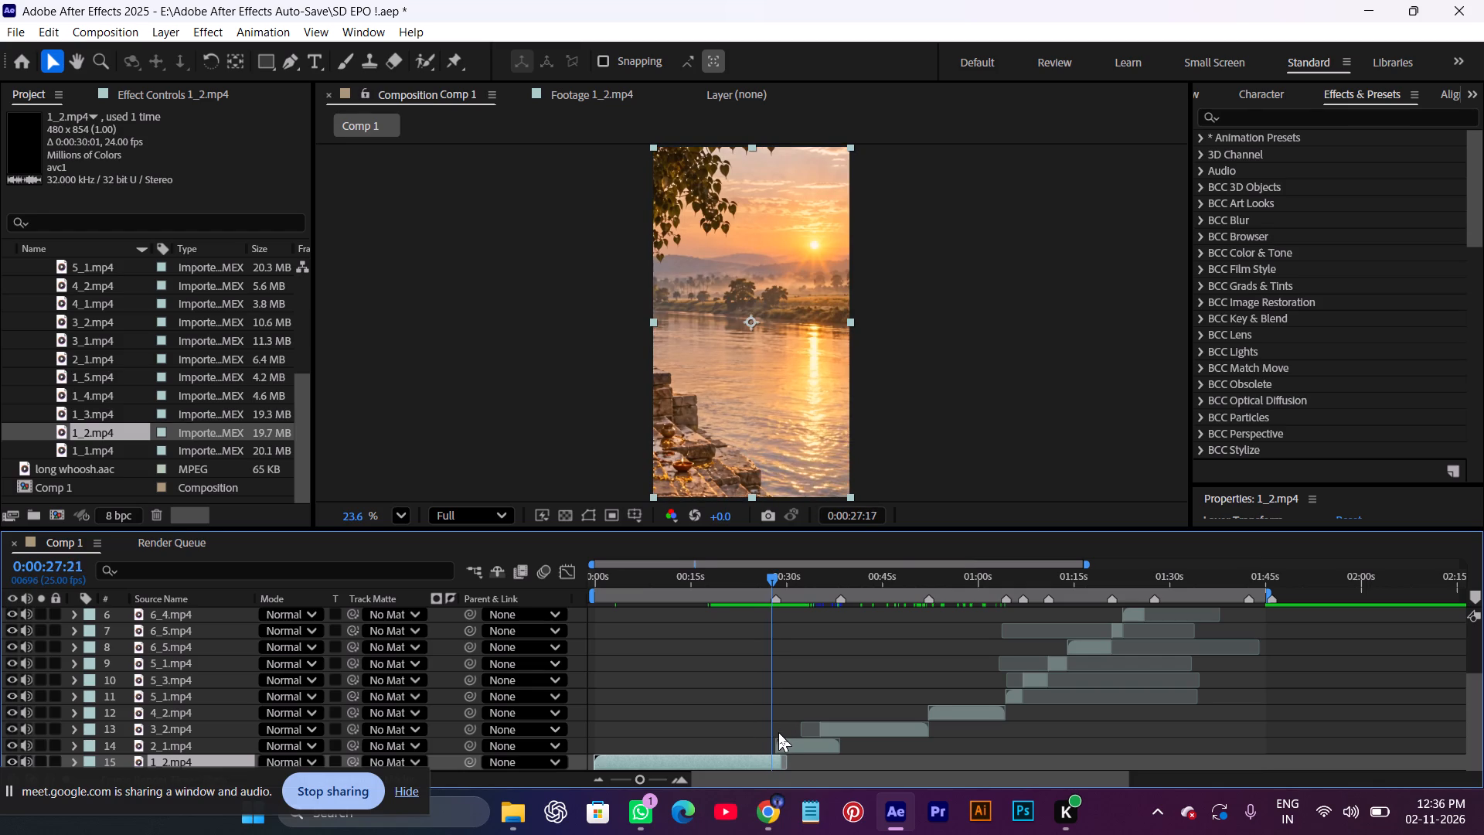
drag(778, 732, 764, 729)
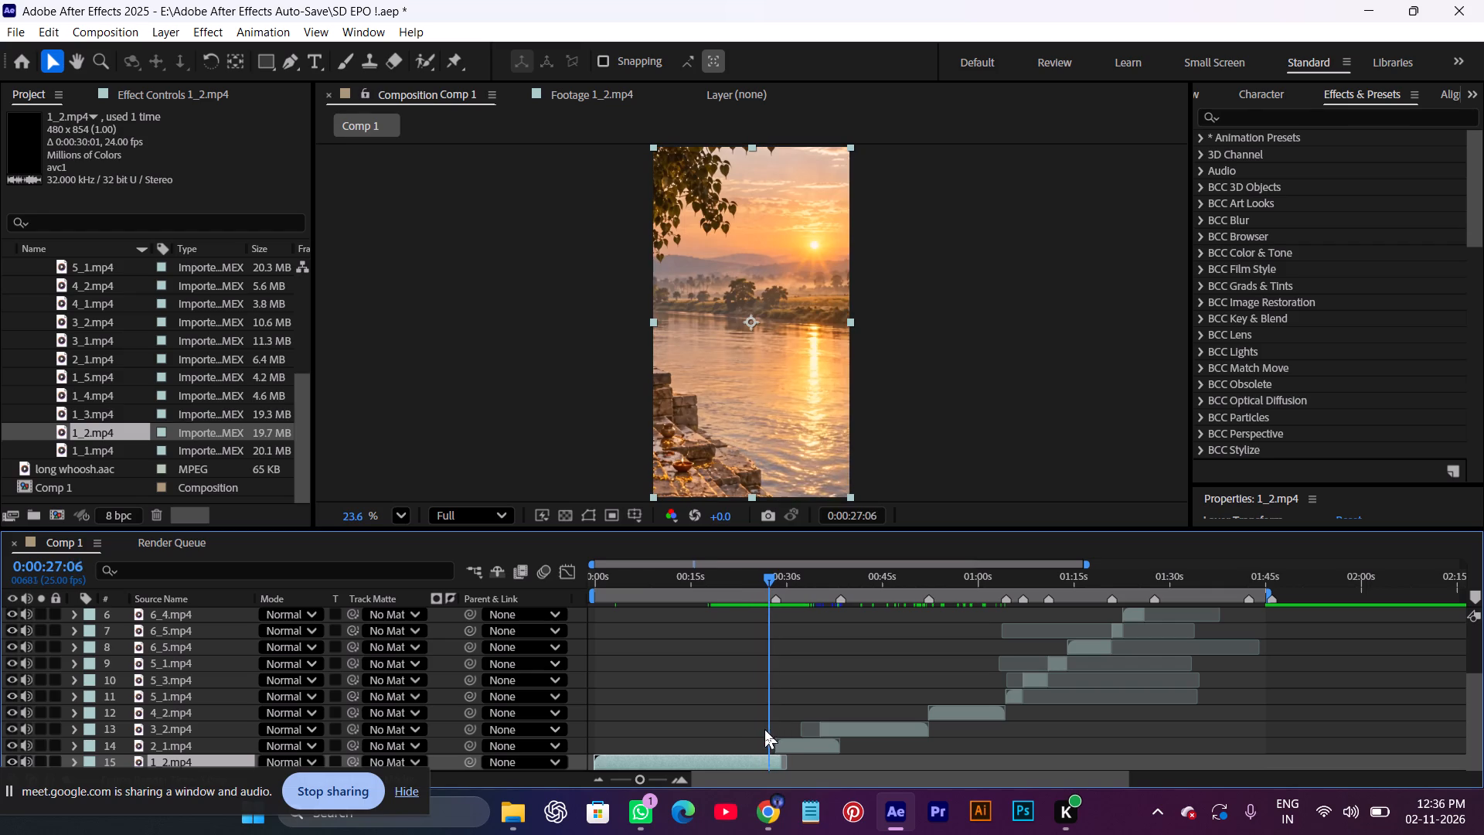
drag(764, 729, 764, 728)
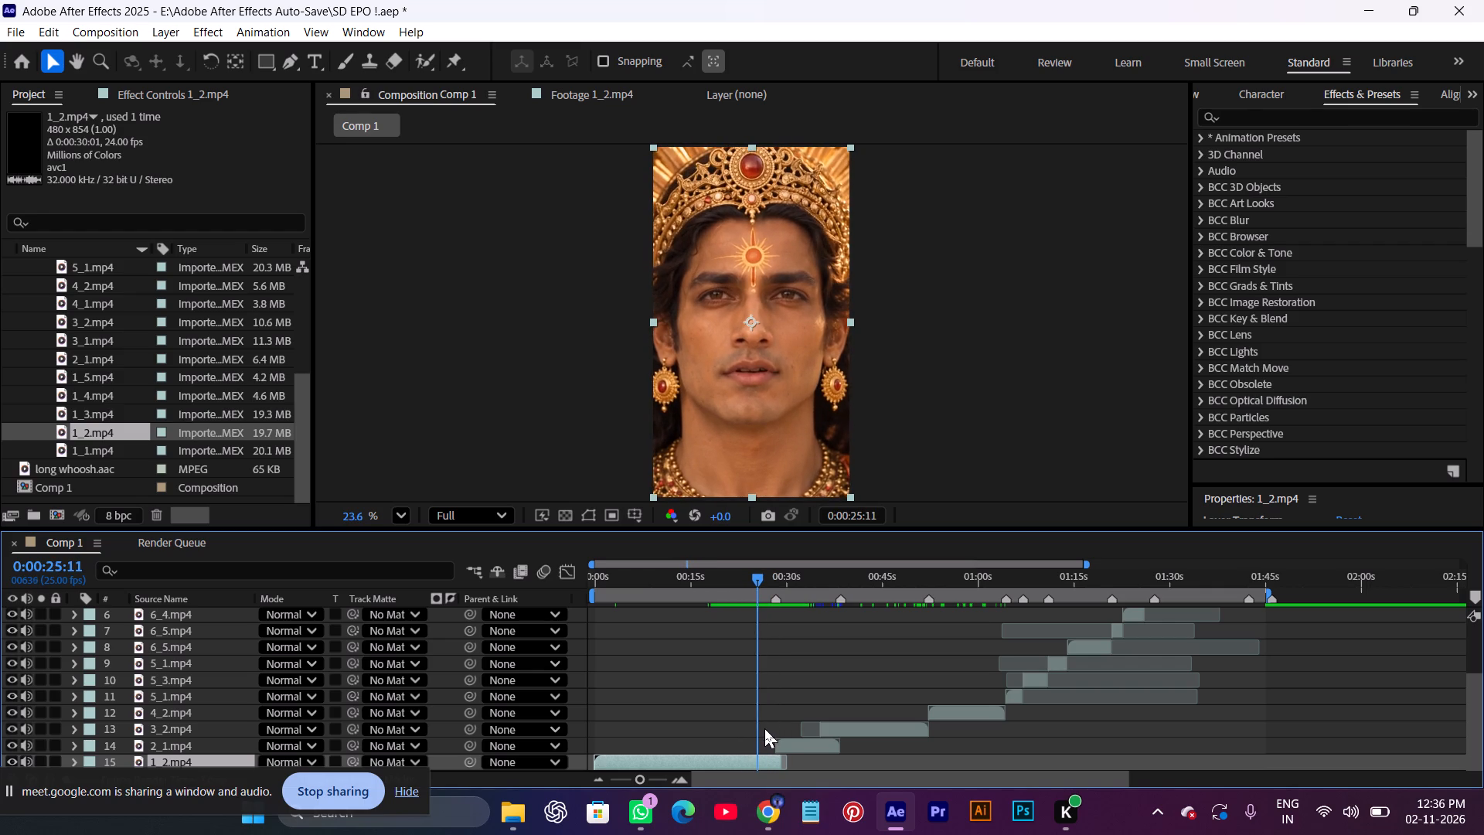
drag(764, 728, 775, 731)
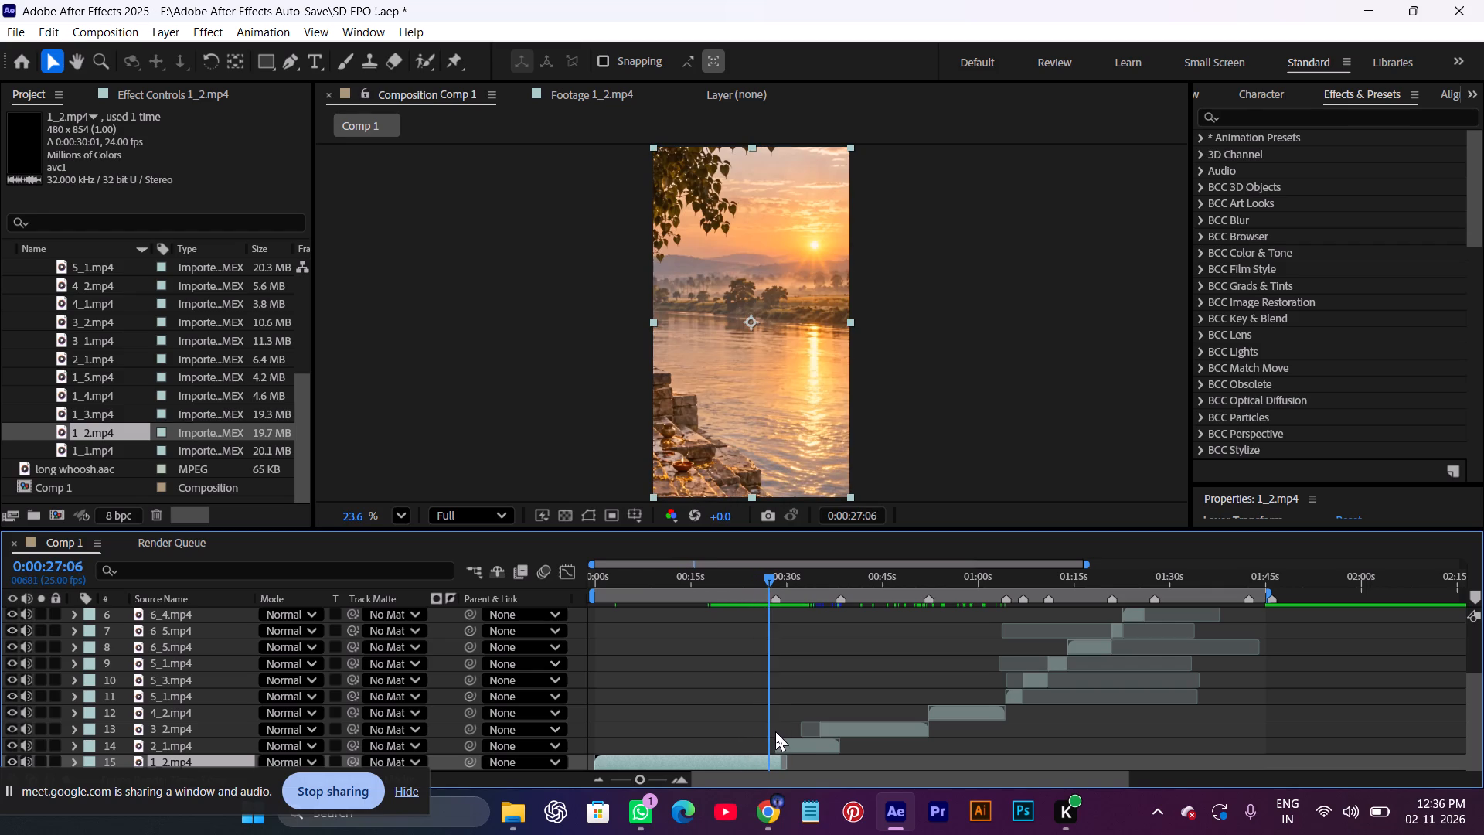
drag(775, 731, 810, 735)
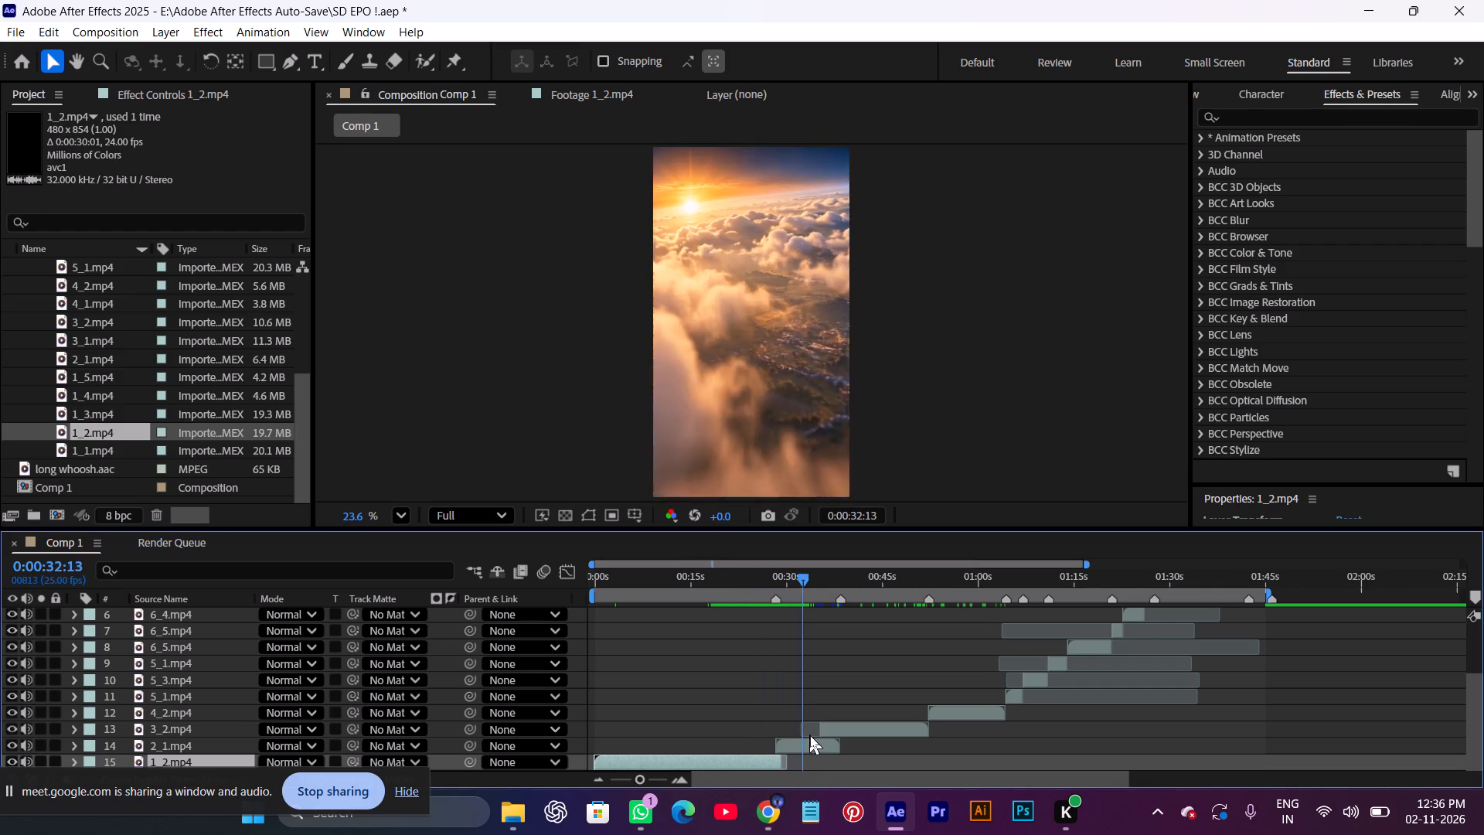
drag(810, 735, 770, 734)
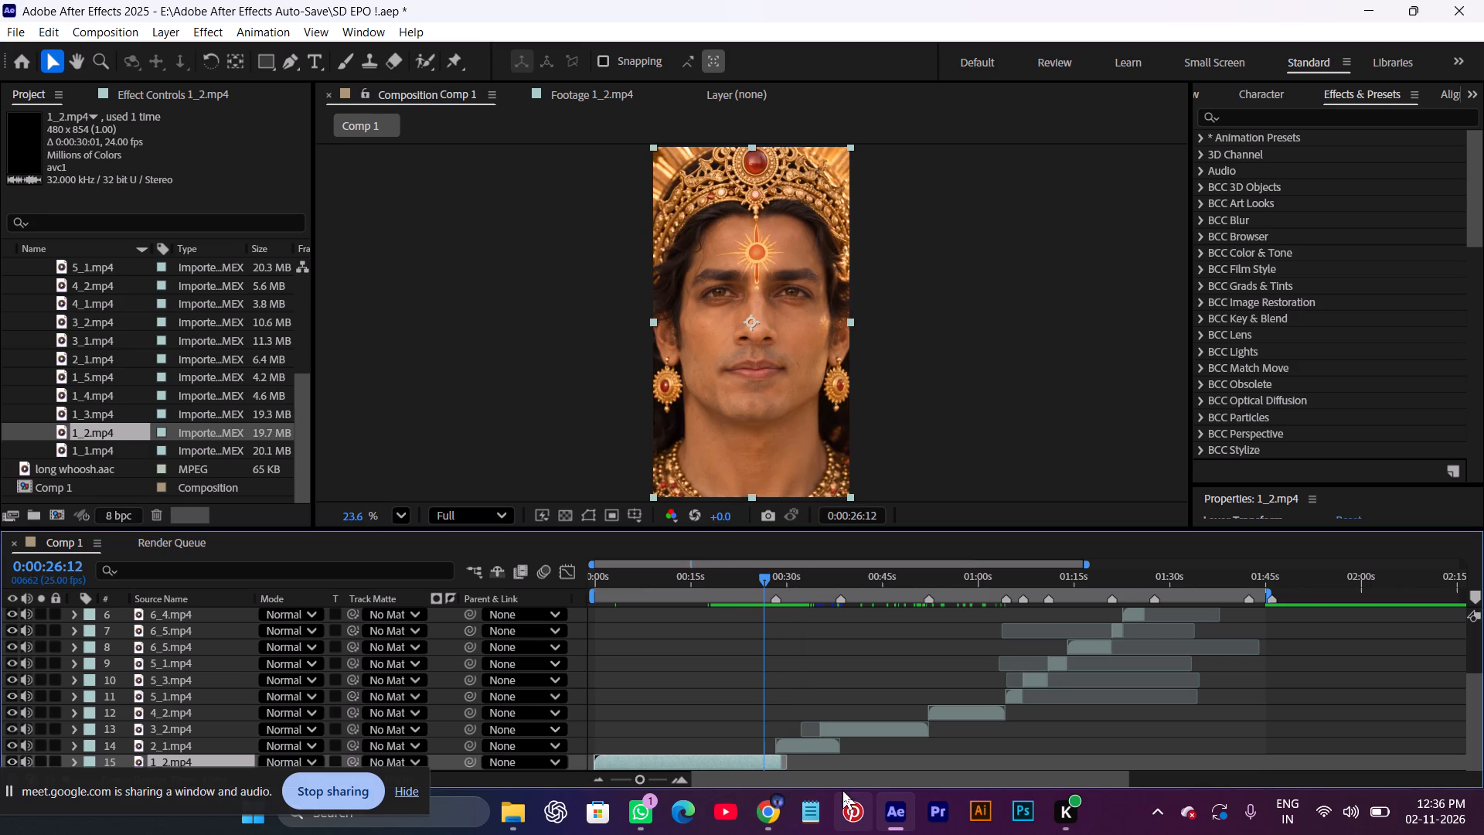
key(alt+bracketright)
Shift all layers from 2_1.mp4 up to long whoosh.aac earlier together so 2_1.mp4 starts at the trimmed end of 1_2.mp4, about 0:00:26:12.
click(787, 746)
scroll(147, 669, up, 5)
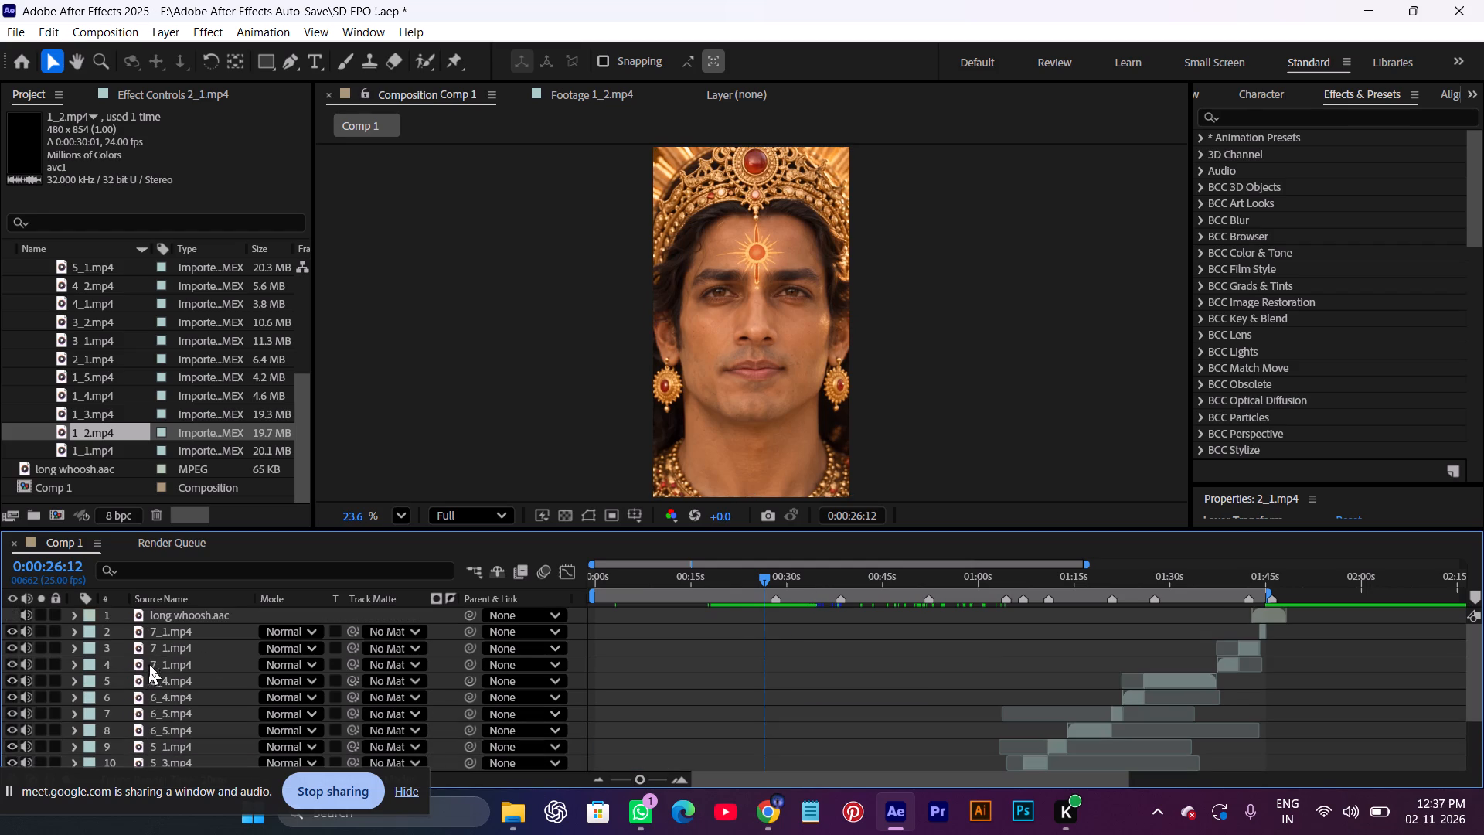
scroll(154, 658, up, 1)
shift+click(185, 610)
scroll(702, 657, down, 6)
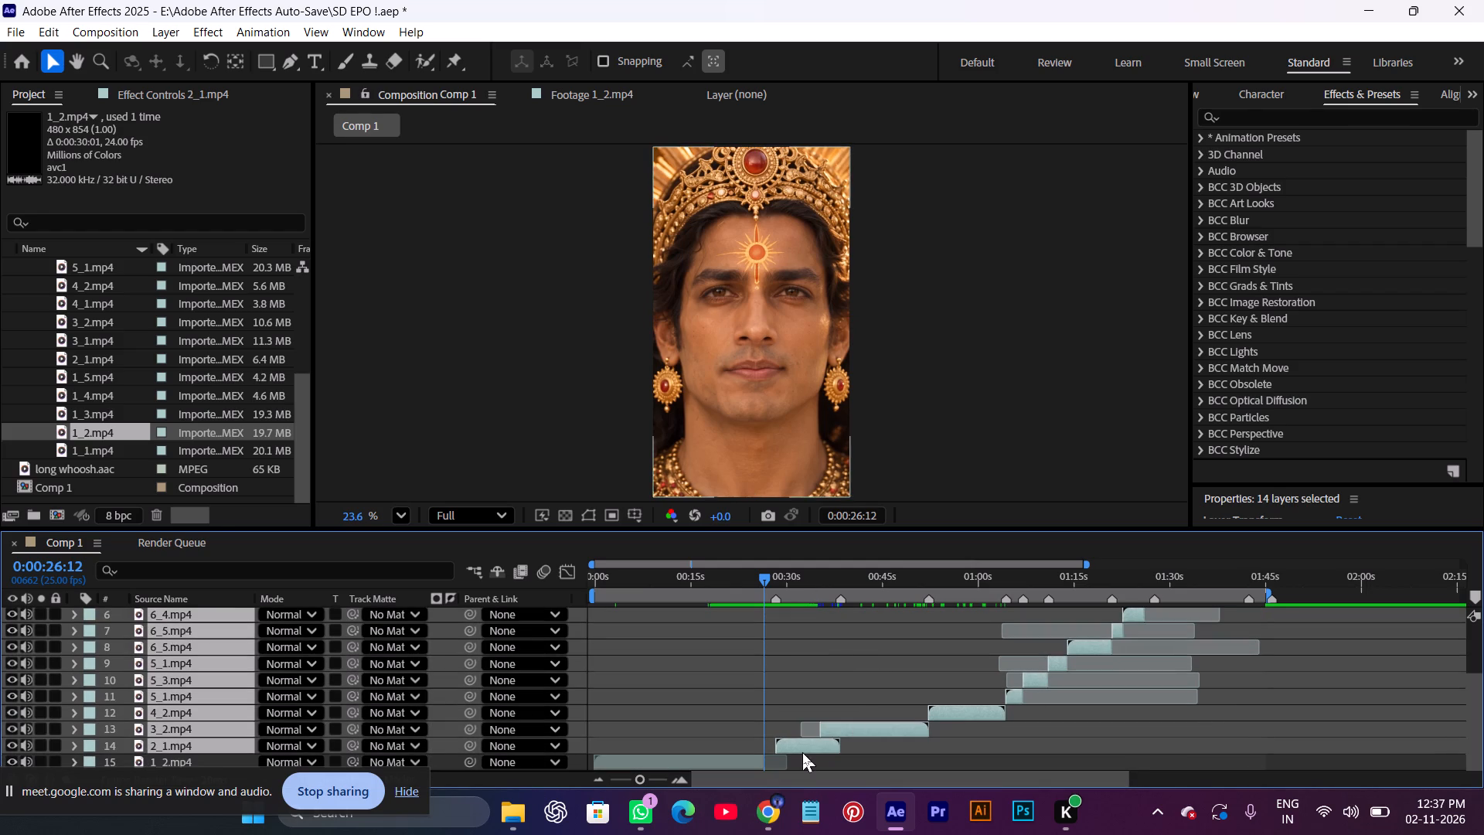
drag(801, 747, 791, 747)
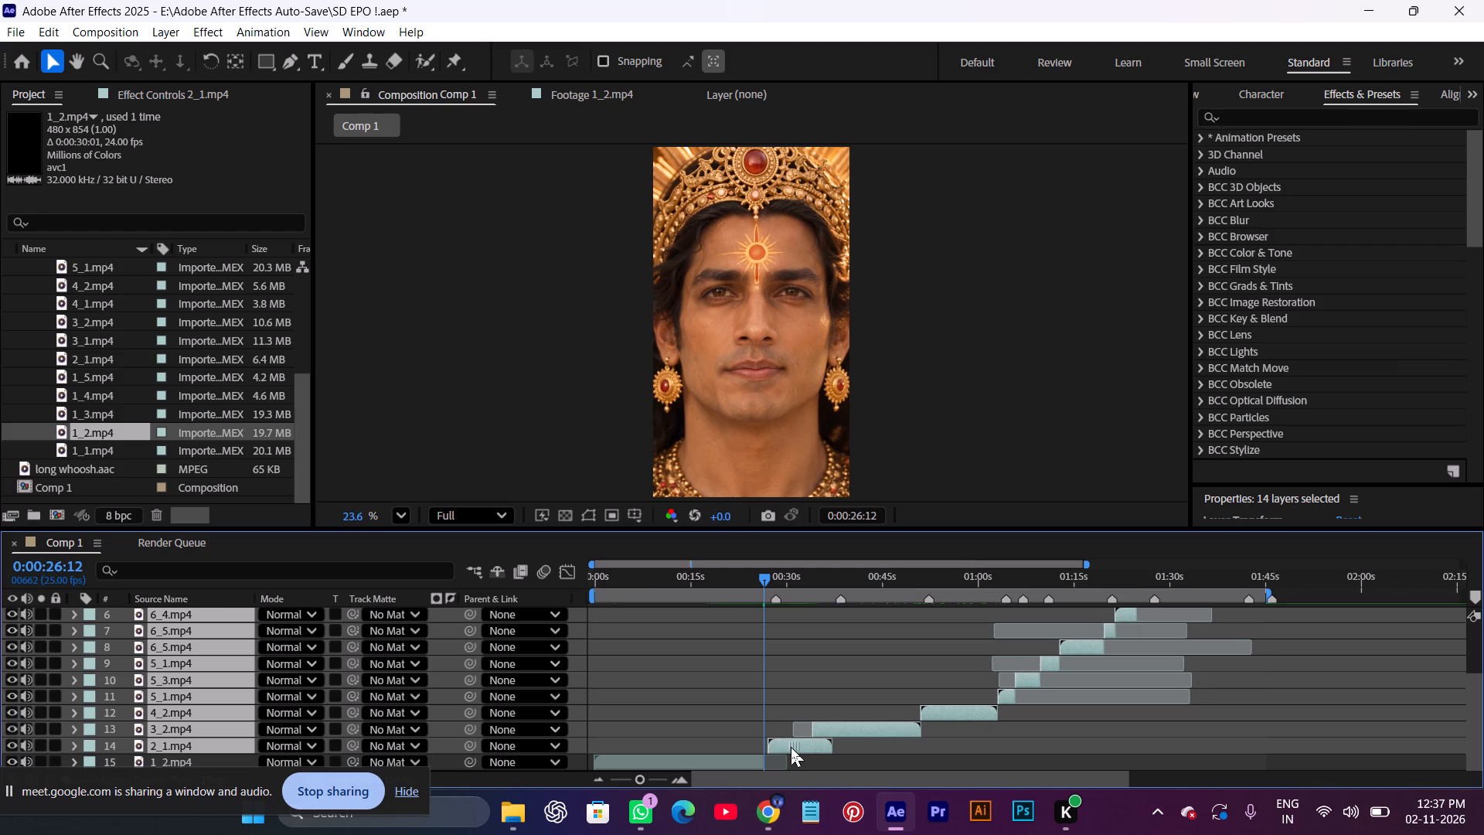
drag(791, 747, 789, 747)
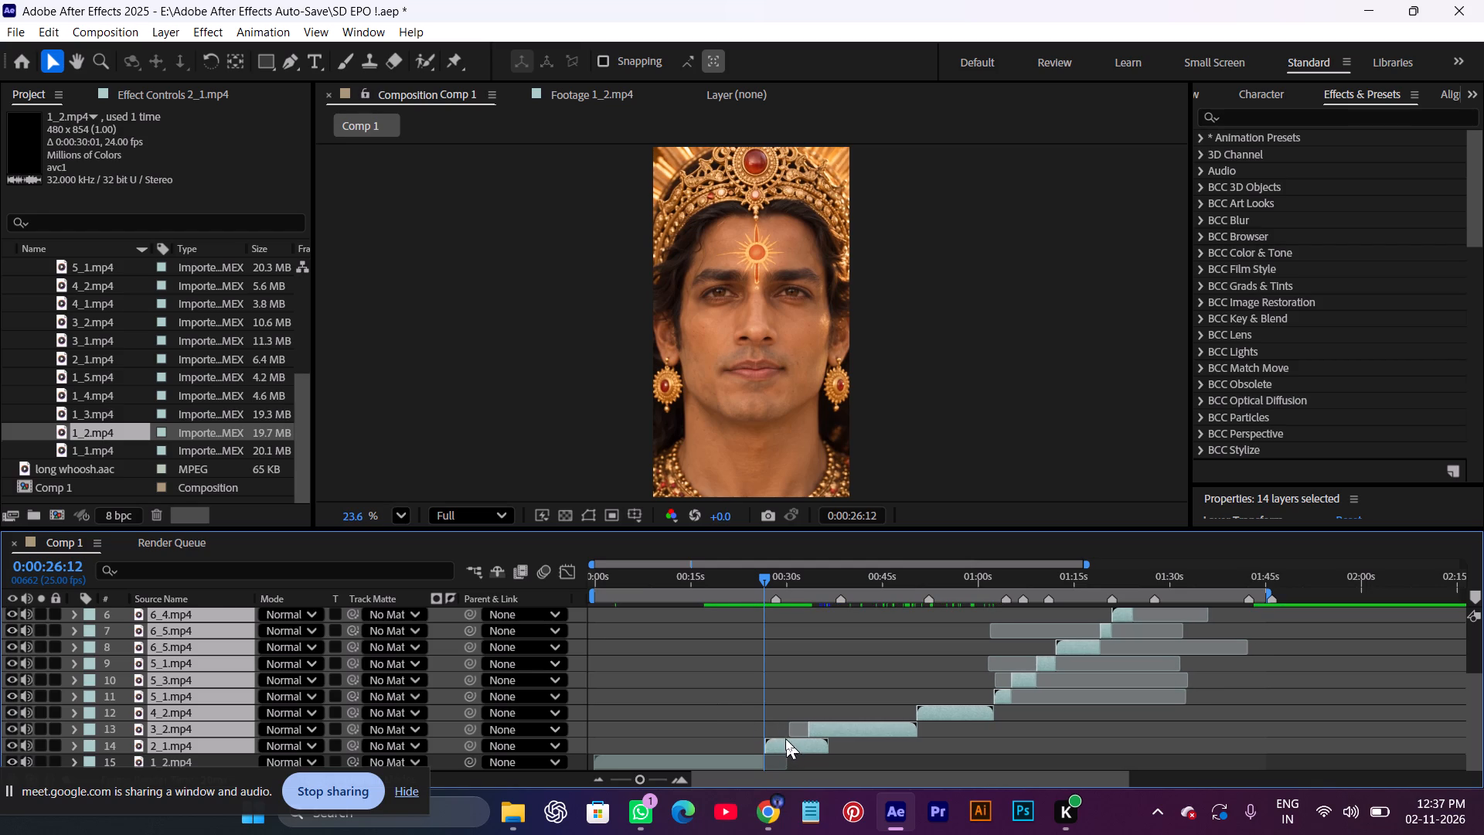
click(744, 673)
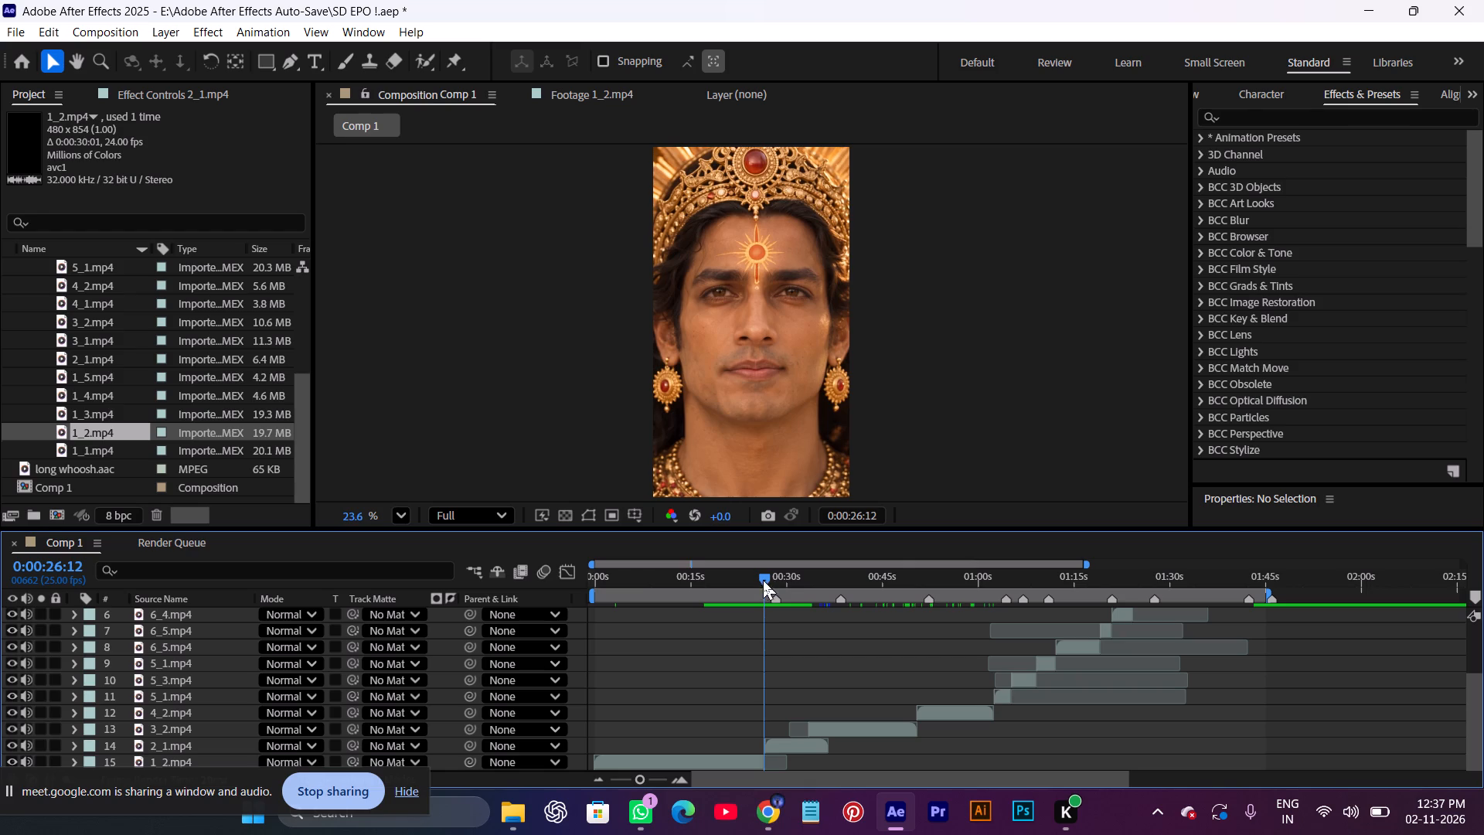
Scrub and play Comp 1 between about 0:00:26 and 0:00:50 to examine the shots in 2_1.mp4 and 3_2.mp4.
drag(763, 580, 791, 595)
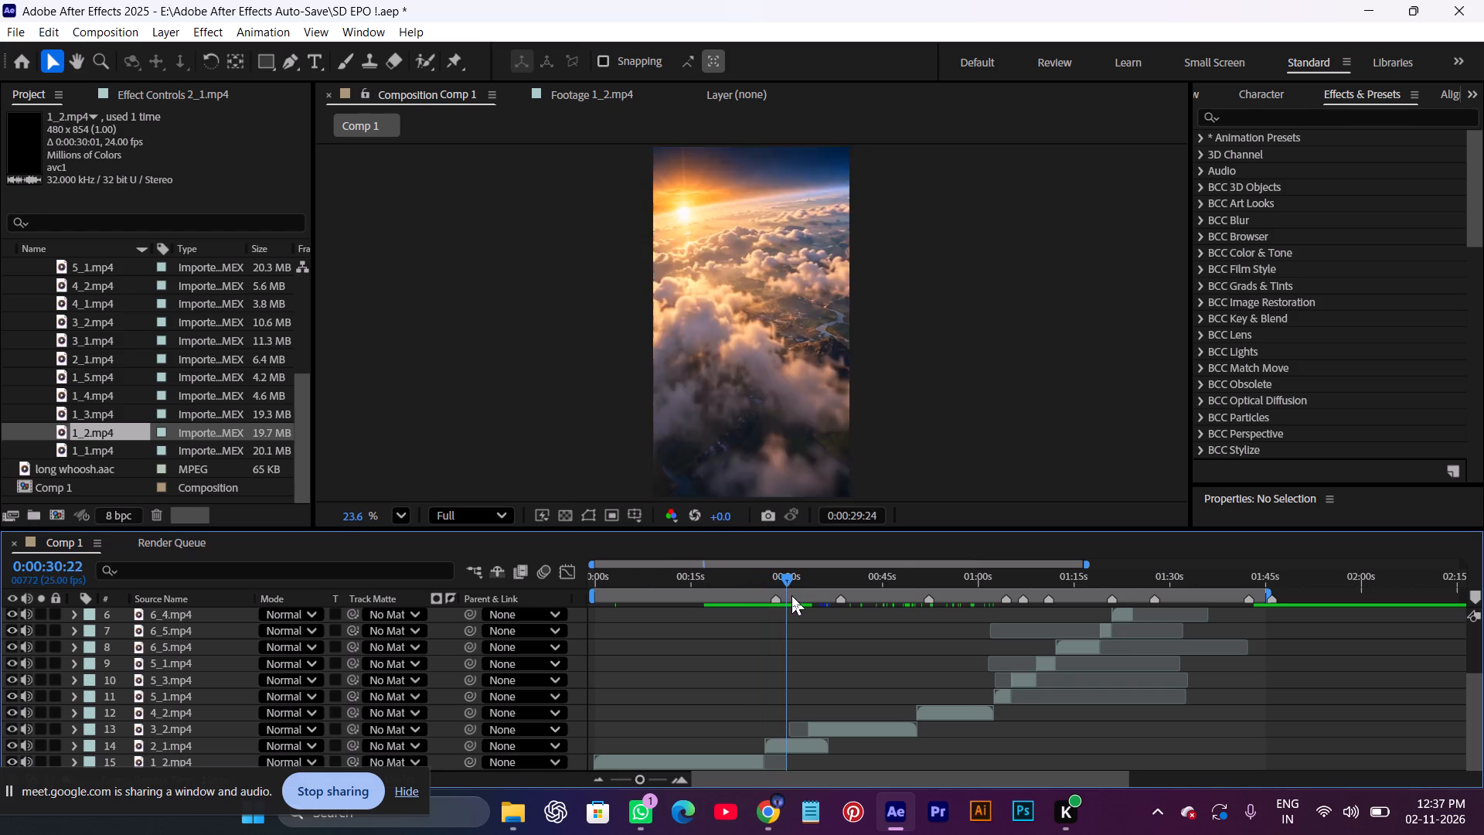
drag(791, 595, 830, 615)
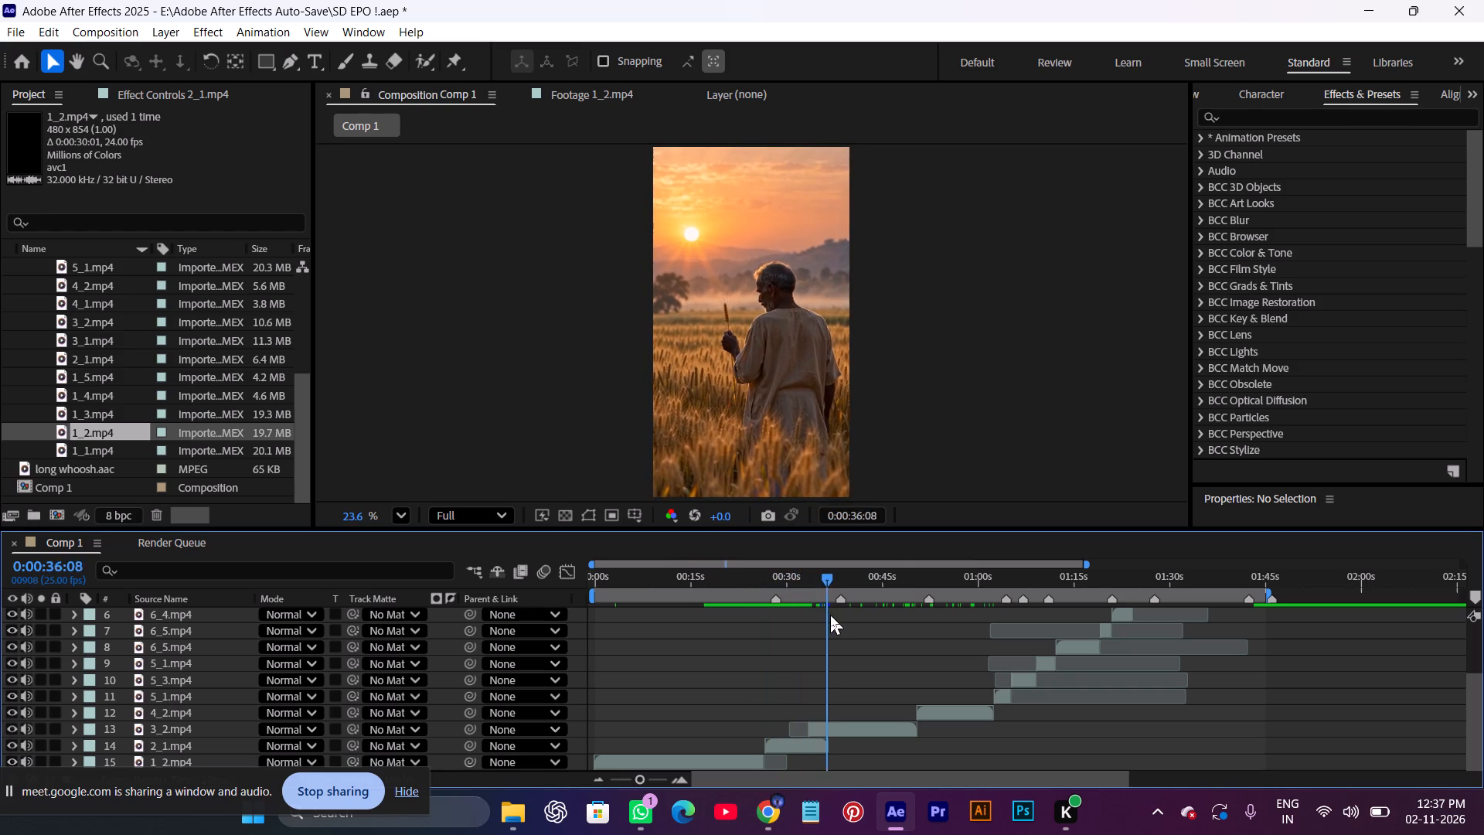
drag(830, 615, 869, 625)
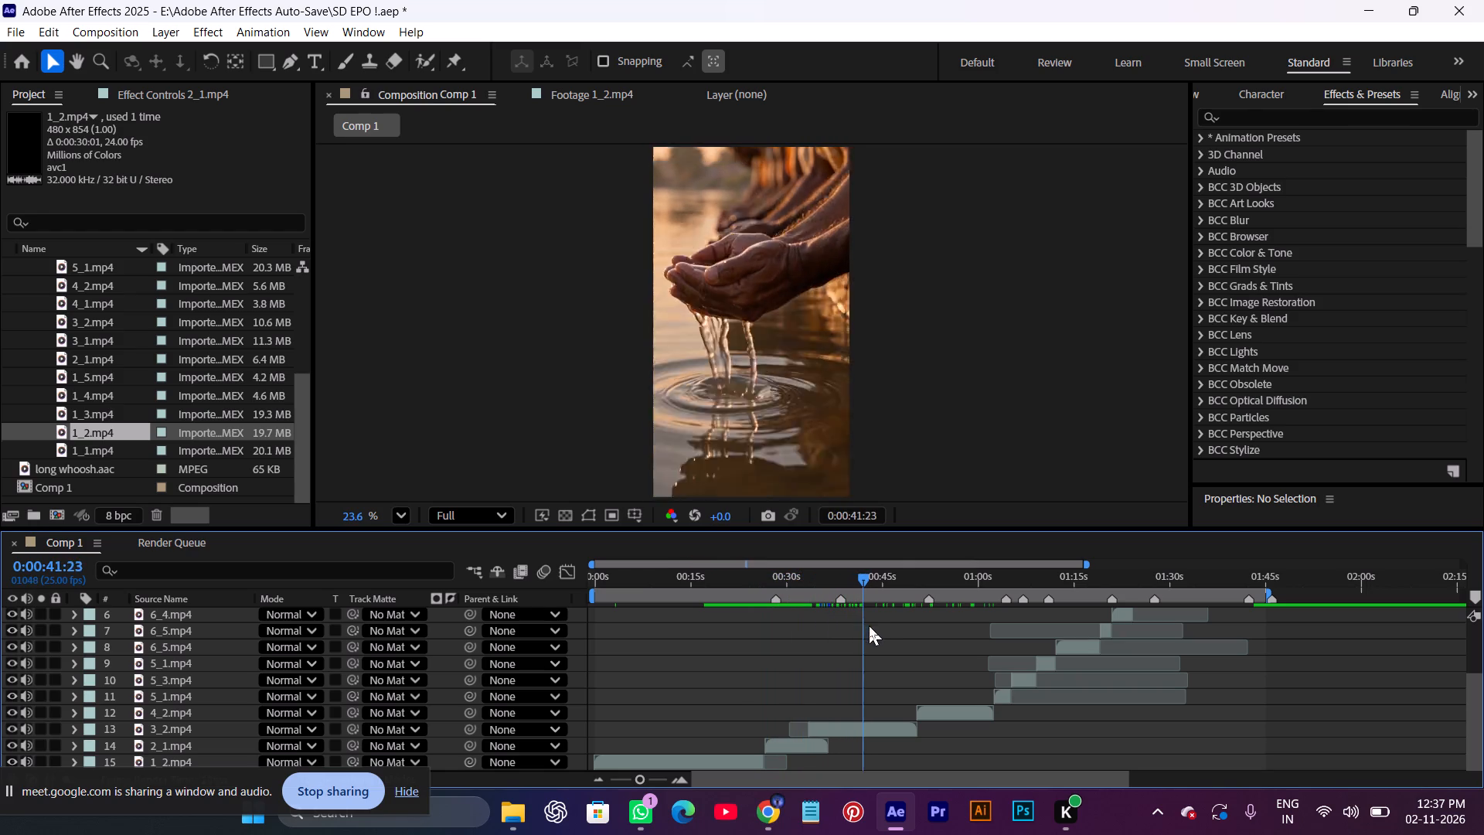
drag(869, 625, 914, 643)
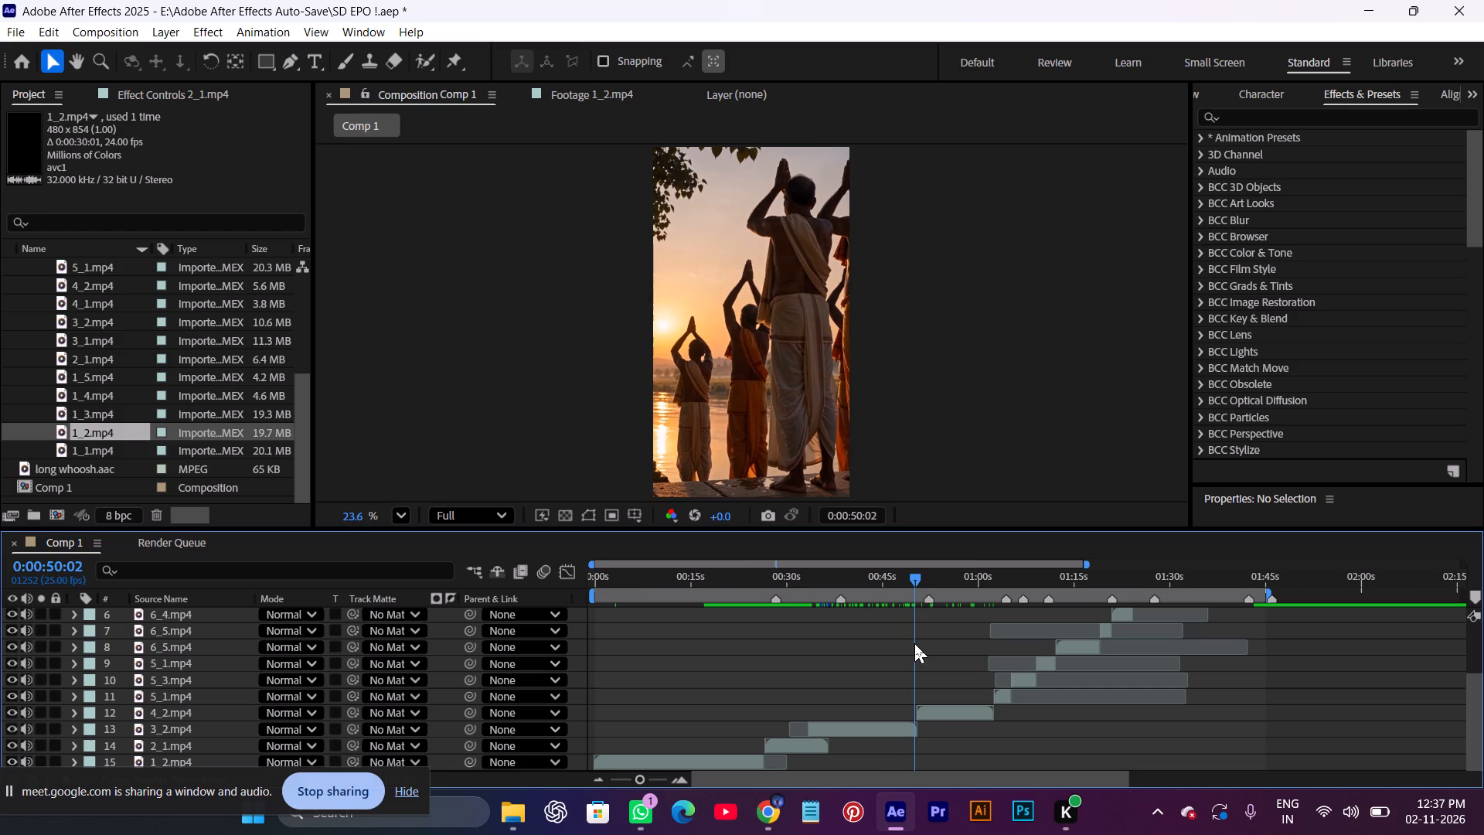
drag(914, 643, 866, 654)
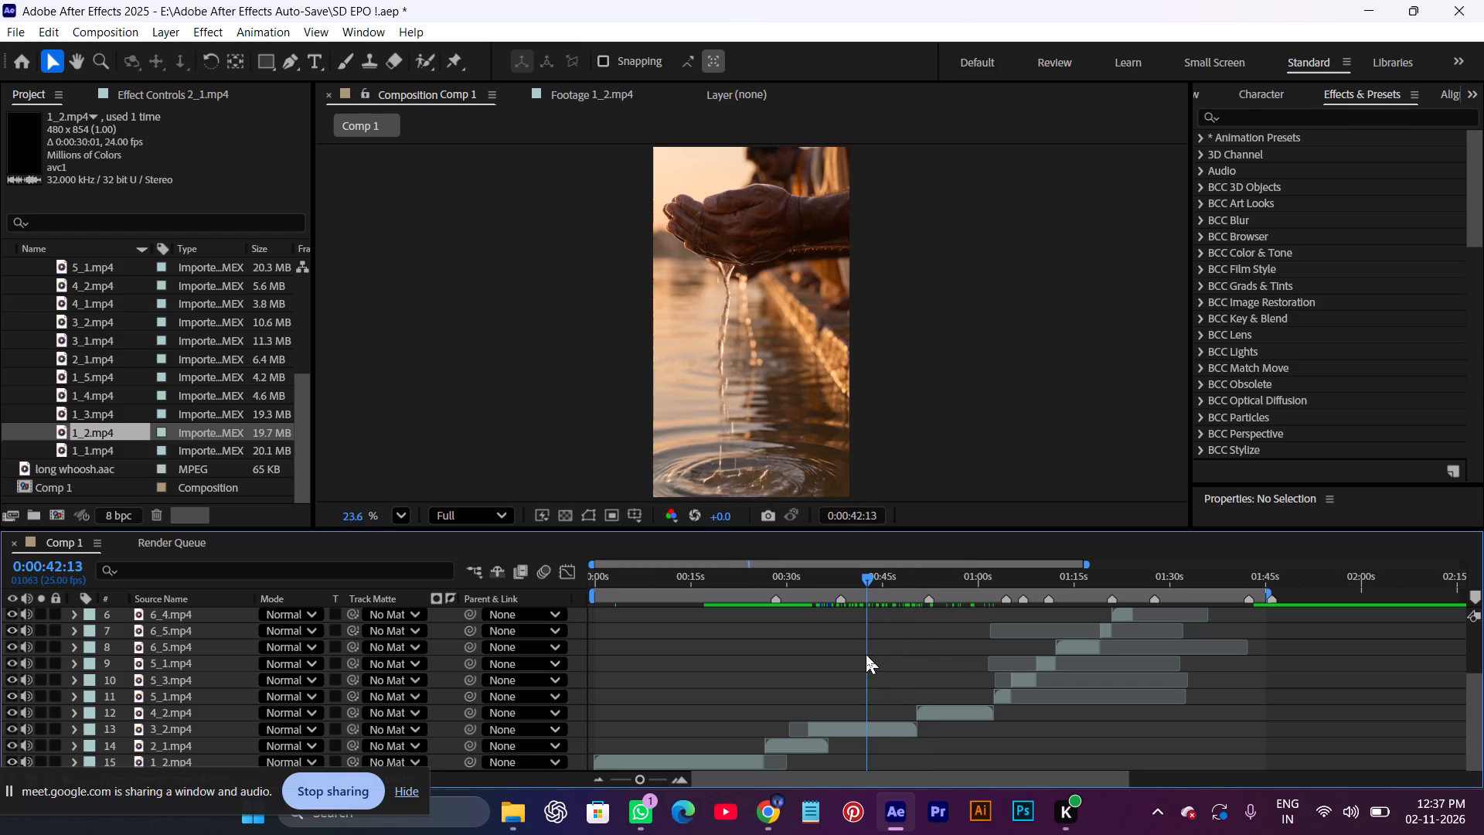
drag(866, 586, 823, 593)
key(space)
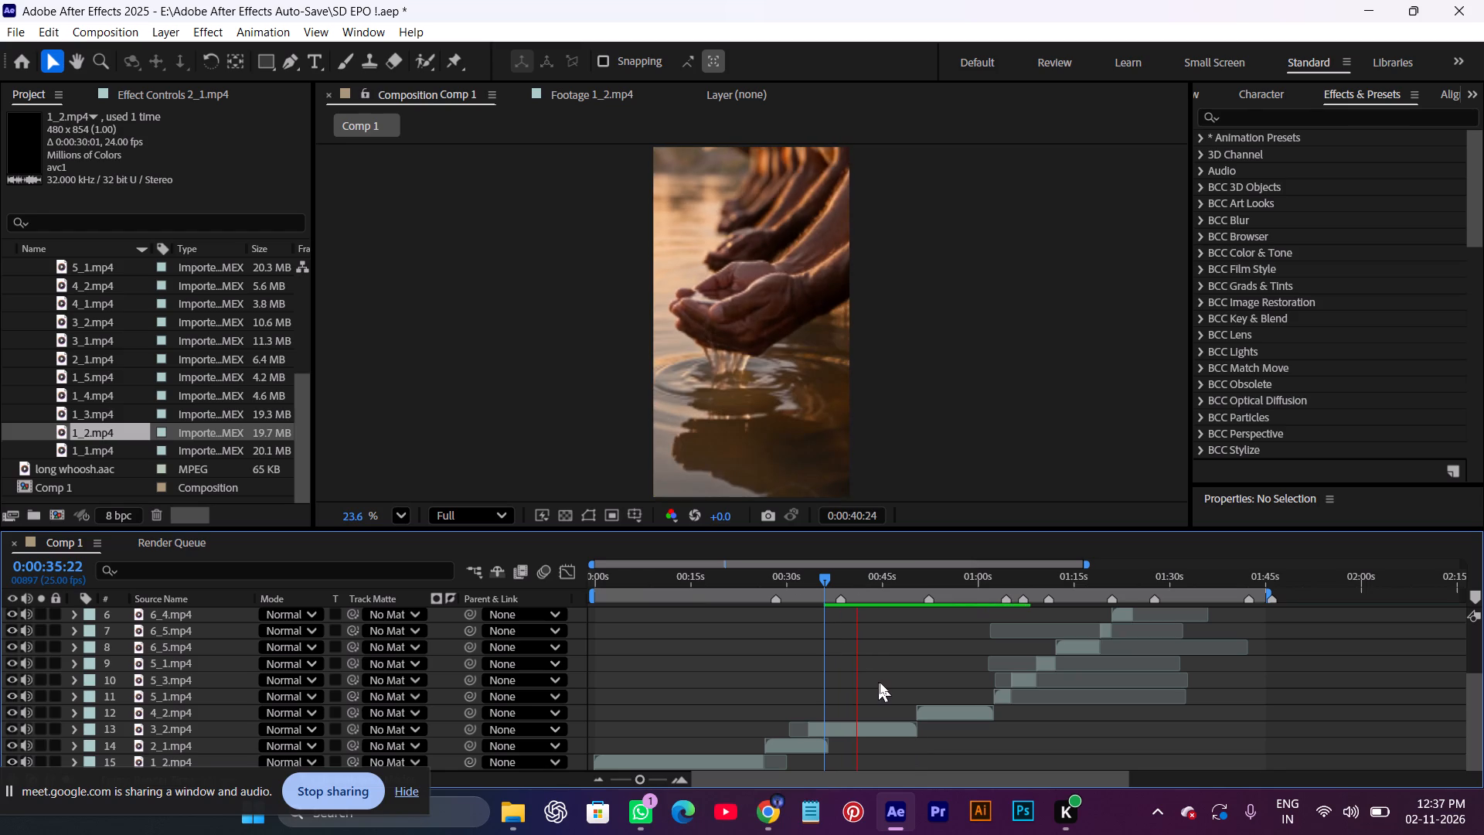
key(space)
Enable time remapping on the 3_2.mp4 layer and speed it up by moving its end keyframe earlier to about 0:00:43.
click(895, 728)
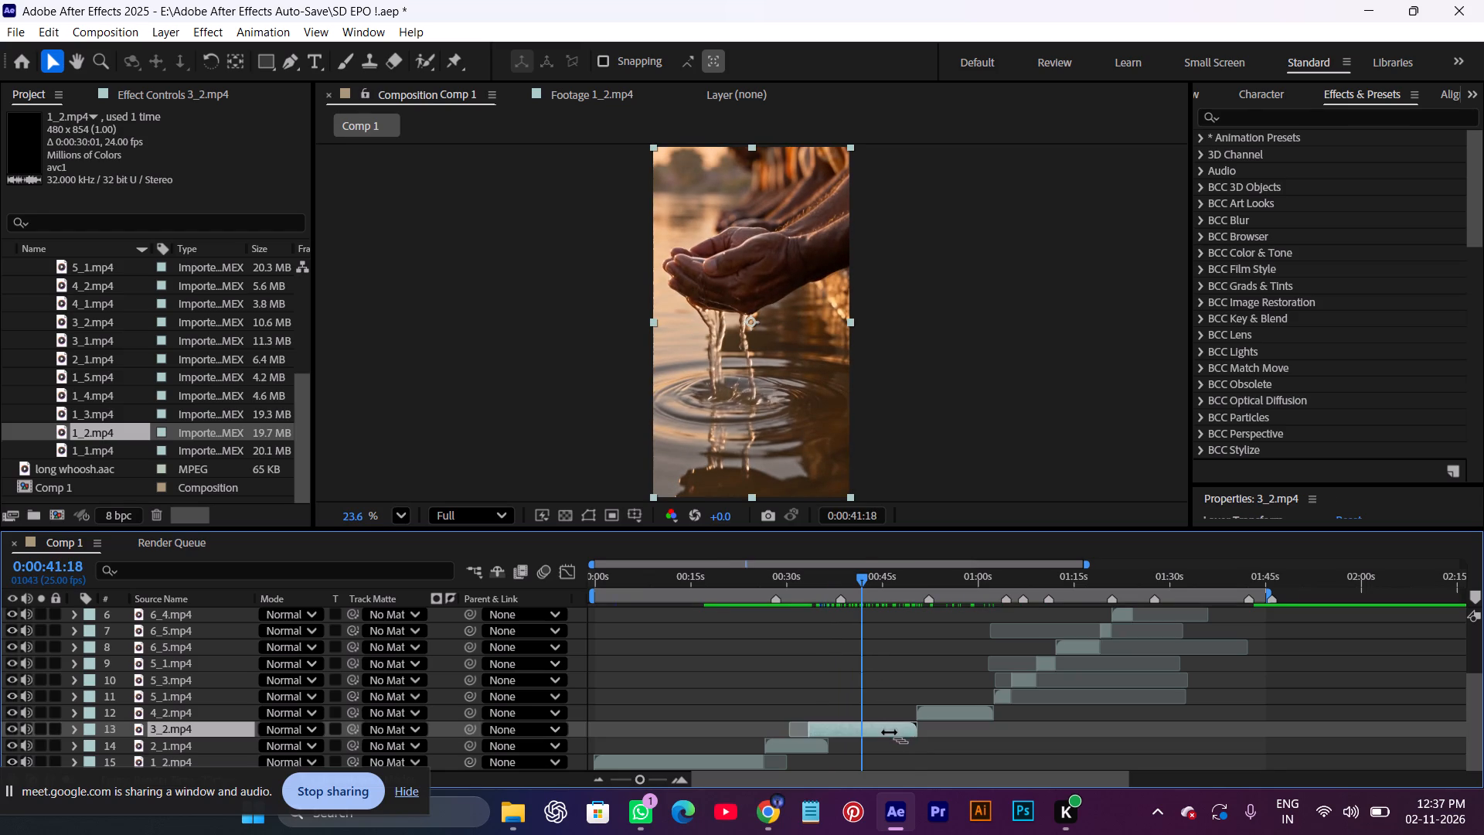
key(ctrl+alt+t)
drag(914, 747, 873, 742)
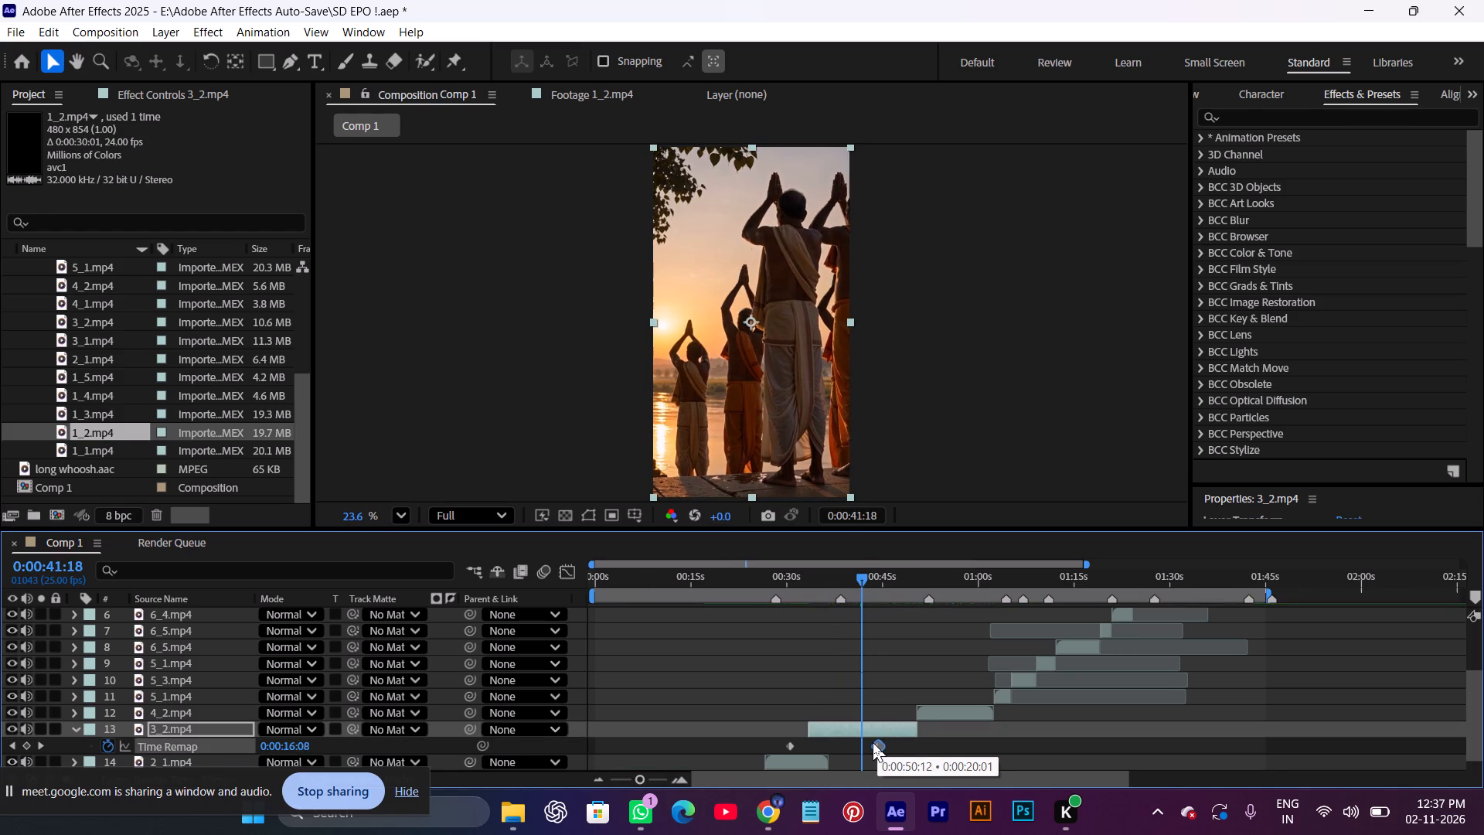
drag(873, 742, 864, 738)
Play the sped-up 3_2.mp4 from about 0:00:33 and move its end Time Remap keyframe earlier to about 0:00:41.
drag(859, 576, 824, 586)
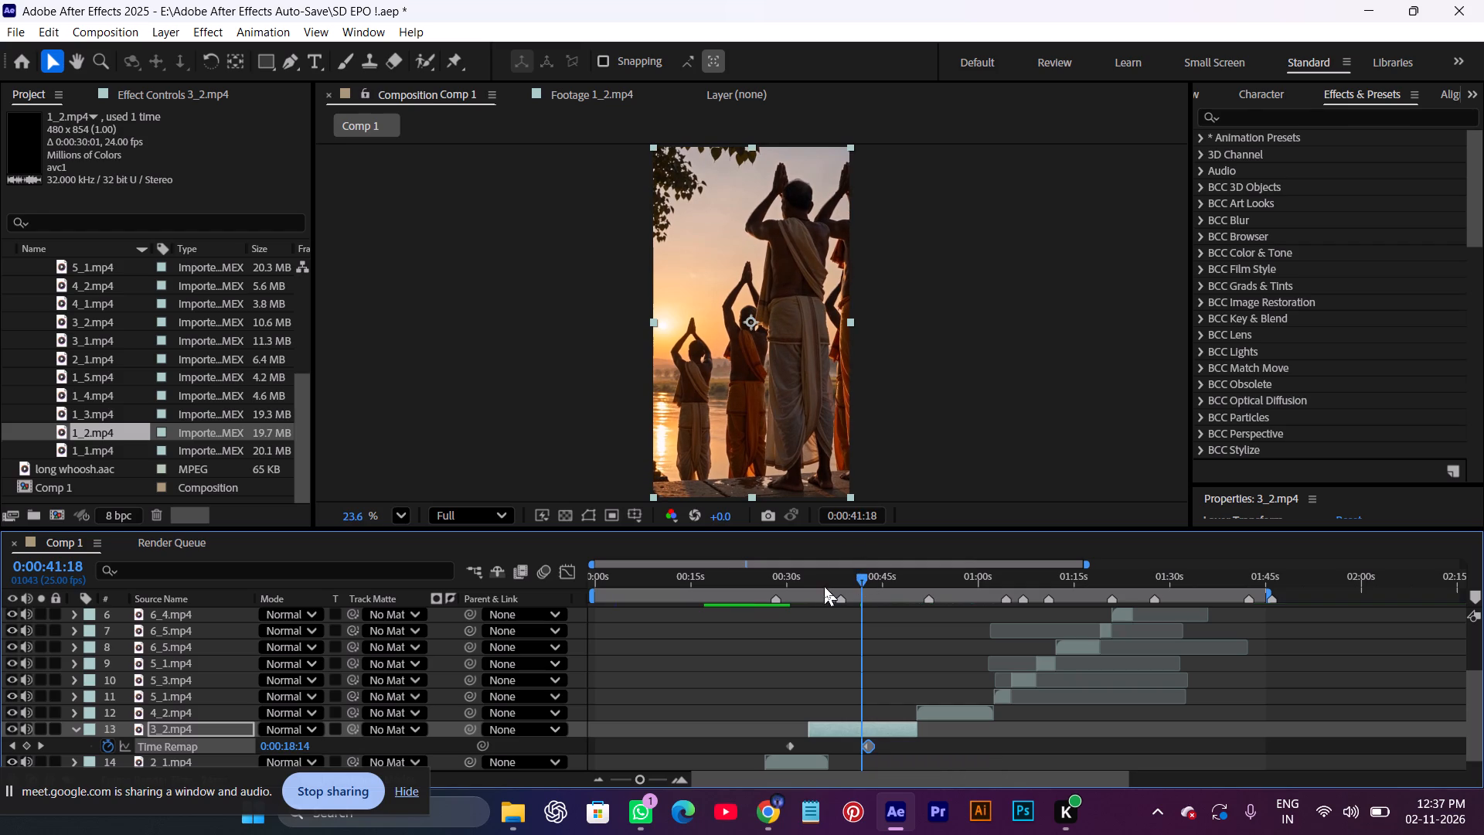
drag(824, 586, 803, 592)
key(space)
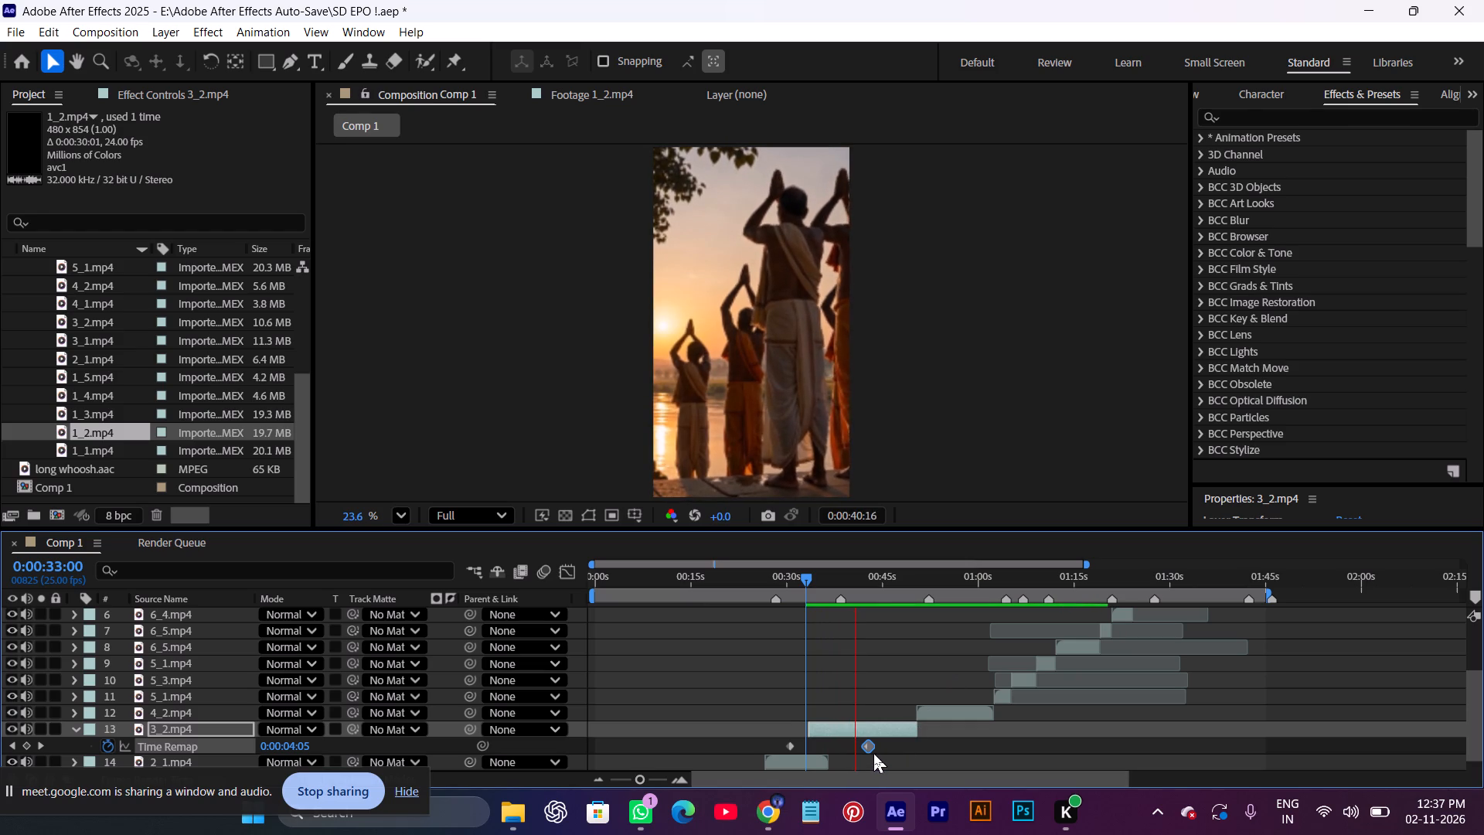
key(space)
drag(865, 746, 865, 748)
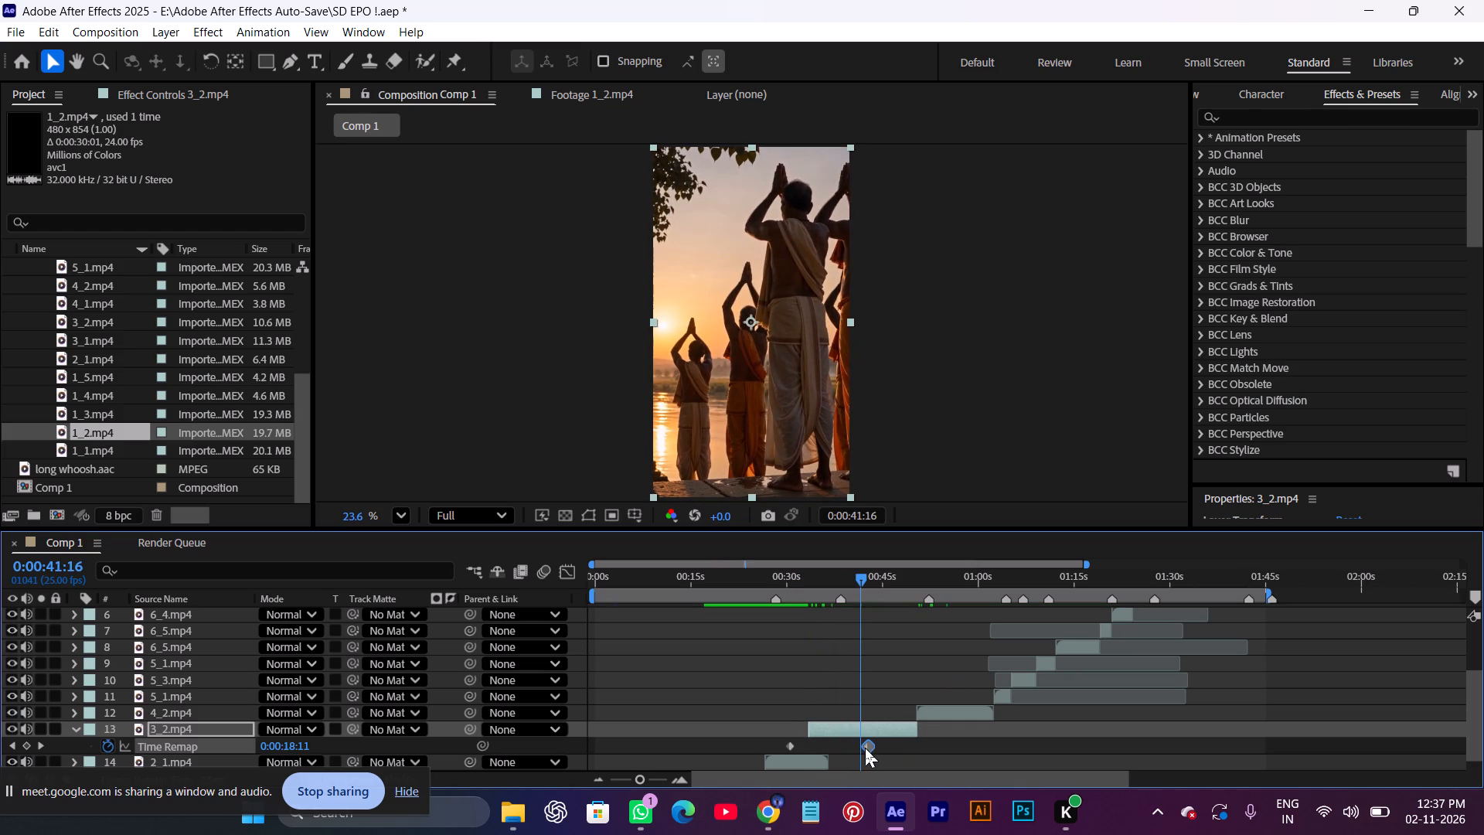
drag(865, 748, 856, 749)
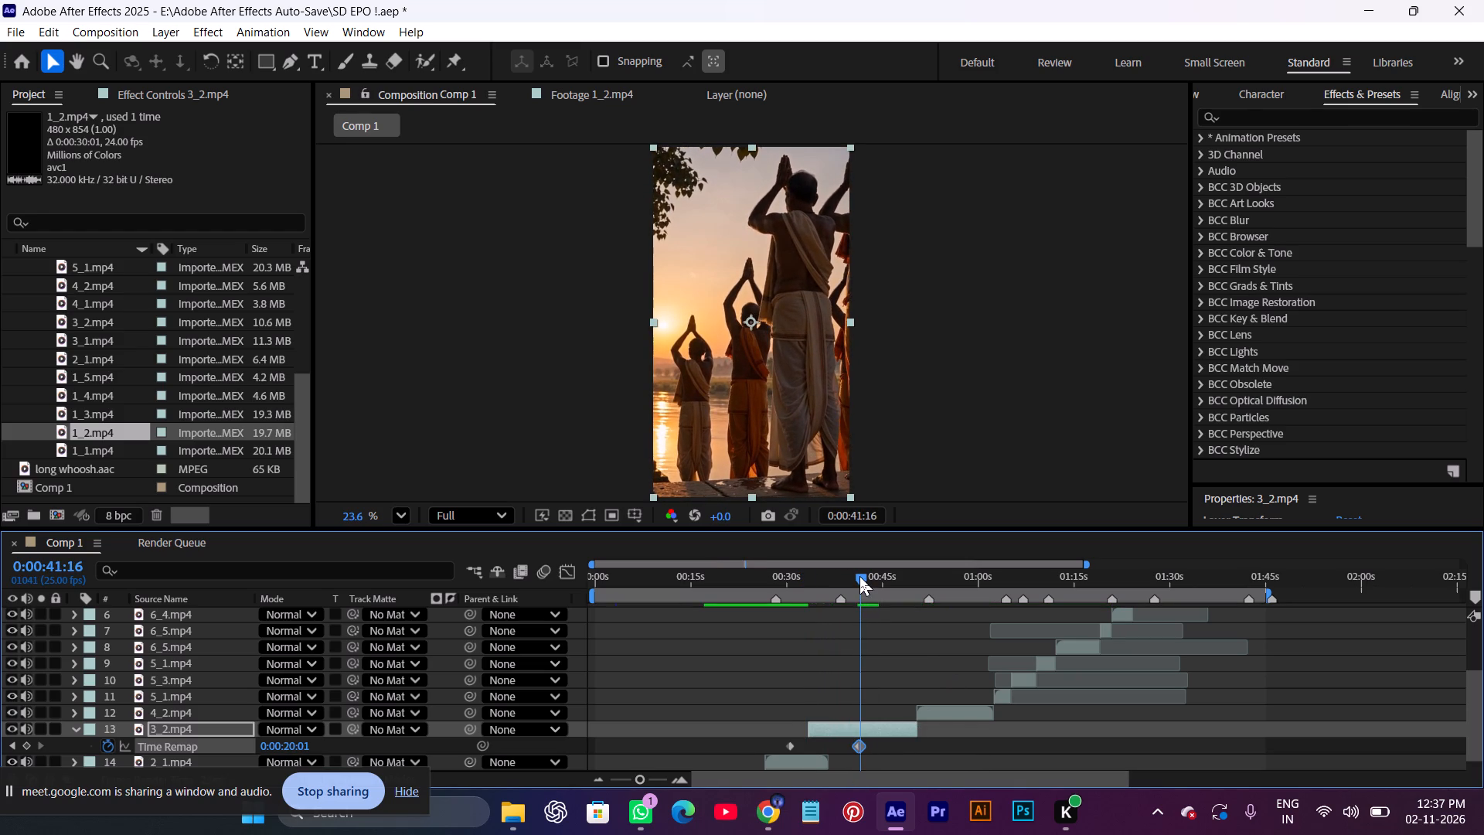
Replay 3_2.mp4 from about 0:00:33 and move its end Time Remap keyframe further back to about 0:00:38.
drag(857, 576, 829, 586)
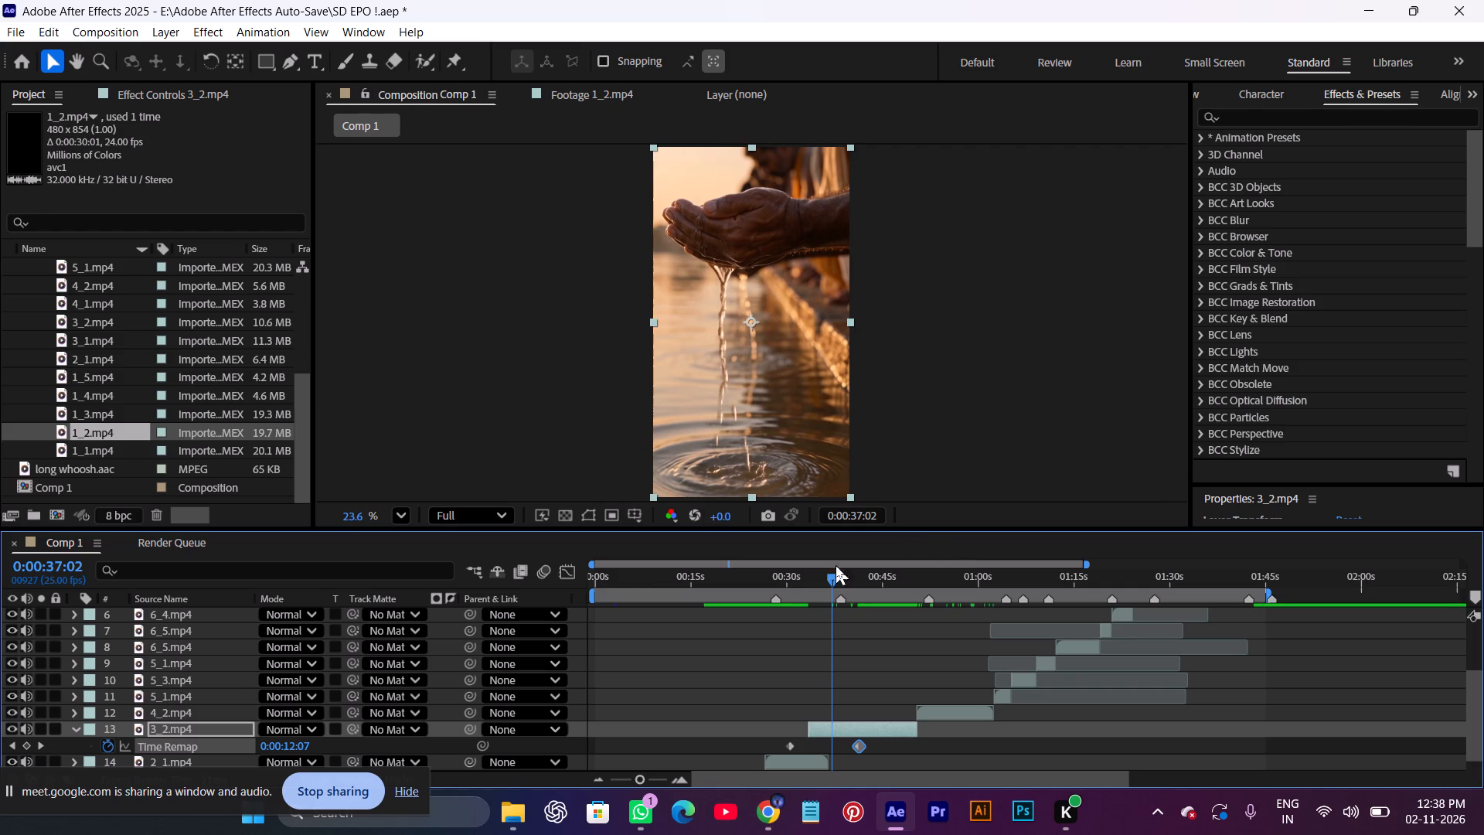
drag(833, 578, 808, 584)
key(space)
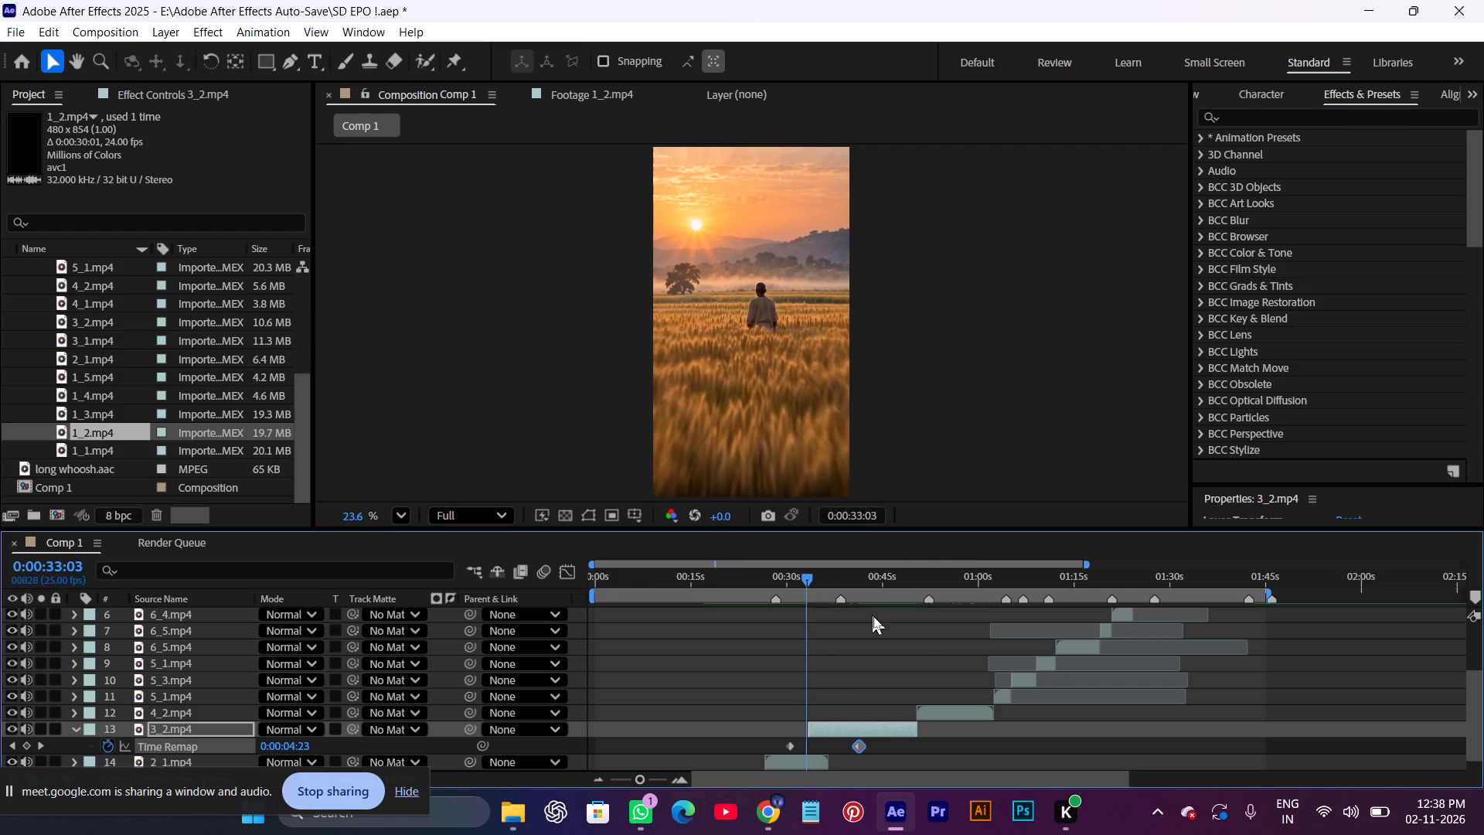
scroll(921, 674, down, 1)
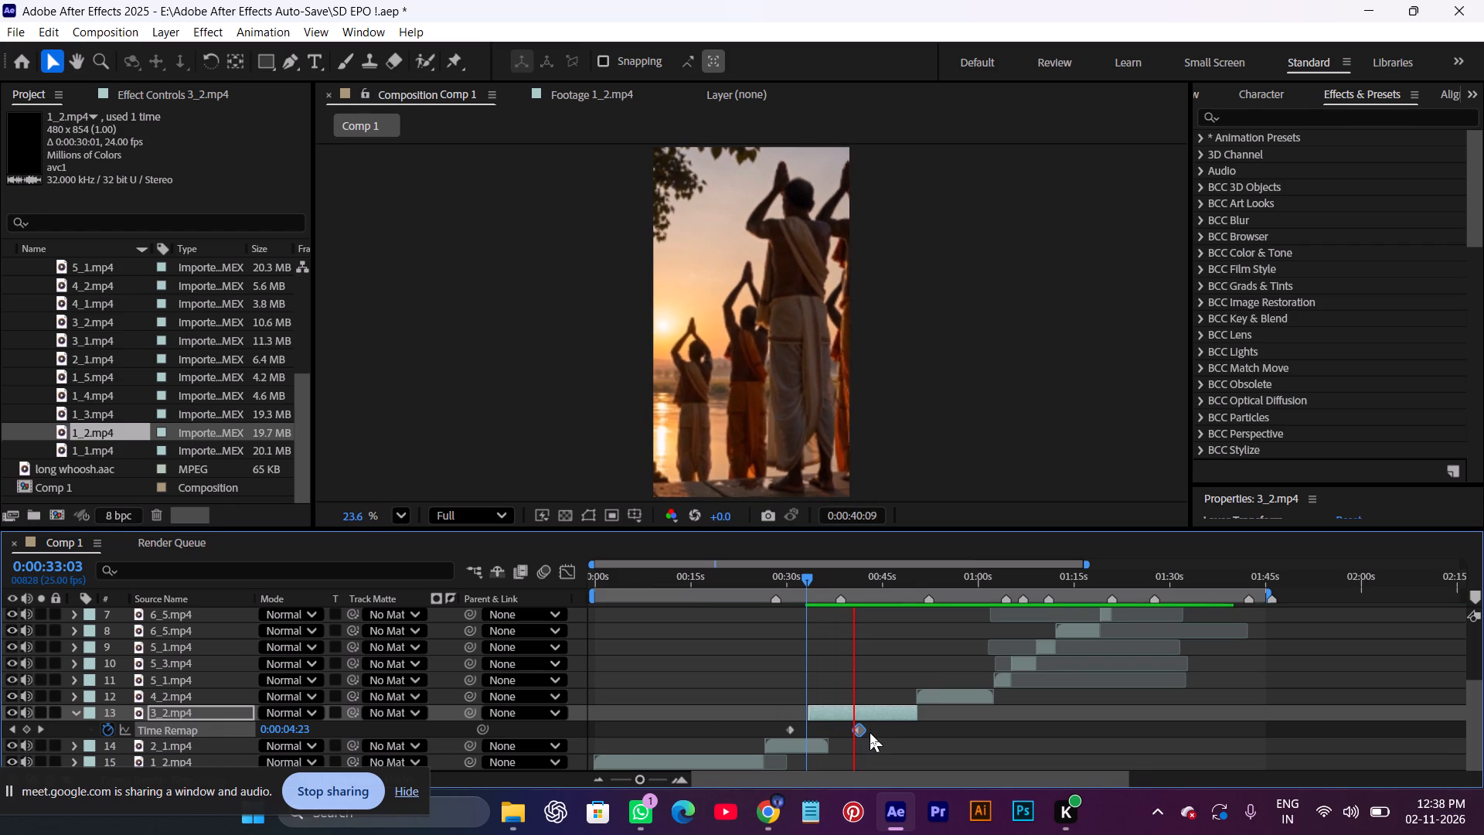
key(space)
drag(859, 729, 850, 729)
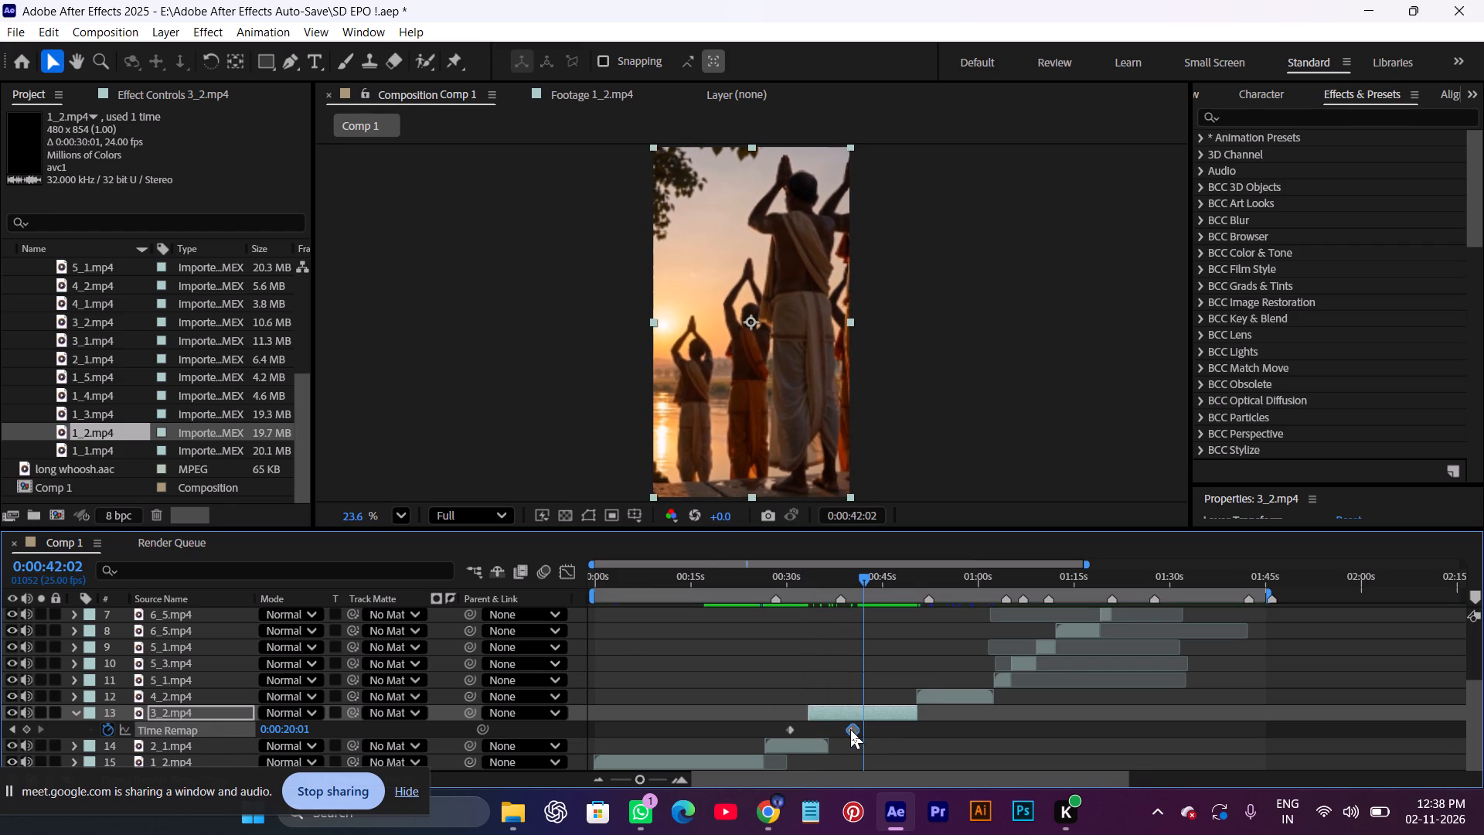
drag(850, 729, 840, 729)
Check the faster 3_2.mp4 from about 0:00:31 and slow it slightly by moving its end Time Remap keyframe to about 0:00:39:15.
drag(859, 574, 915, 584)
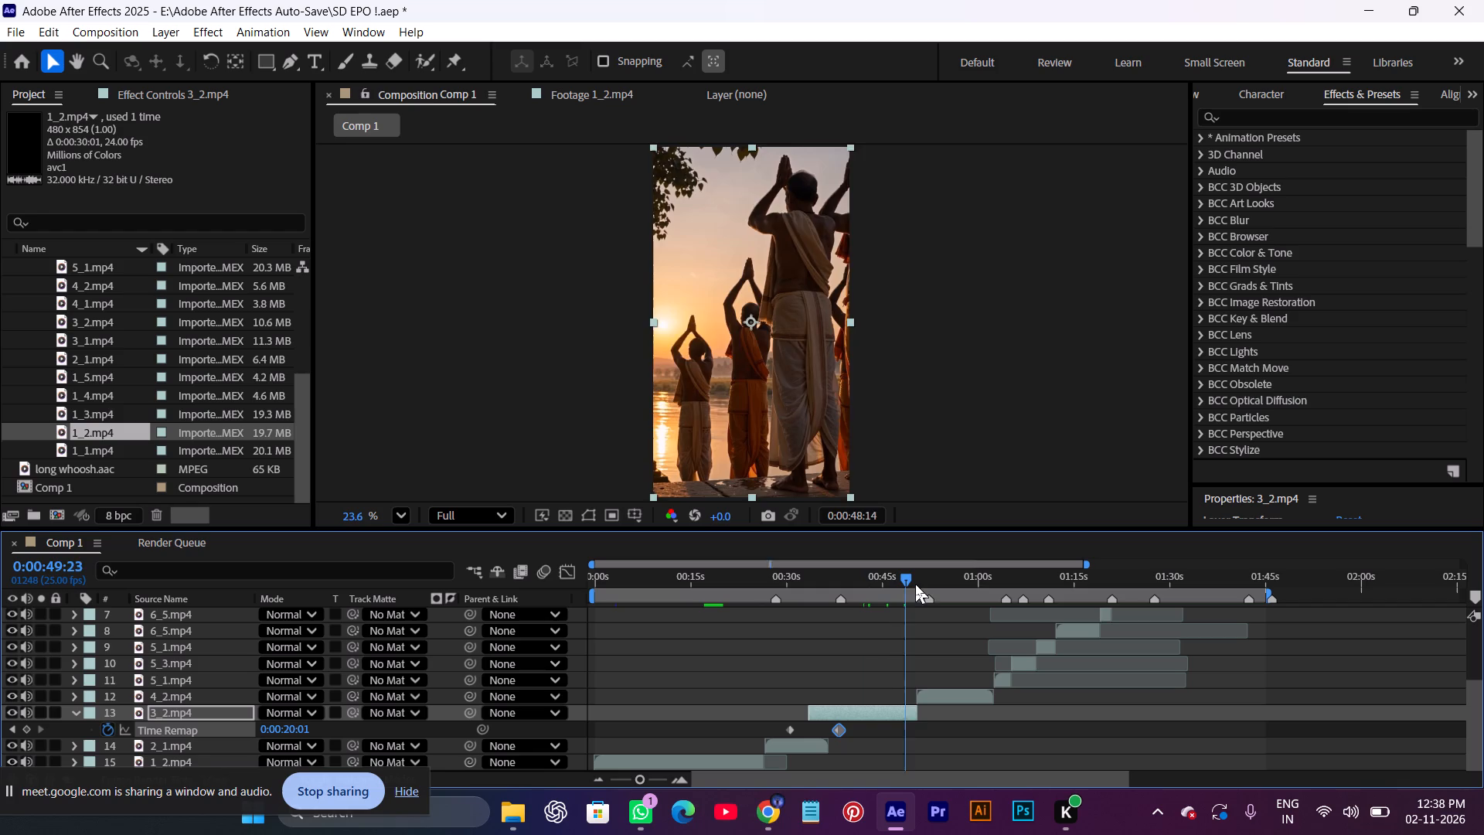
drag(915, 584, 866, 603)
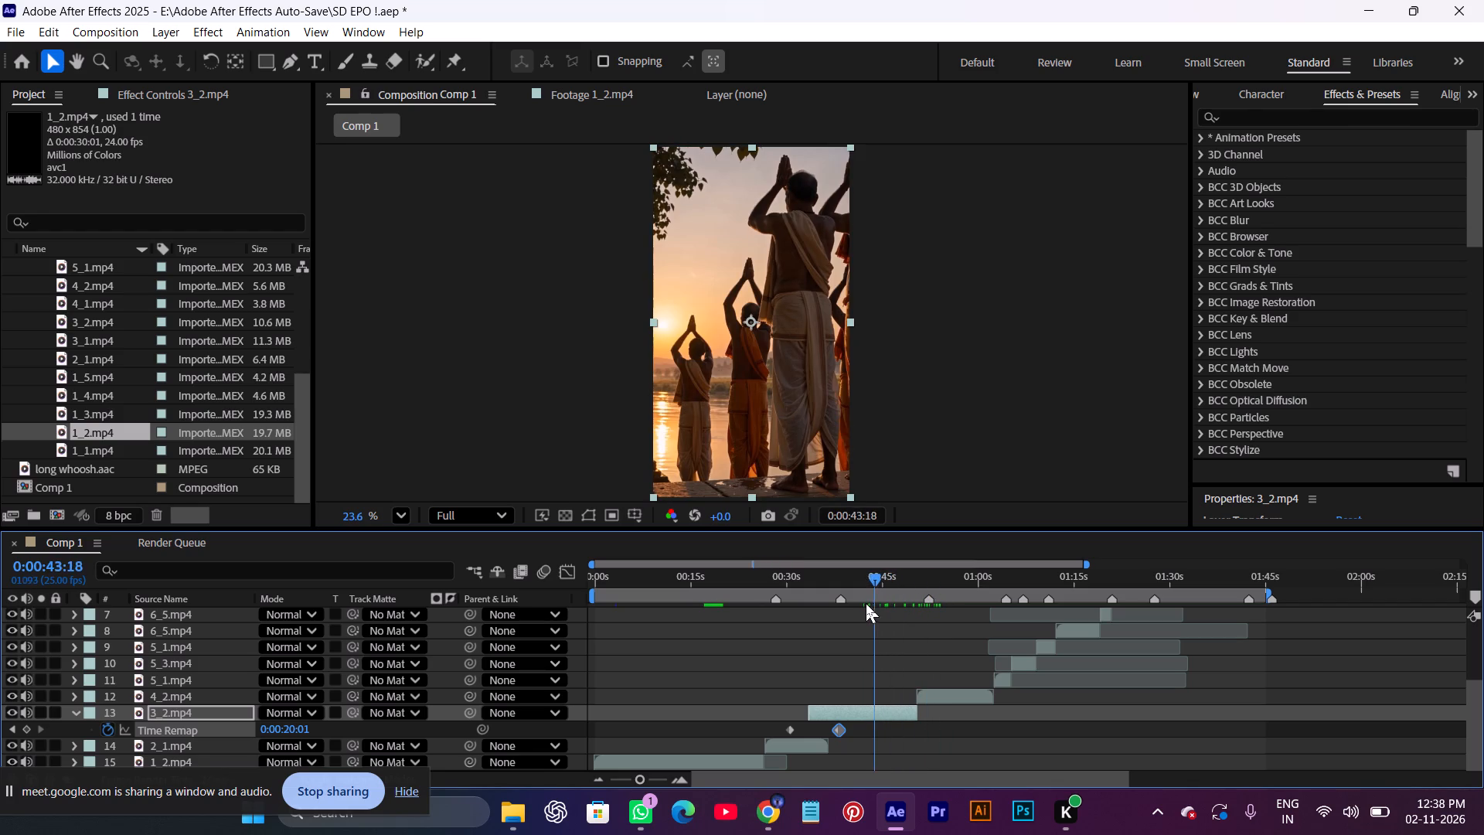
drag(866, 603, 789, 595)
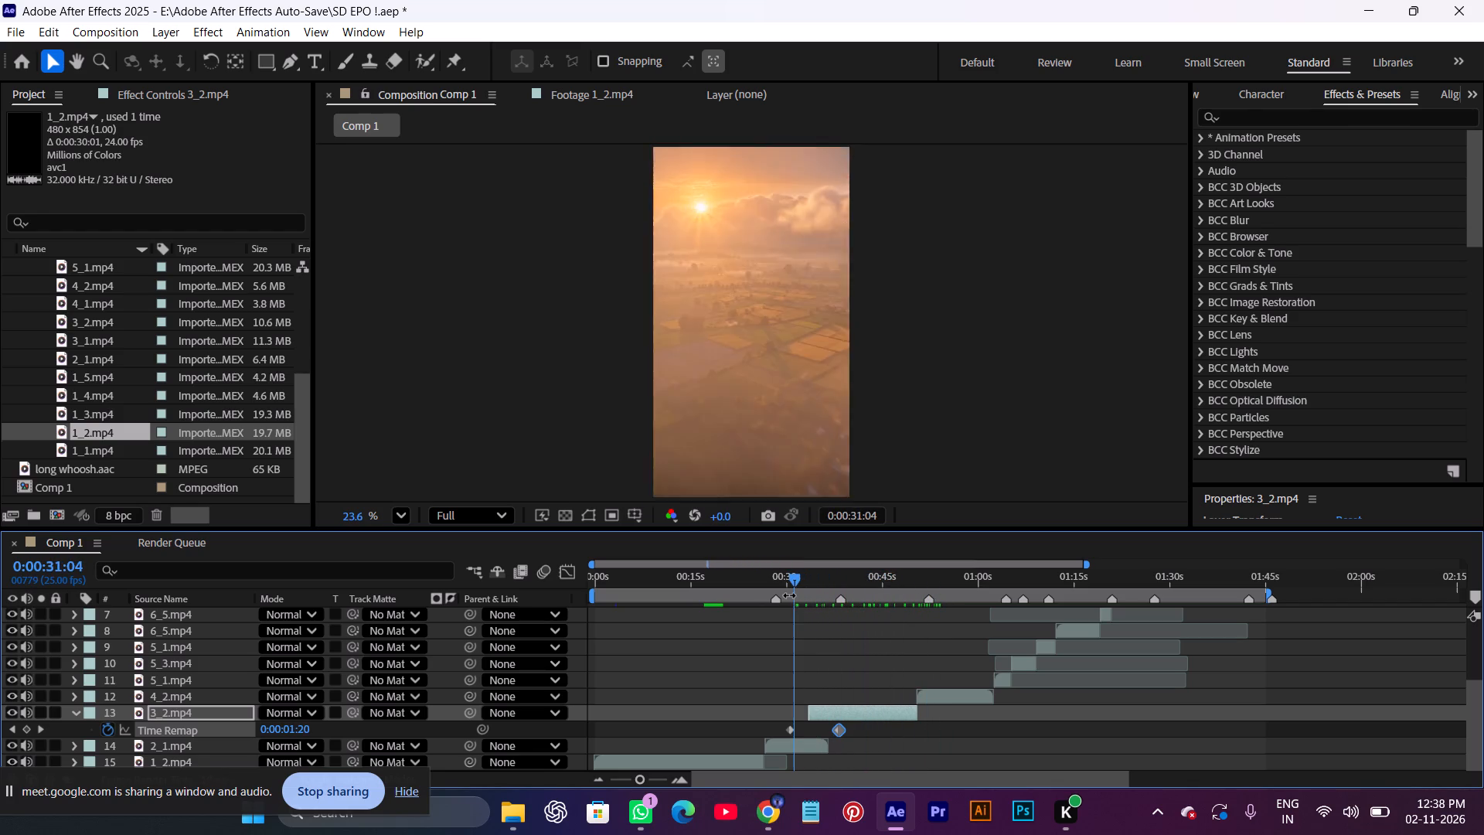
key(space)
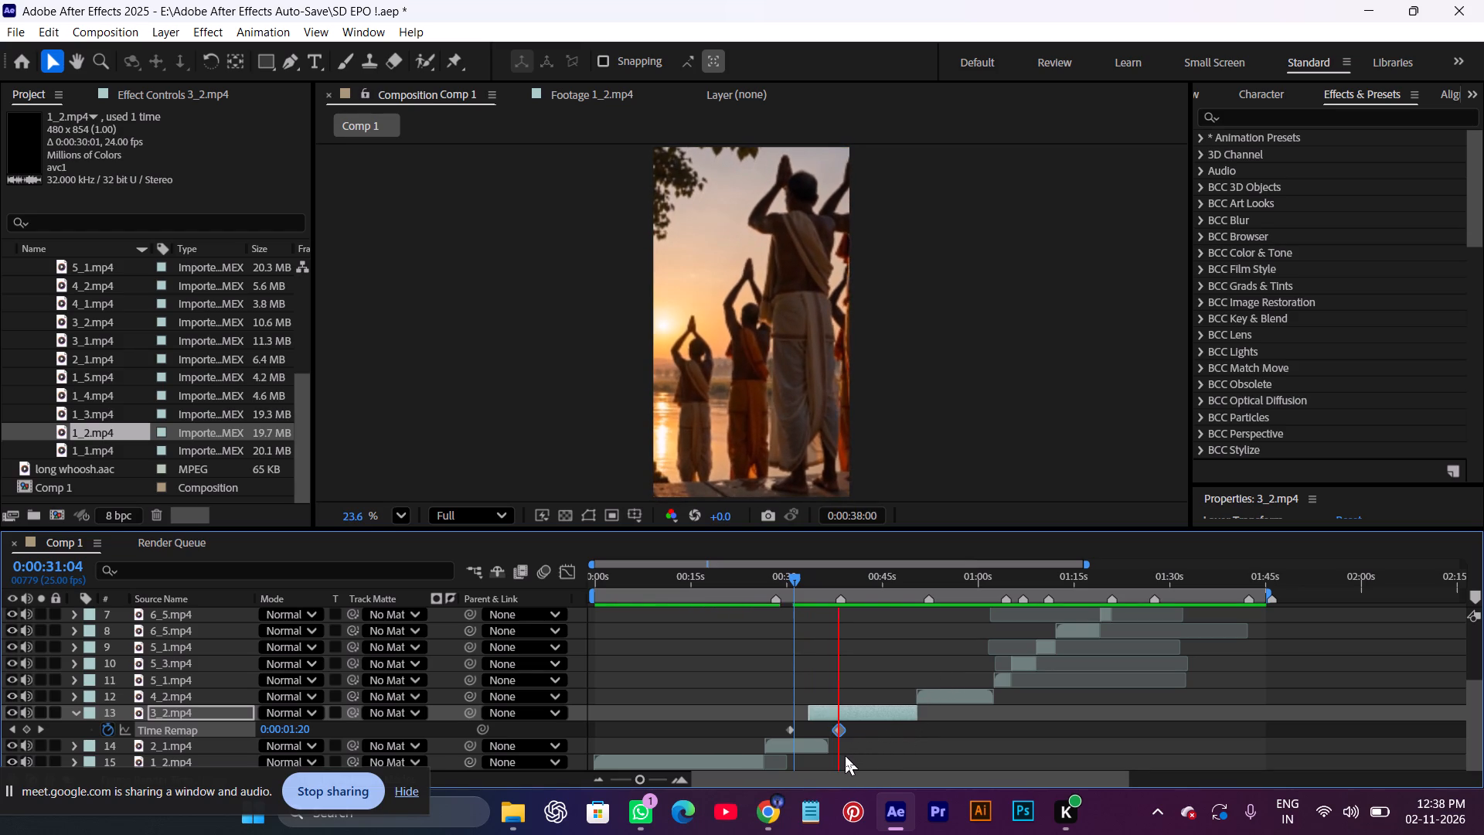
key(space)
drag(837, 729, 846, 729)
Recheck the 3_2.mp4 timing and shift all layers from 4_2.mp4 up to long whoosh.aac earlier together so 4_2.mp4 starts at 0:00:39:09.
drag(844, 584, 798, 592)
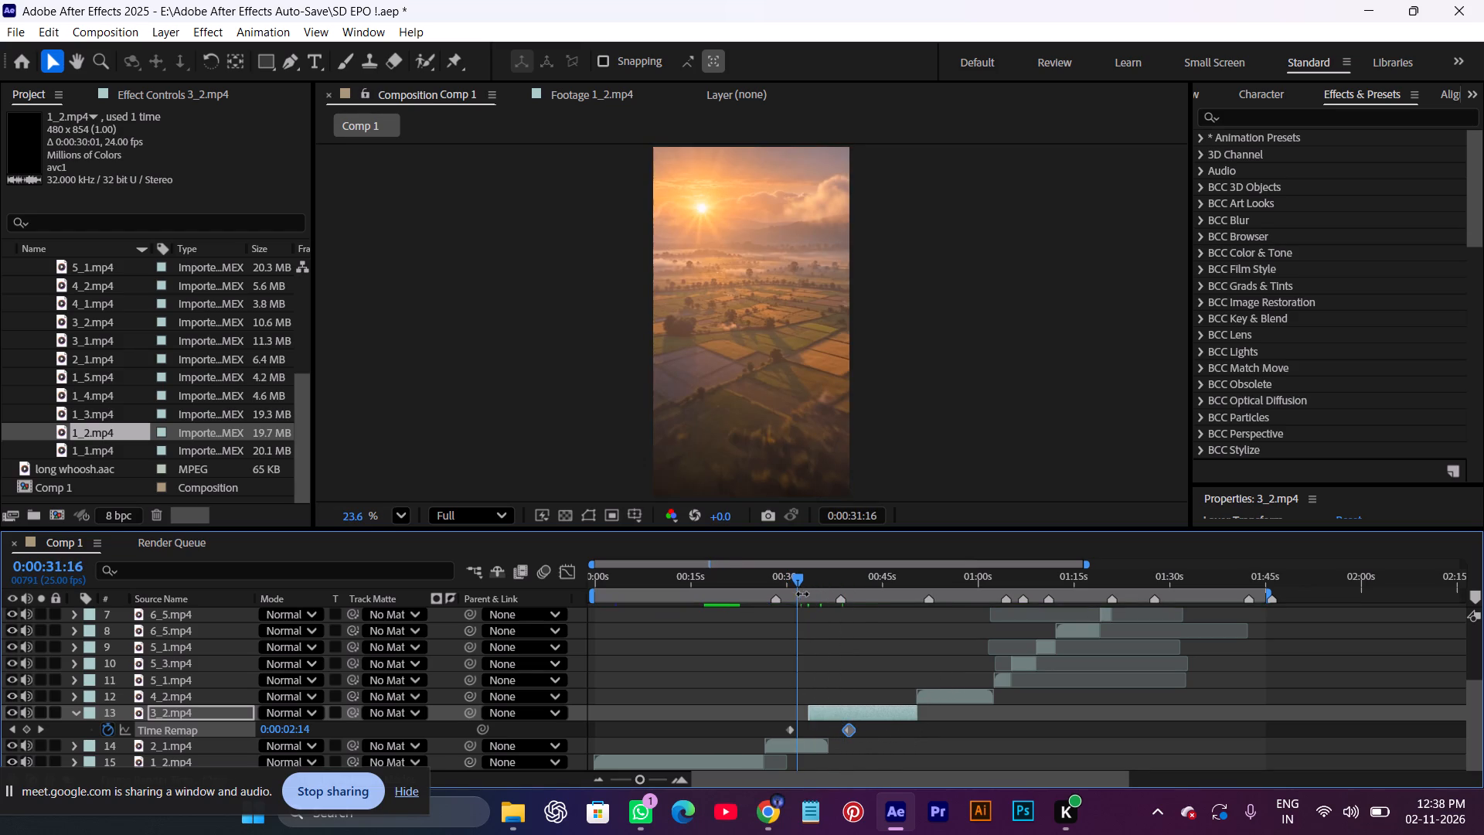
key(space)
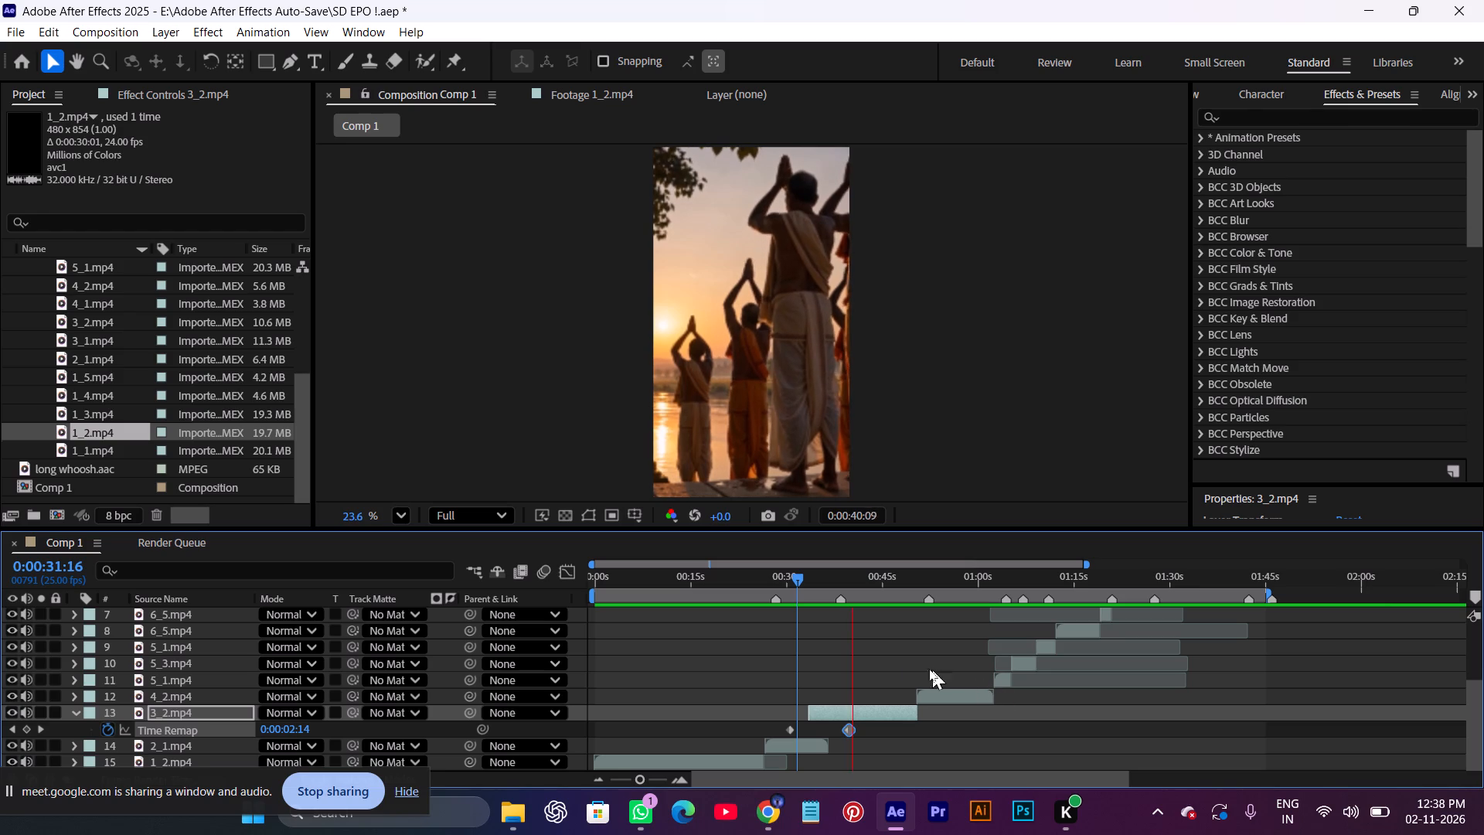
key(space)
drag(856, 577, 852, 578)
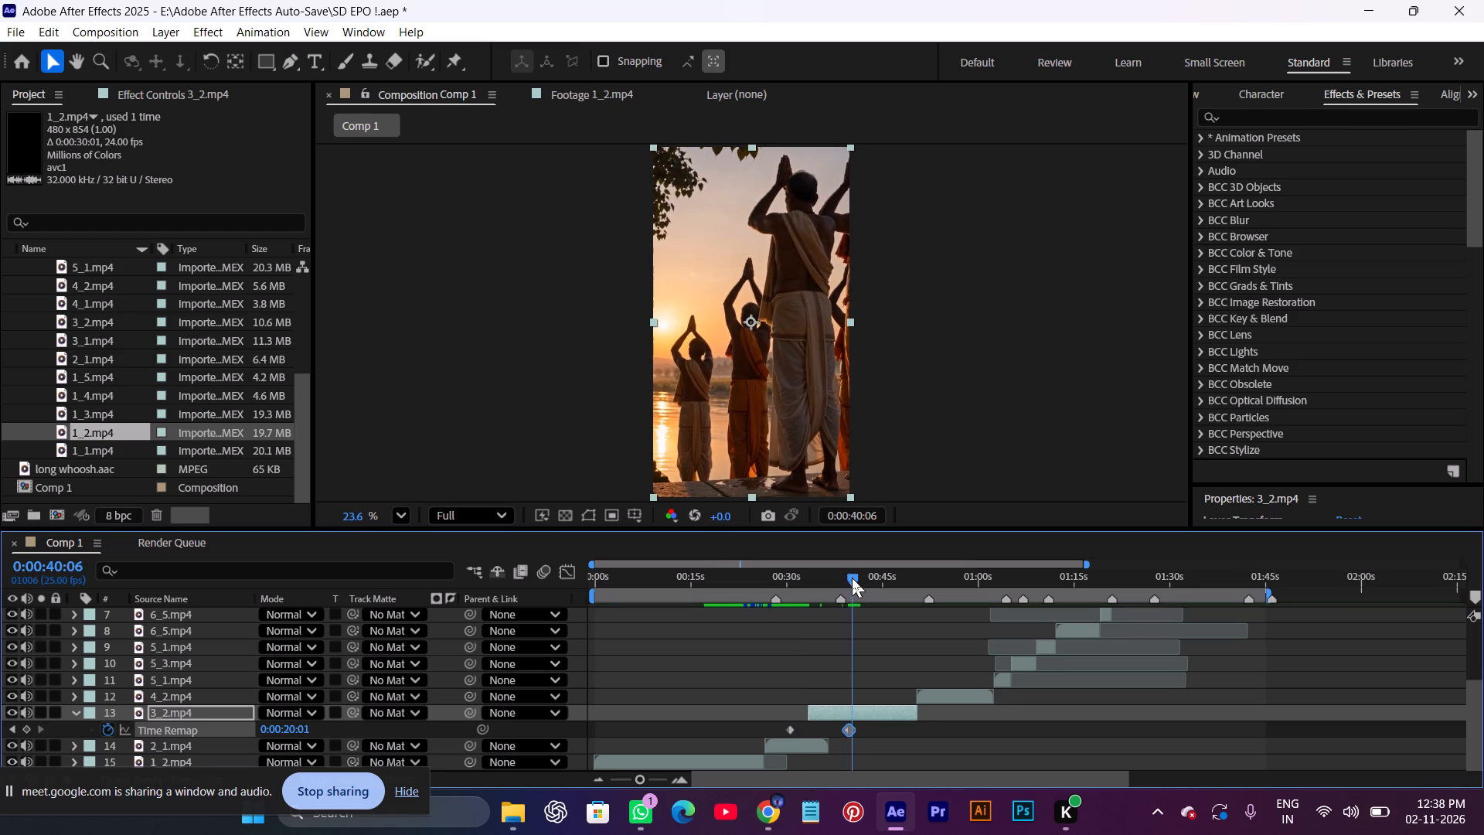
drag(852, 578, 817, 584)
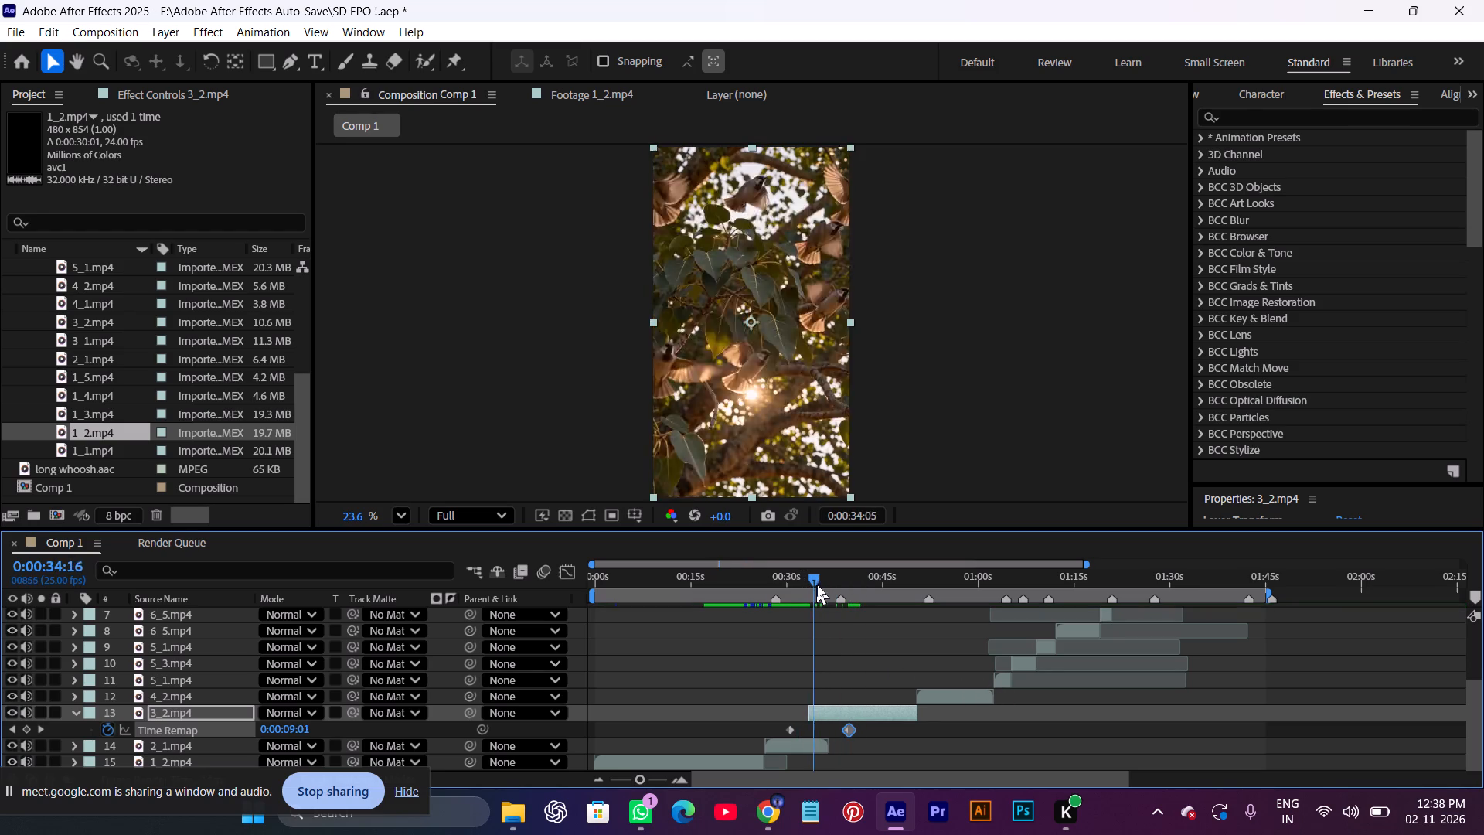
drag(817, 584, 841, 586)
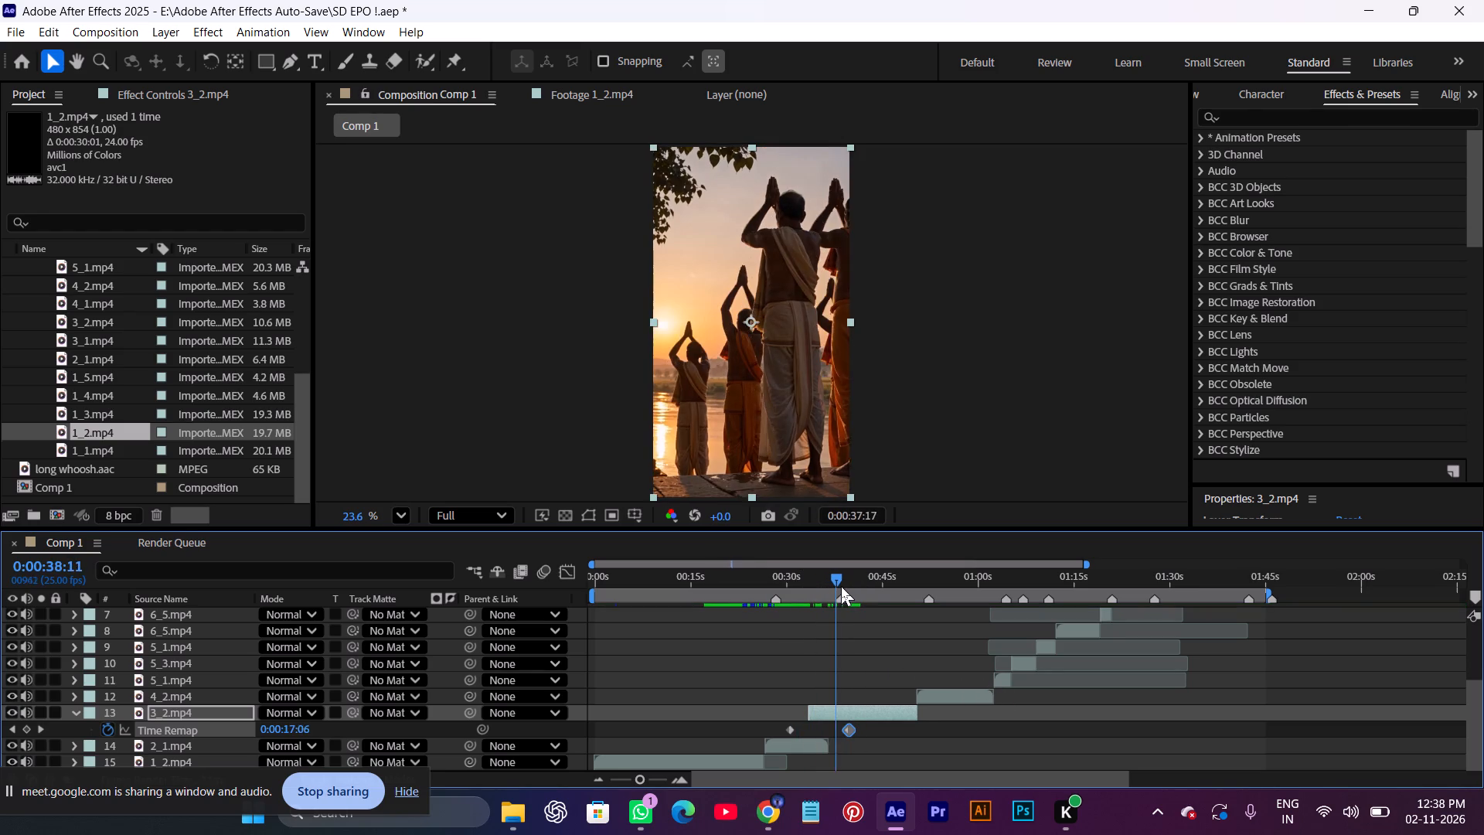
drag(841, 586, 846, 588)
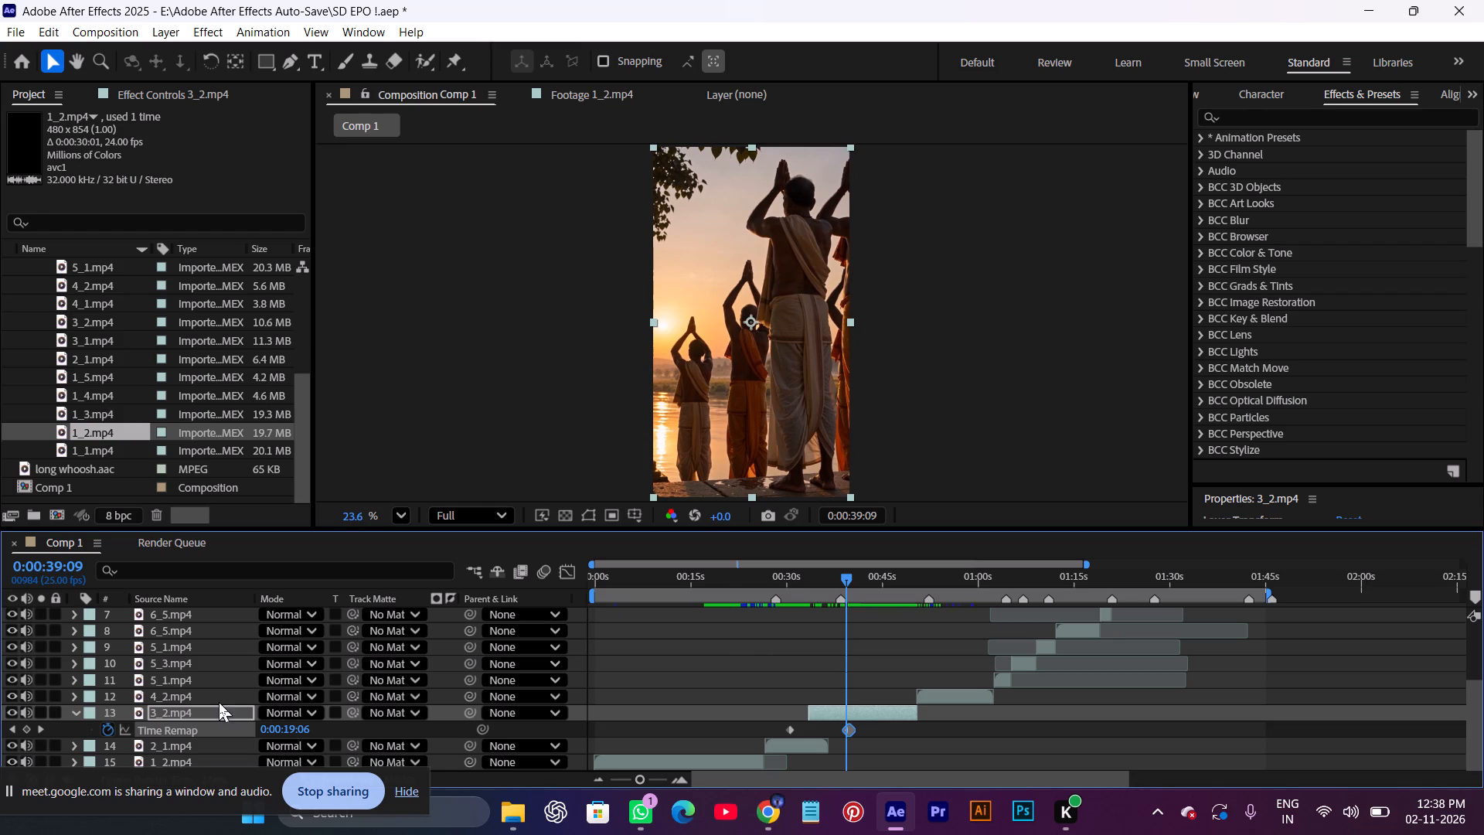
click(219, 700)
scroll(219, 698, up, 5)
shift+click(219, 613)
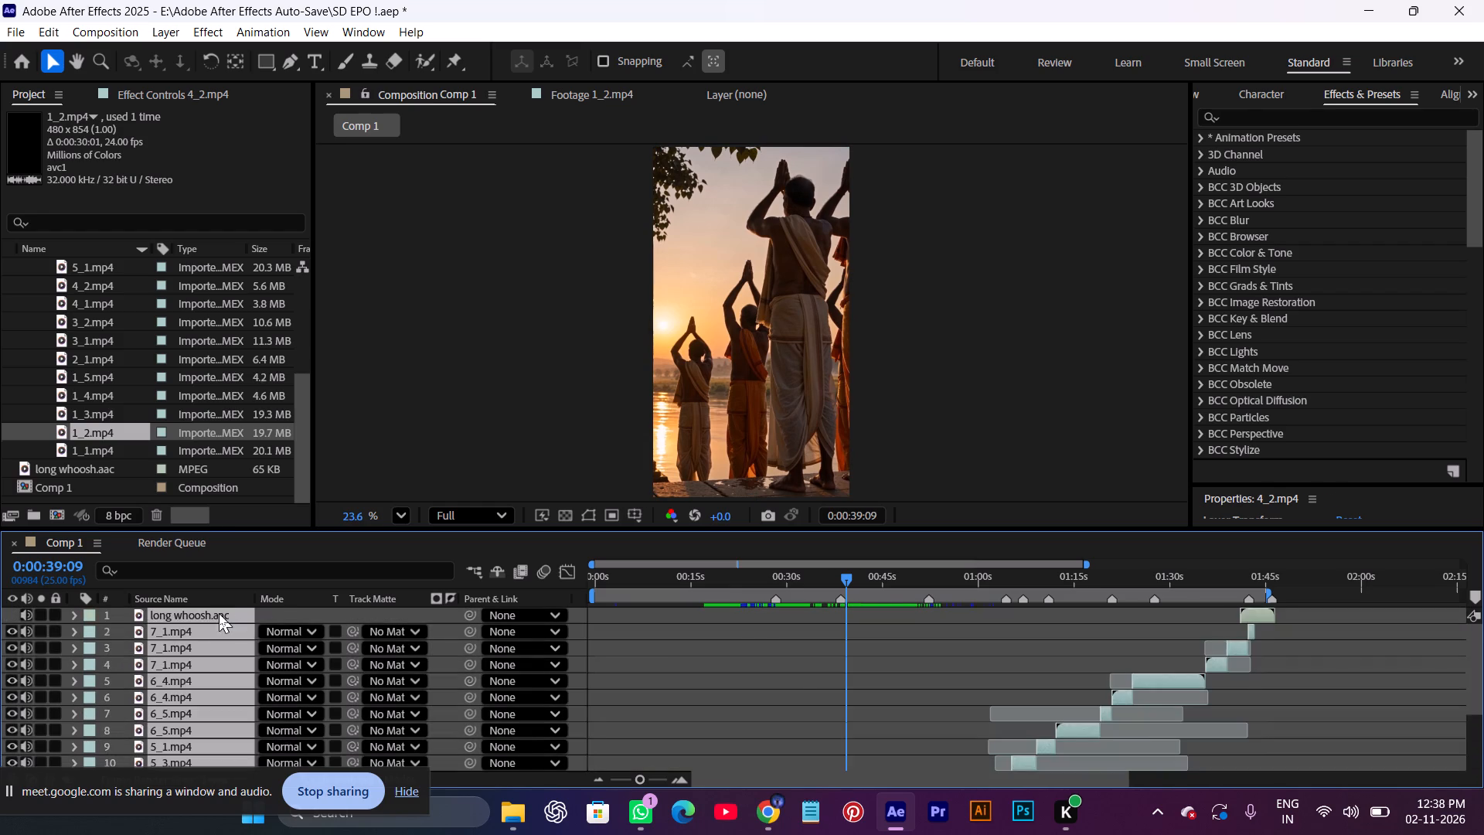
scroll(754, 638, down, 5)
drag(934, 693, 887, 699)
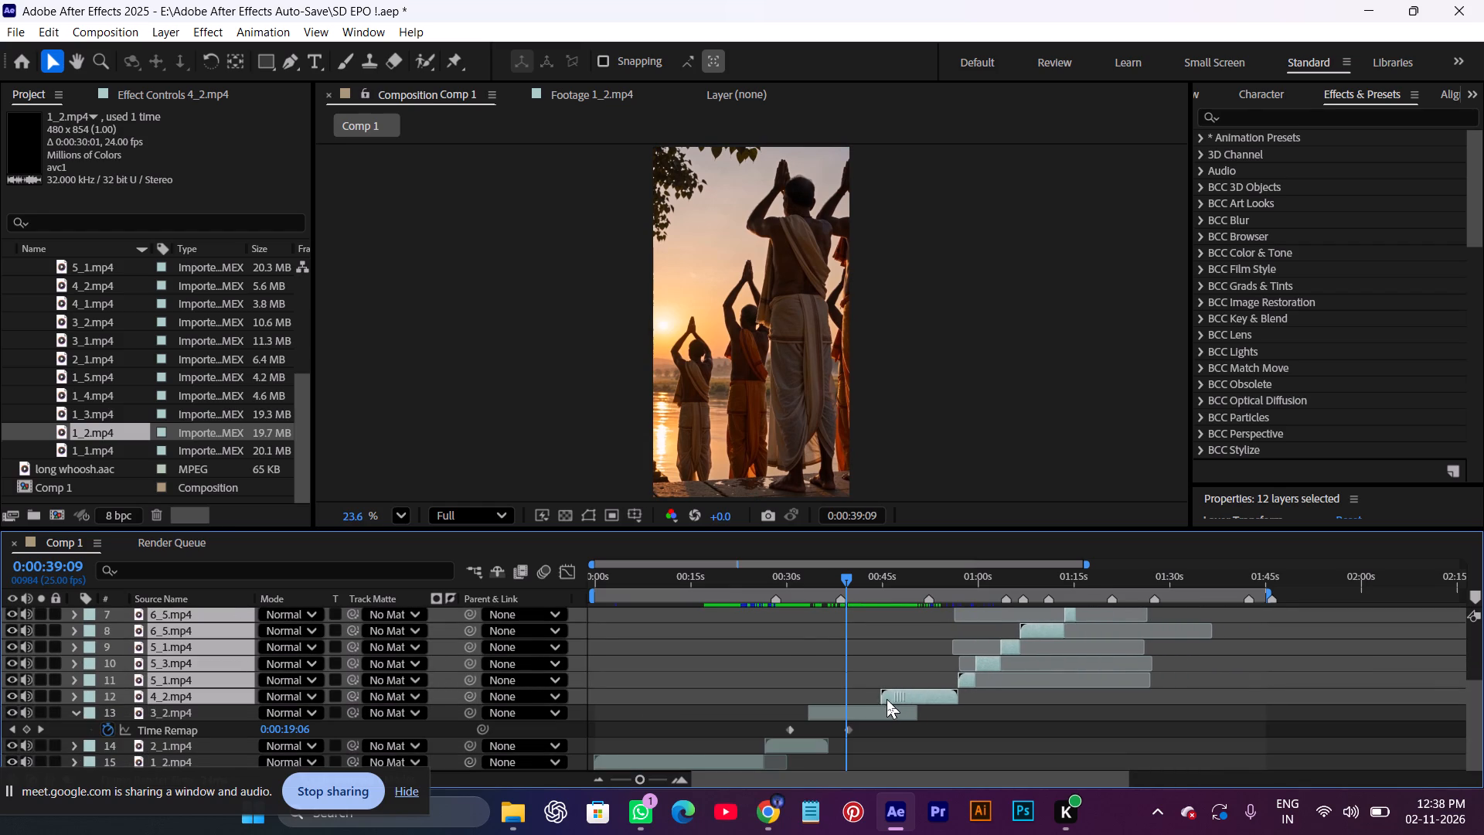
drag(887, 699, 863, 697)
click(806, 637)
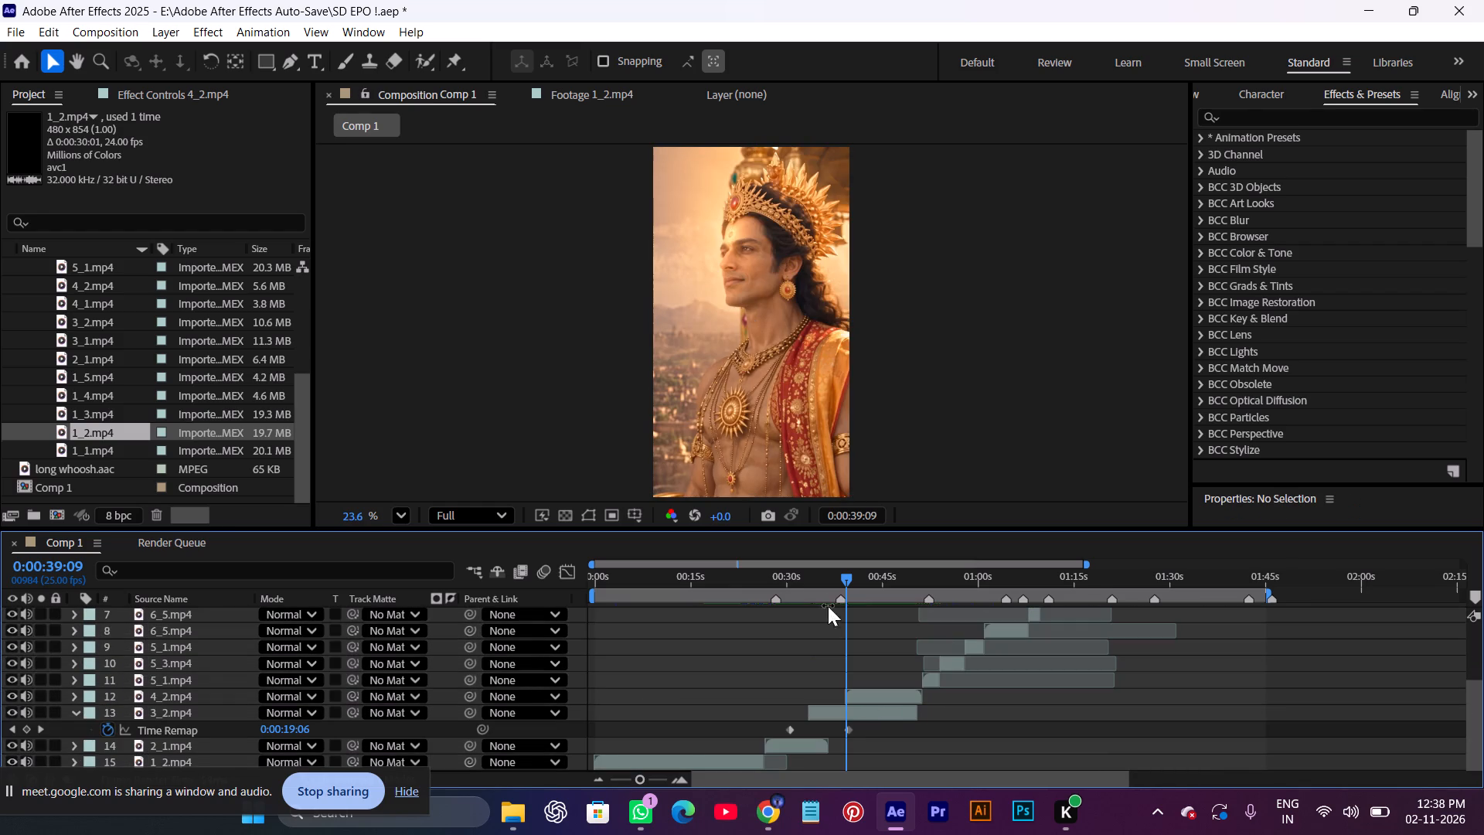
Play and scrub Comp 1 from about 0:00:27 to 0:00:39 to examine the retimed 3_2.mp4 and the cut to 4_2.mp4.
key(space)
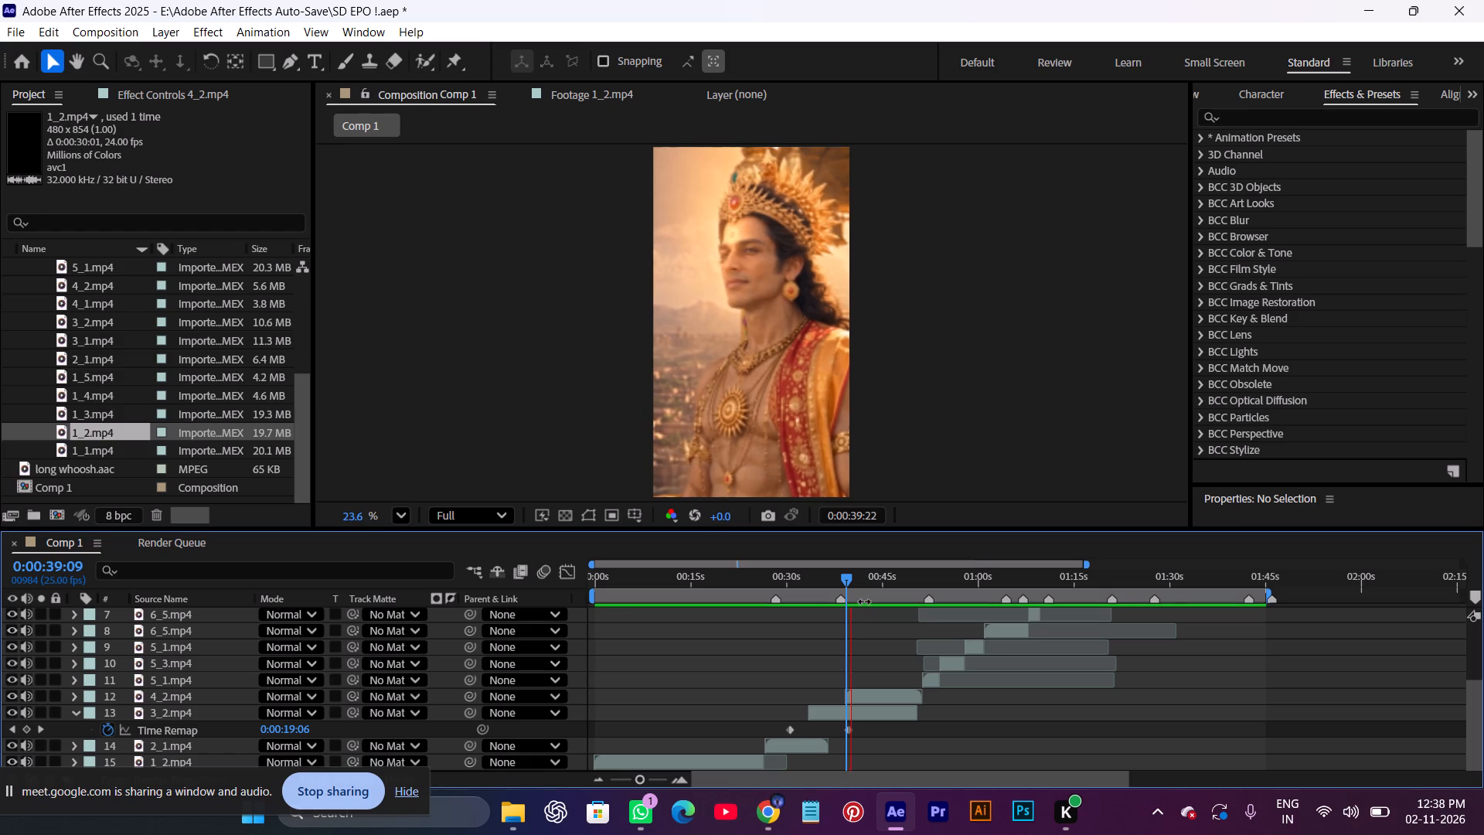
key(space)
drag(853, 579, 820, 579)
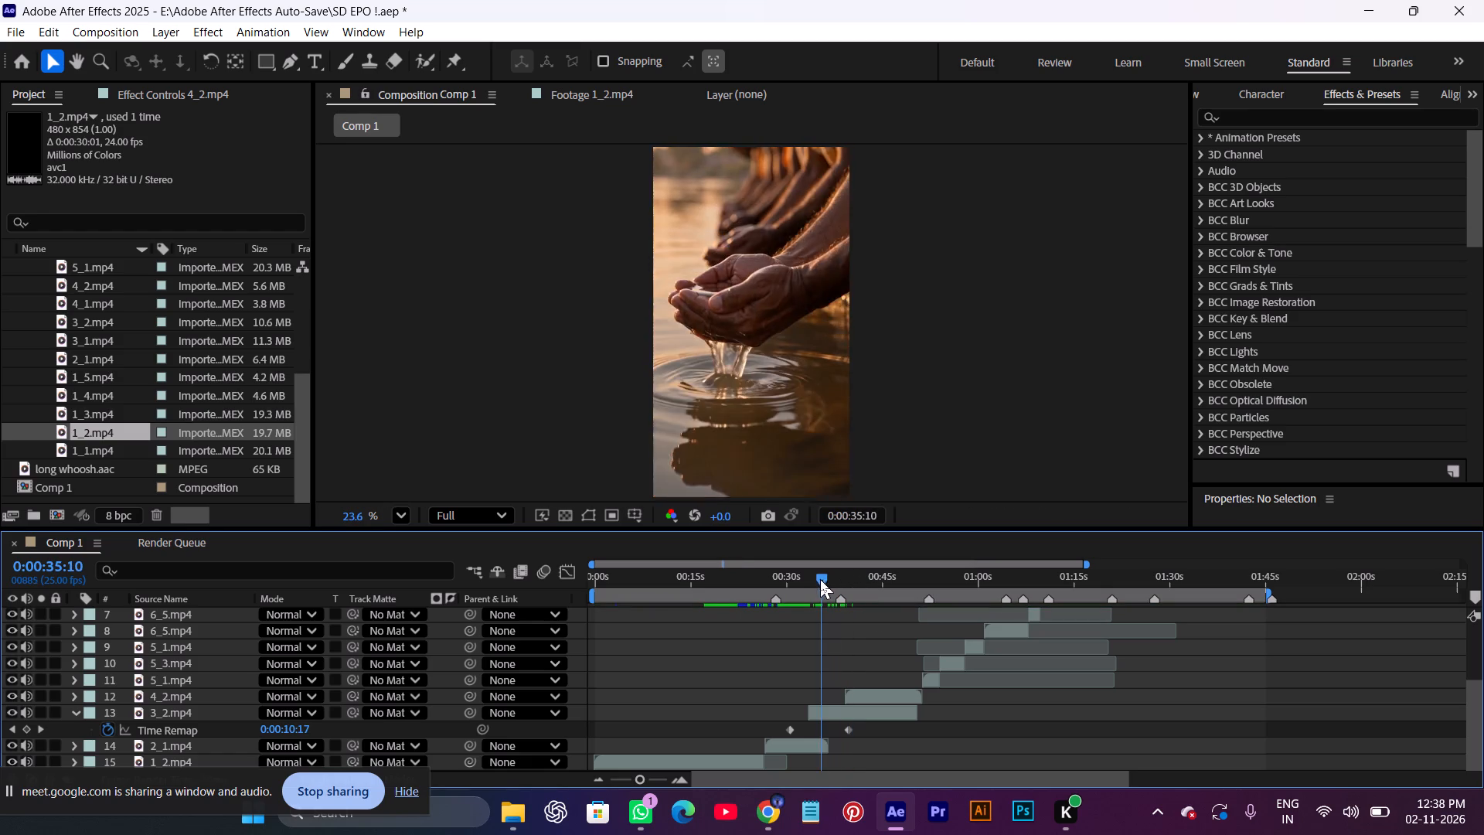
drag(820, 579, 785, 576)
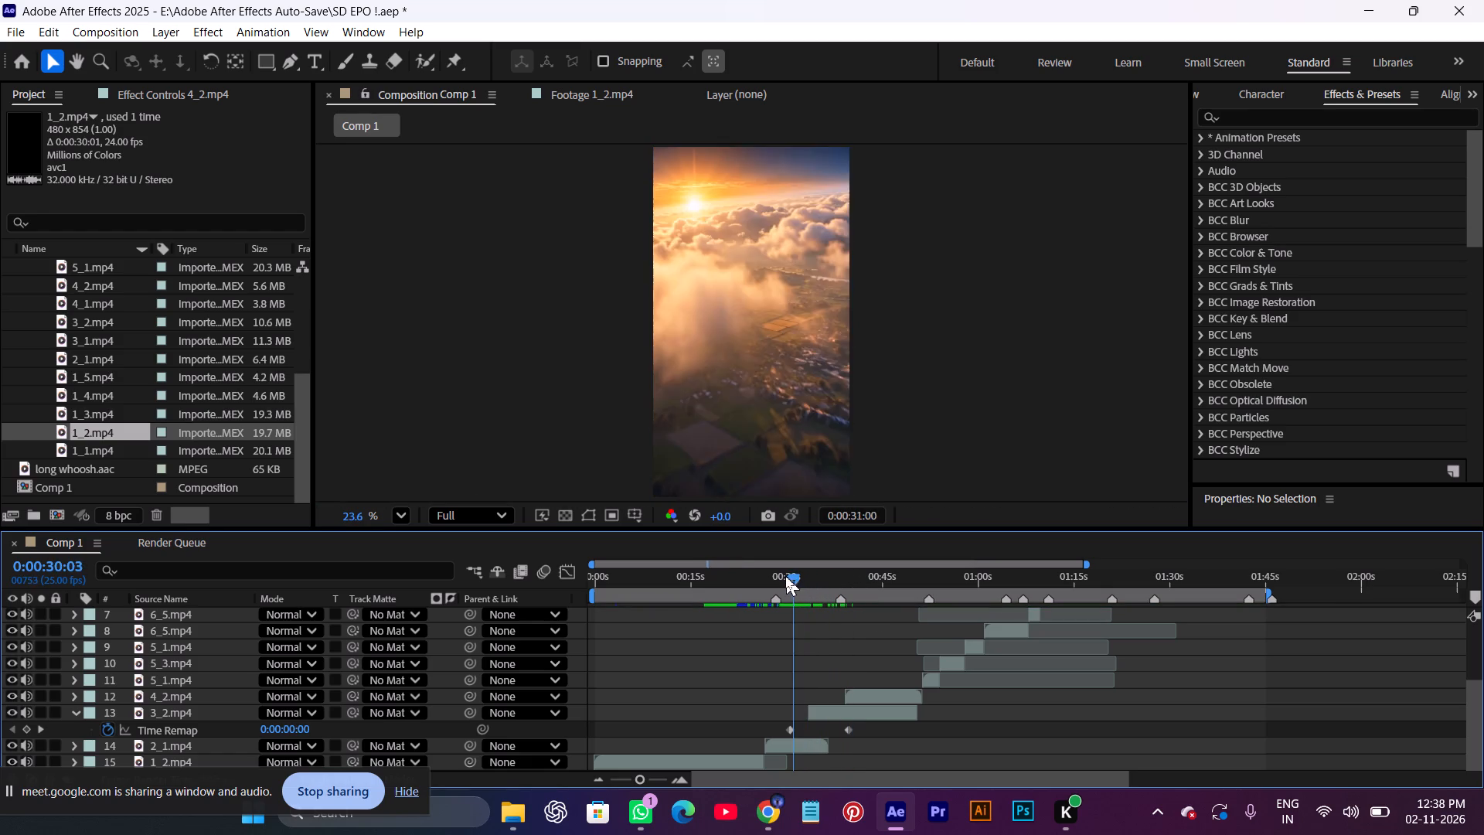
drag(785, 576, 771, 571)
key(space)
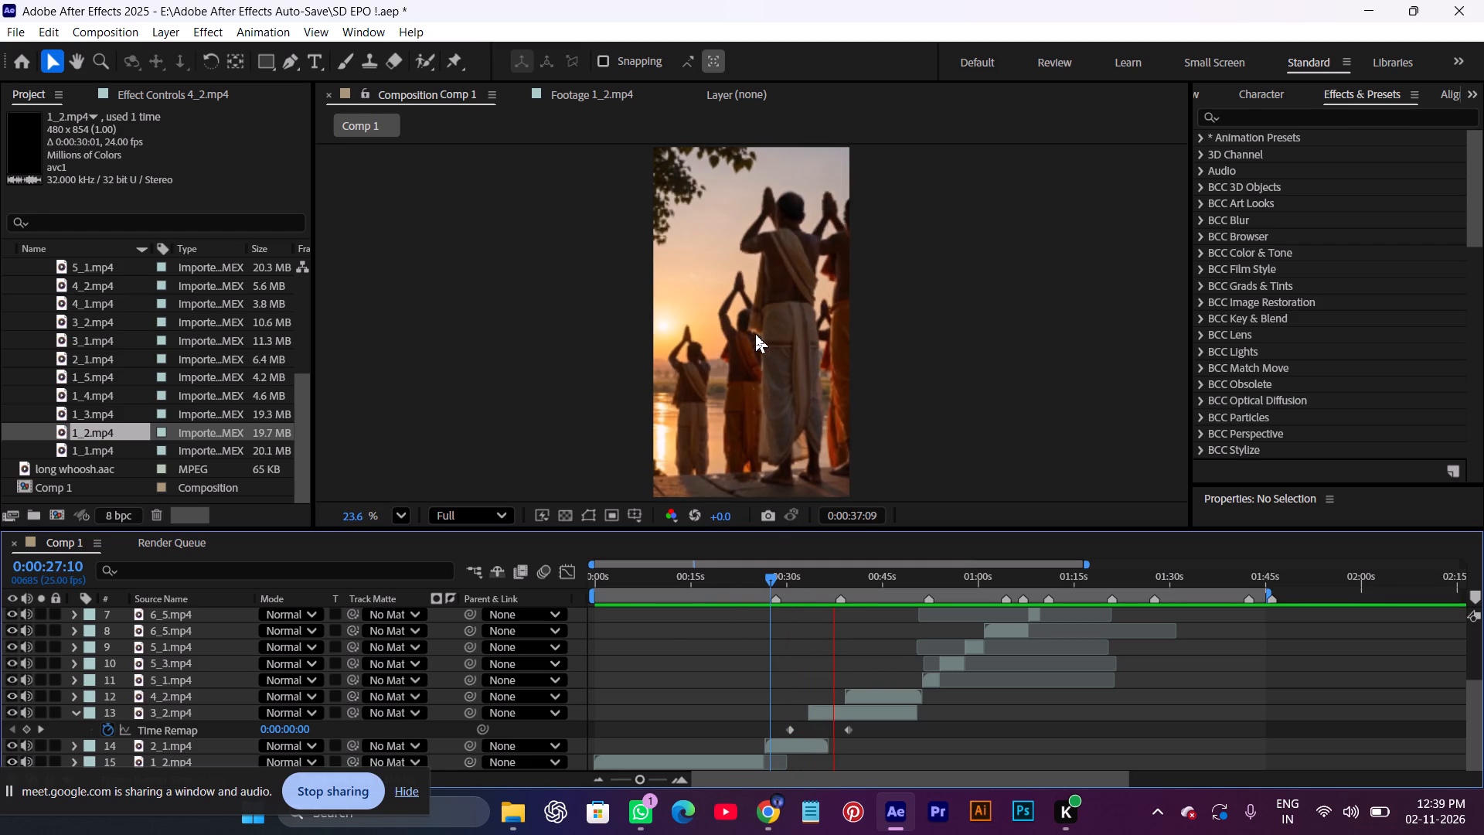
key(space)
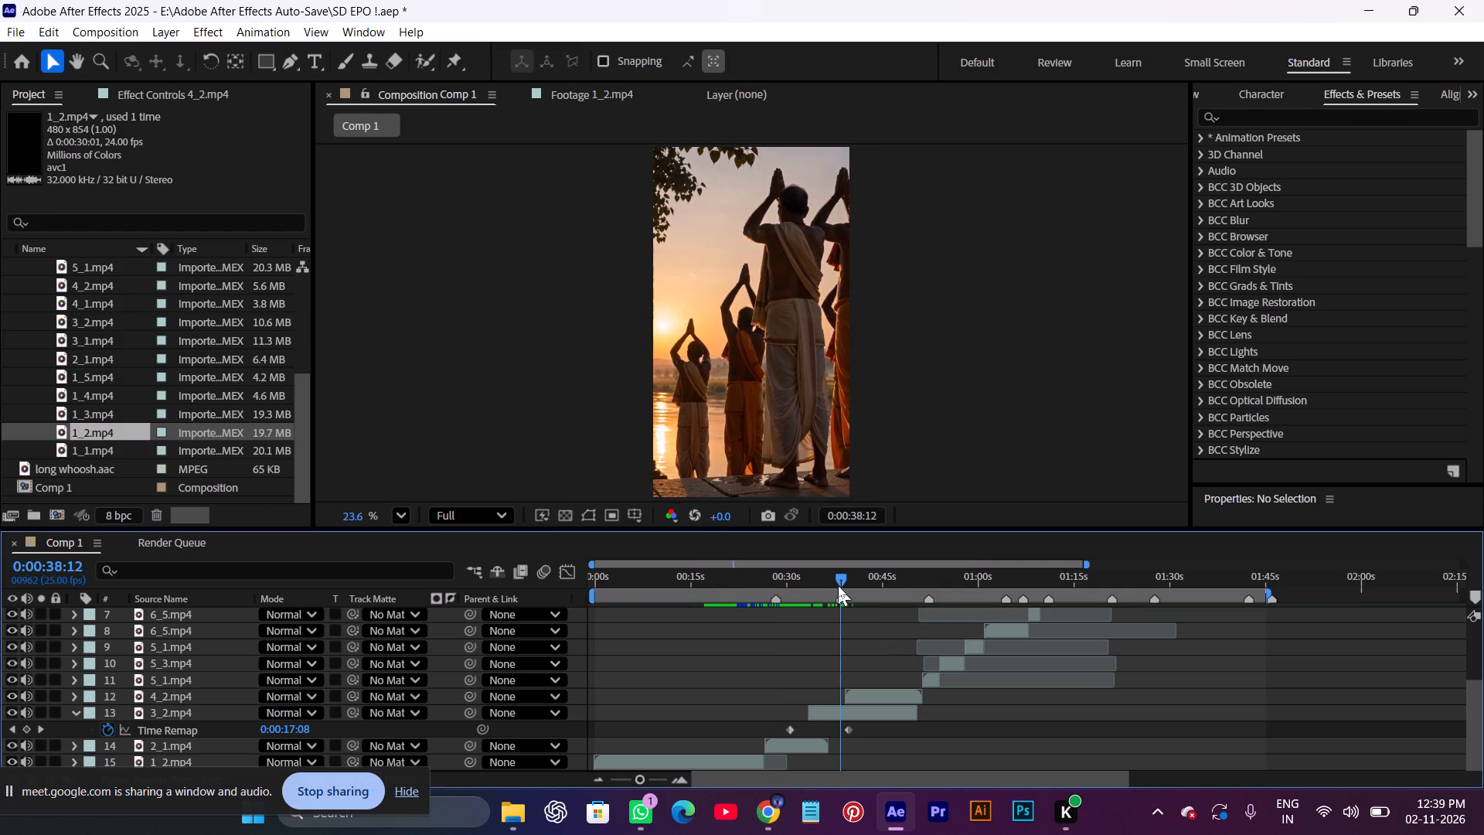
click(838, 579)
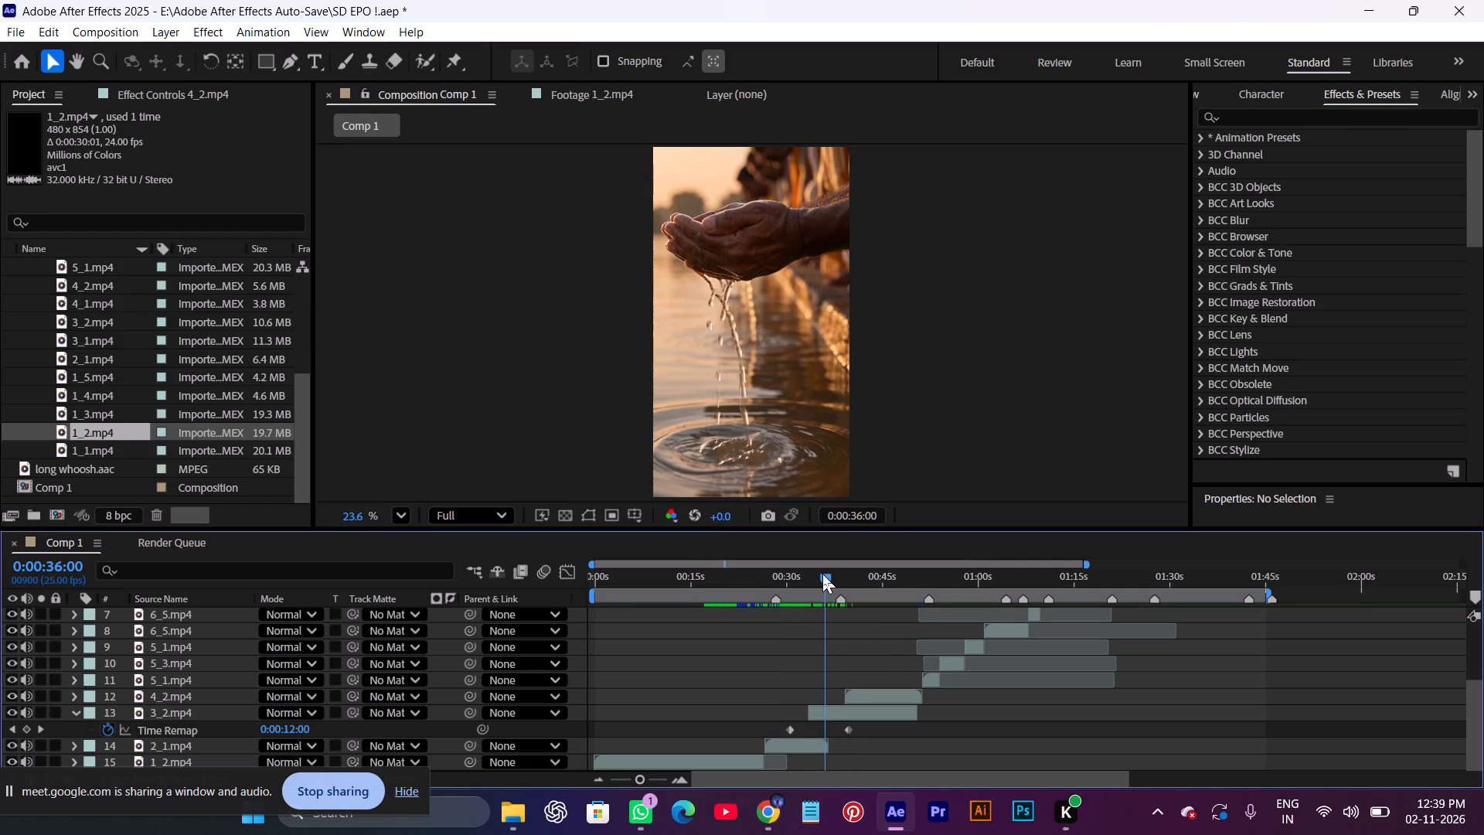
Play Comp 1 from about 0:00:36 to 0:01:05 to examine the cuts from 3_2.mp4 through the 5_1, 5_3 and 6_5 shots.
key(space)
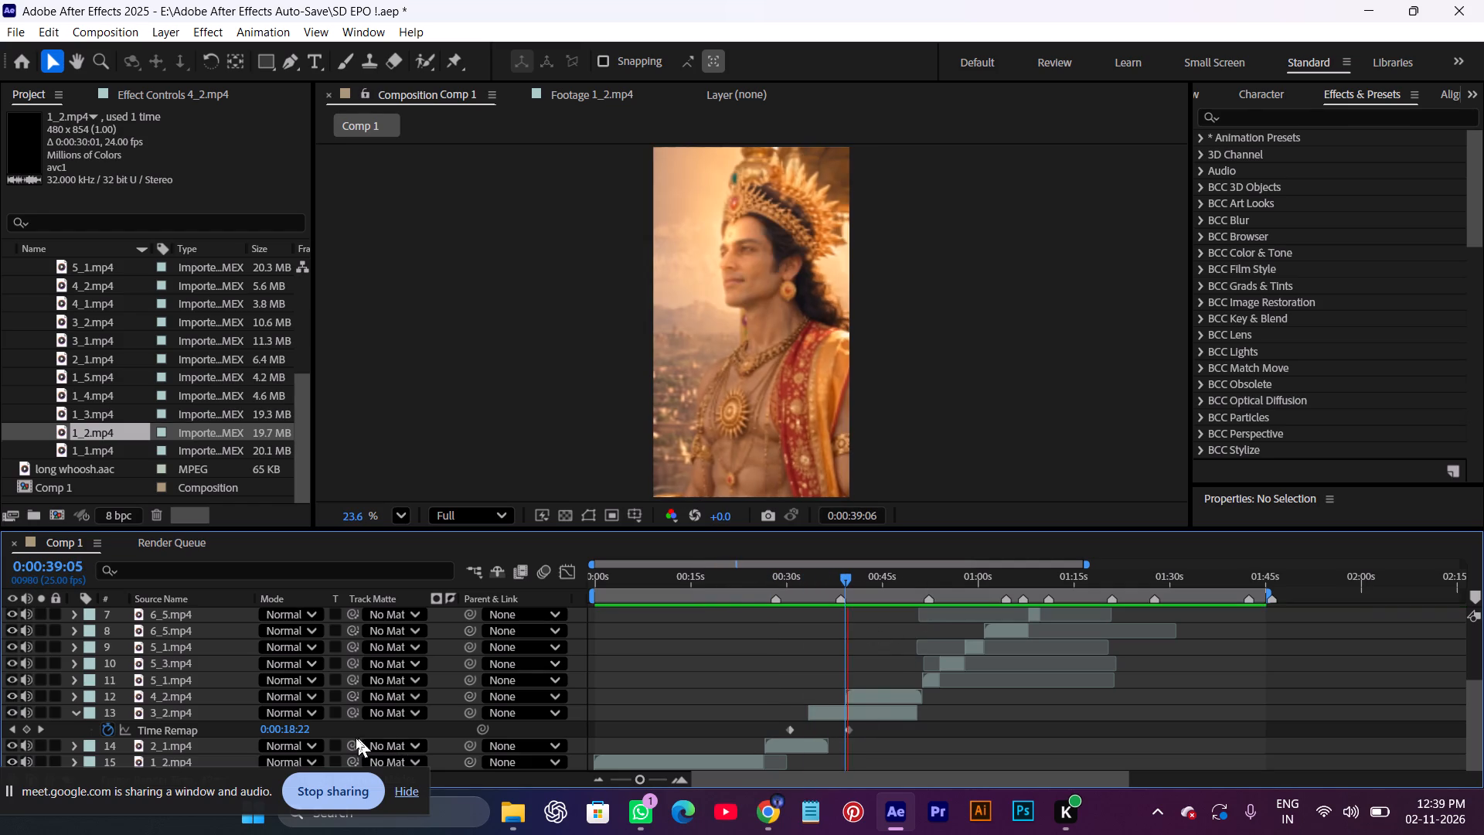
click(73, 711)
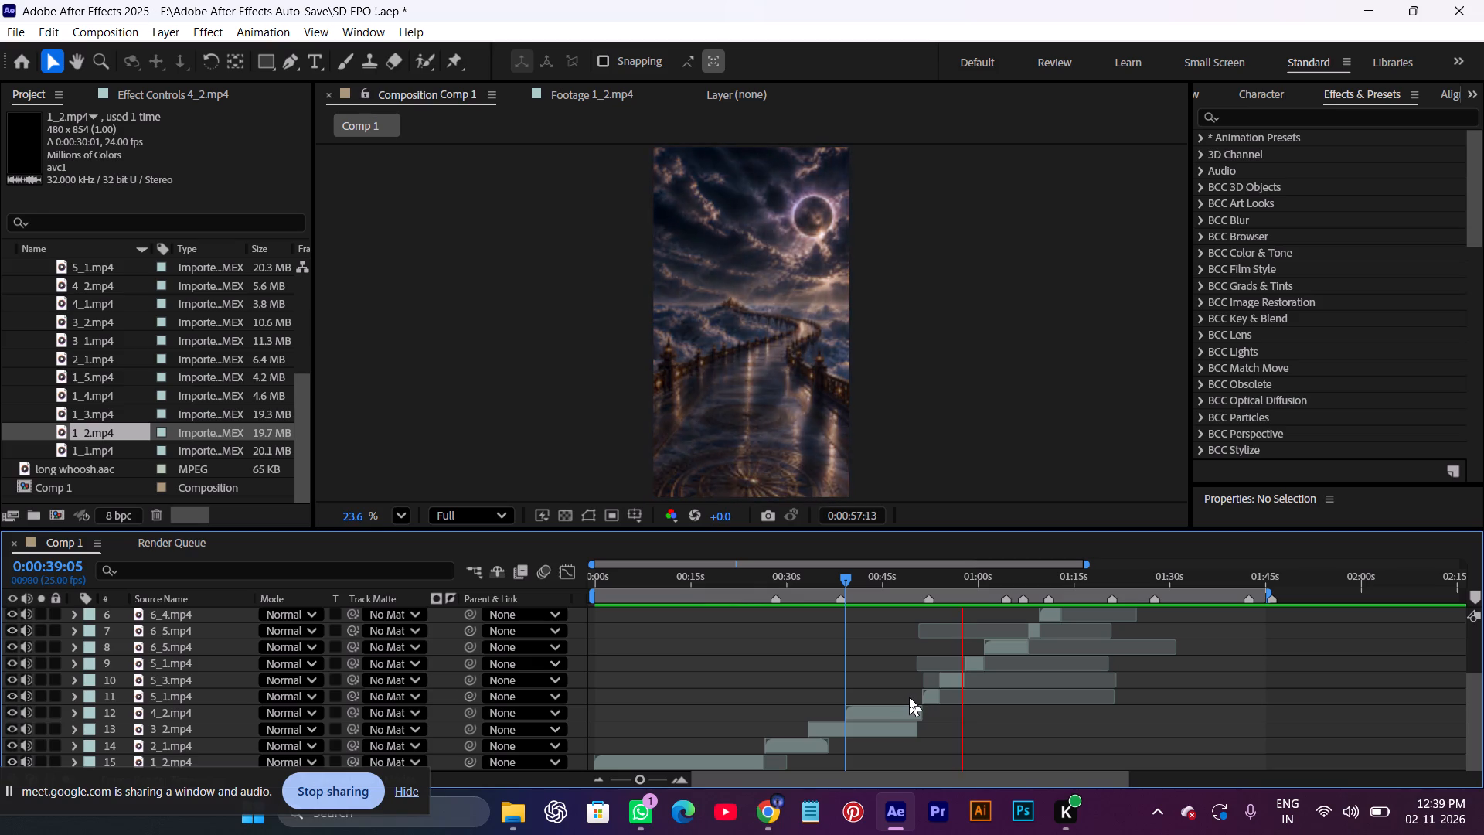
key(space)
drag(968, 578, 941, 578)
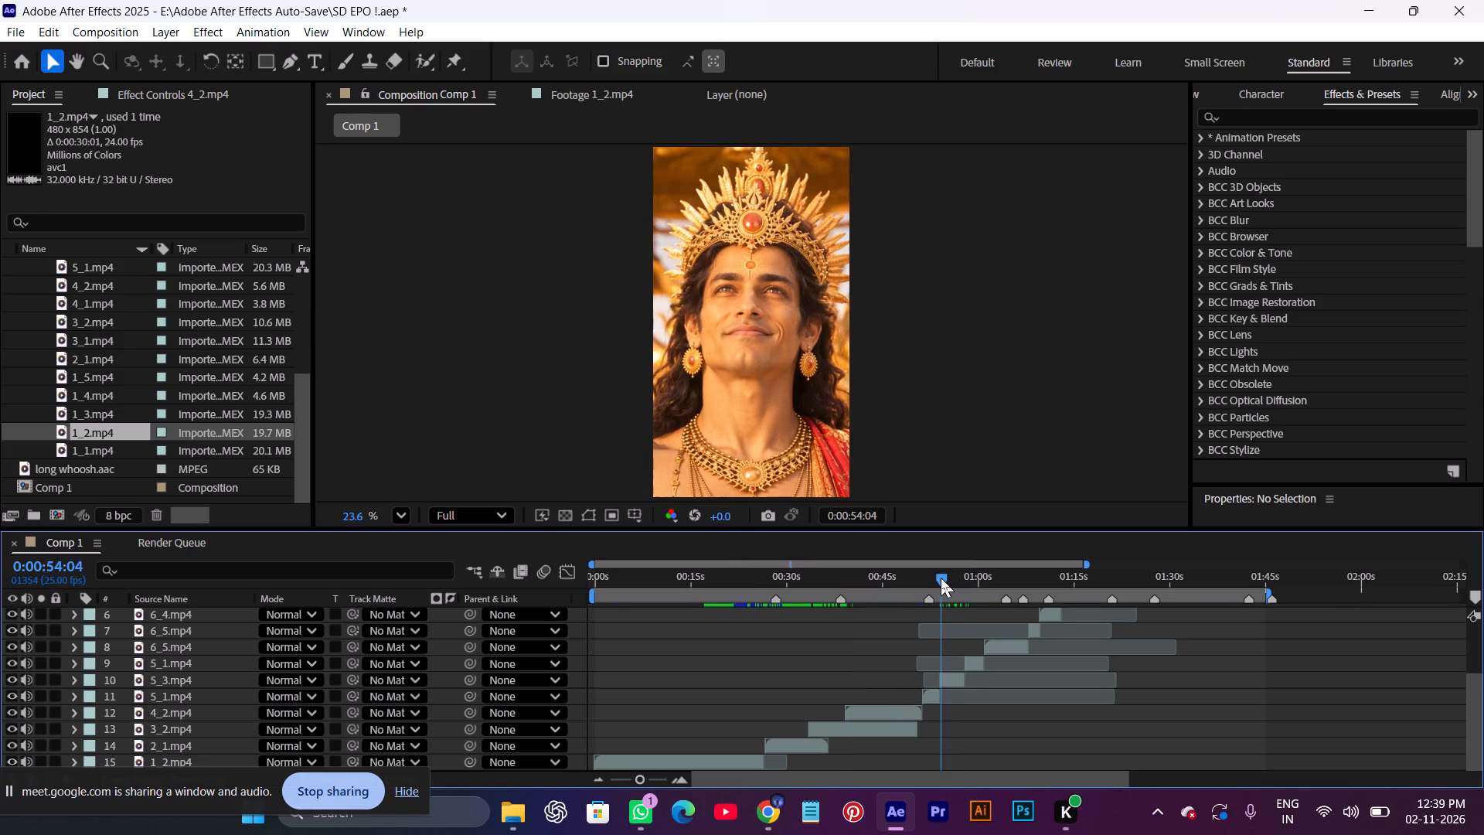
key(space)
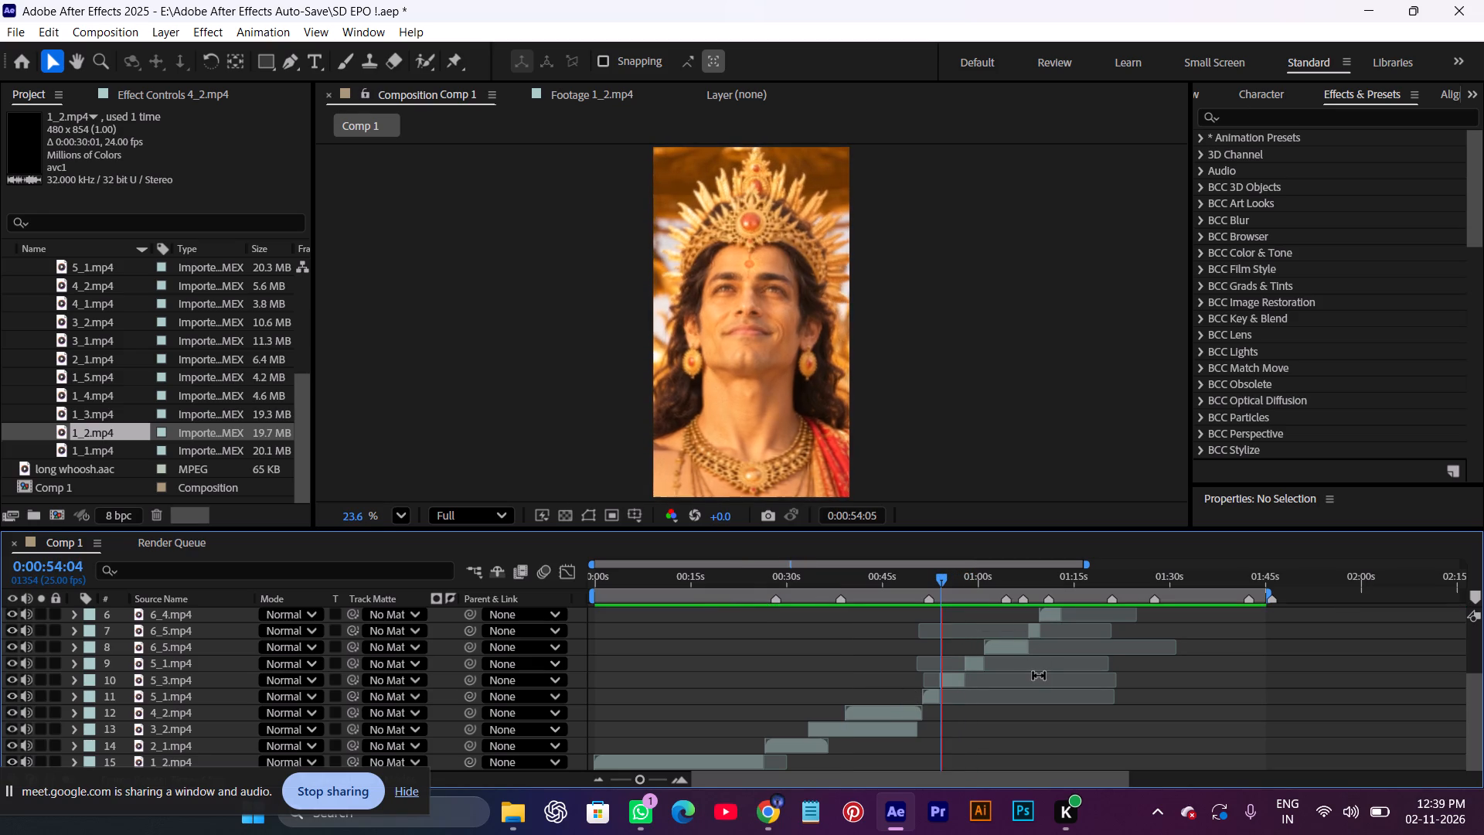
key(space)
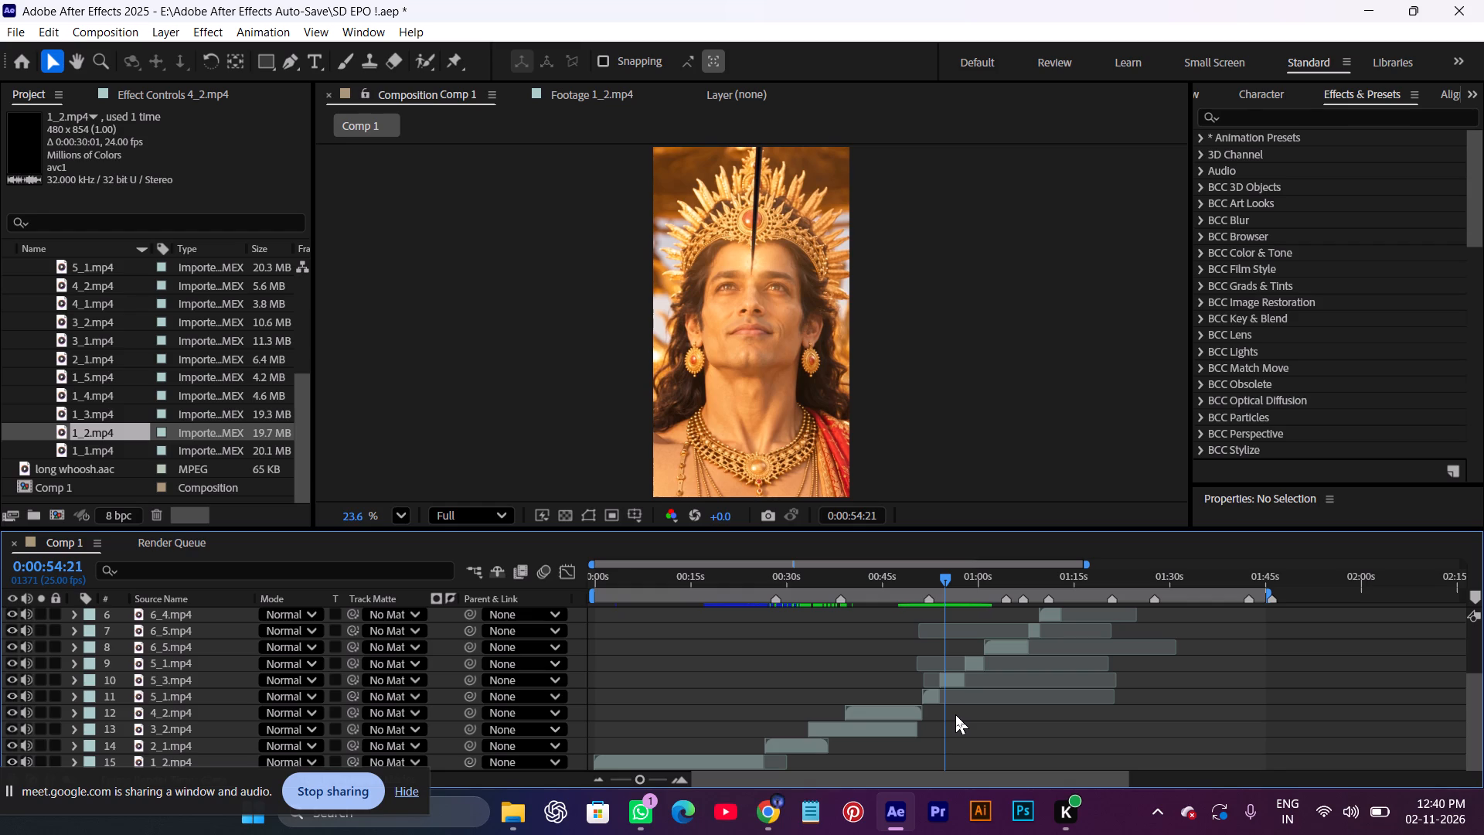
key(space)
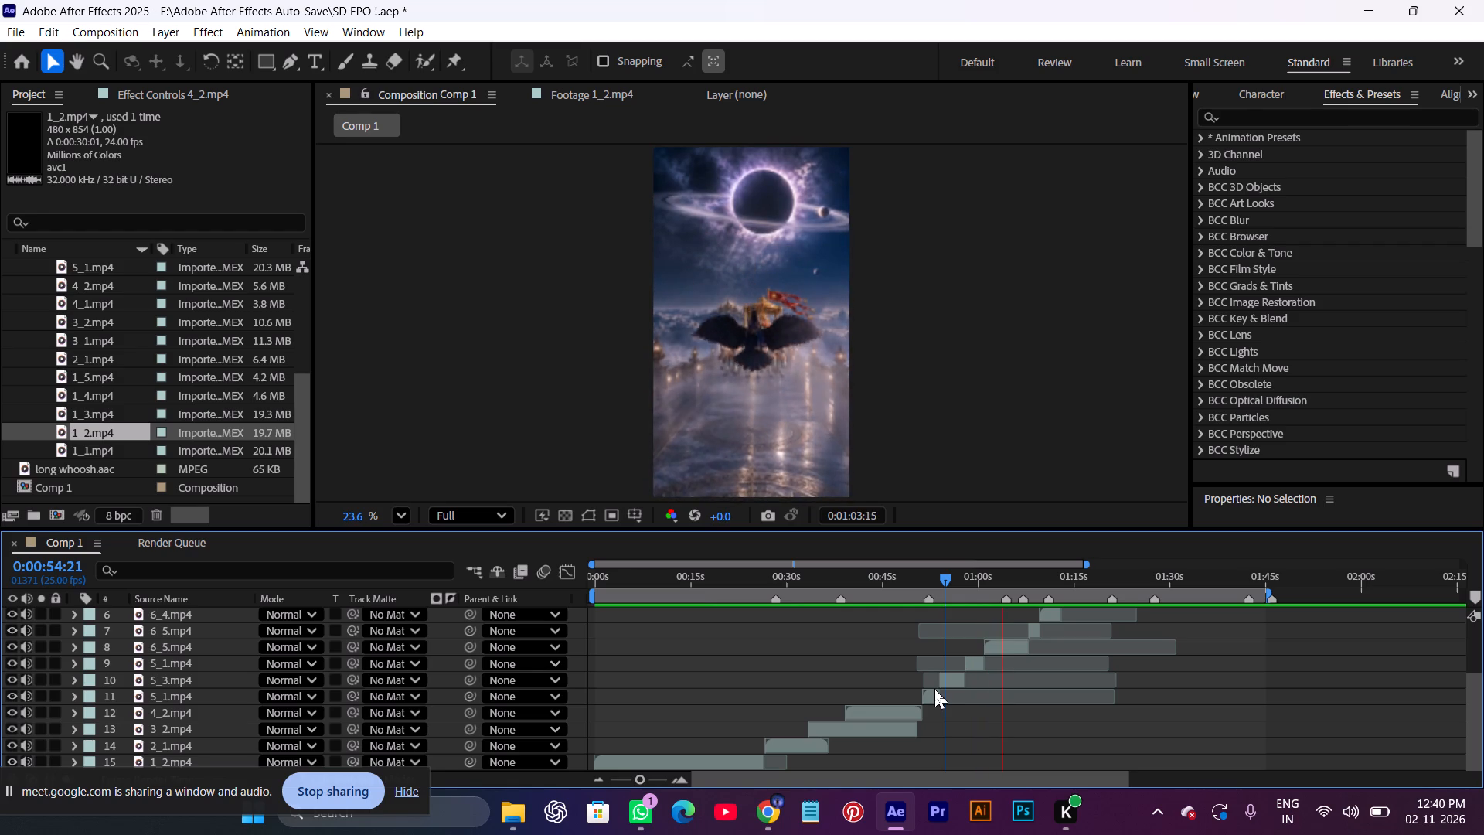
key(space)
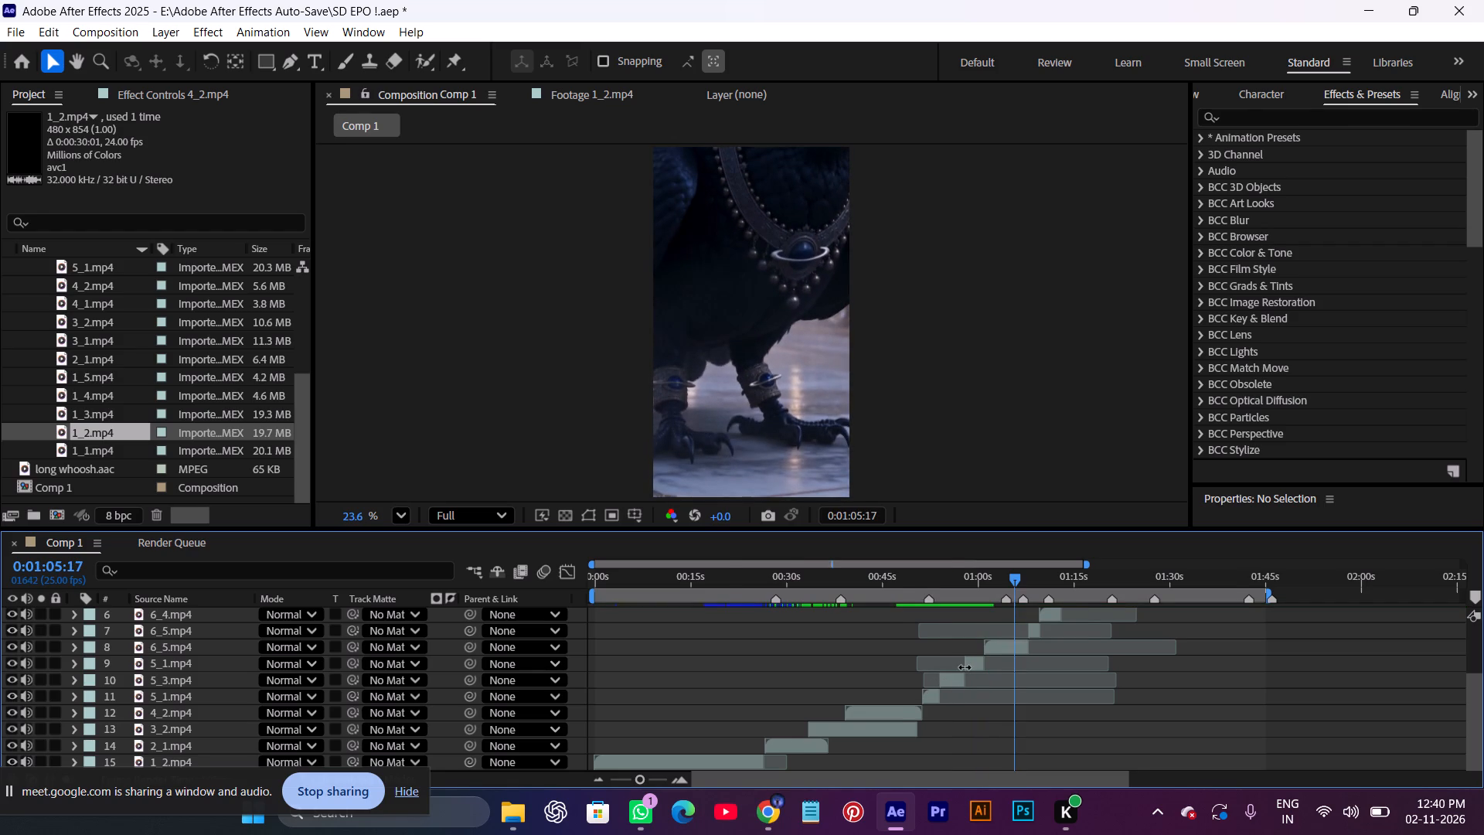
Scrub the first 6_5.mp4 shot between about 0:01:01 and 0:01:03, select its layer and browse the Ep01 source clips.
alt+scroll(965, 668, up, 1)
drag(1064, 571, 1032, 575)
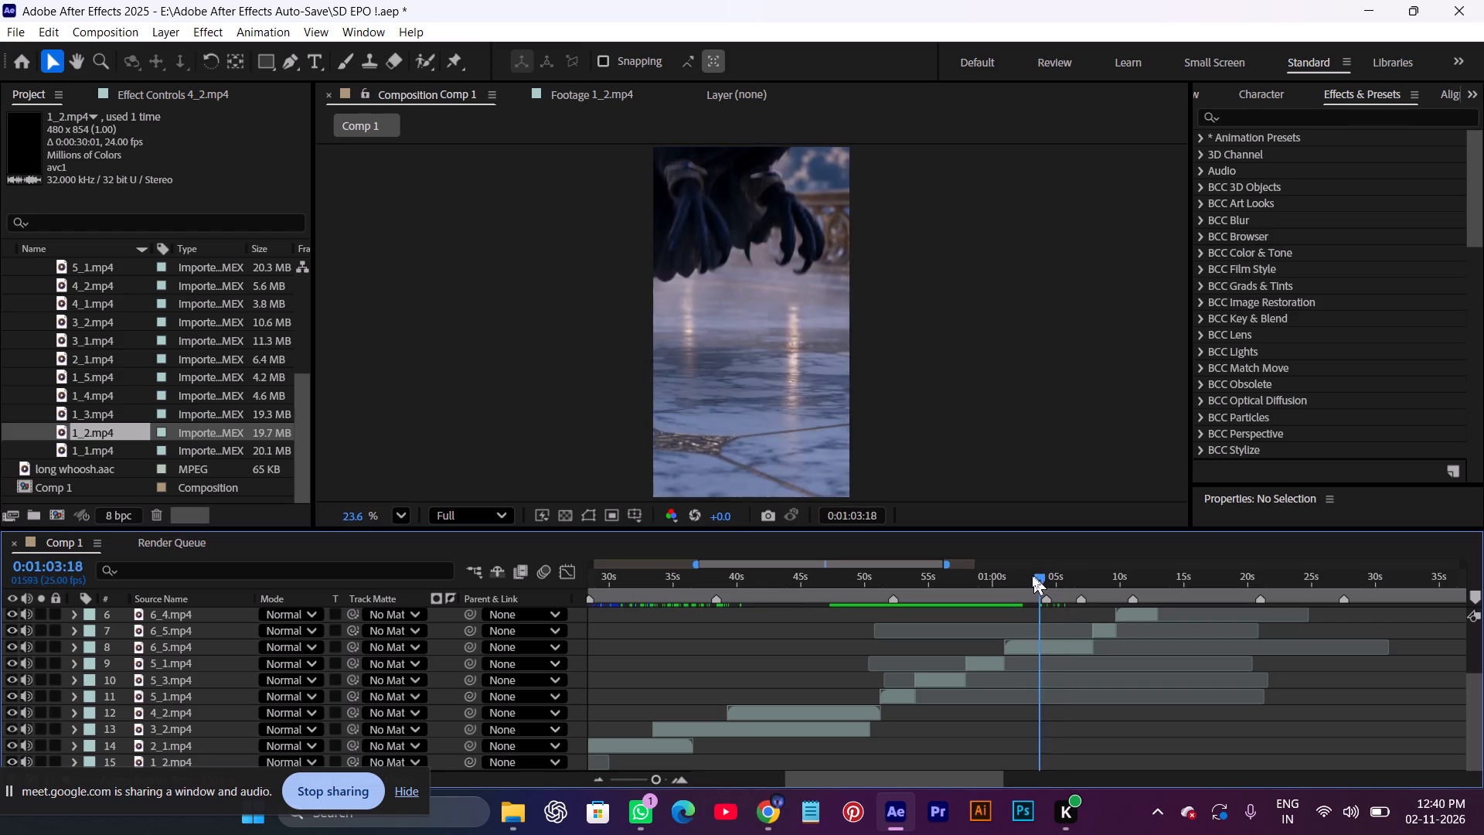
drag(1032, 575, 1011, 575)
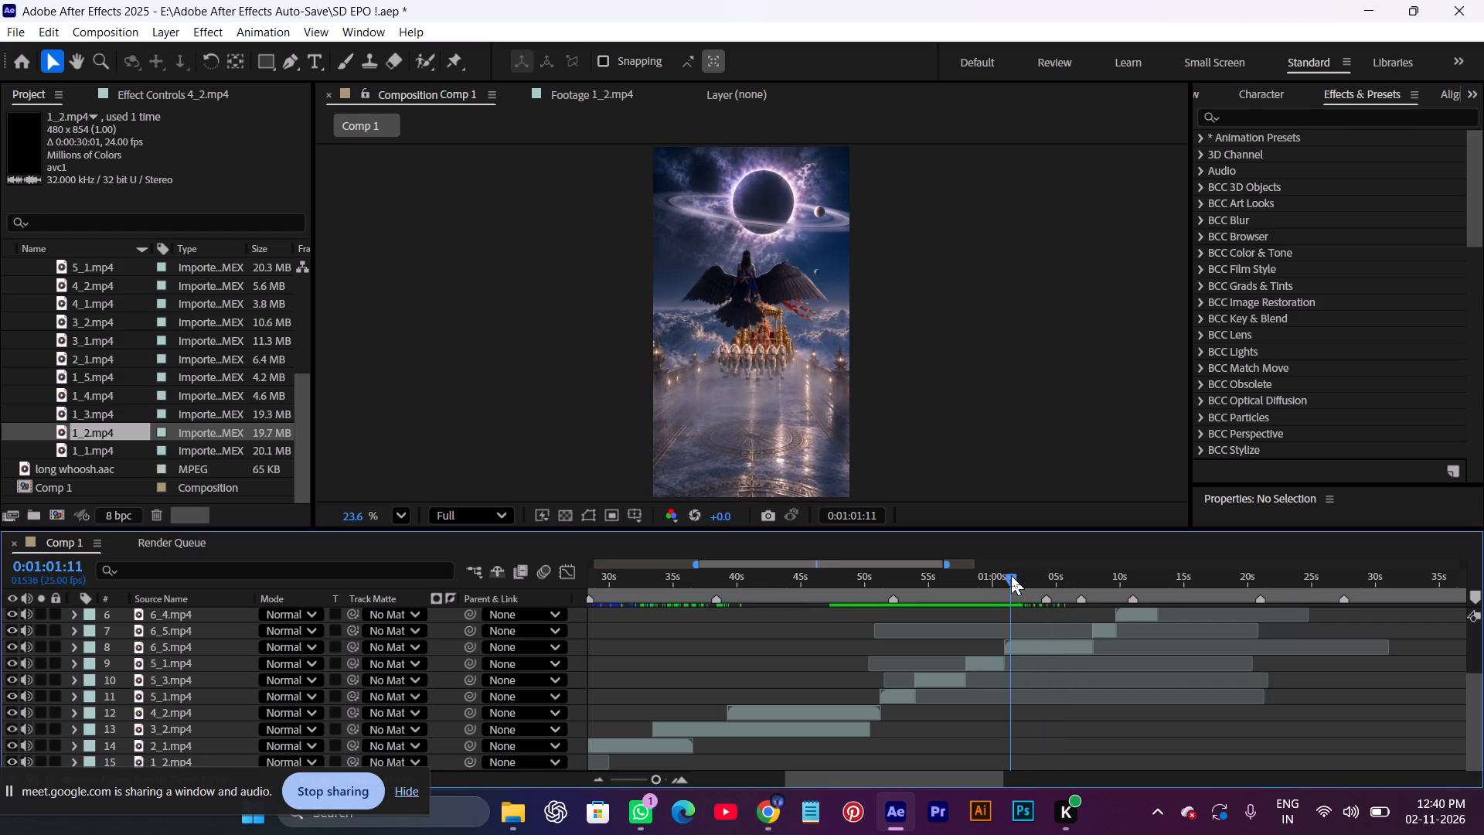
drag(1011, 575, 1033, 573)
click(1032, 649)
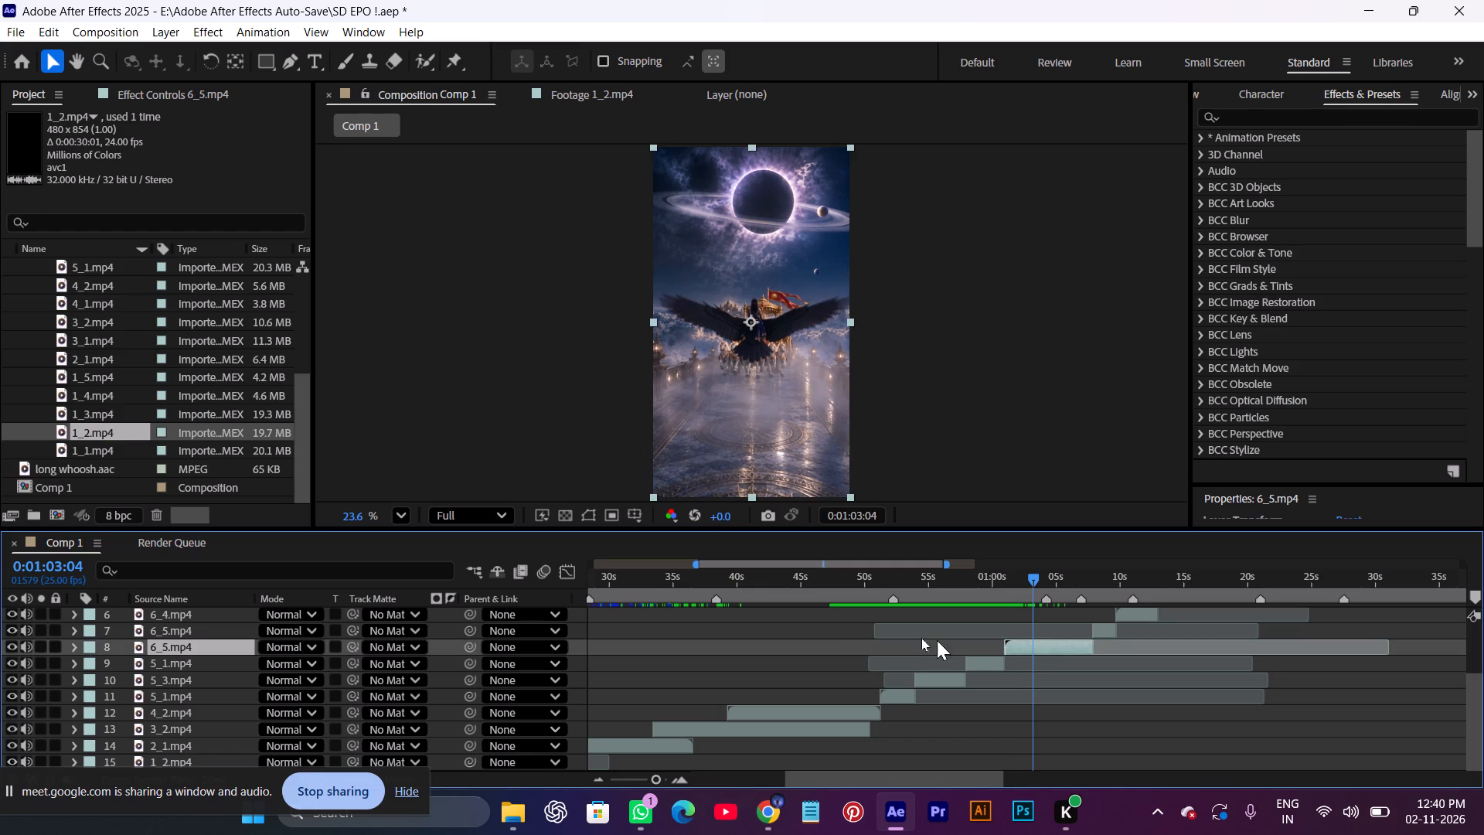
scroll(129, 399, up, 2)
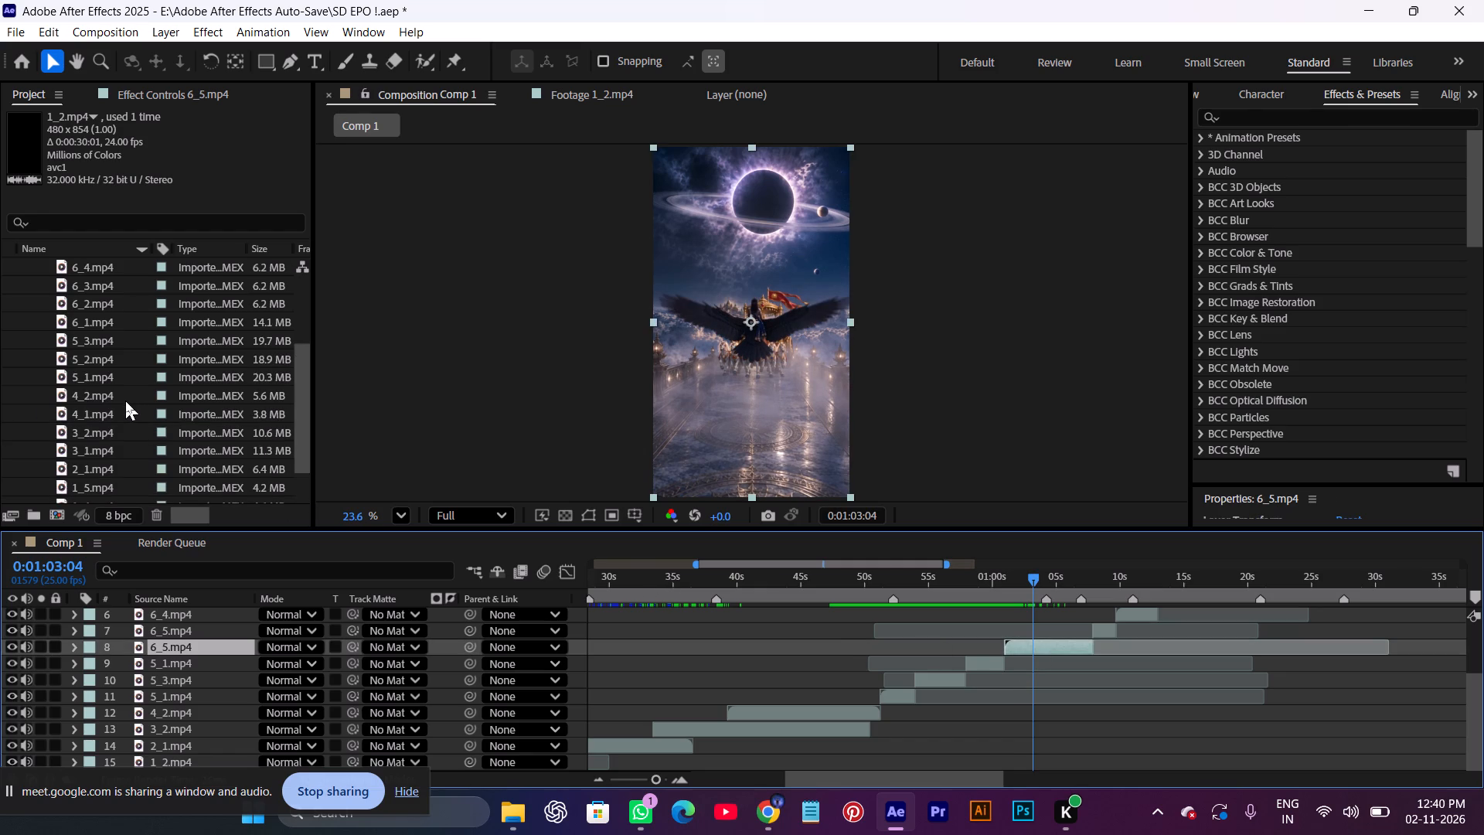
scroll(120, 400, up, 1)
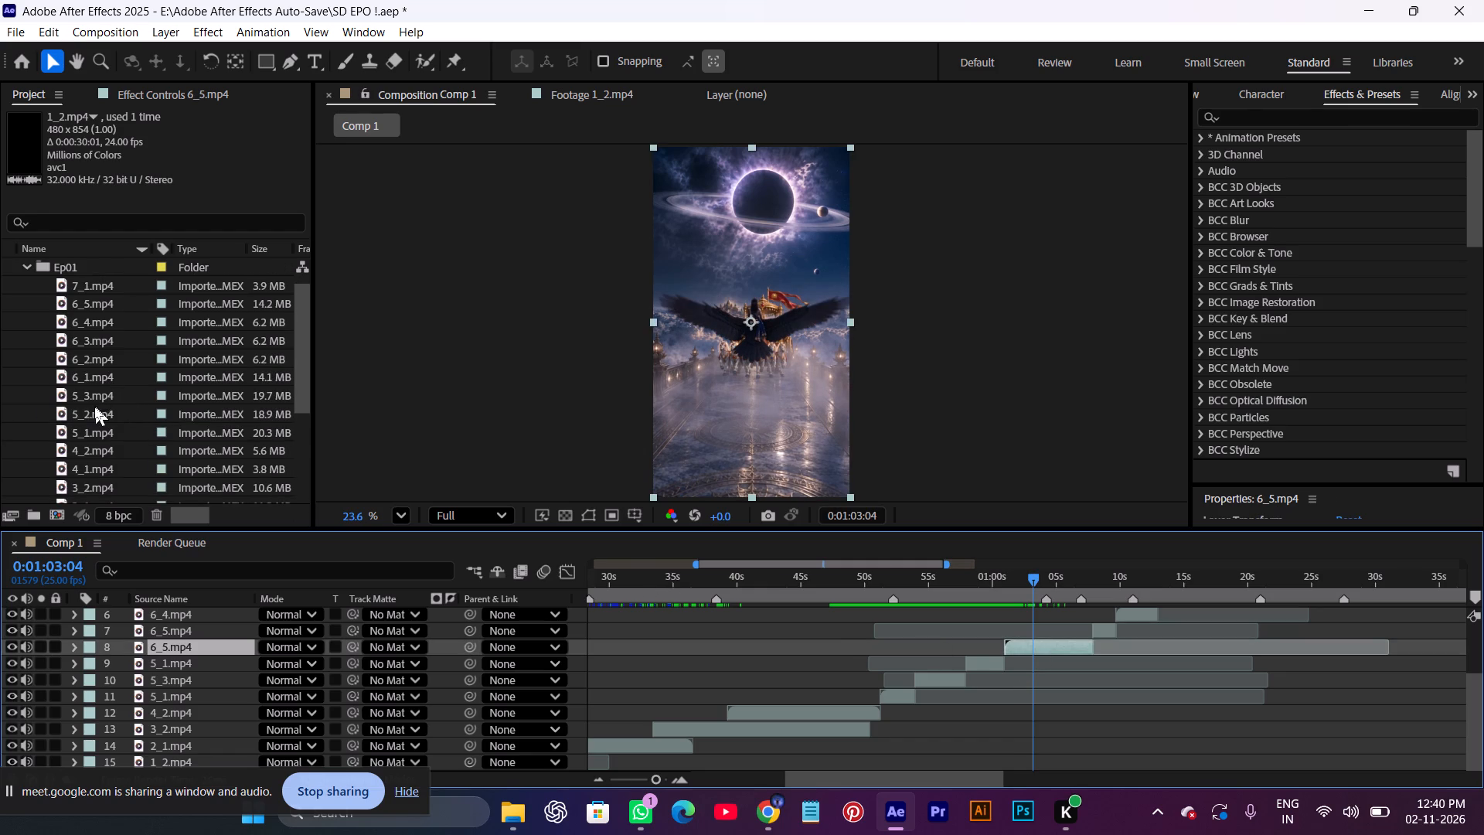
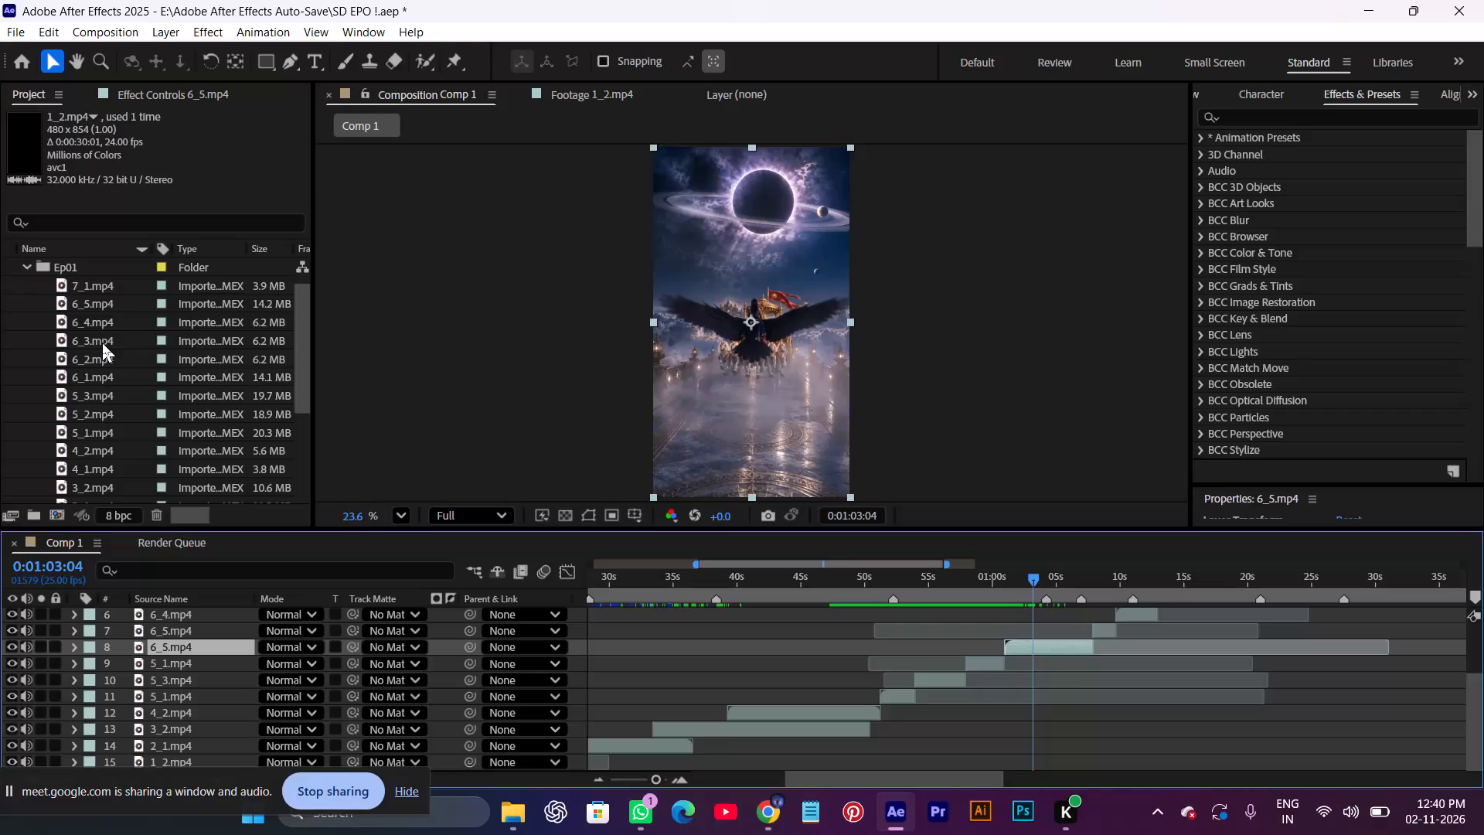
Open the 6_4.mp4 source clip from the Ep01 folder and scrub through its footage, then open 6_3.mp4 for review.
double_click(100, 325)
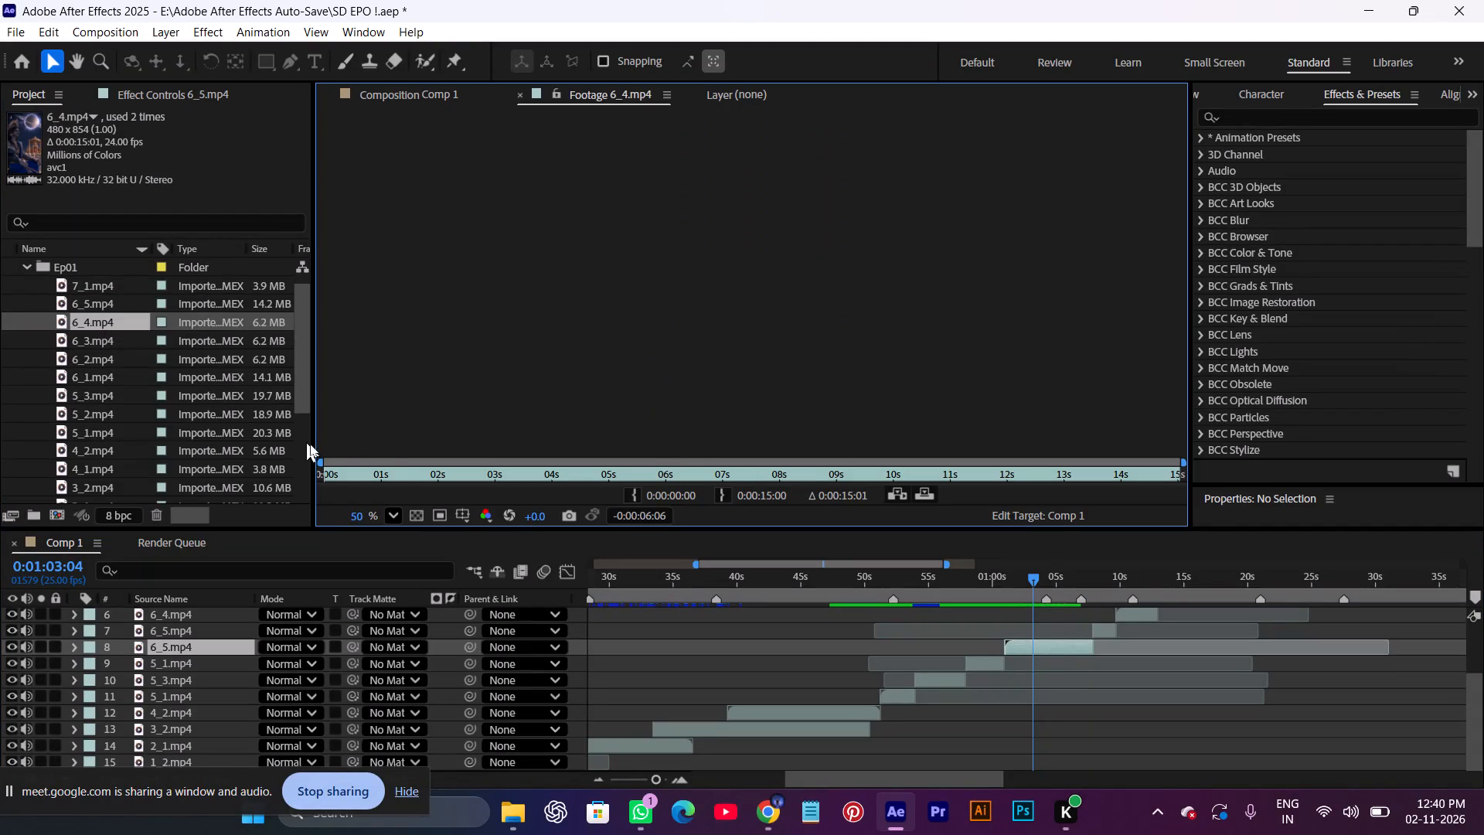
drag(390, 472, 696, 498)
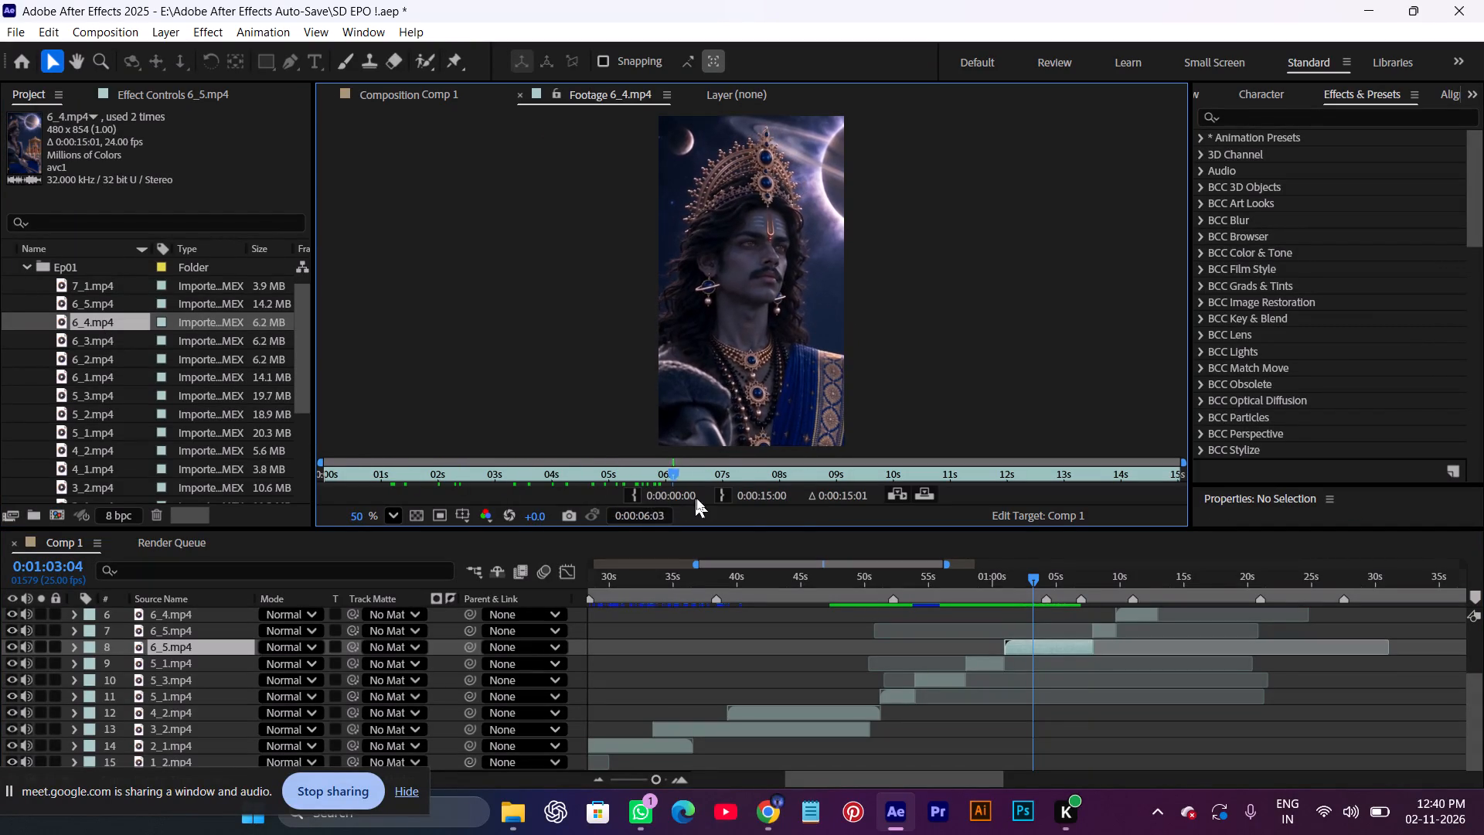
drag(696, 498, 1059, 491)
double_click(106, 341)
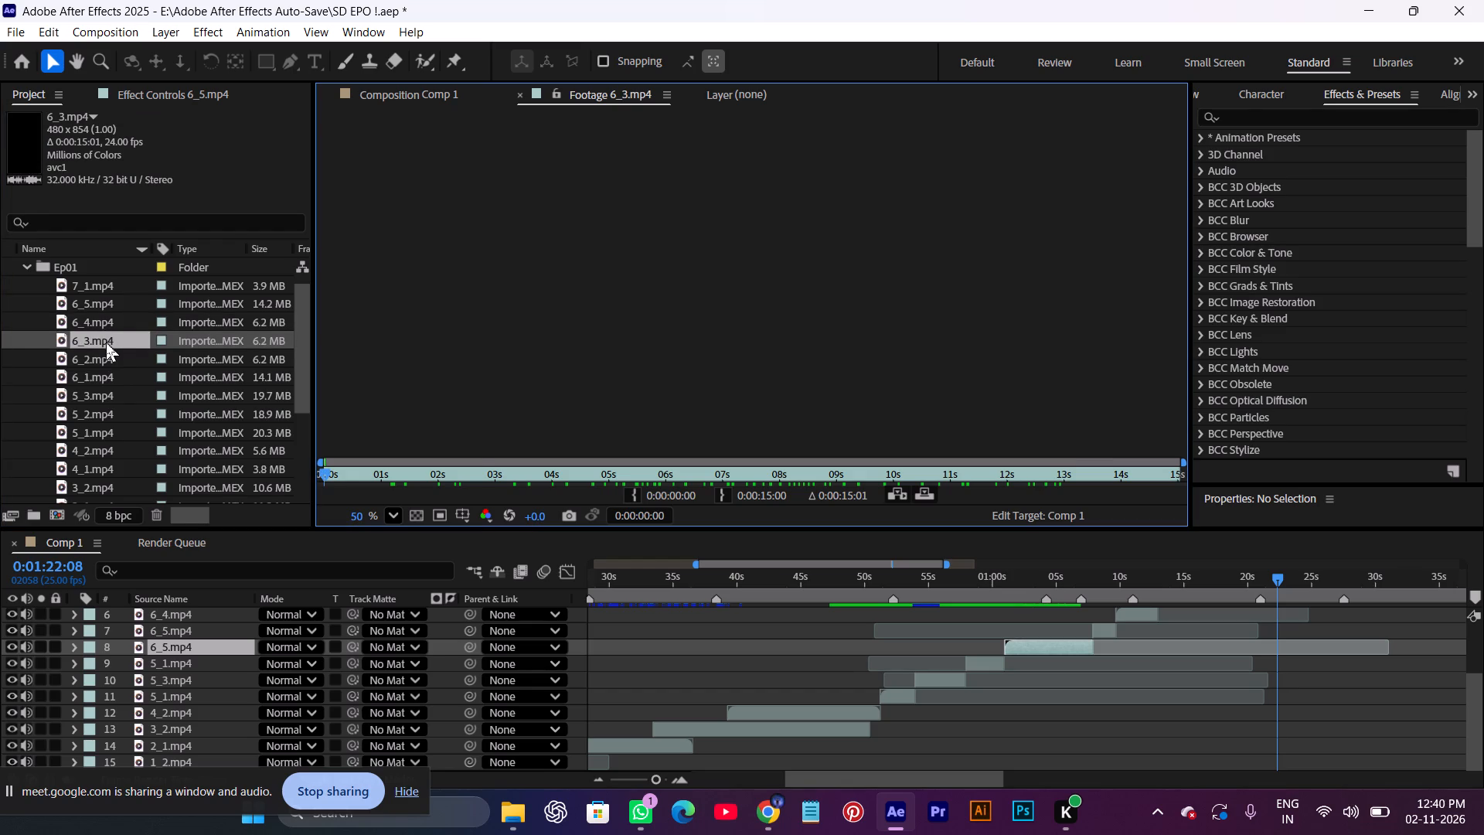
Scrub through the 6_3.mp4 source footage, then open 6_2.mp4 from the Ep01 folder and scrub it to about 0:00:13.
drag(480, 474, 763, 479)
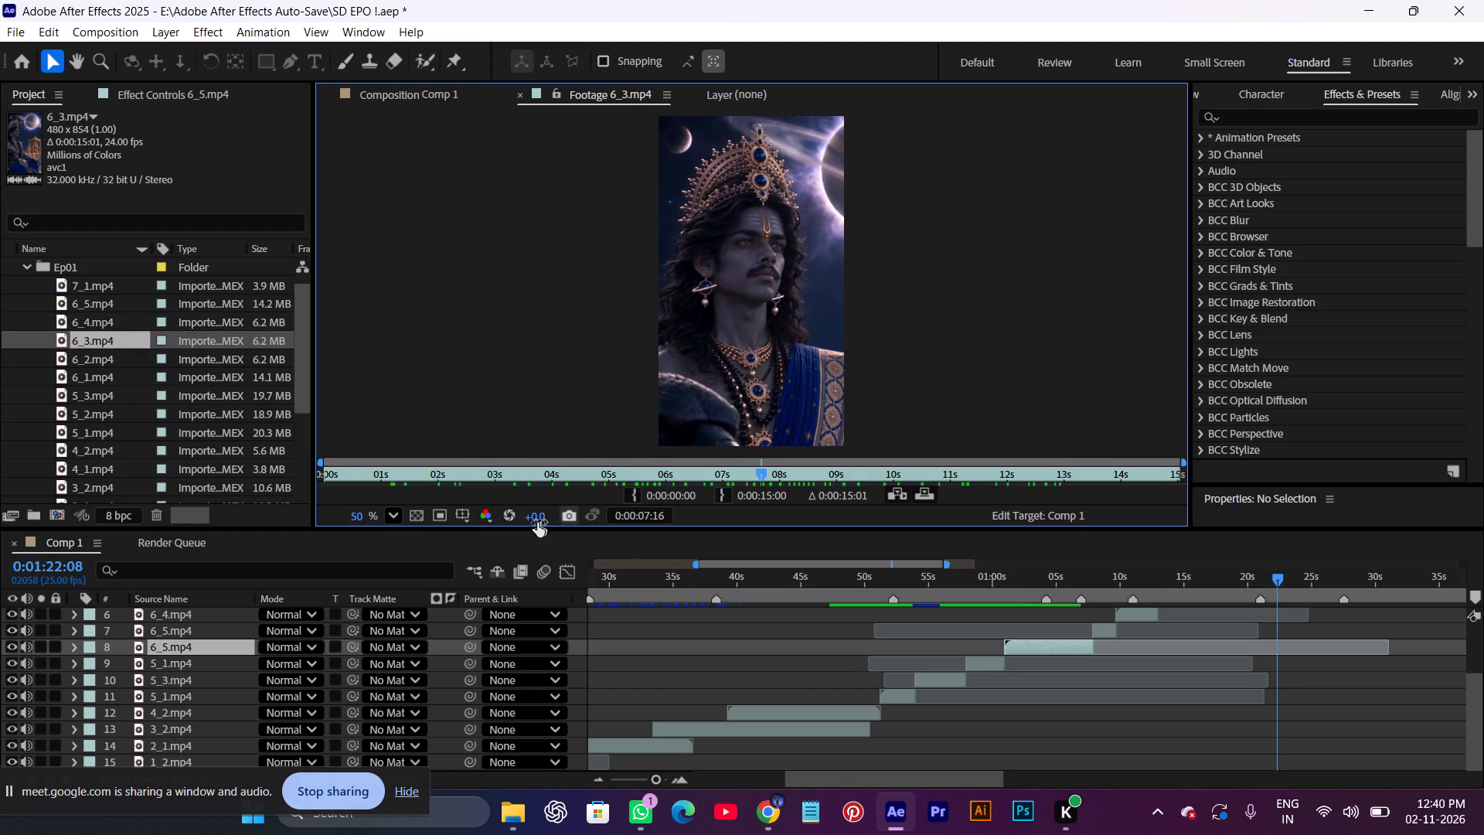
drag(764, 469, 999, 465)
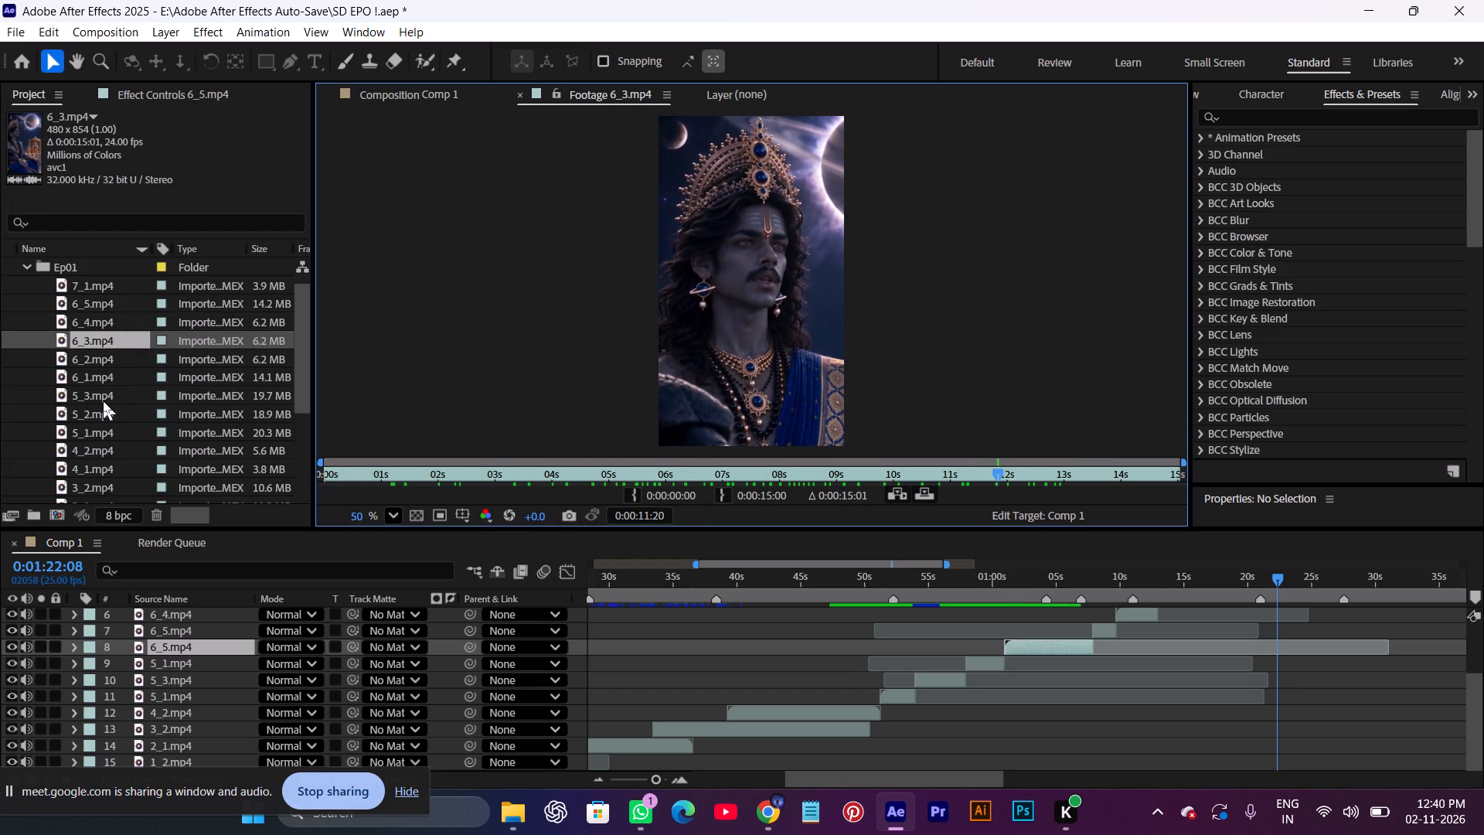
double_click(93, 353)
drag(545, 478, 647, 476)
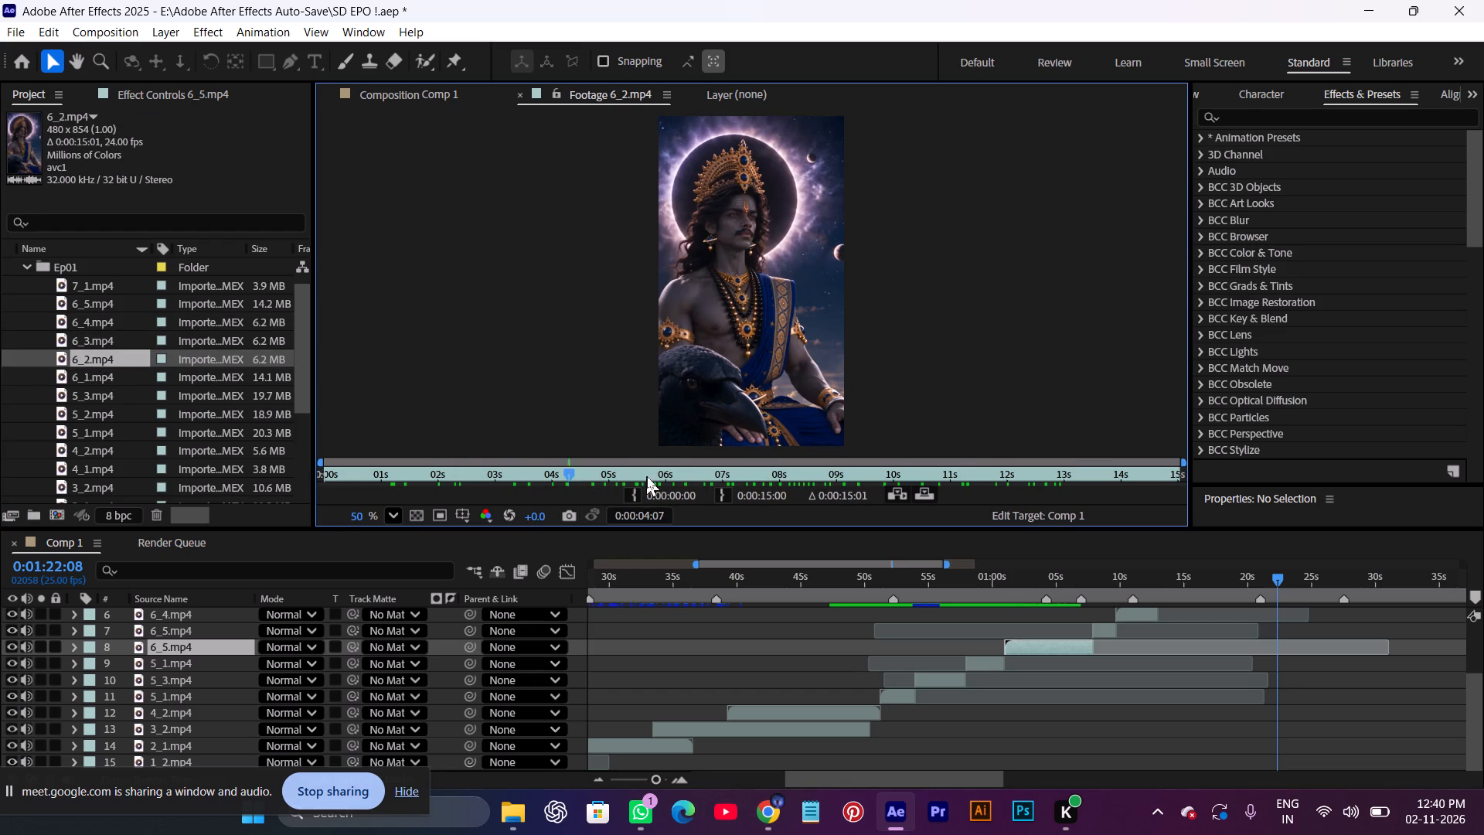
drag(647, 476, 1115, 470)
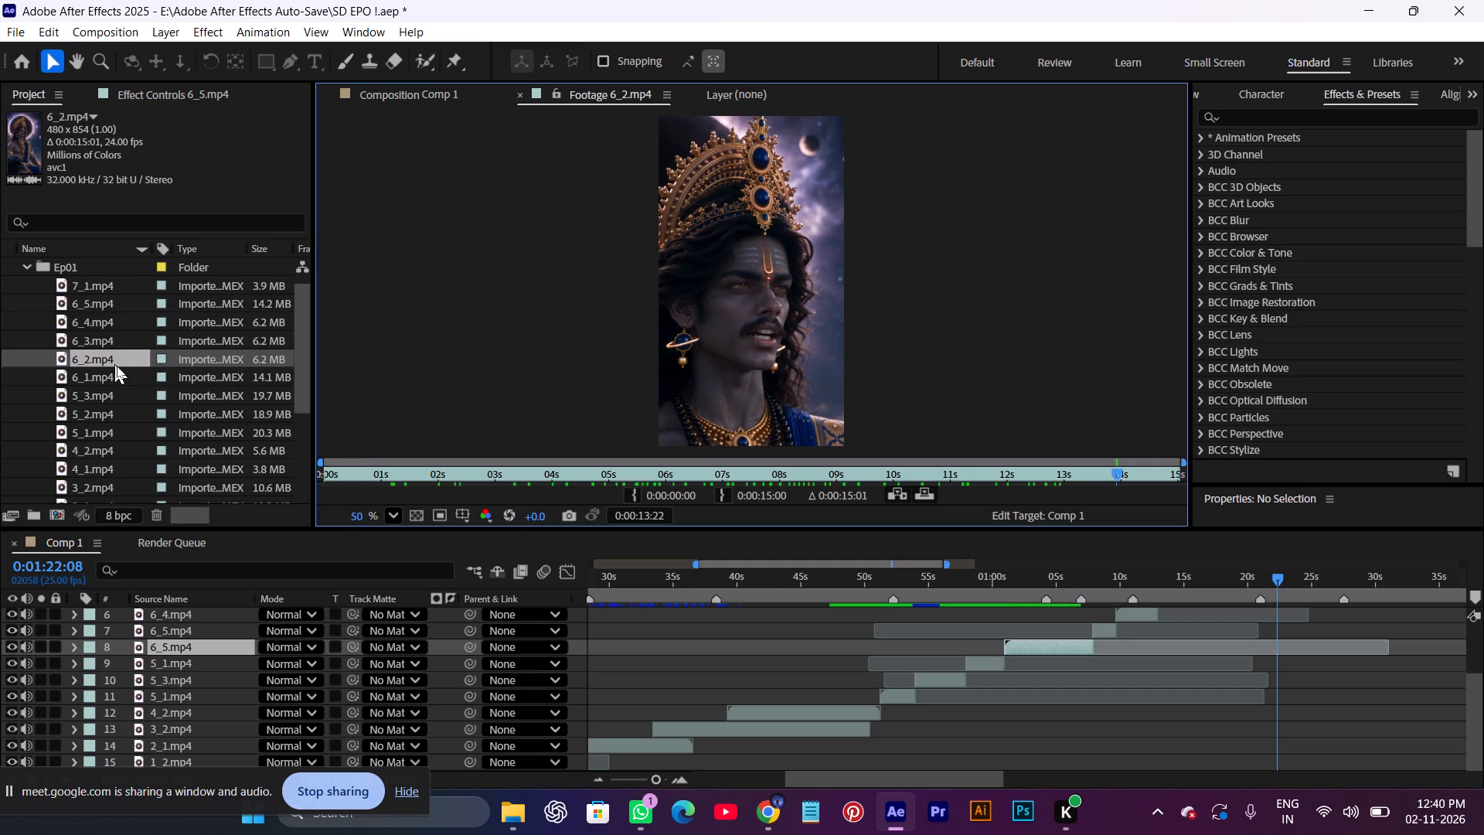
Open the 6_1.mp4 source clip from the Ep01 folder and scrub through its footage to about 0:00:20.
double_click(120, 367)
double_click(111, 375)
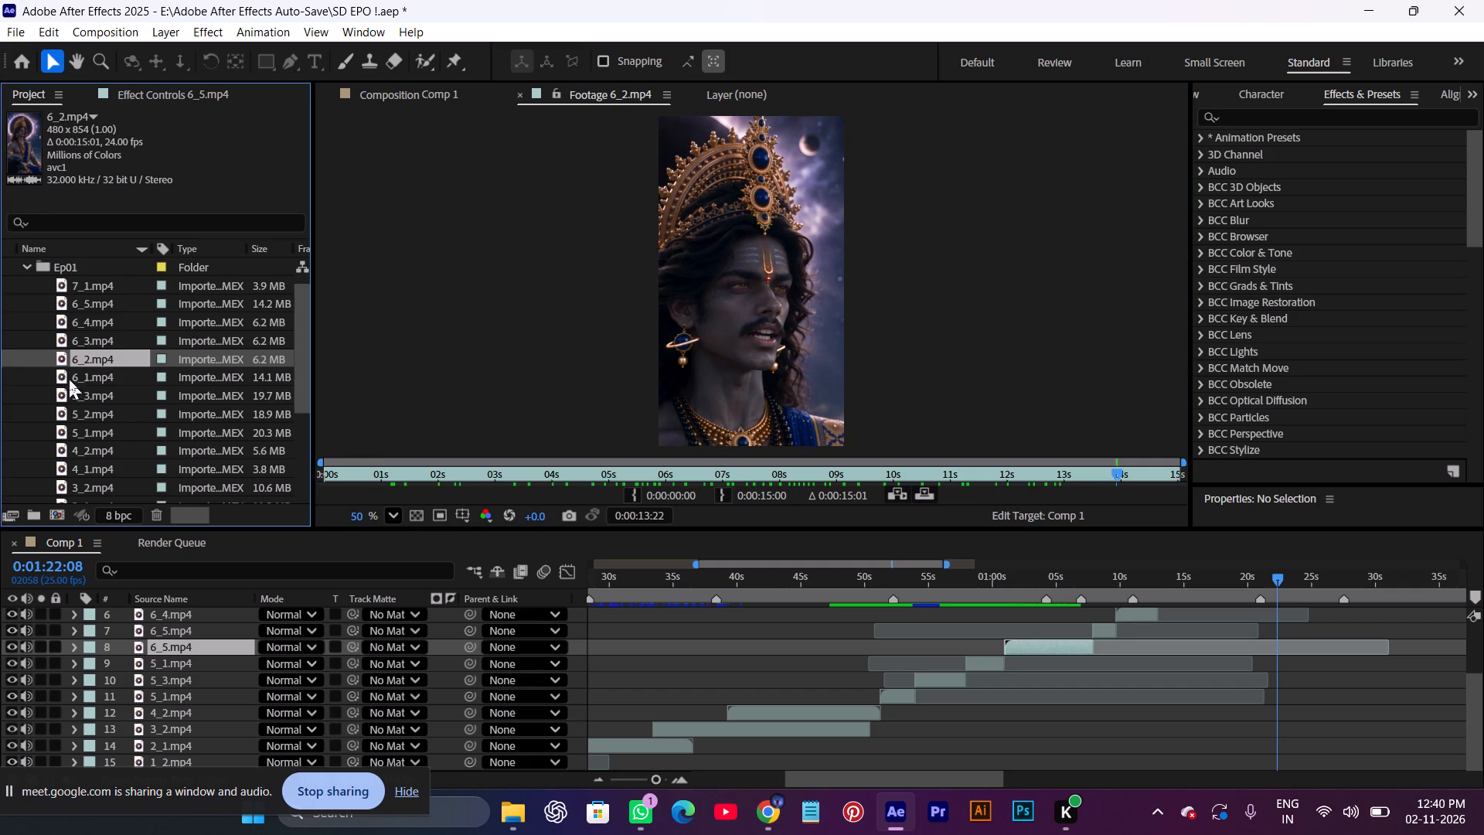
double_click(80, 352)
double_click(90, 370)
double_click(89, 374)
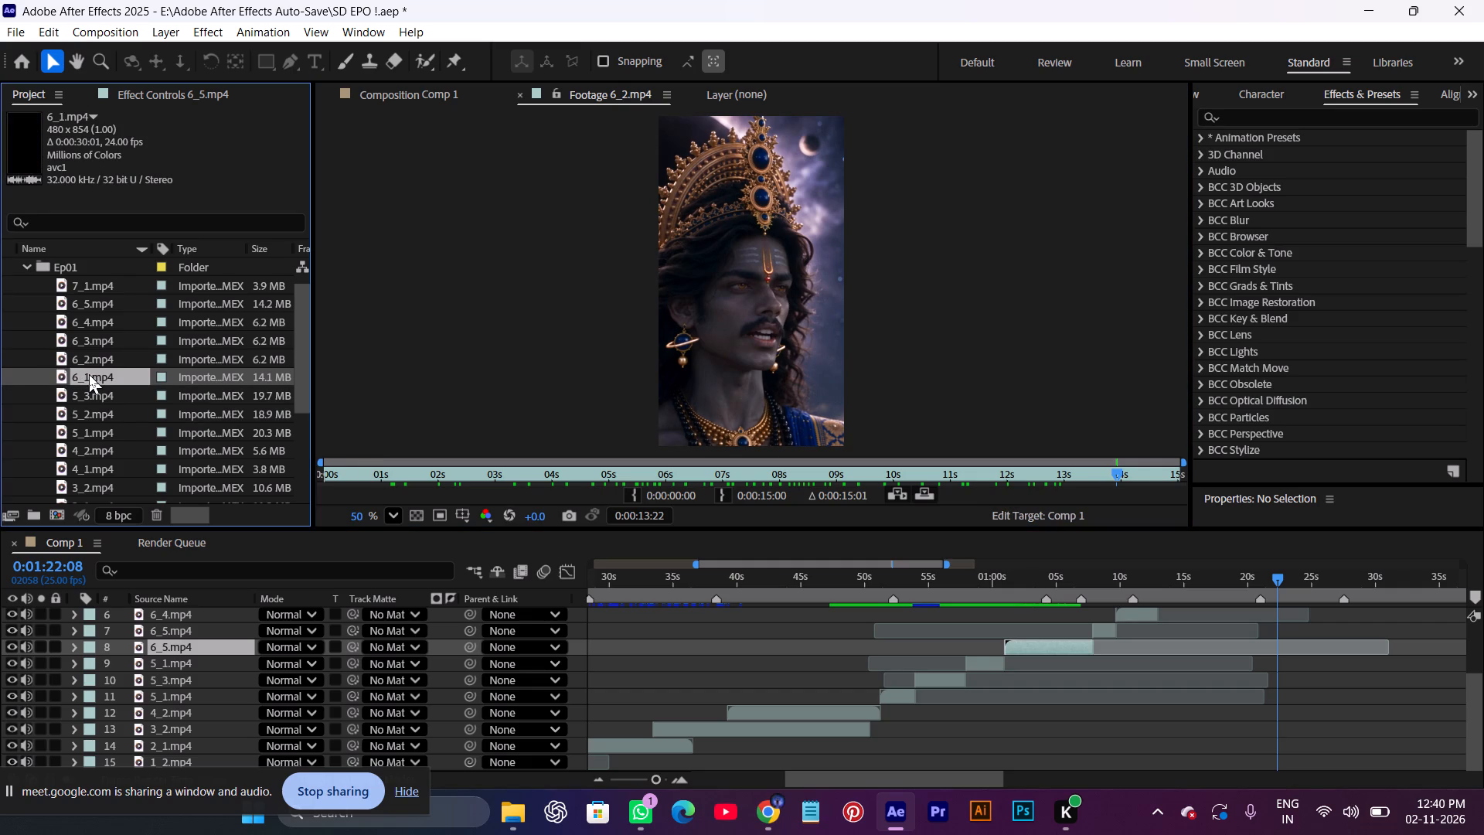
drag(425, 461, 604, 472)
drag(555, 472, 699, 472)
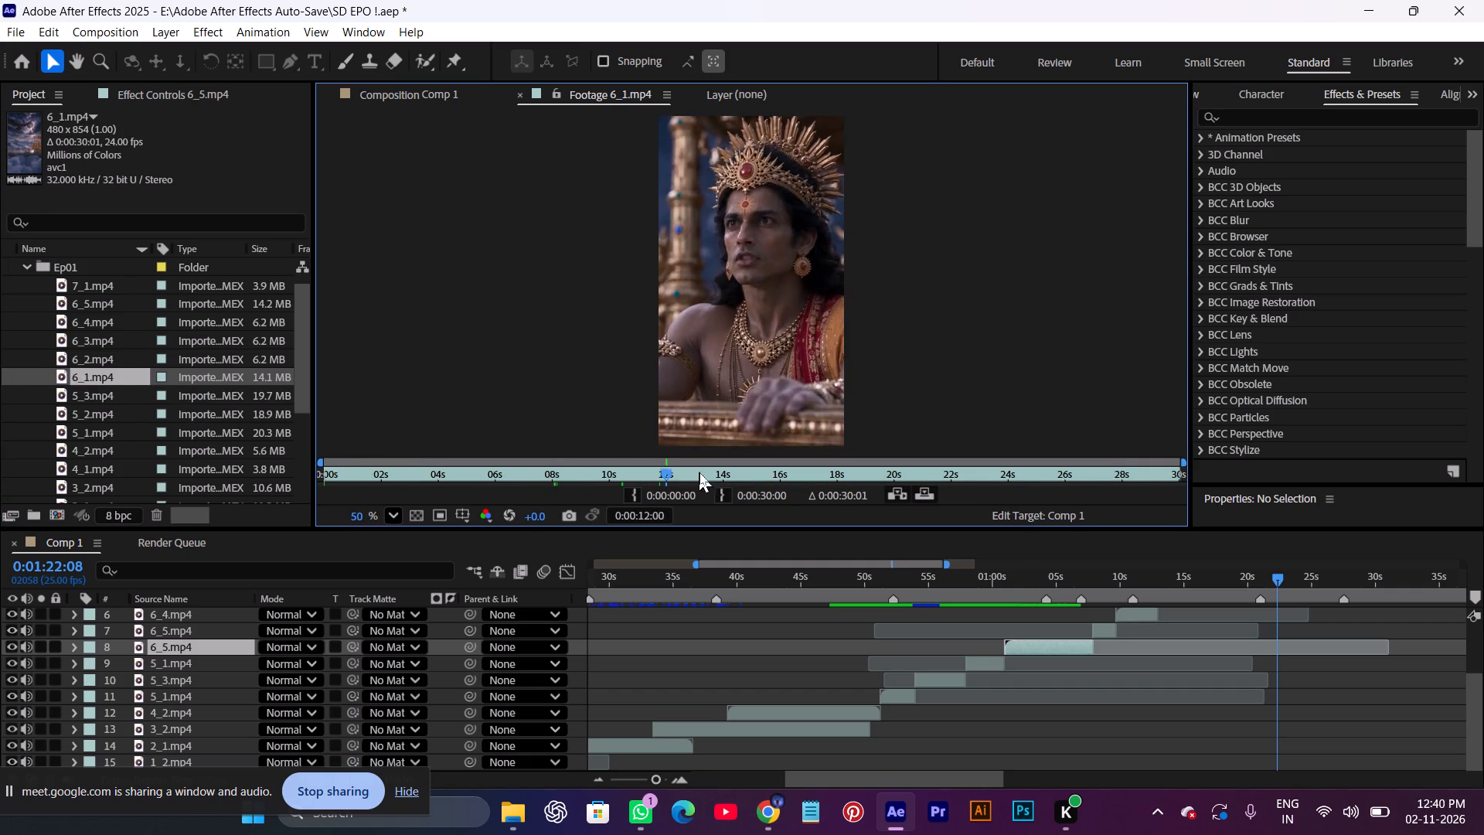
drag(699, 472, 905, 487)
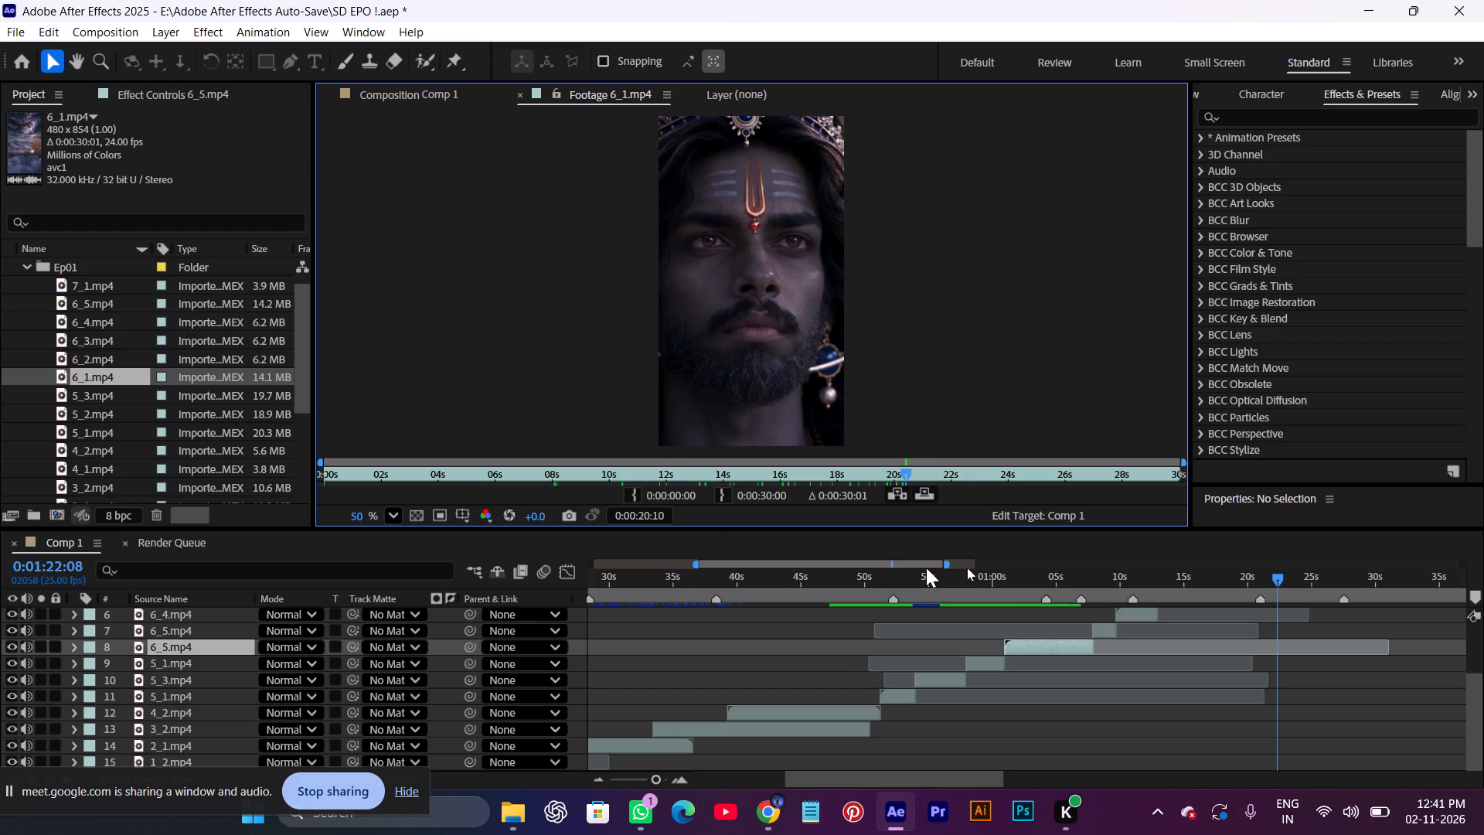
Scrub Comp 1 backward from about 0:01:22 past 0:01:18 to examine the shots following the 6_5.mp4 layers.
drag(1270, 588, 1185, 601)
drag(1281, 581, 1196, 591)
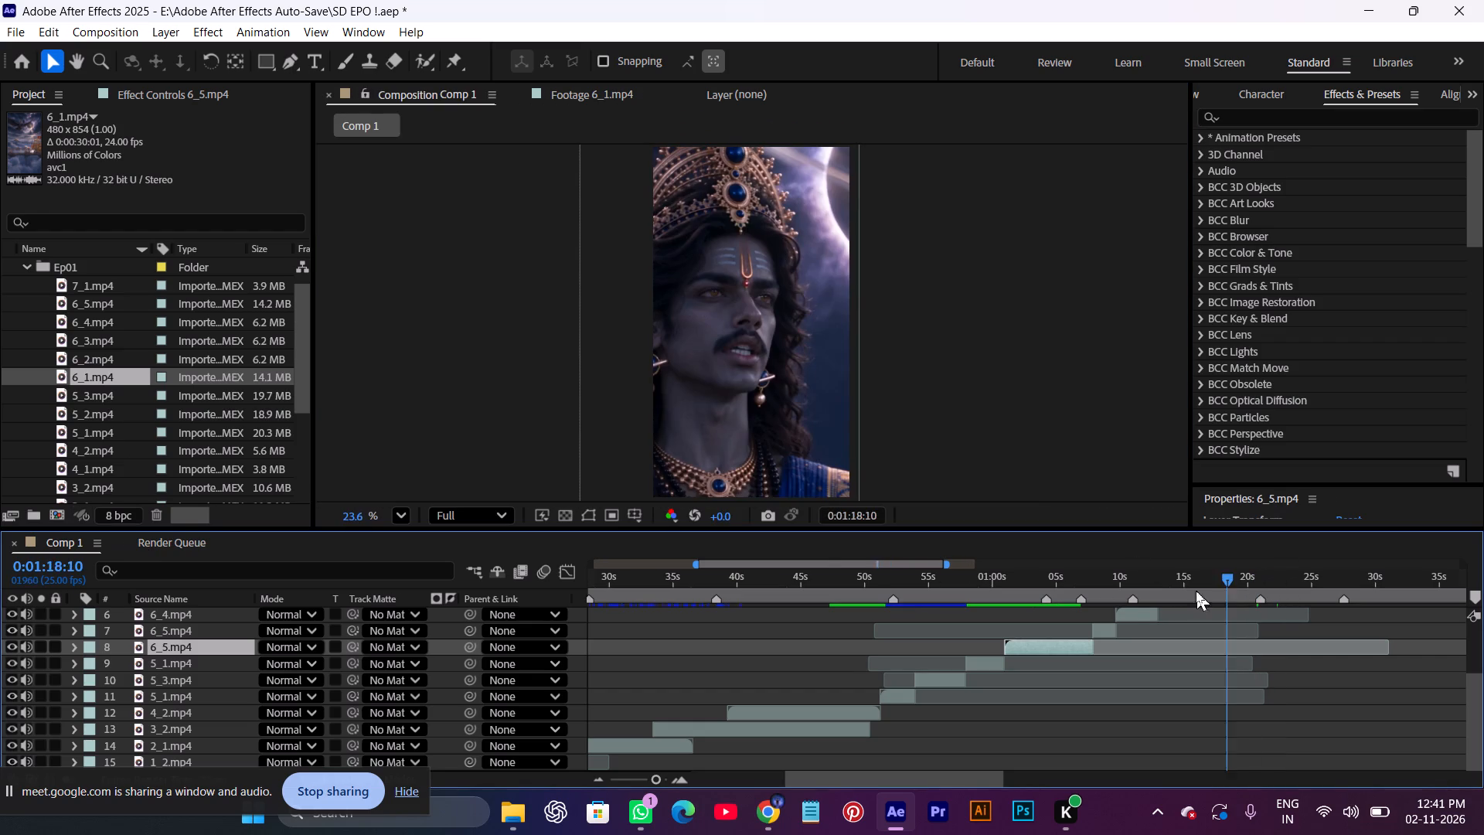
drag(1196, 591, 1089, 610)
Switch to File Explorer at the Adobe After Effects Auto-Save folder.
click(509, 816)
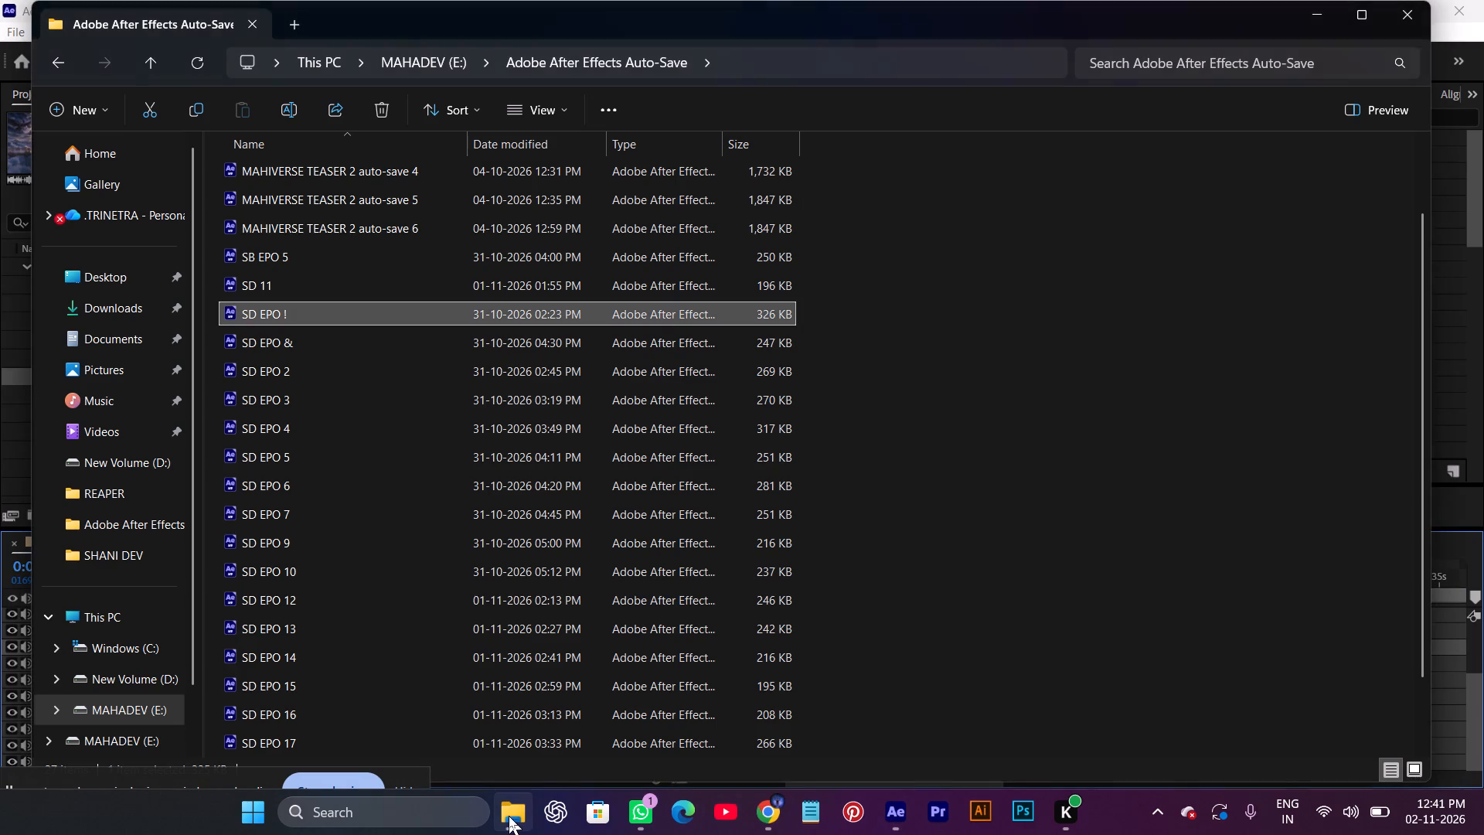
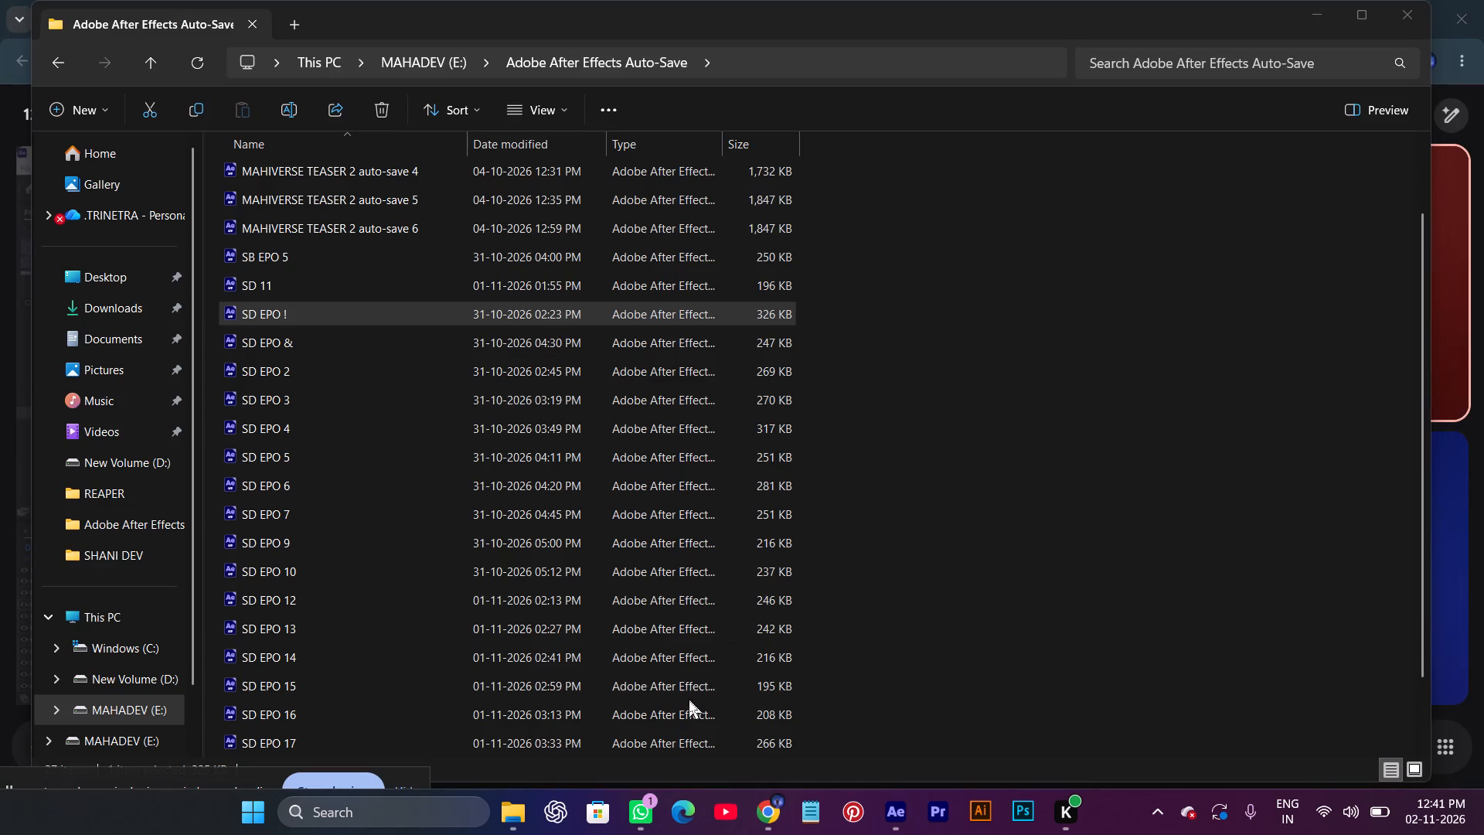
Select the SD EPO 17 project file in File Explorer's Adobe After Effects Auto-Save folder.
click(655, 738)
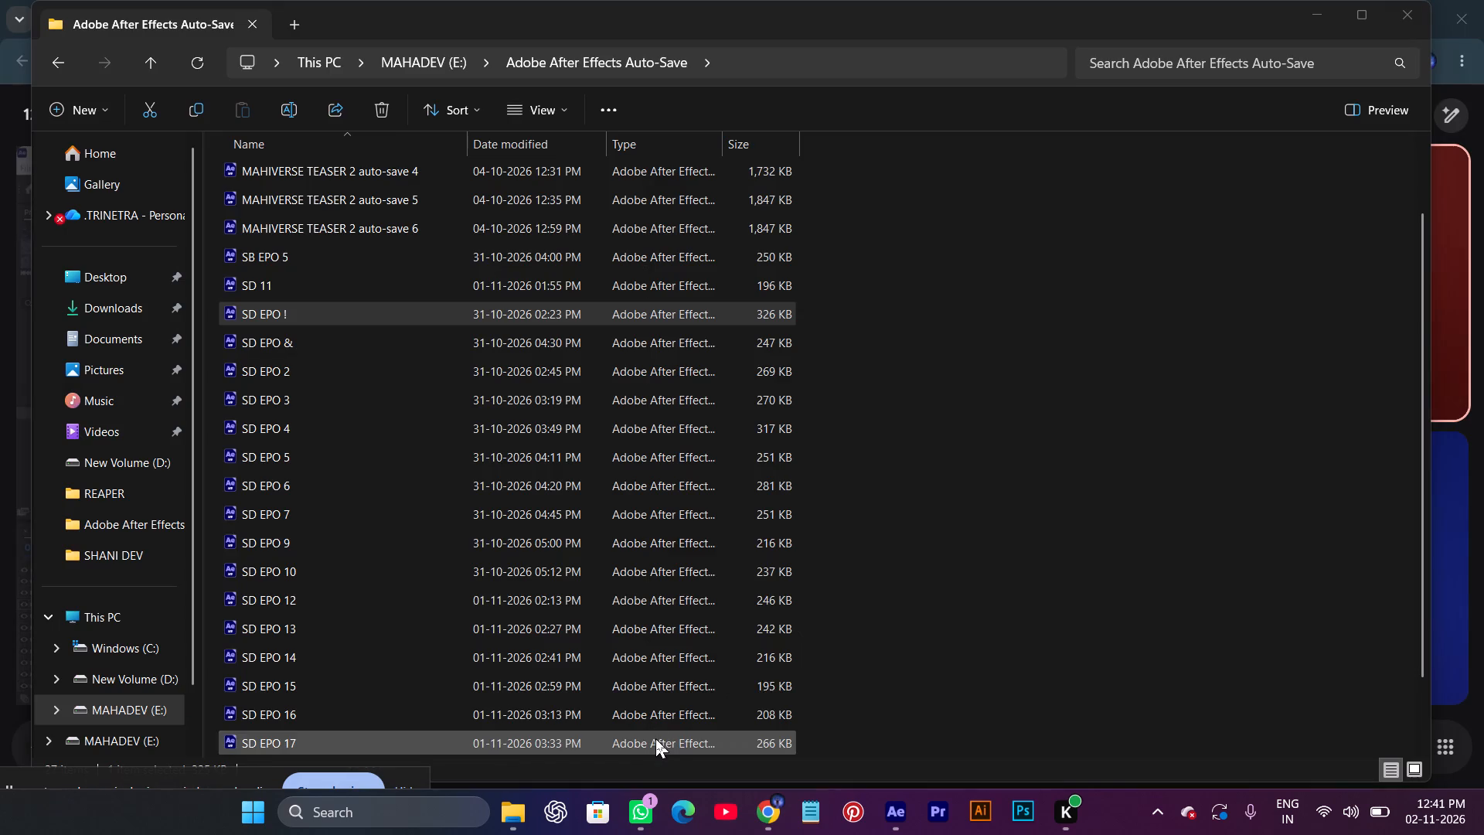
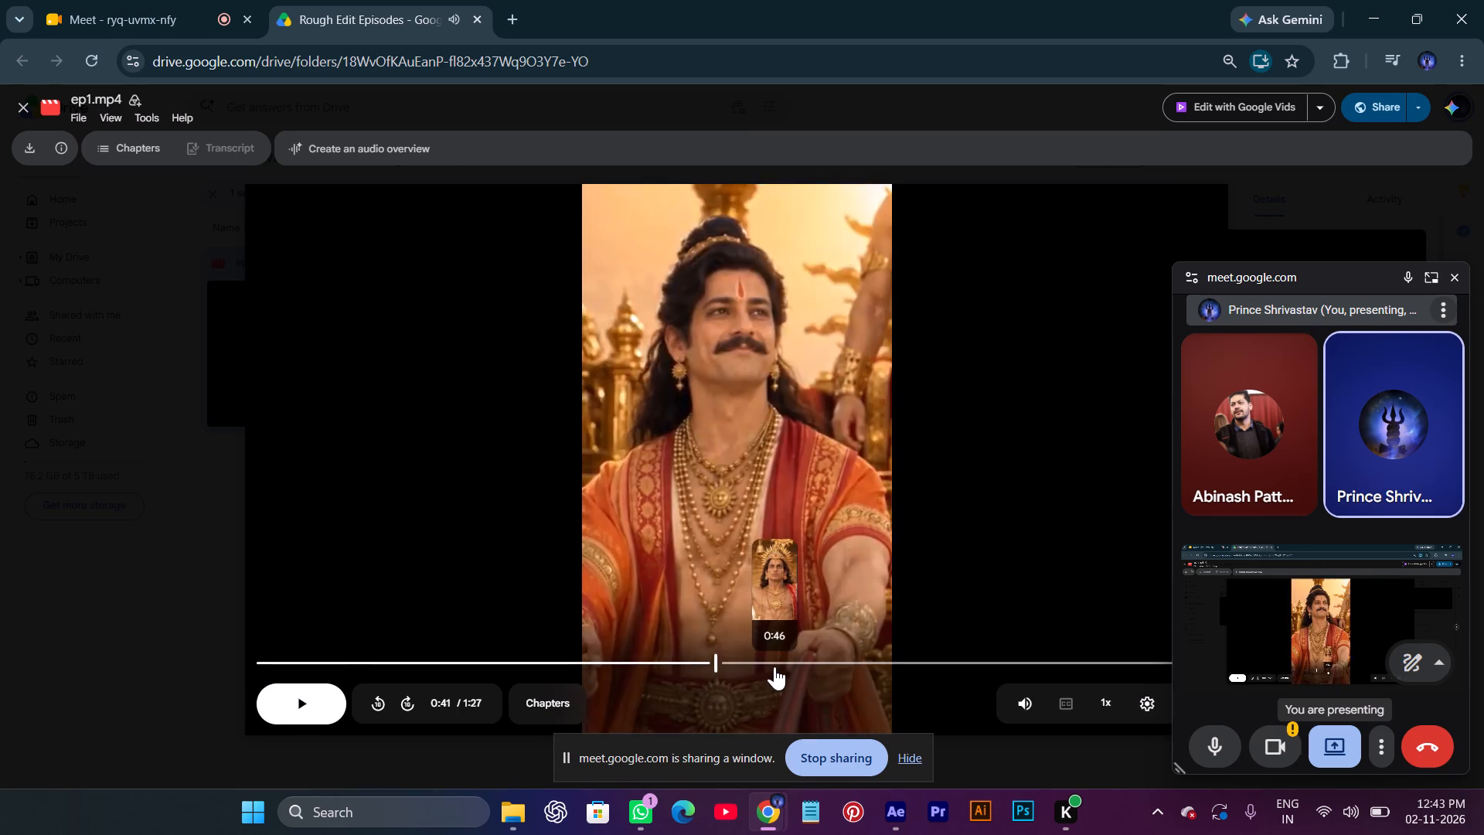
Review the ep1.mp4 rough edit by playing it from about 0:46 and pausing at 1:05.
click(774, 665)
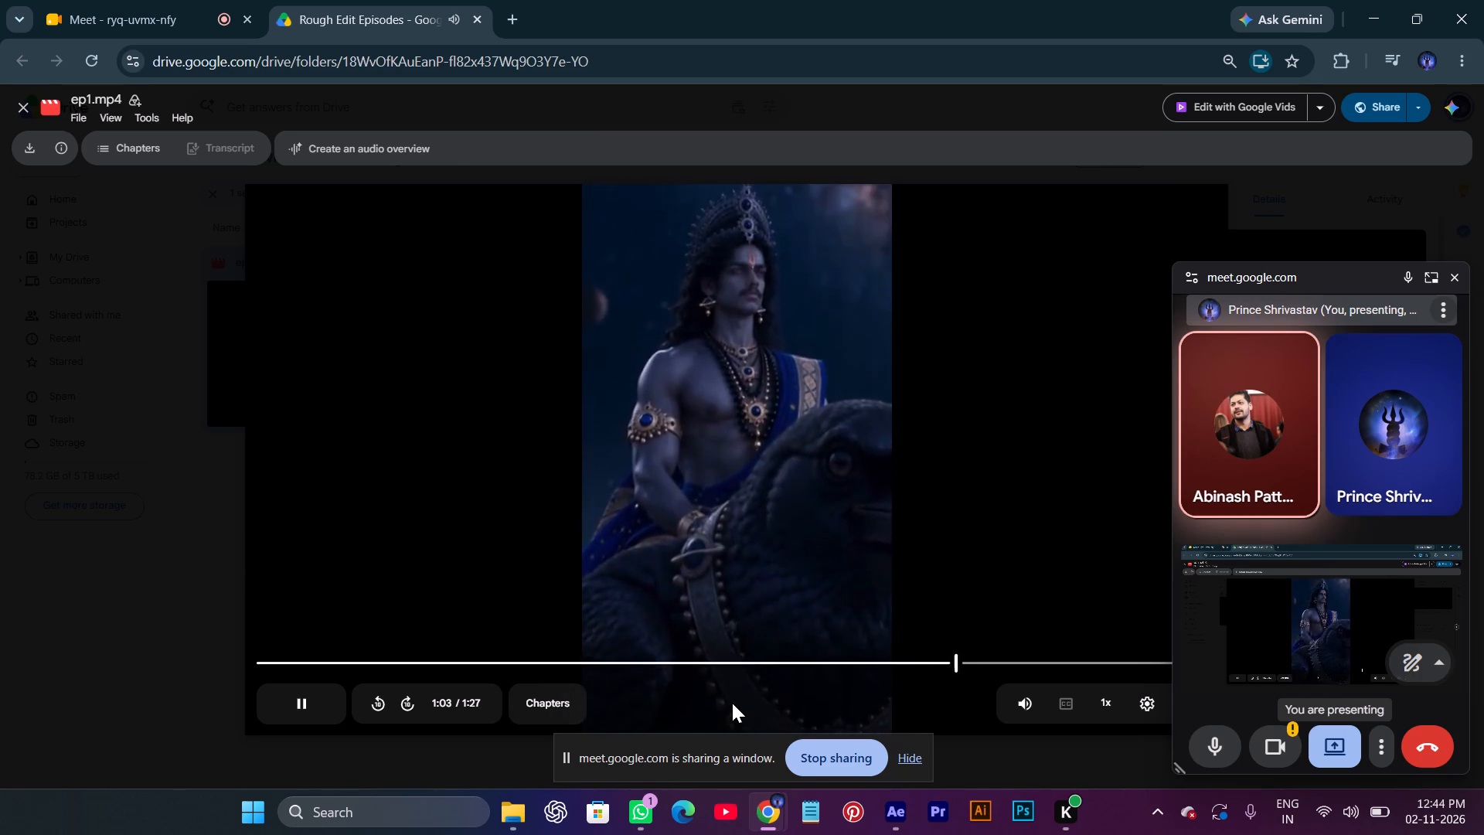
key(space)
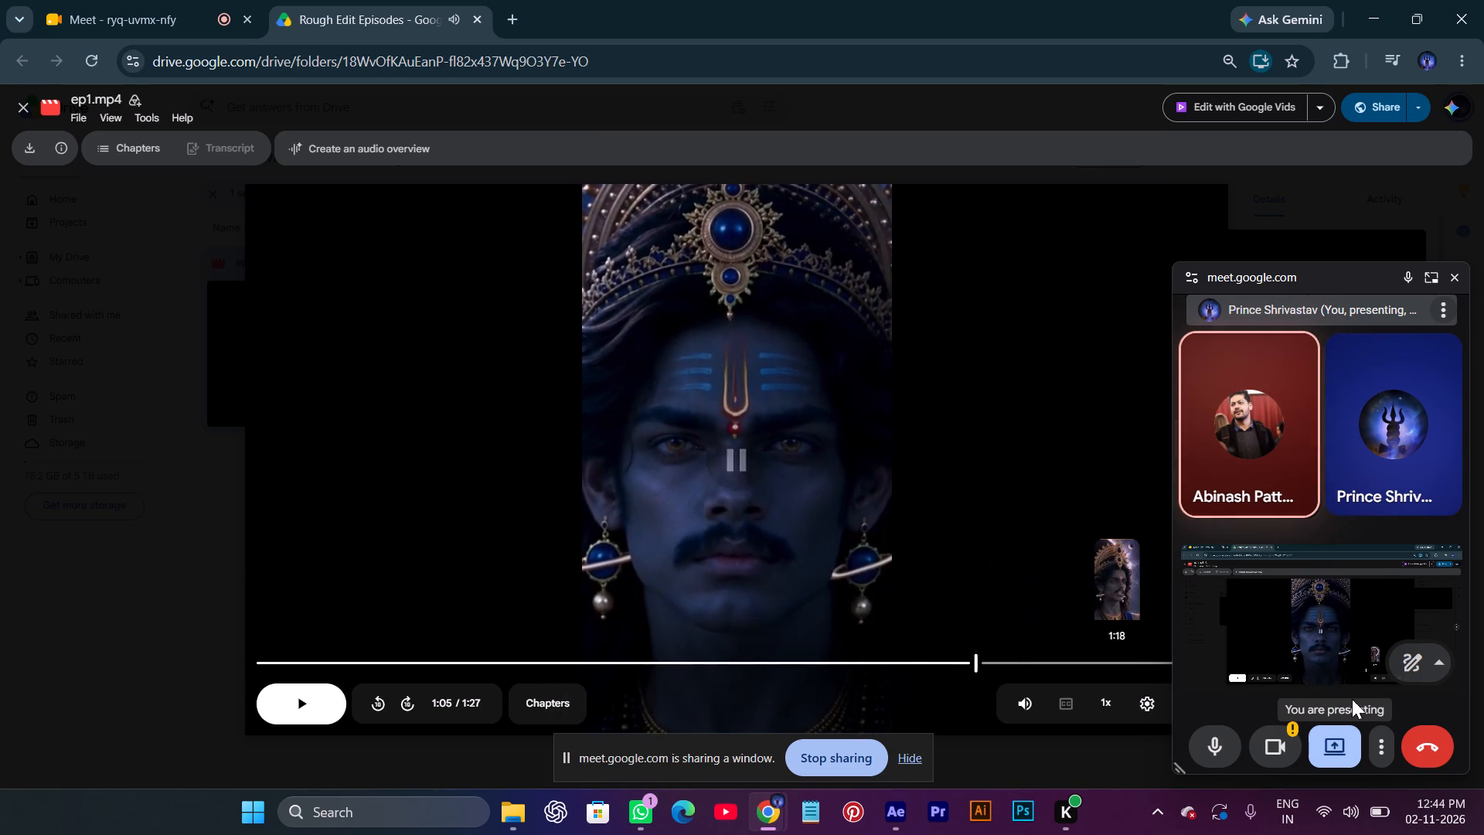
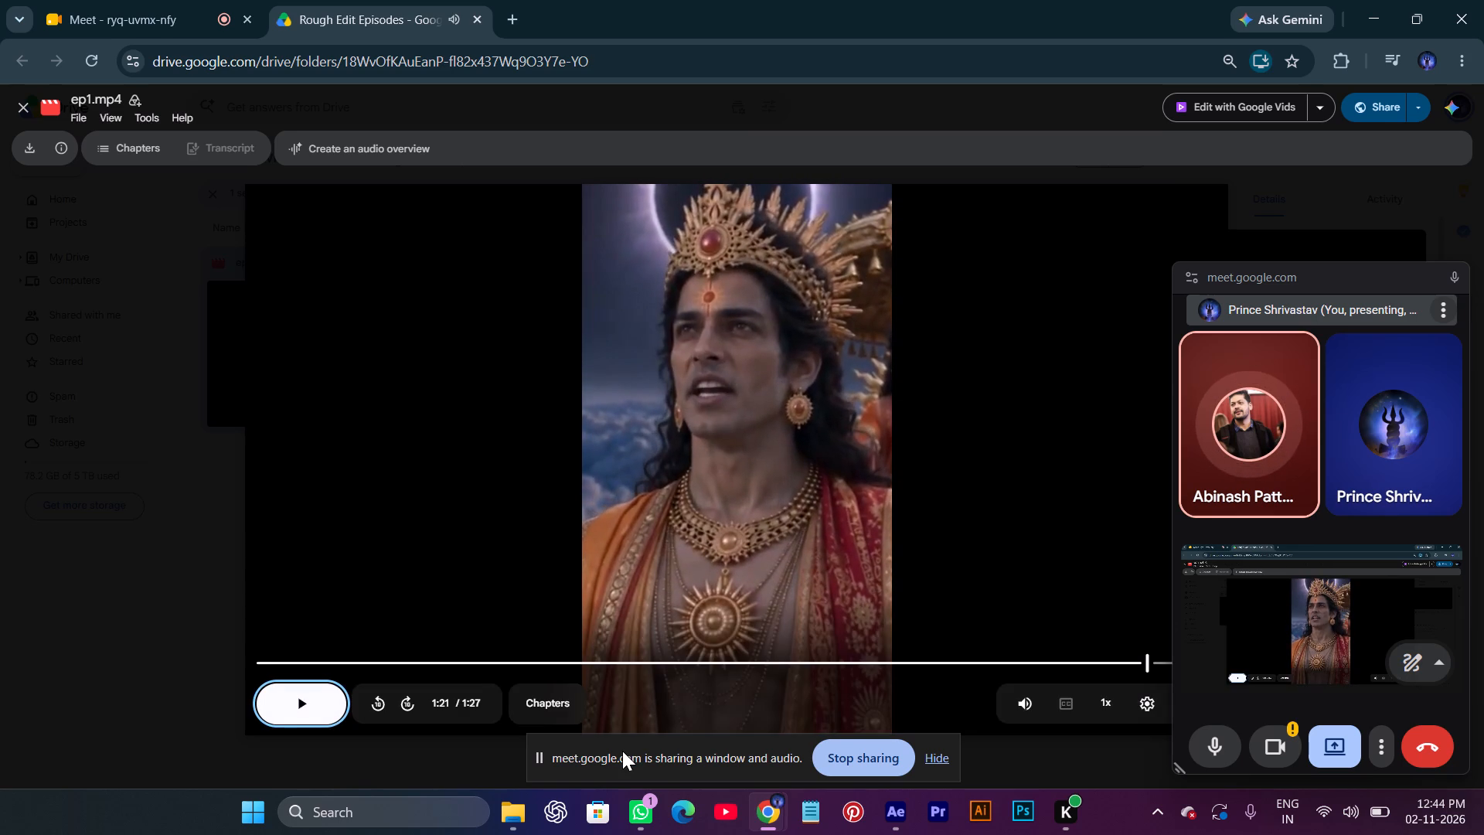
Replay the ep1.mp4 rough edit from about 0:58 to review the shot of the giant bird above the bridge.
drag(1053, 656, 897, 658)
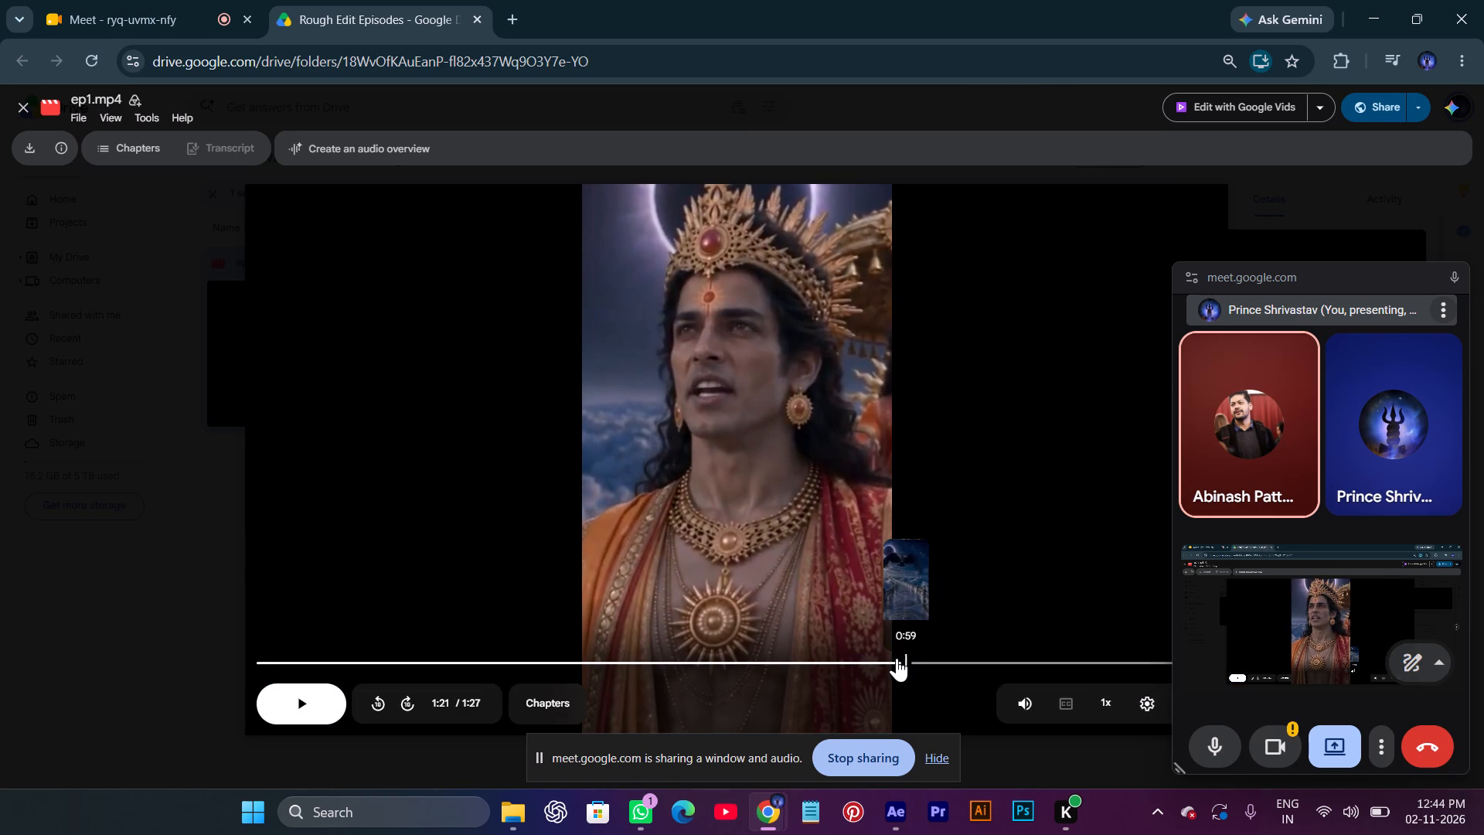
drag(897, 658, 895, 658)
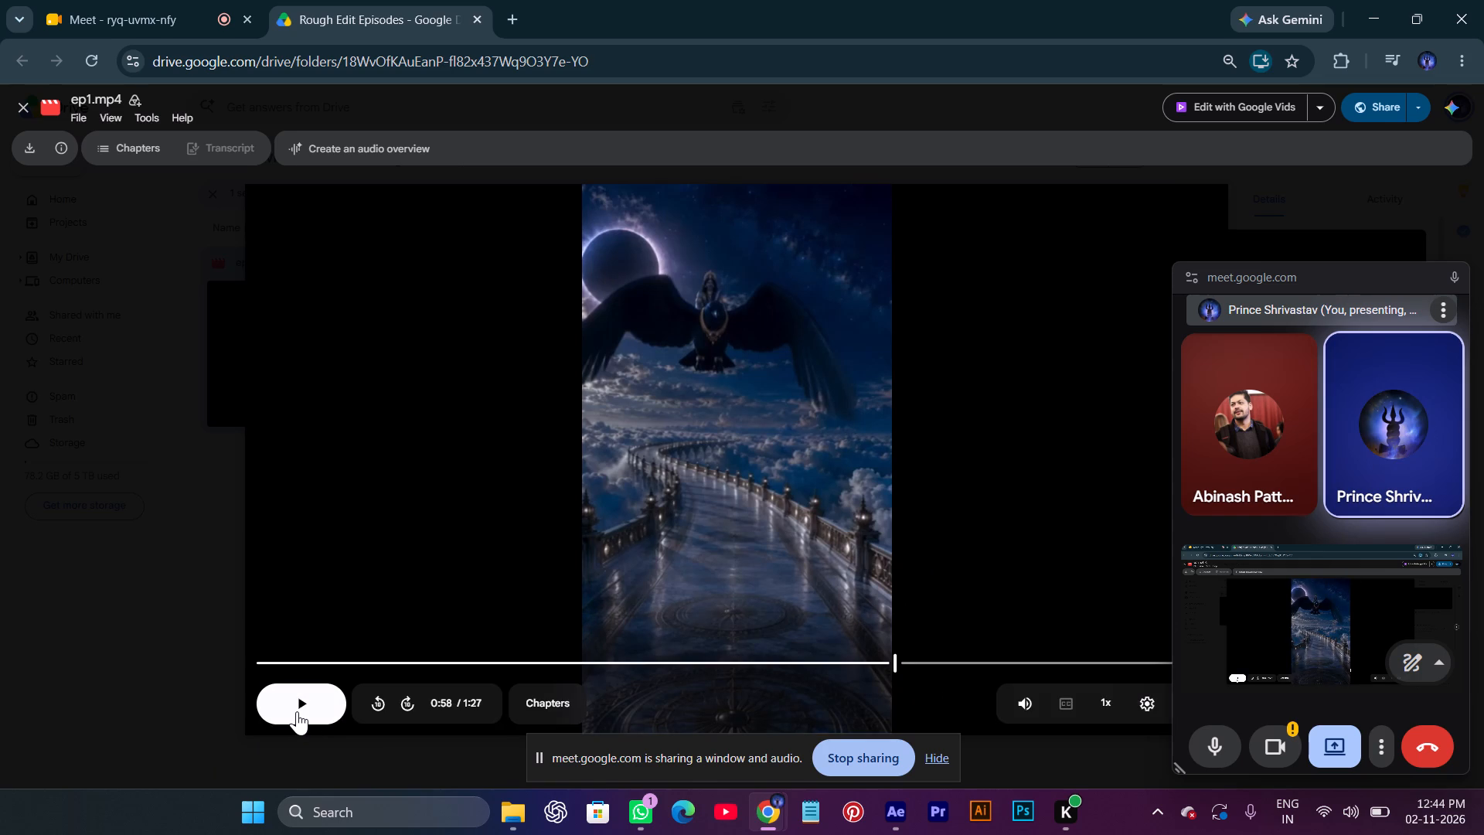
click(297, 711)
click(295, 709)
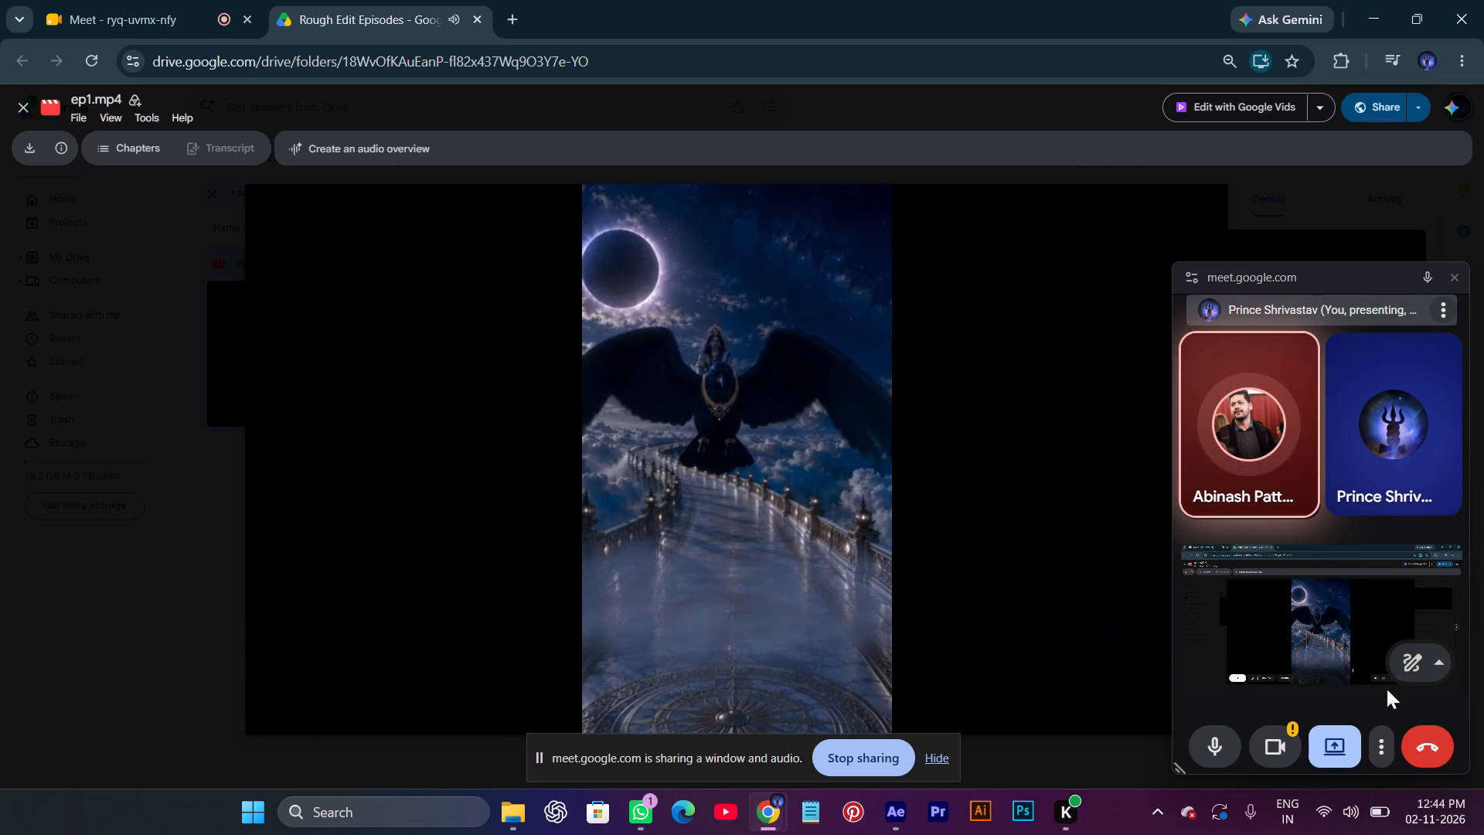
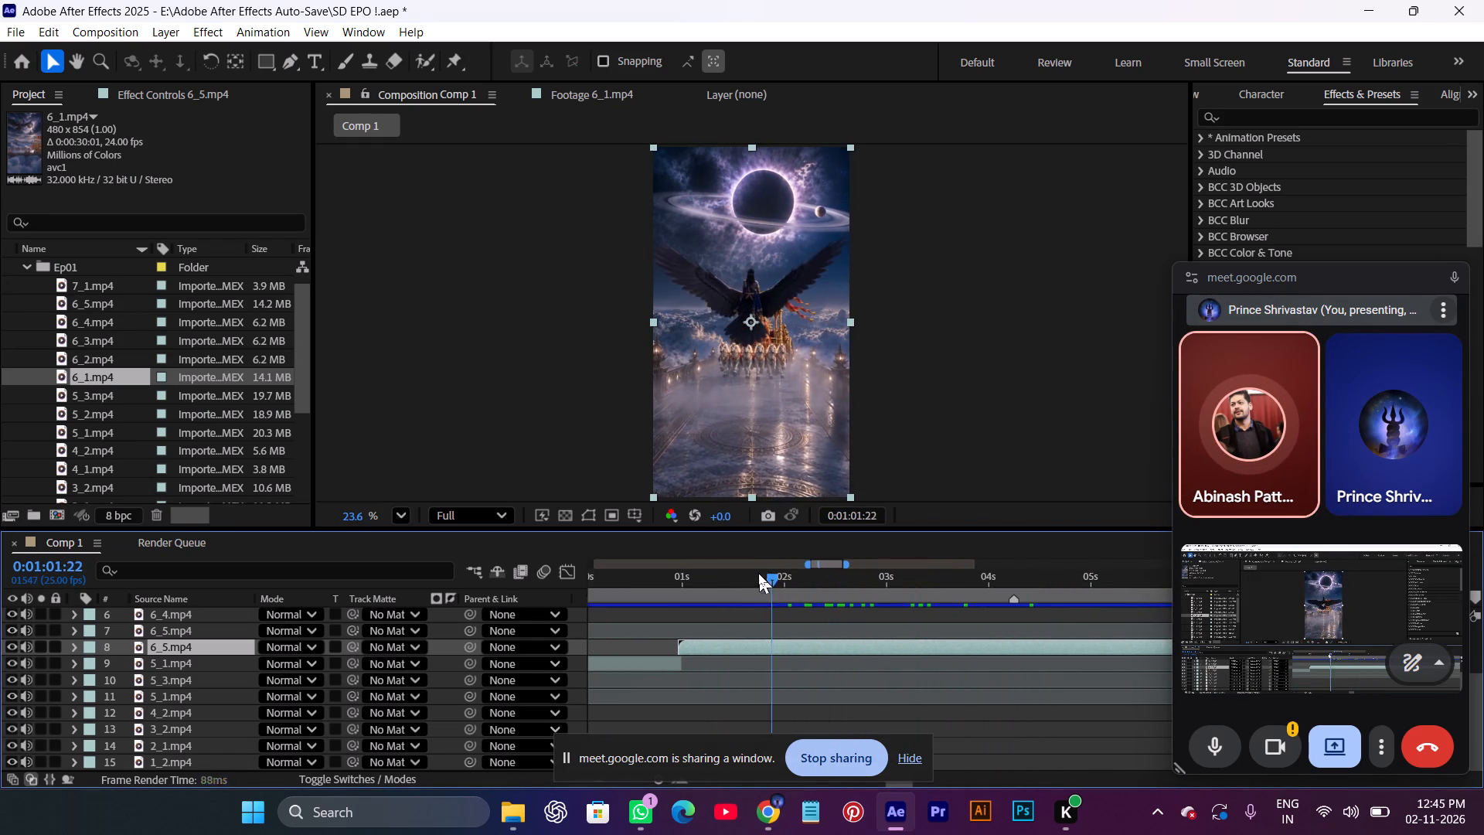
Scrub through the 6_5.mp4 shot in Comp 1 to the claw close-up at 0:01:04:01 and select that layer.
drag(758, 573, 973, 621)
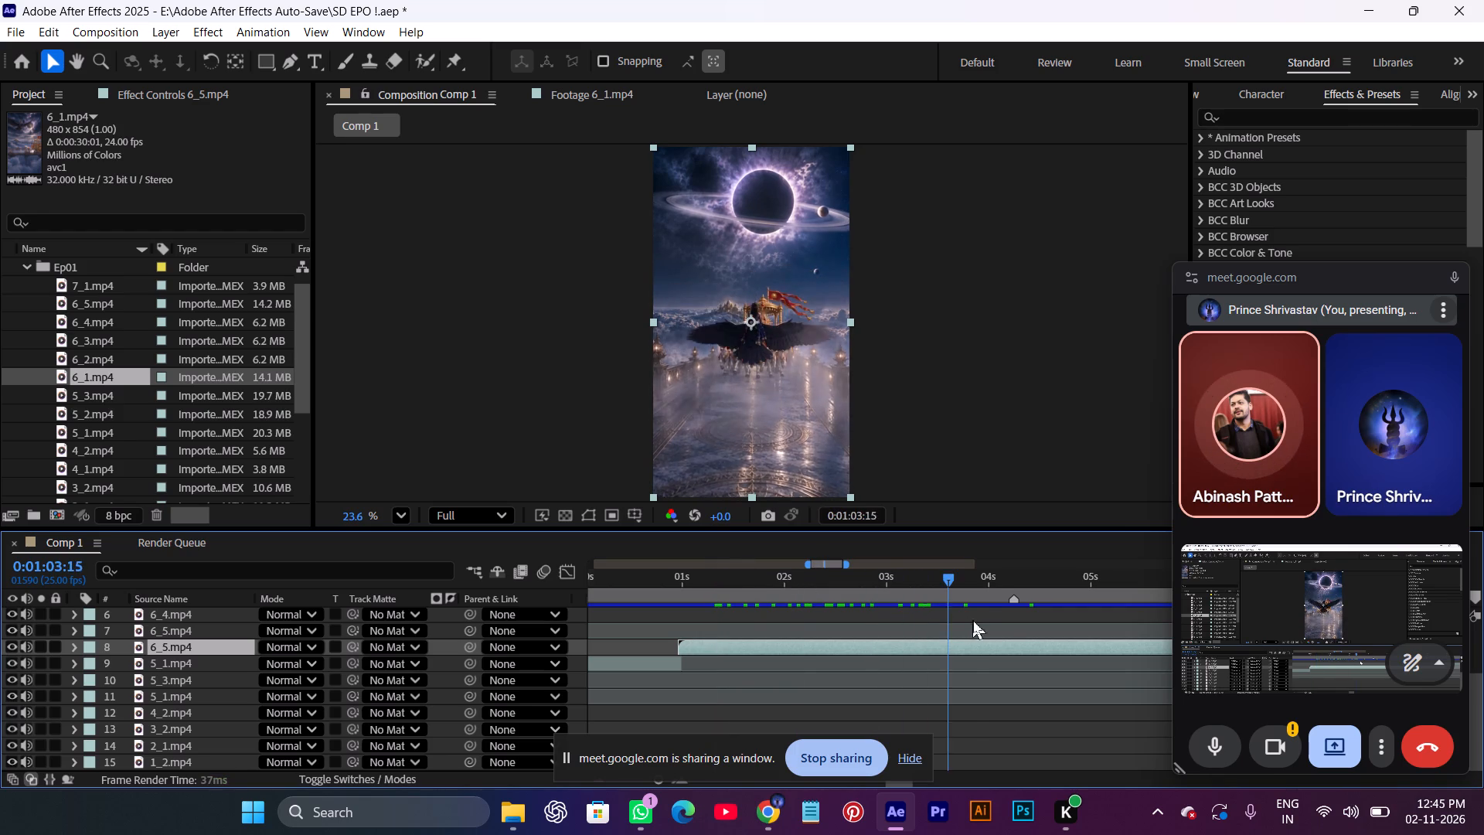
drag(973, 621, 955, 615)
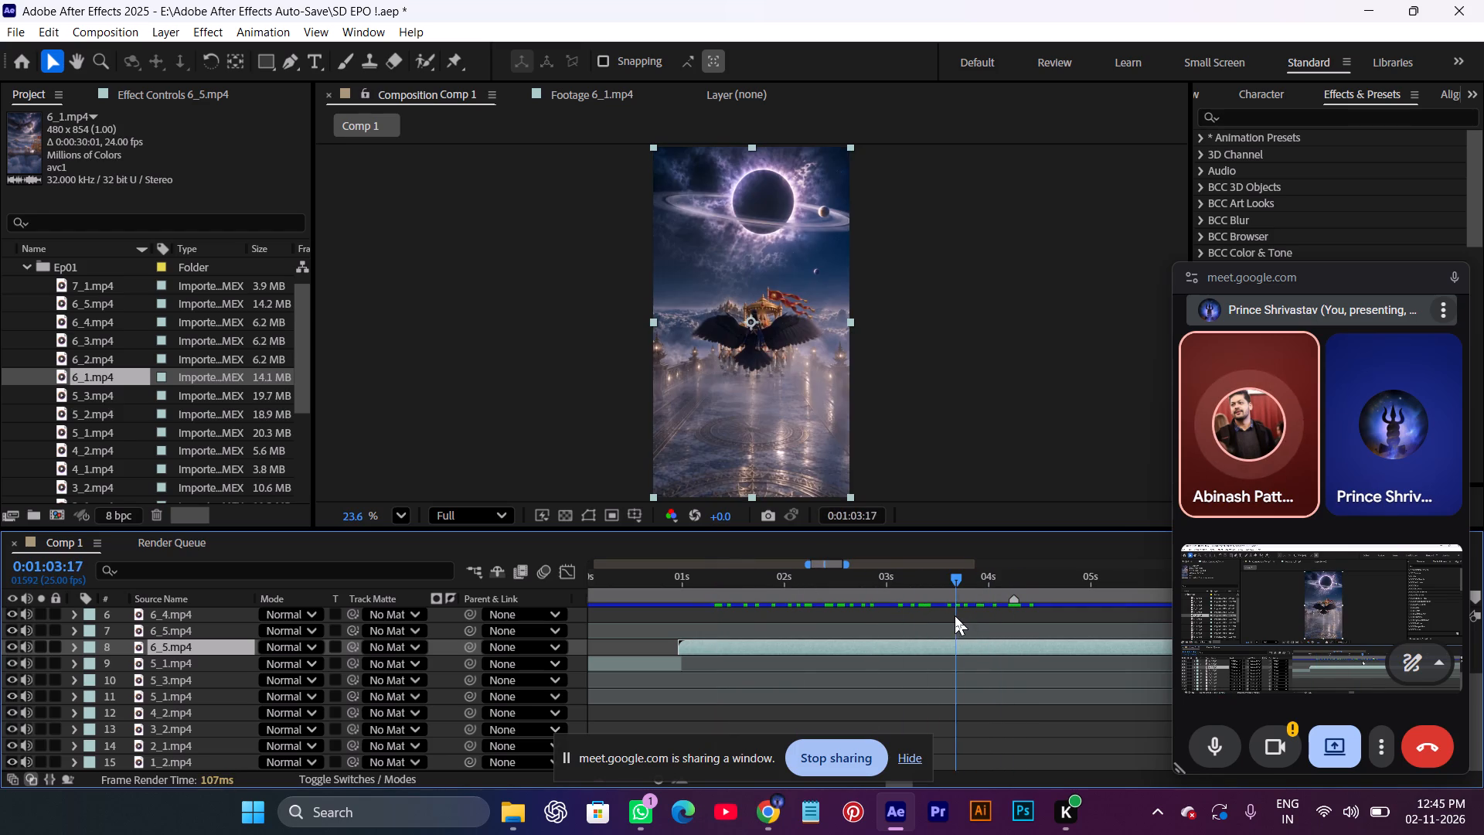
drag(955, 615, 992, 632)
click(996, 649)
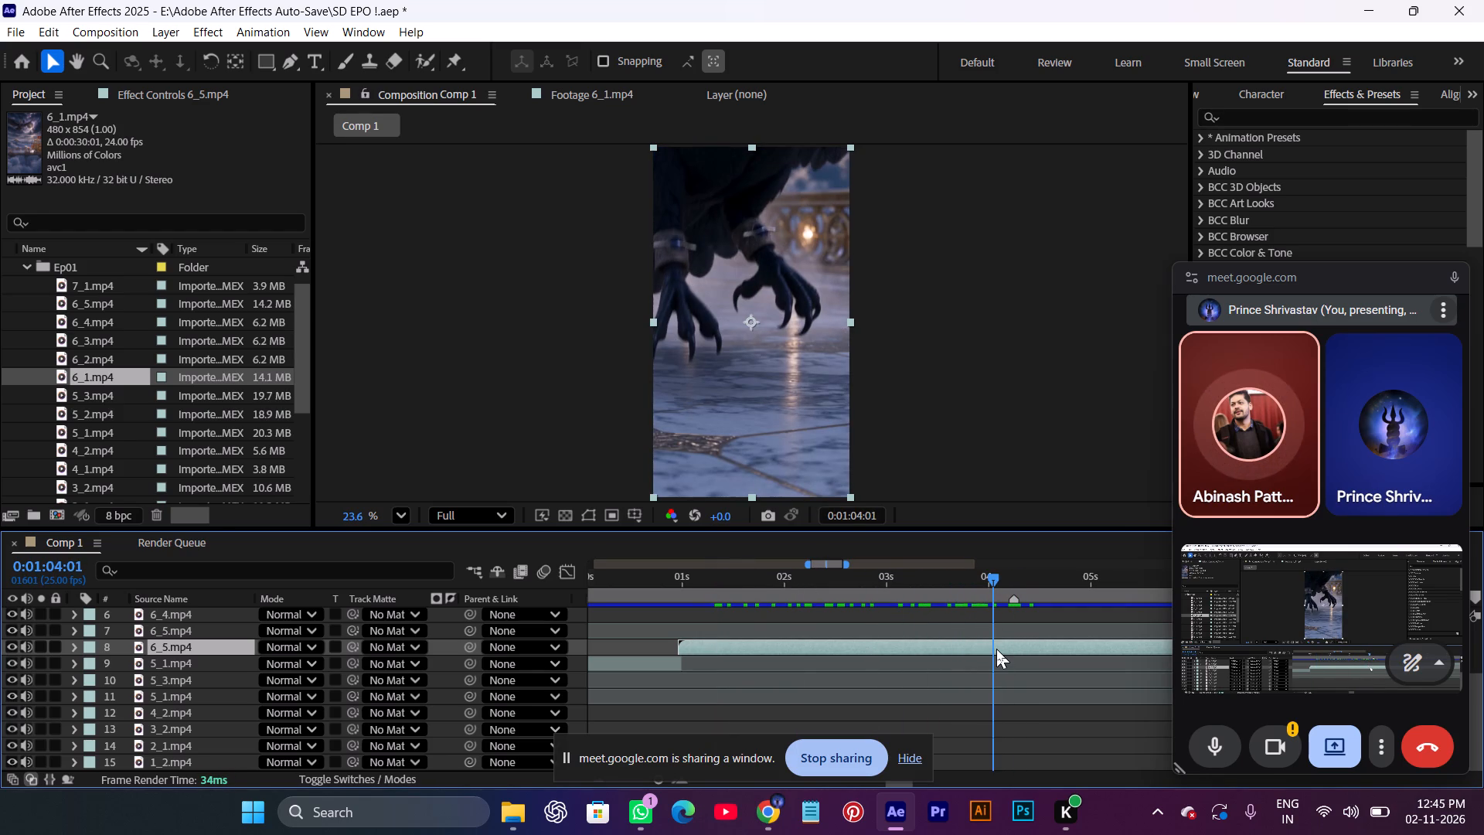
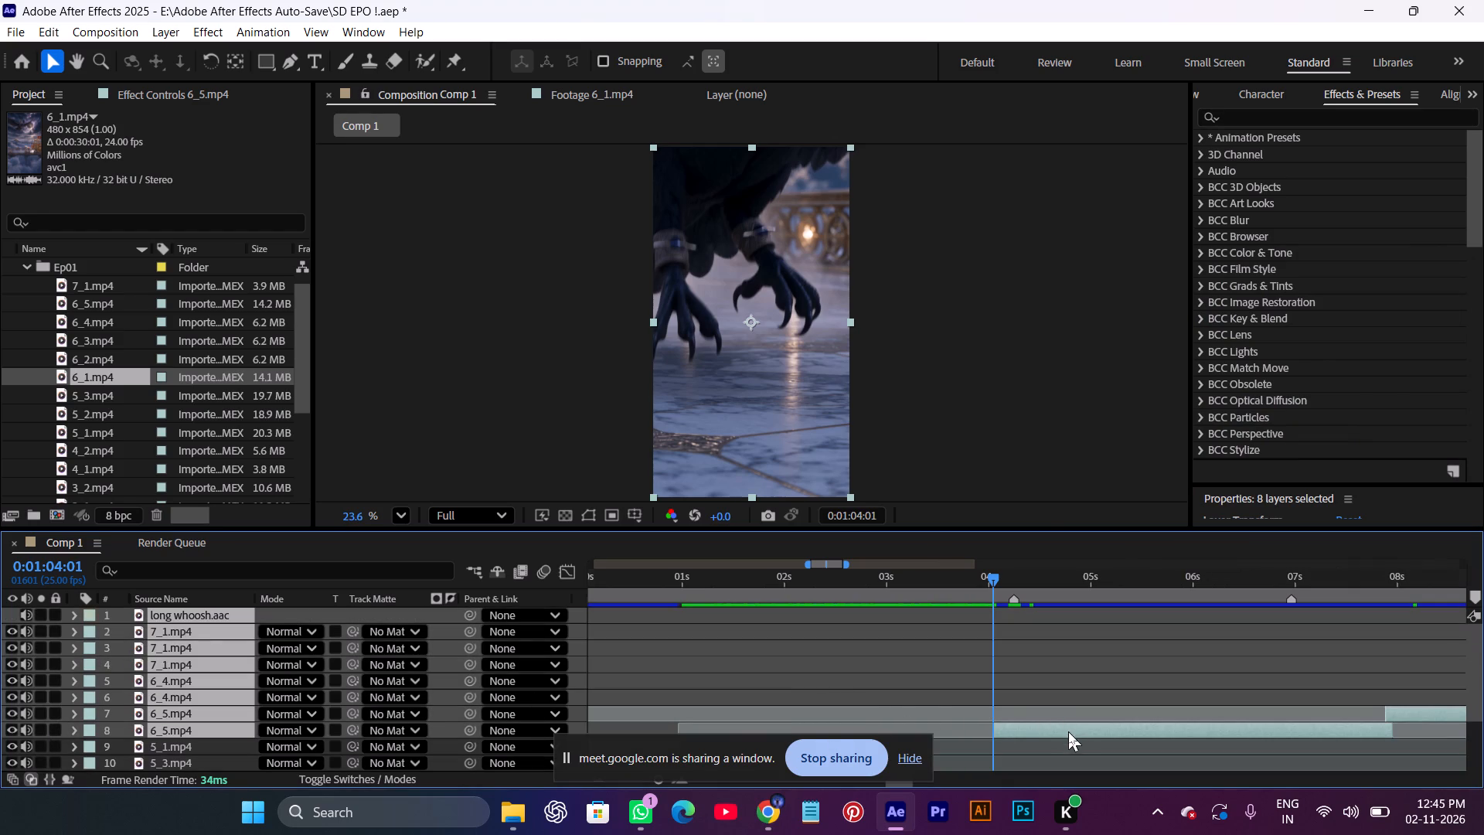
Shift the eight selected layers earlier so layer 8, 6_5.mp4, starts at about 0:01:00:22, slightly overlapping the end of 5_1.mp4.
drag(1068, 731, 850, 731)
key(space)
key(space)
key(space)
key(space)
key(space)
key(space)
key(space)
key(space)
key(space)
key(space)
key(space)
key(space)
key(space)
key(space)
drag(1057, 758, 1127, 640)
drag(926, 649, 820, 653)
Clear the sharing bar off the timeline, deselect the layers and scrub Comp 1 between about 0:01:00:03 and 0:01:06:02 to review the cuts around 6_5.mp4.
drag(726, 750, 369, 824)
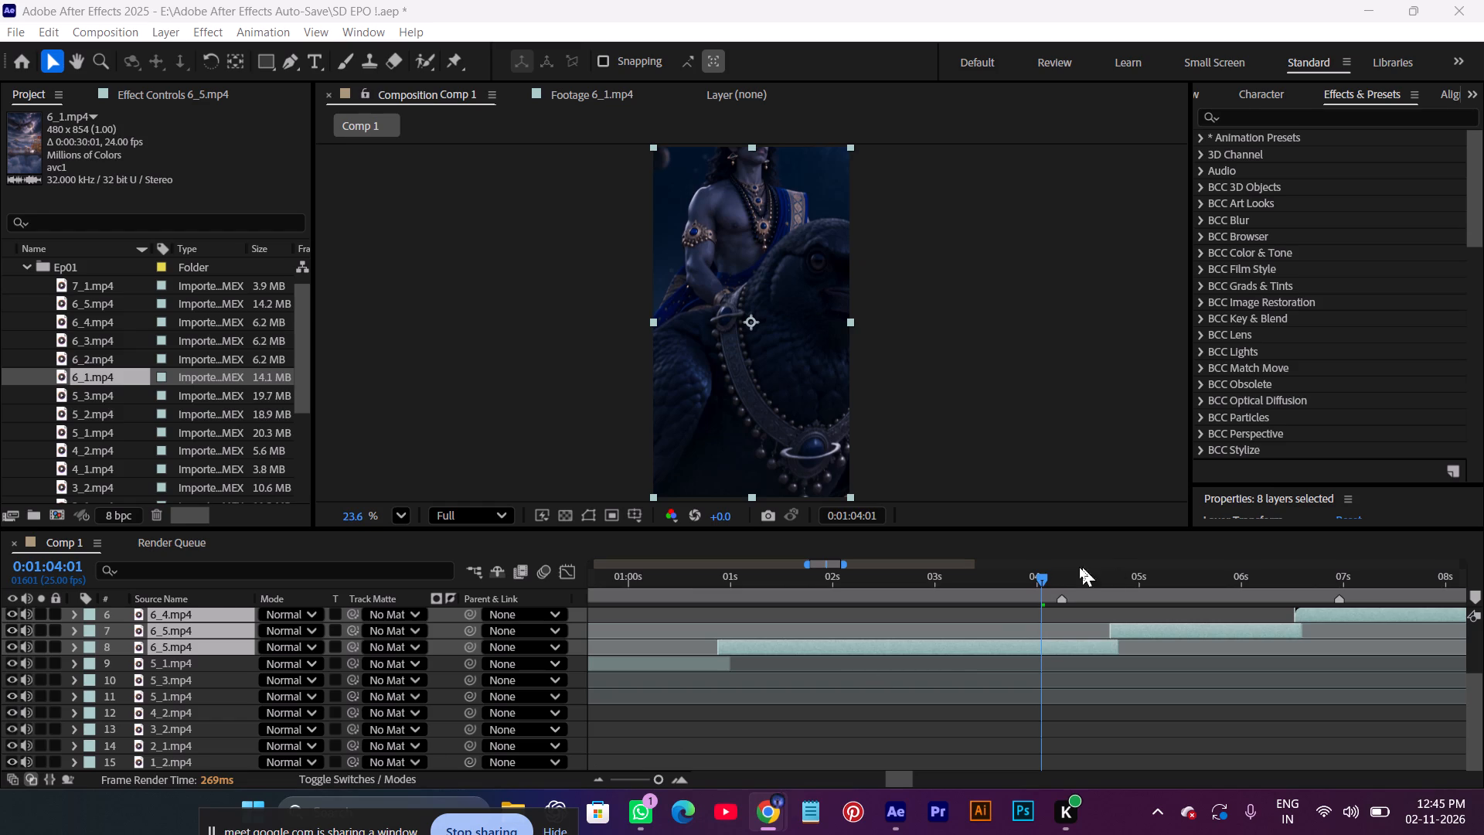
drag(1033, 580, 708, 655)
click(764, 735)
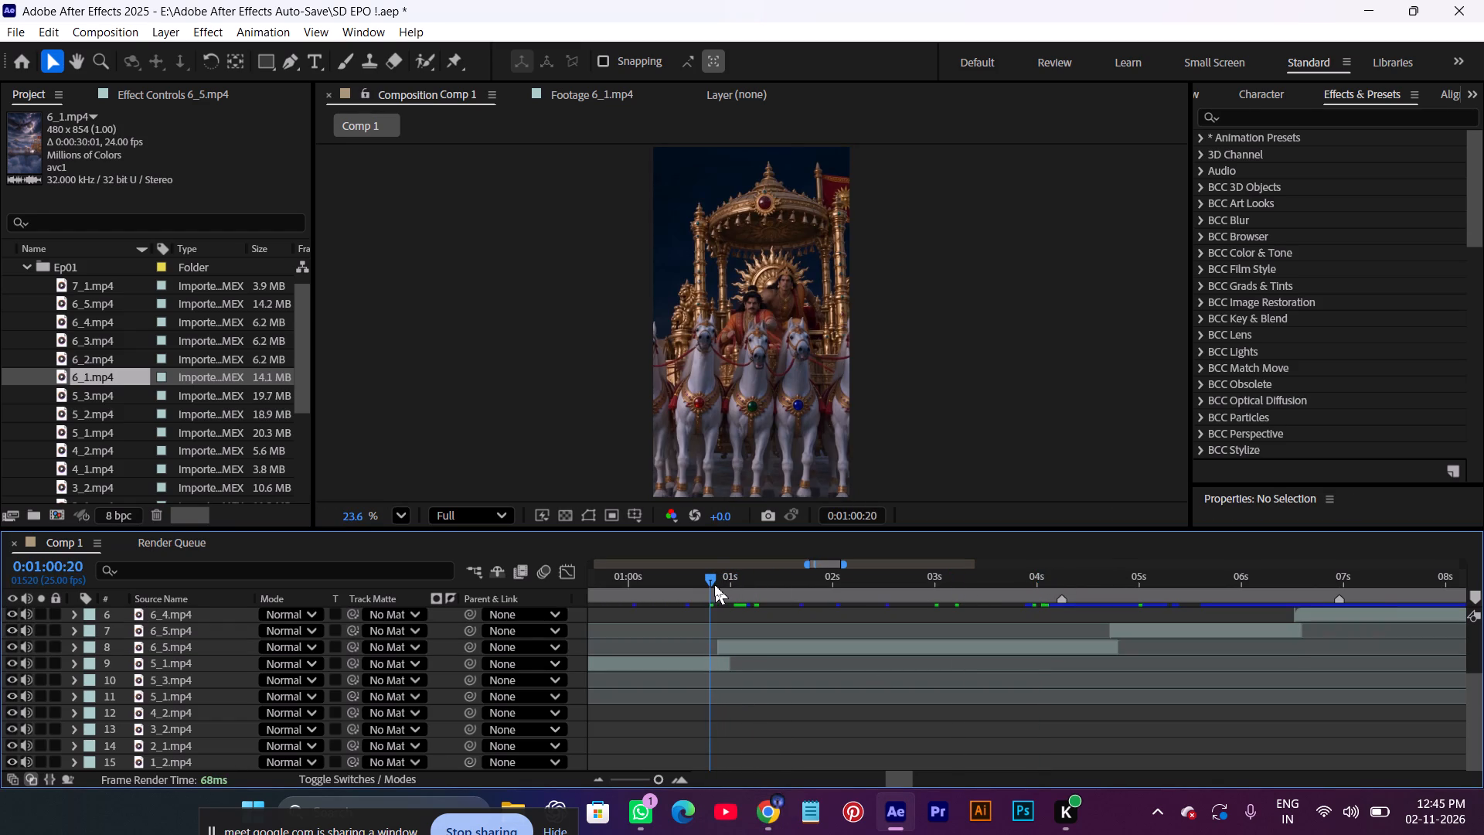
drag(706, 584, 727, 585)
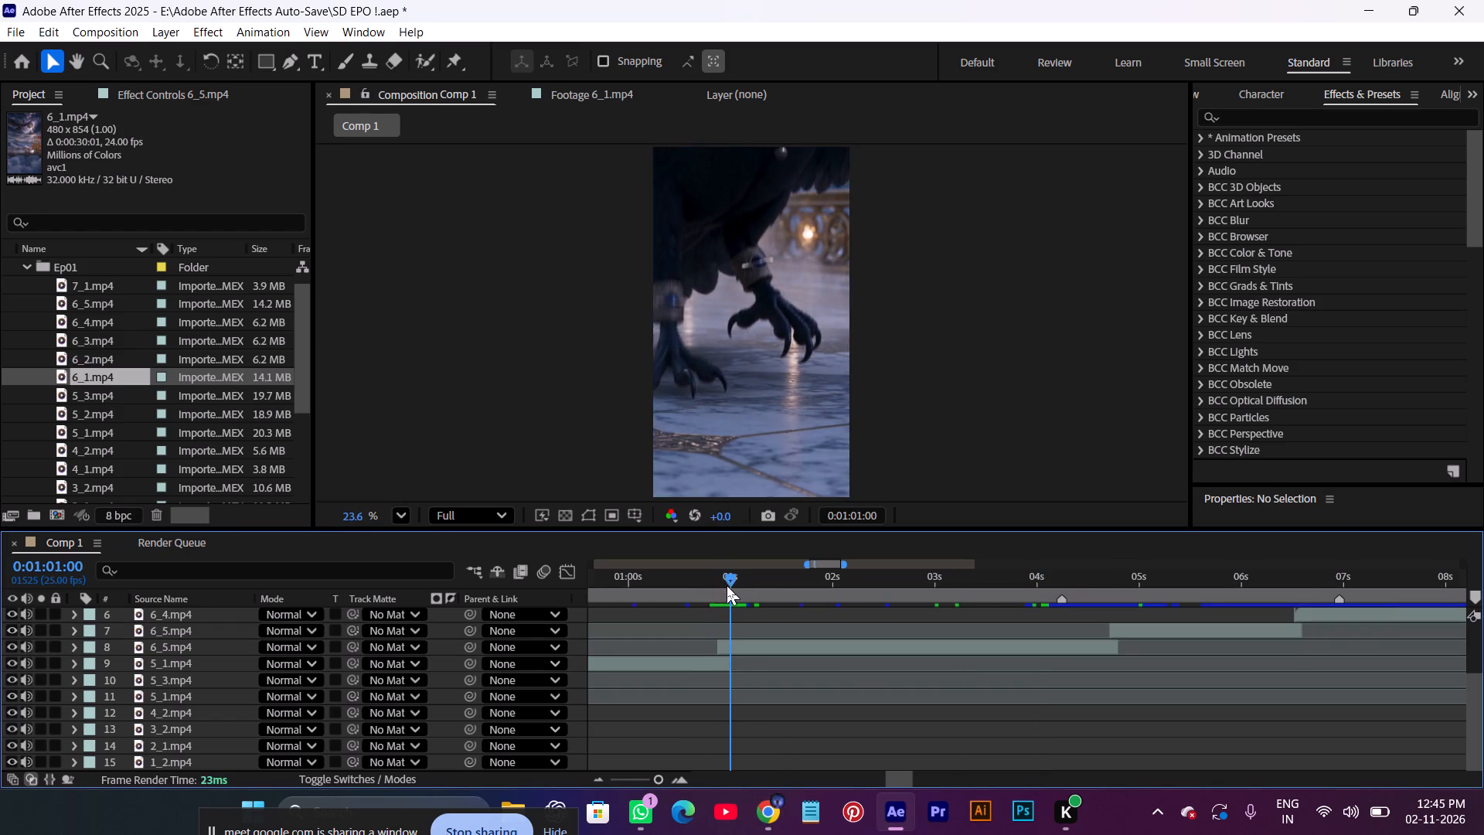
drag(727, 585, 629, 632)
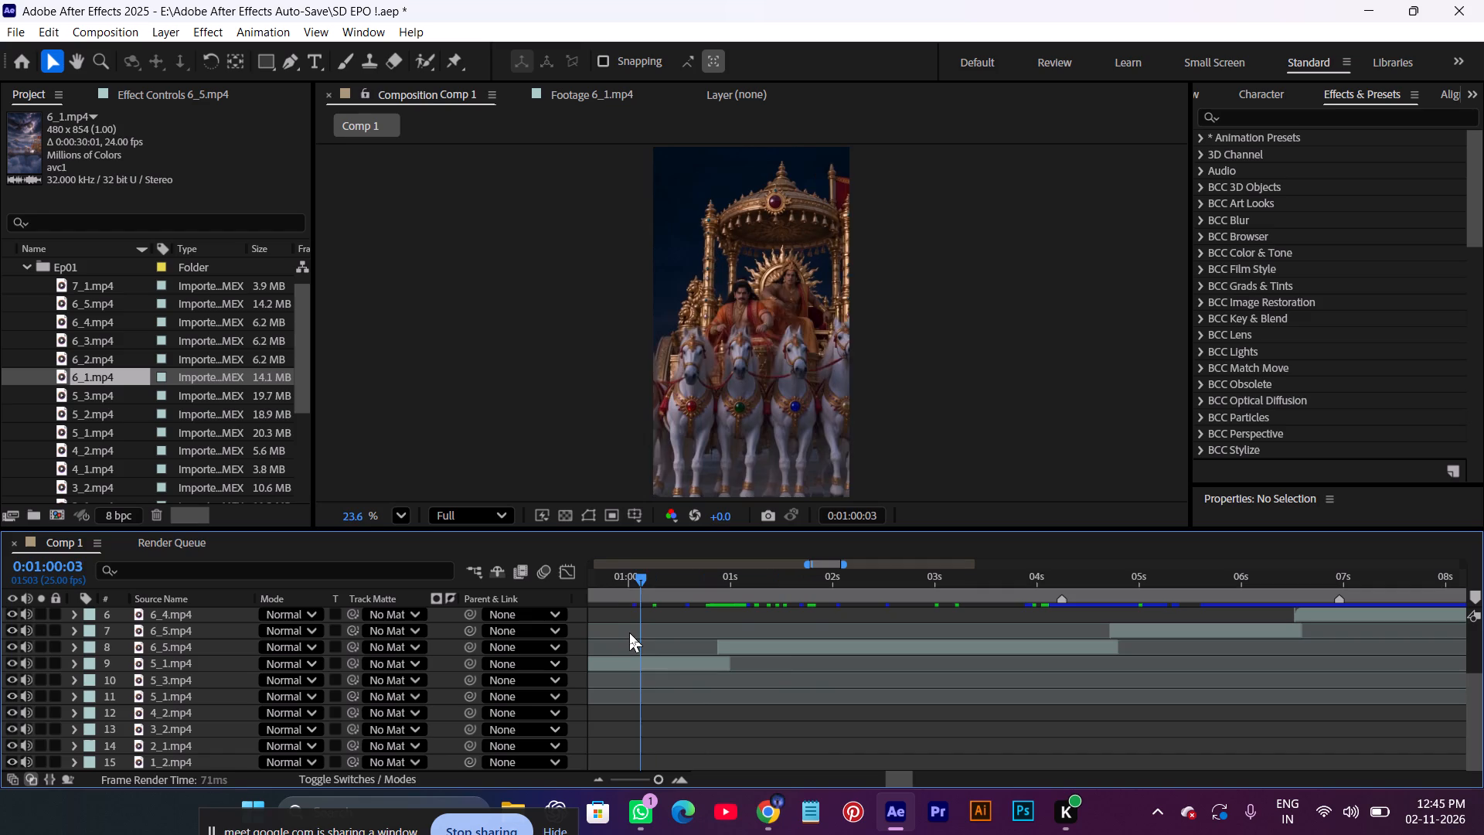
drag(629, 632, 796, 690)
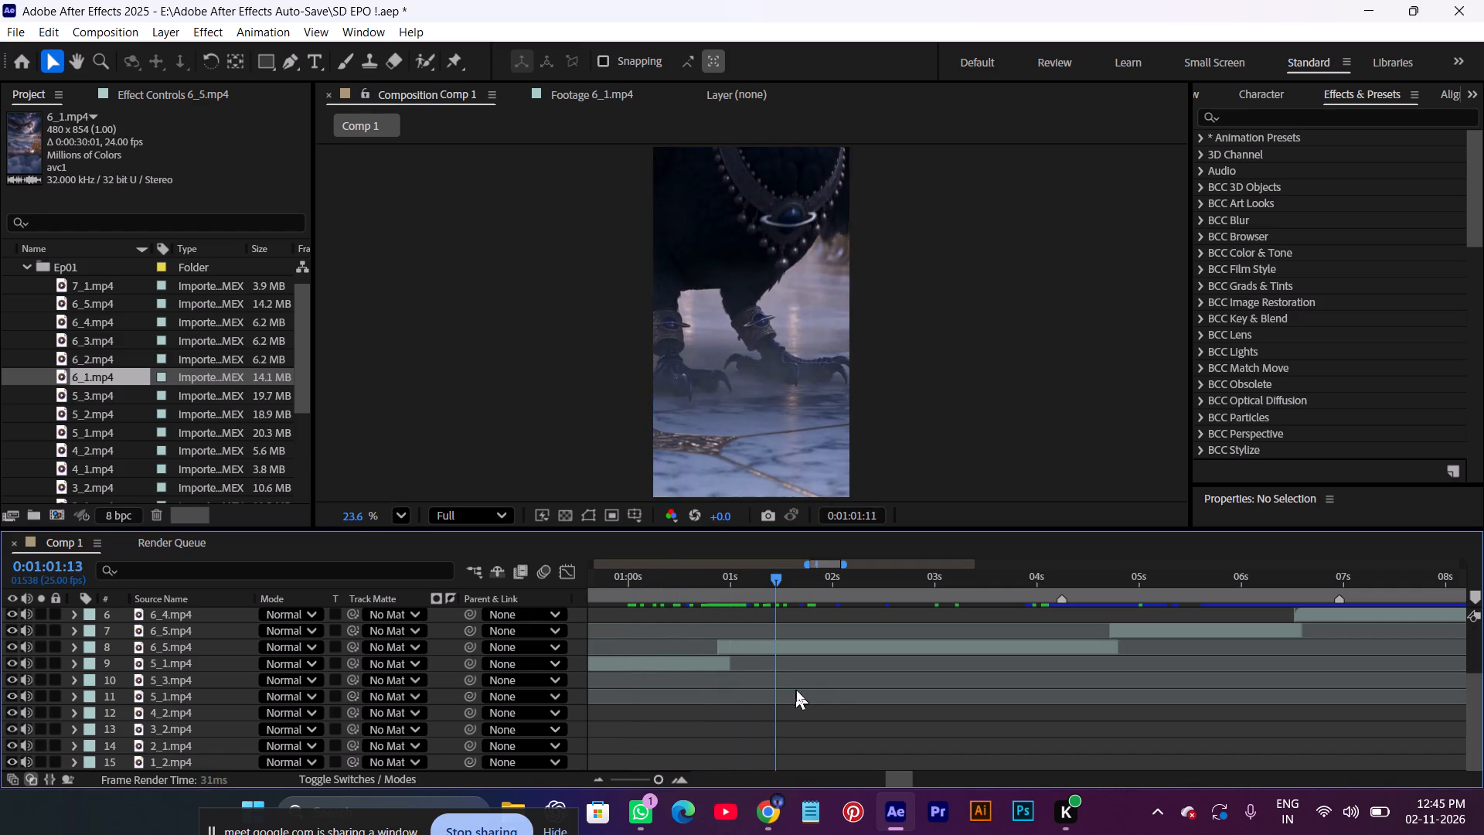
drag(796, 690, 1094, 755)
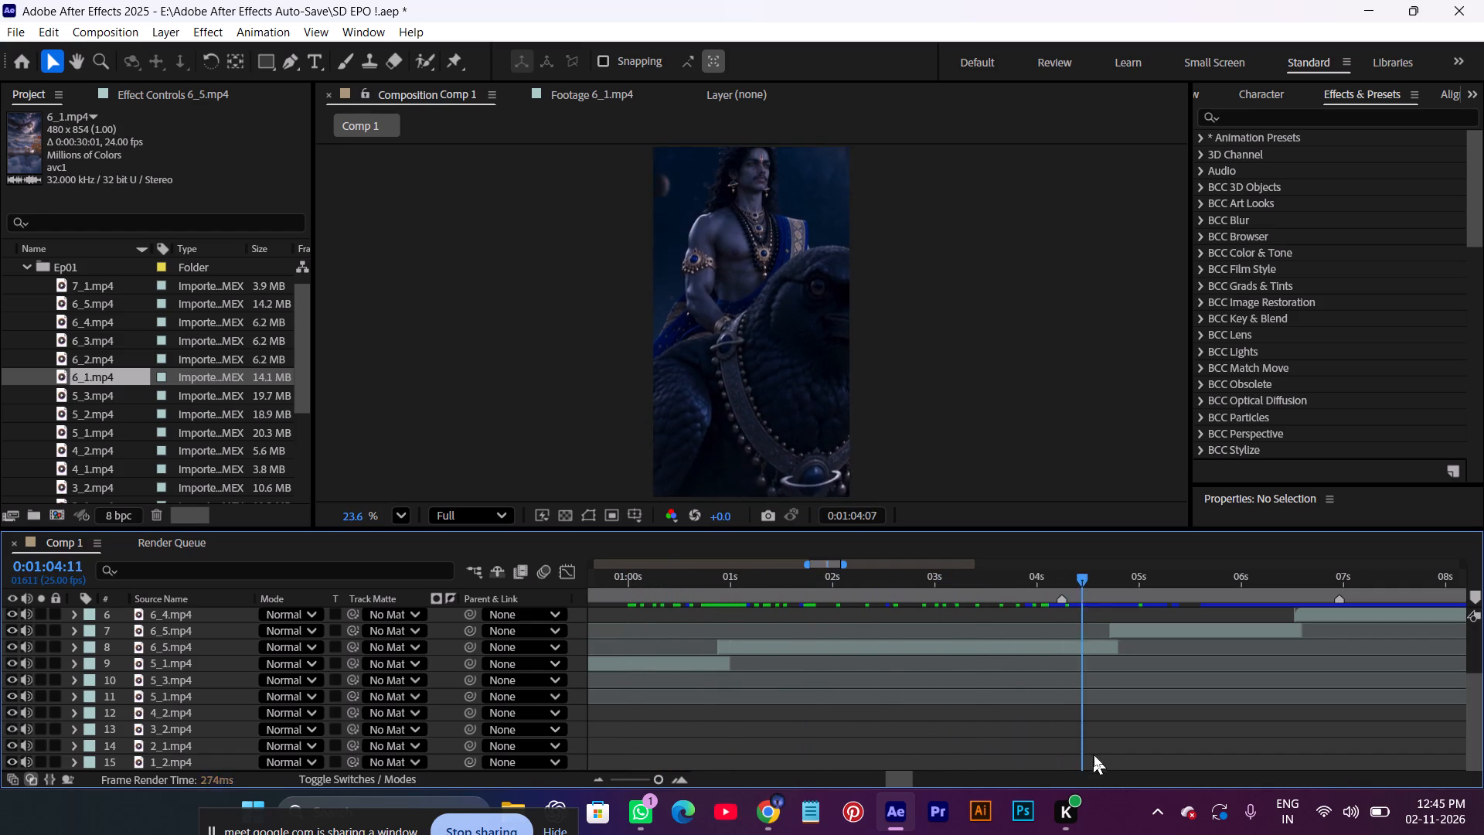
drag(1094, 755, 1261, 759)
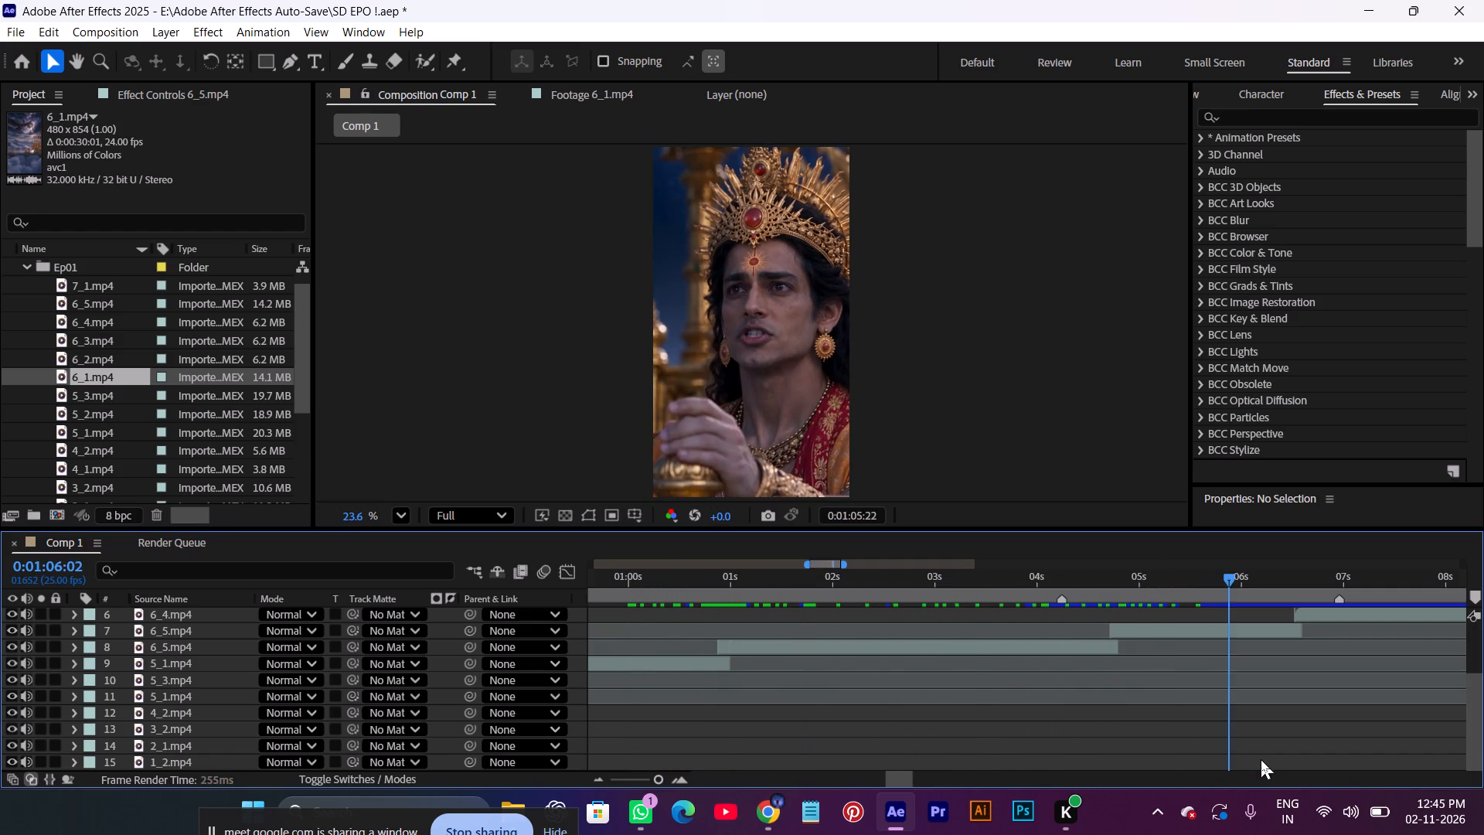
drag(1261, 759, 768, 717)
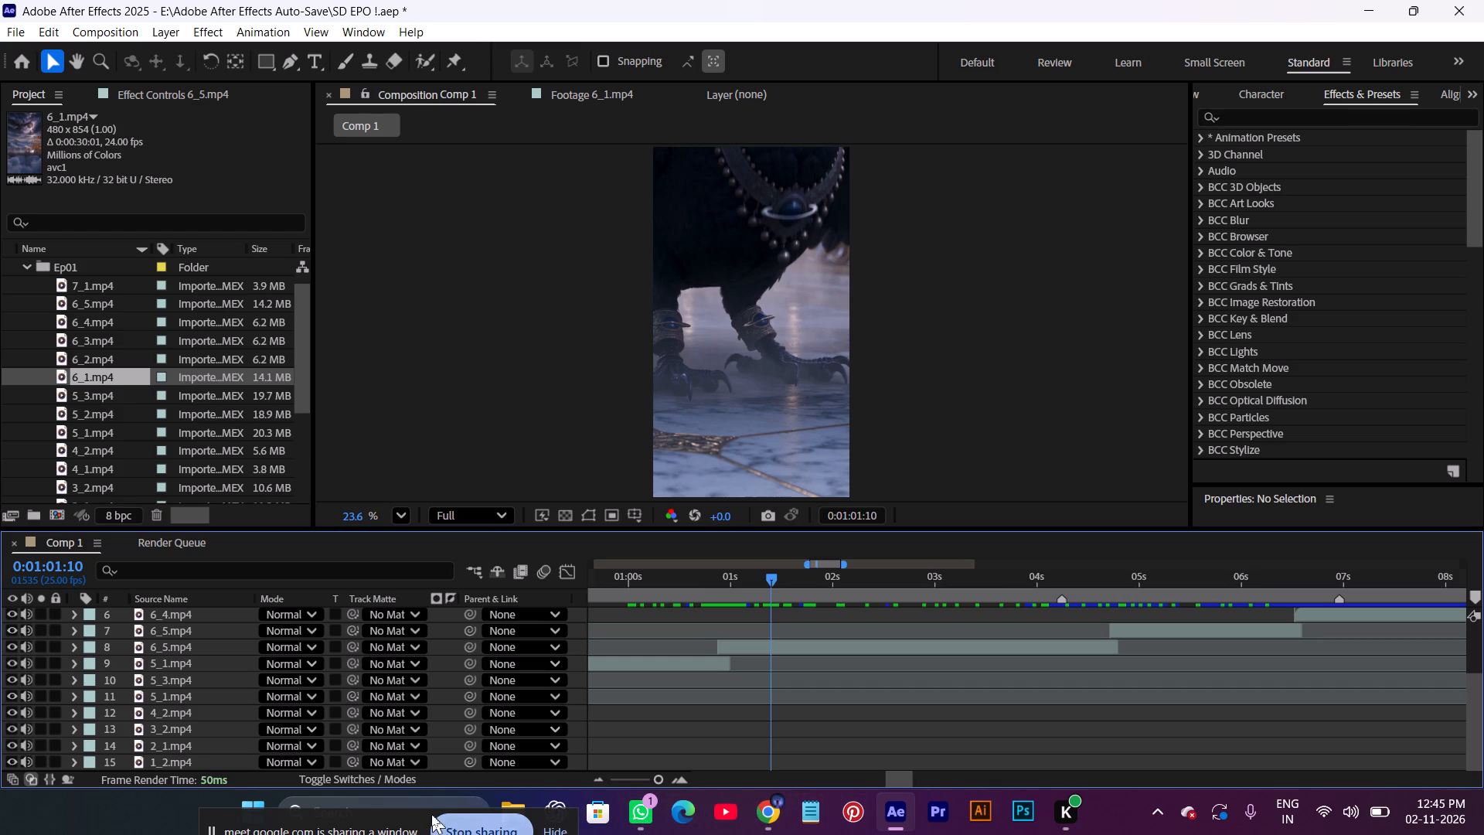
Move the sharing bar off the taskbar and switch to the Chrome window showing the ep1.mp4 rough edit.
drag(383, 824, 444, 716)
click(444, 722)
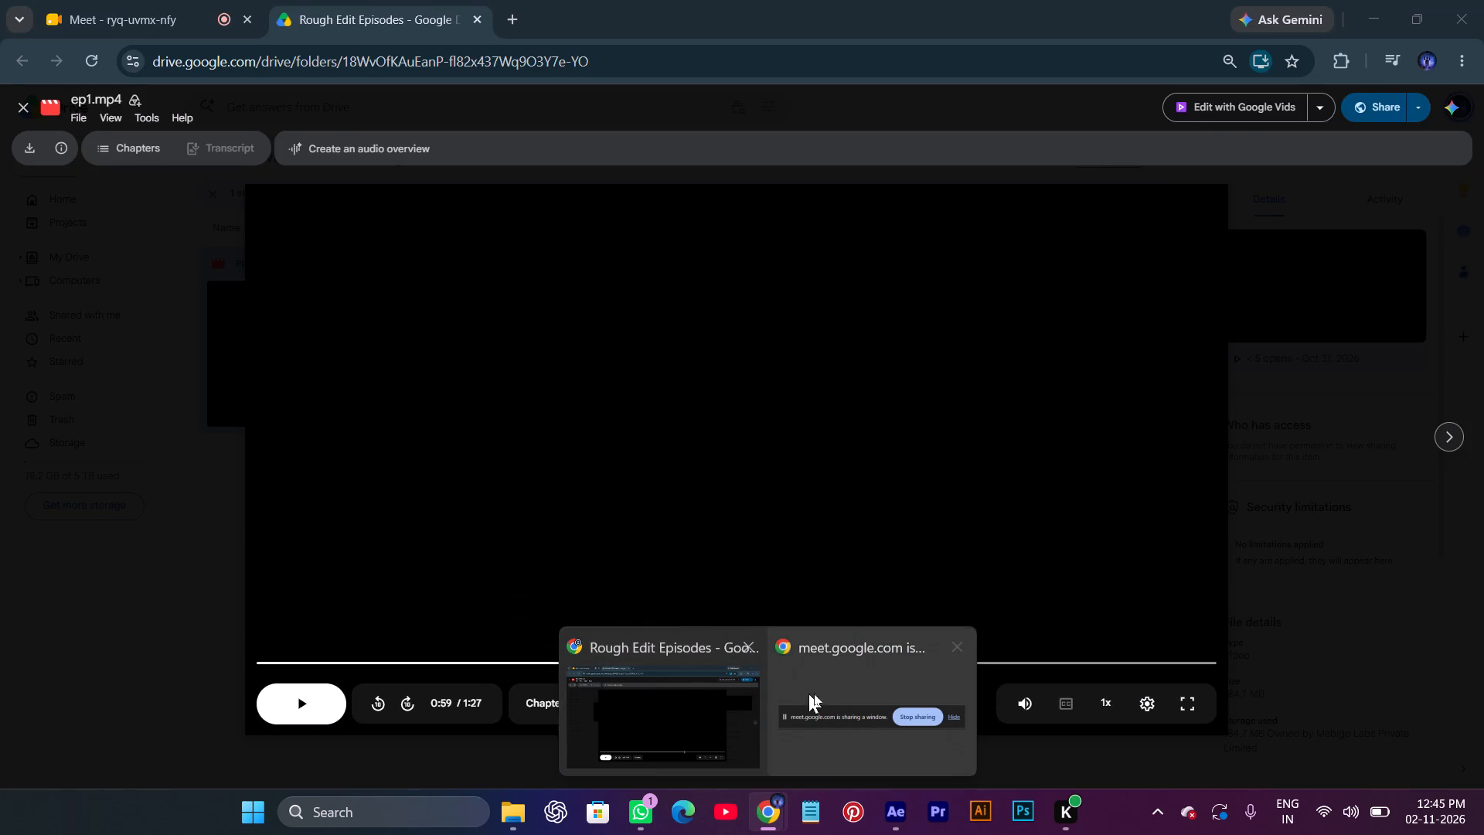
click(674, 716)
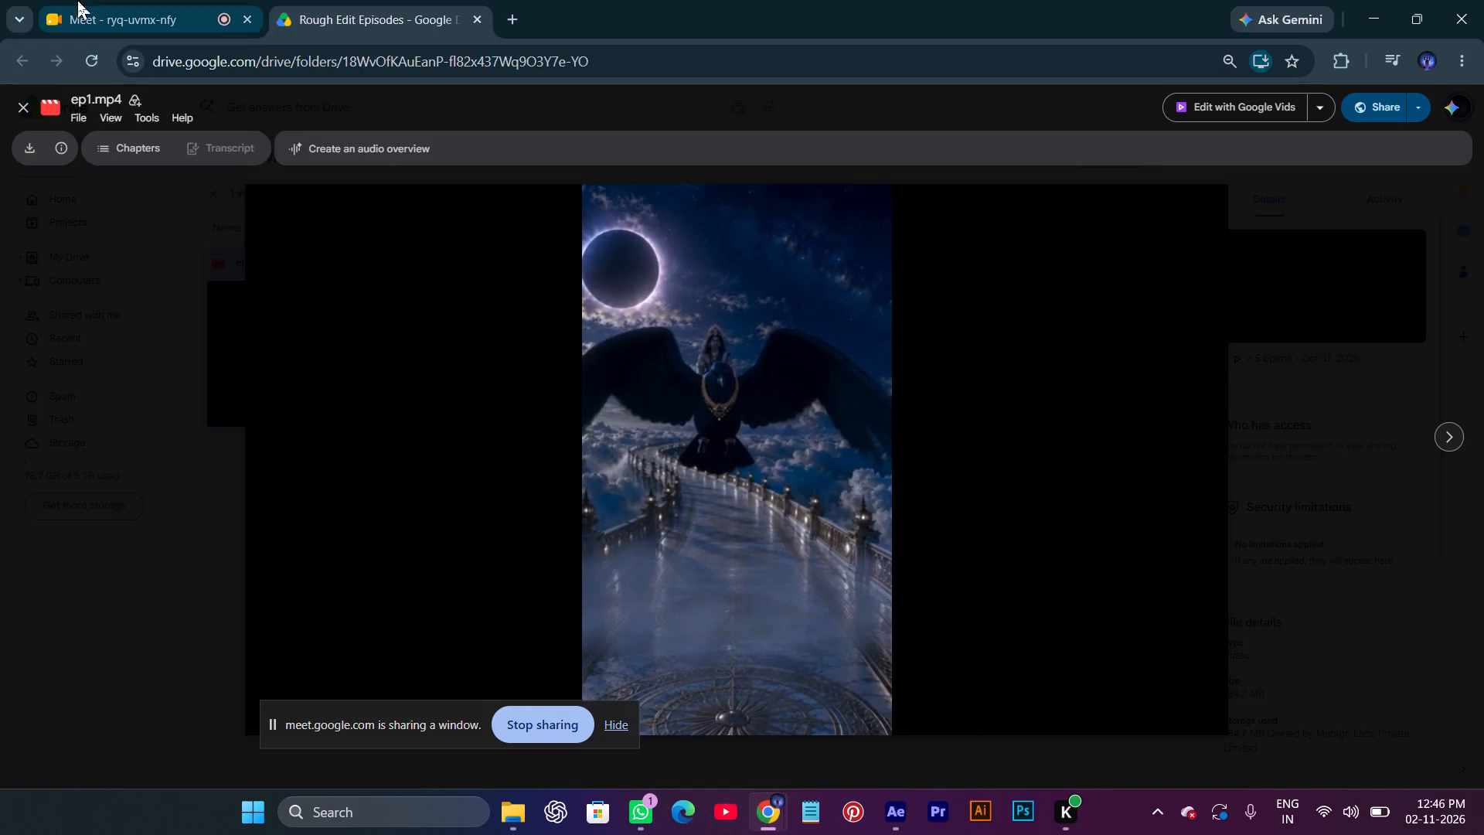
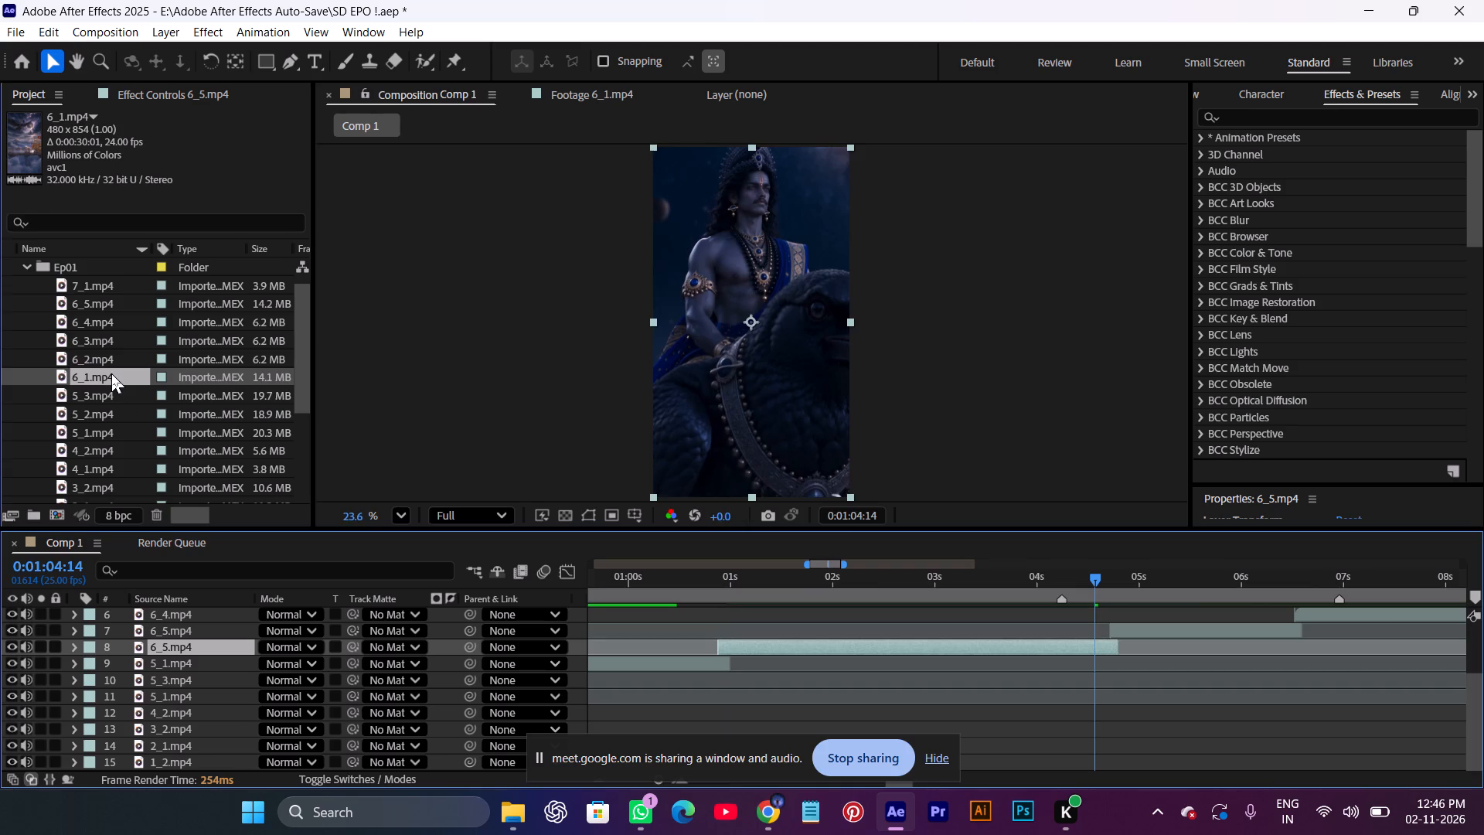
Scrub through the 6_1.mp4 source footage to examine its shots, and open the 6_2.mp4 footage for viewing.
drag(473, 461, 567, 479)
drag(589, 479, 611, 475)
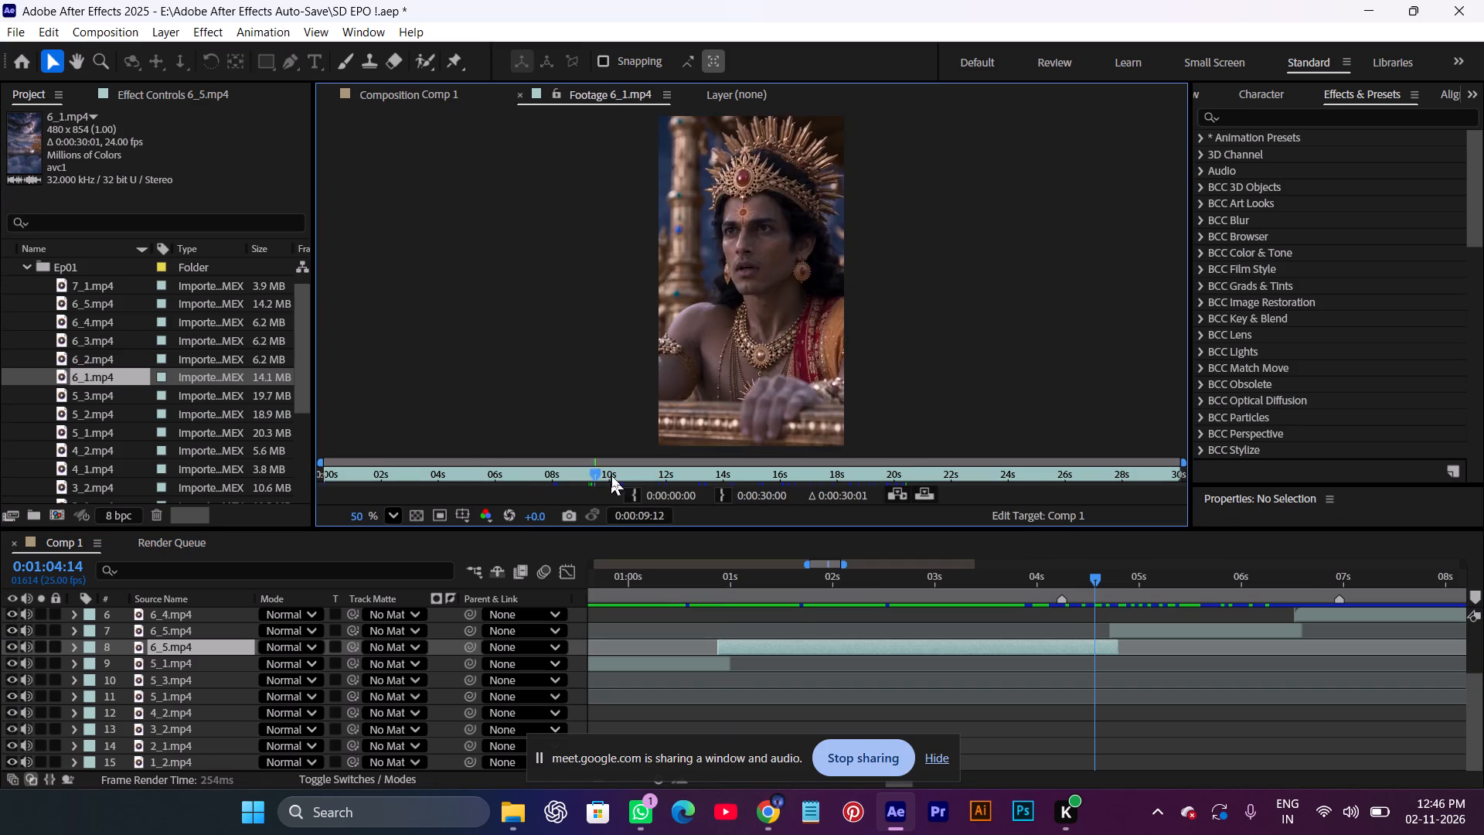
drag(611, 475, 356, 497)
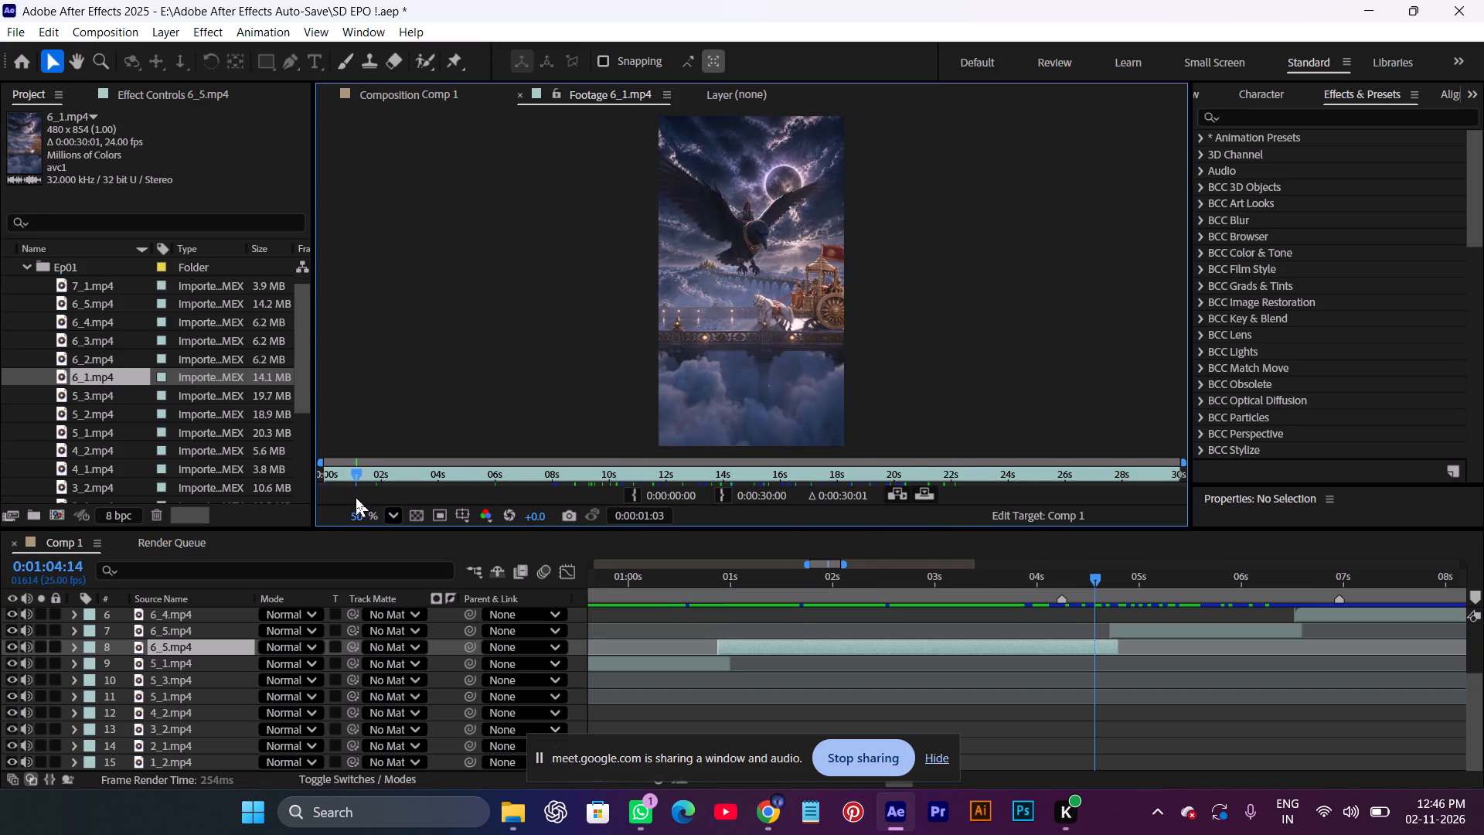
drag(356, 497, 311, 506)
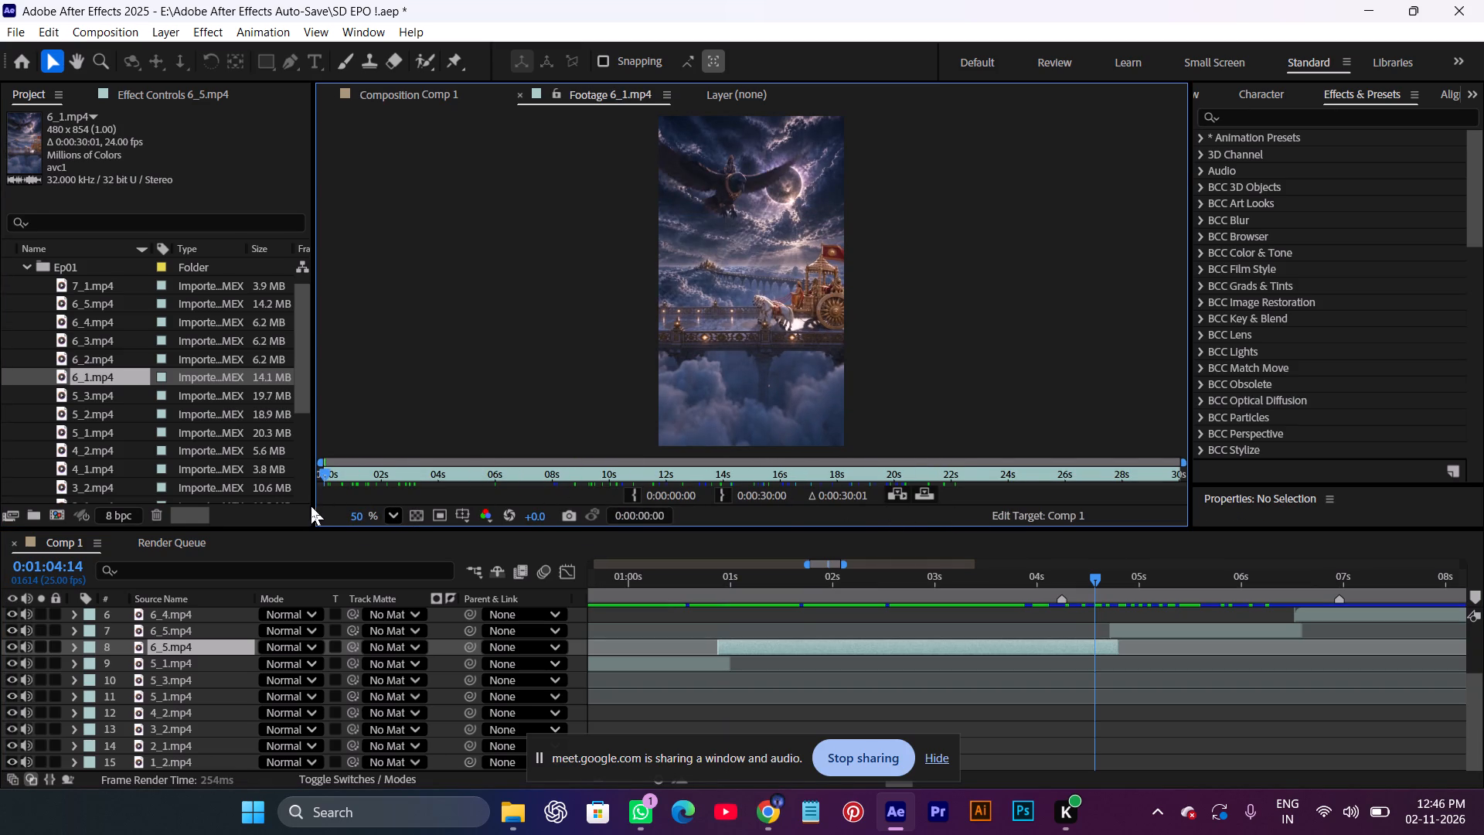
drag(311, 506, 485, 530)
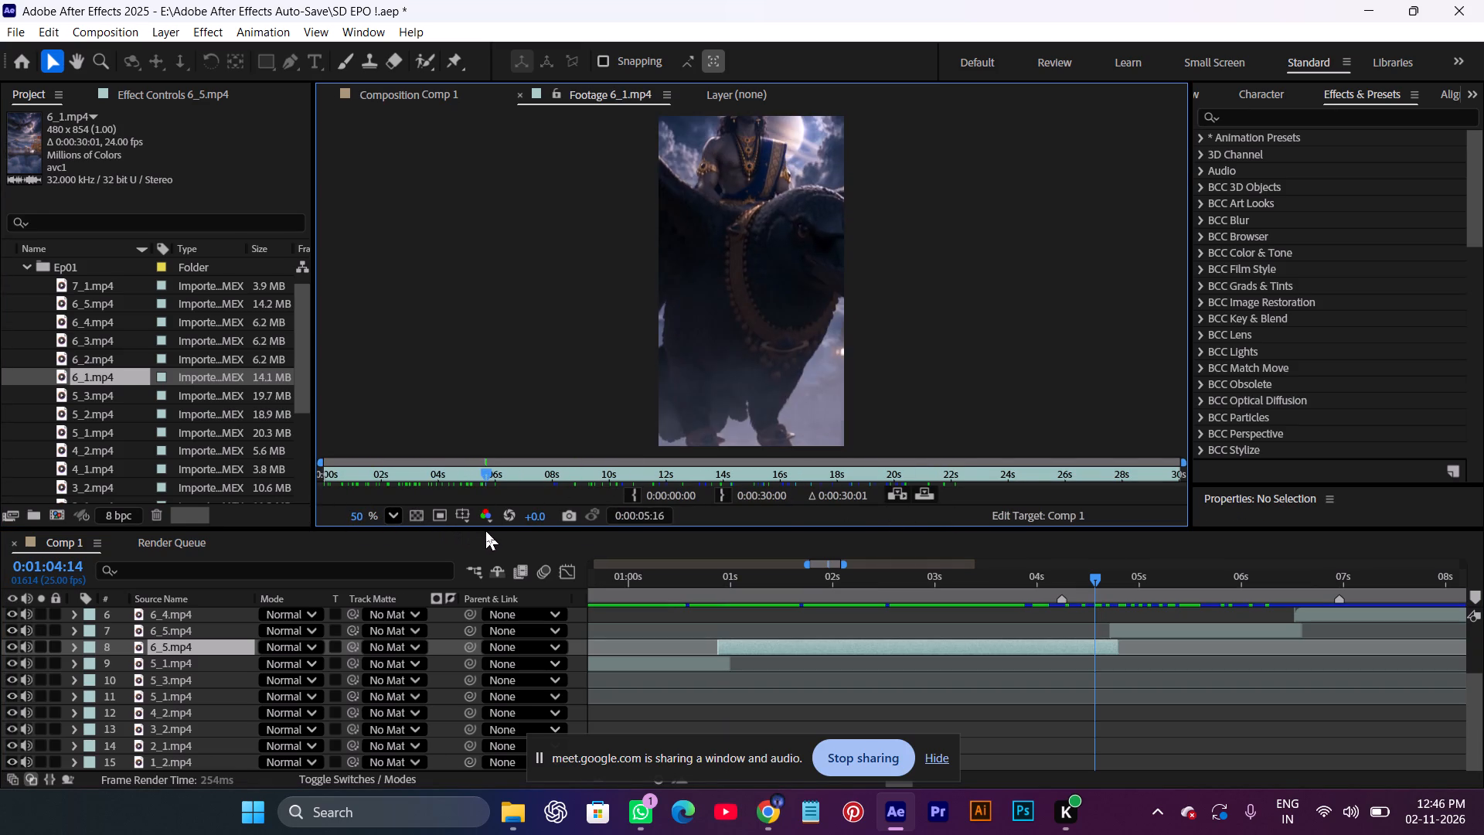
drag(485, 530, 413, 527)
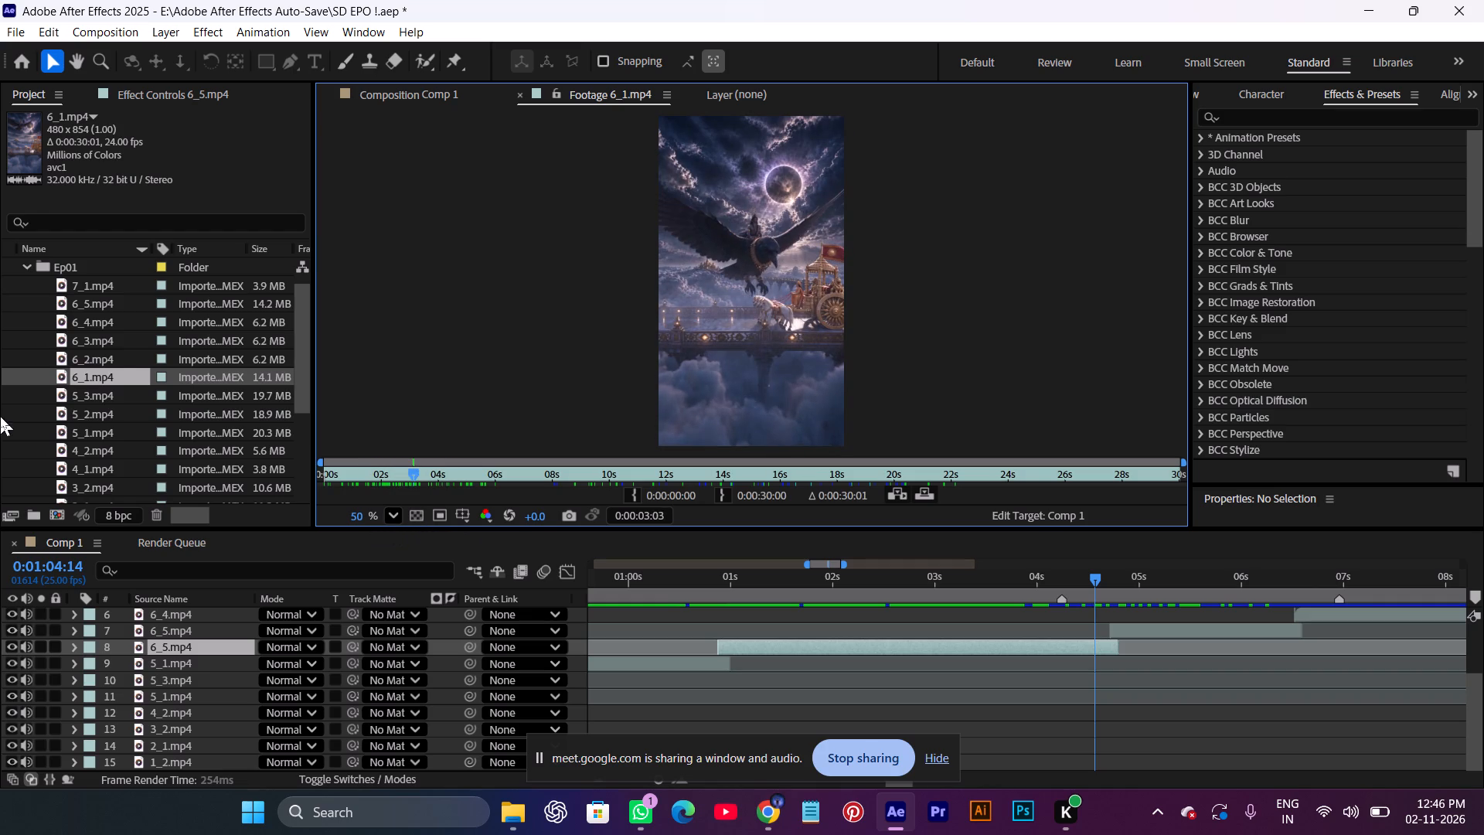
double_click(111, 359)
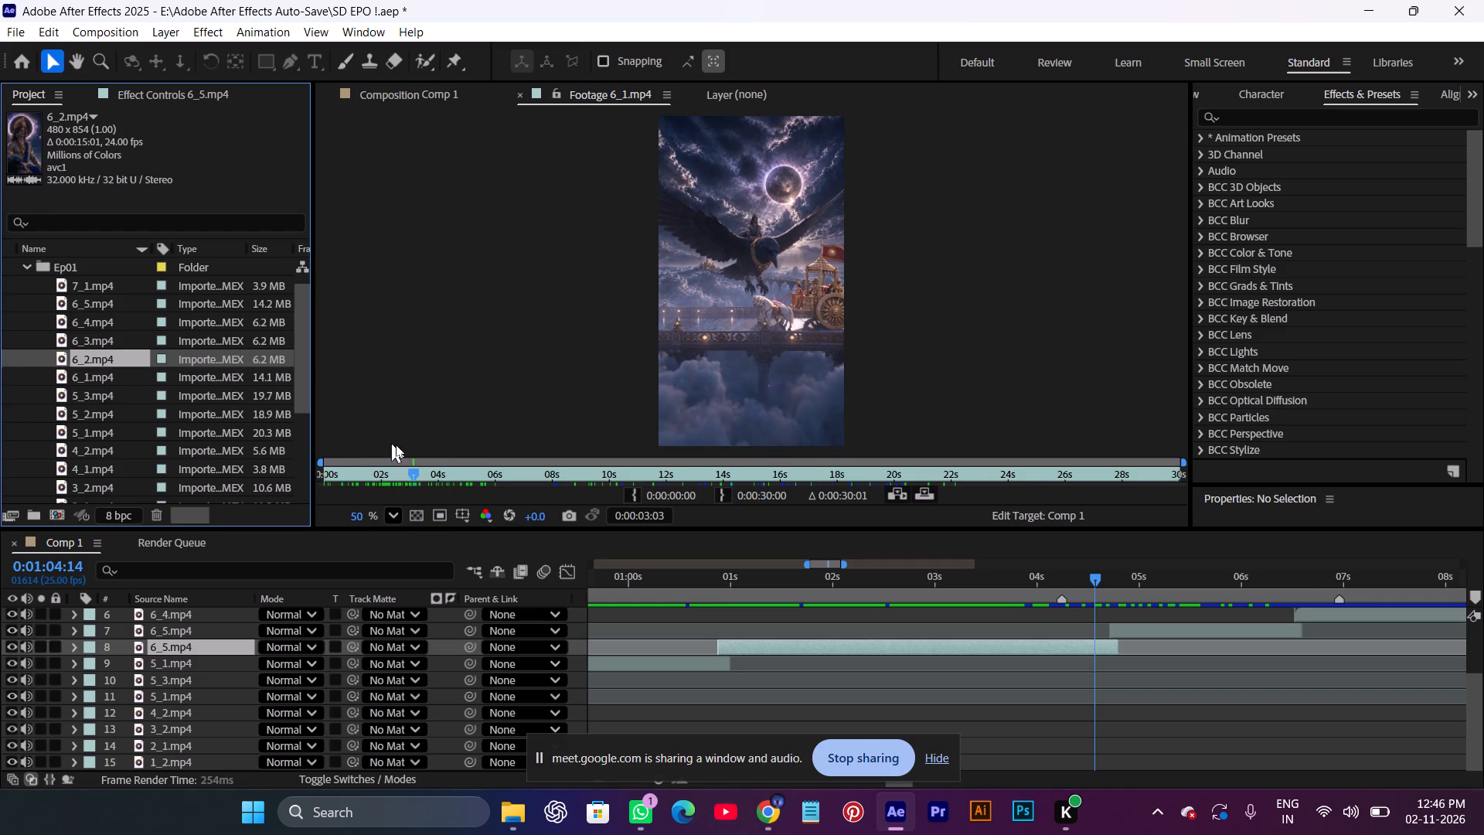
double_click(91, 353)
drag(451, 466, 442, 467)
Scrub Comp 1 between about 0:01:00:14 and 0:01:04:20 to examine the layer 8 6_5.mp4 shot and its cuts.
drag(1092, 581, 1018, 585)
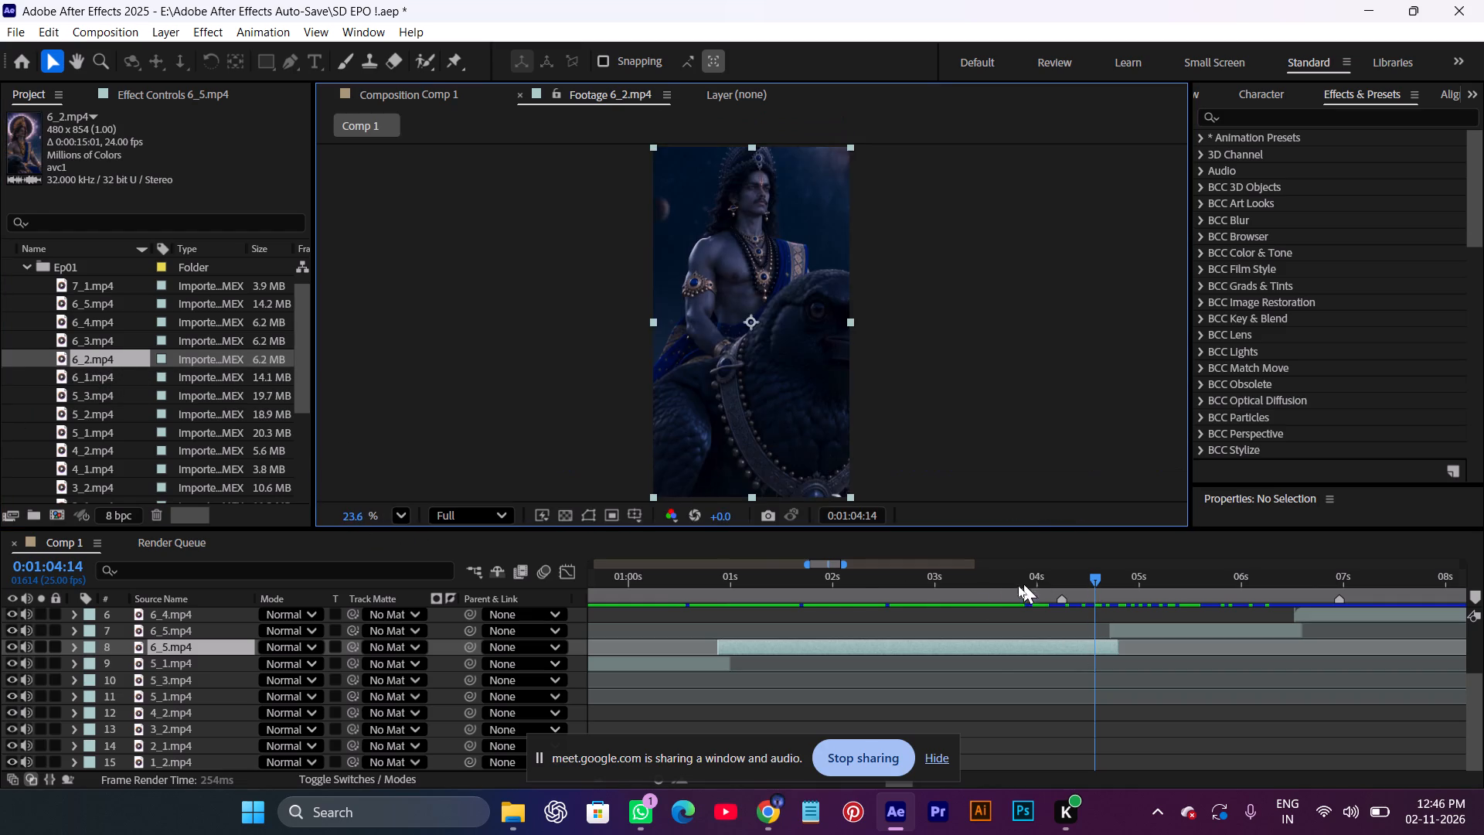
drag(1018, 585, 720, 633)
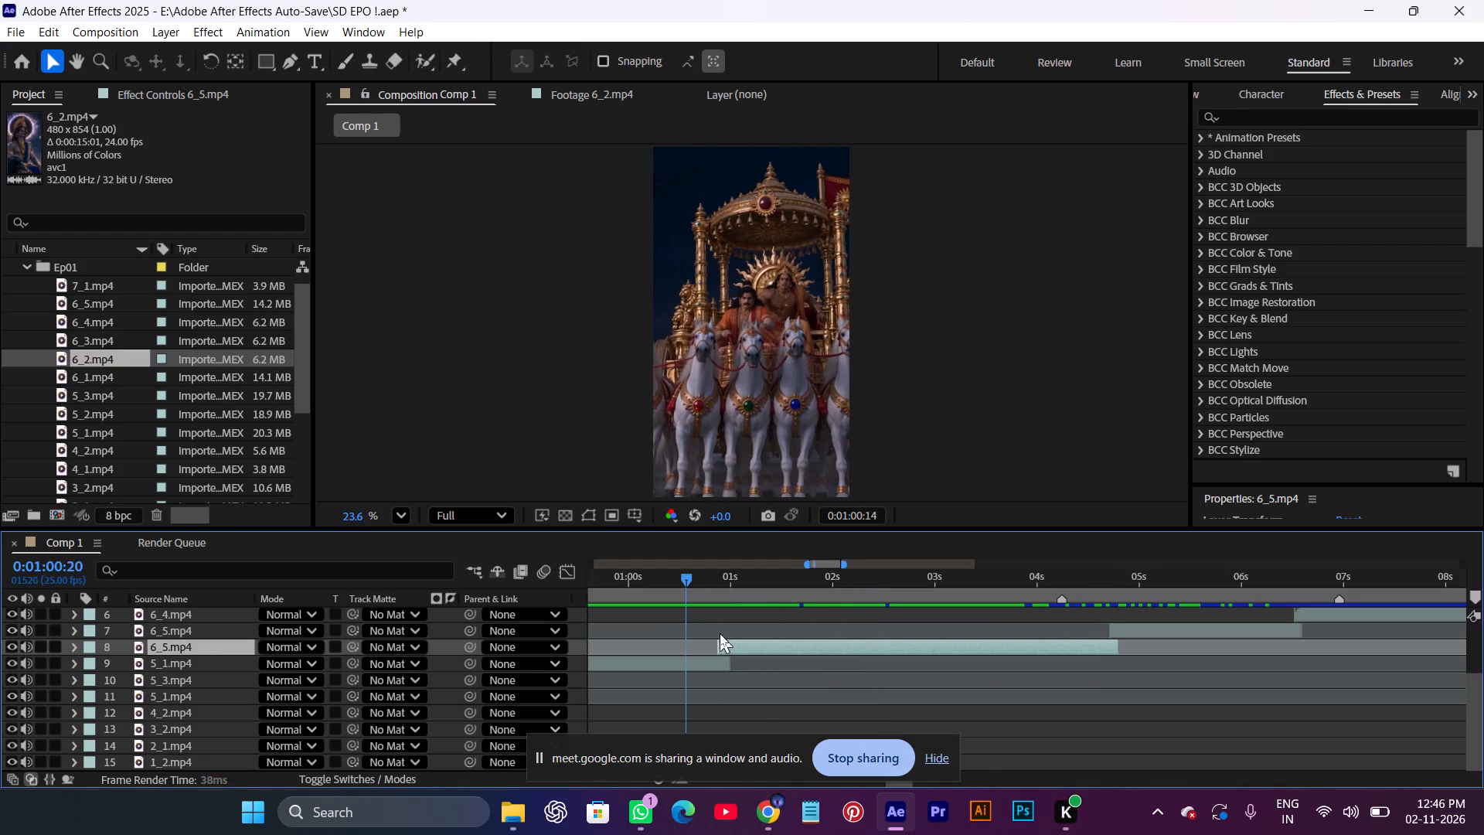
drag(720, 633, 864, 671)
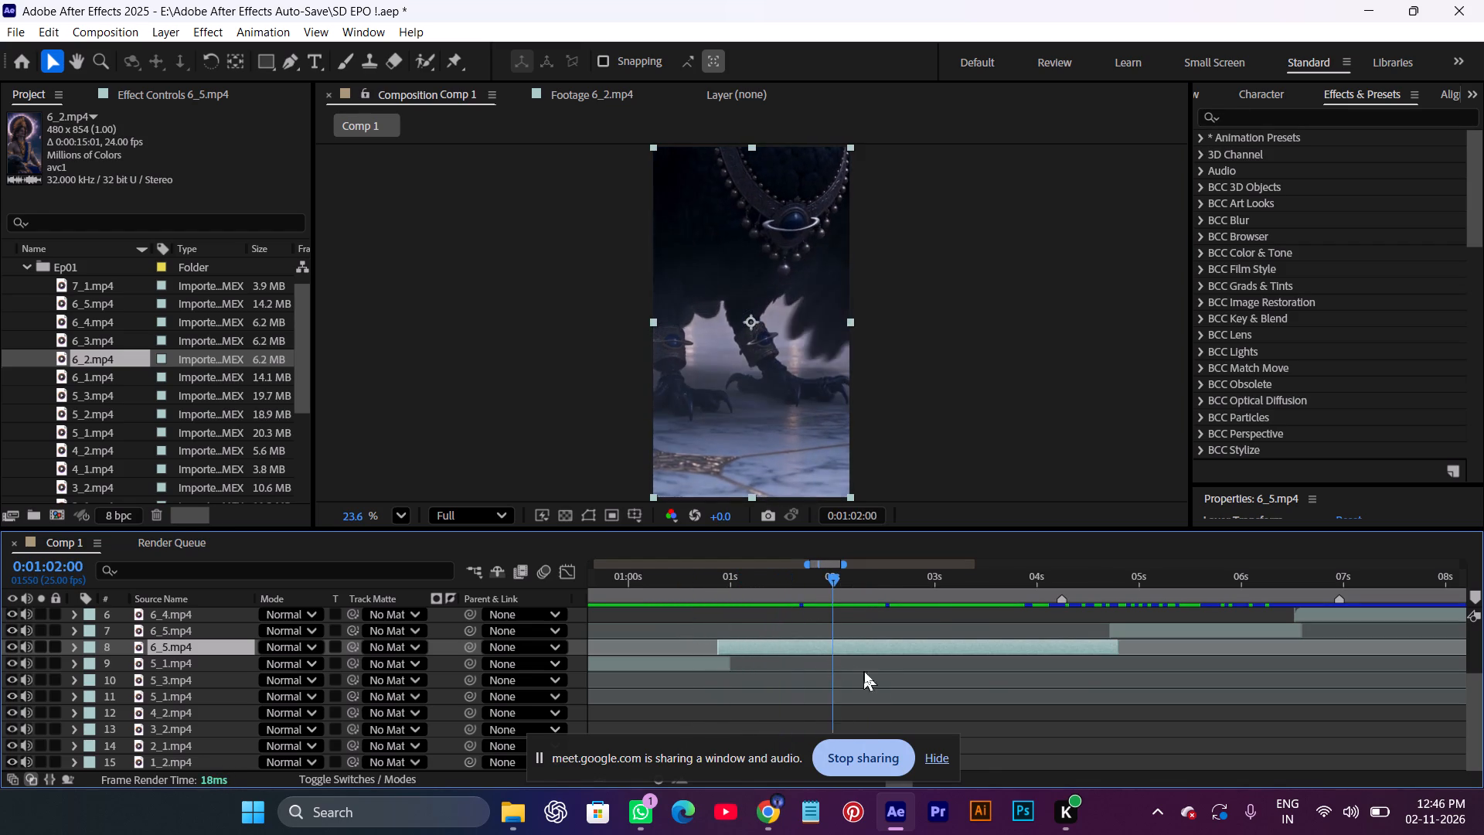
drag(864, 671, 1114, 711)
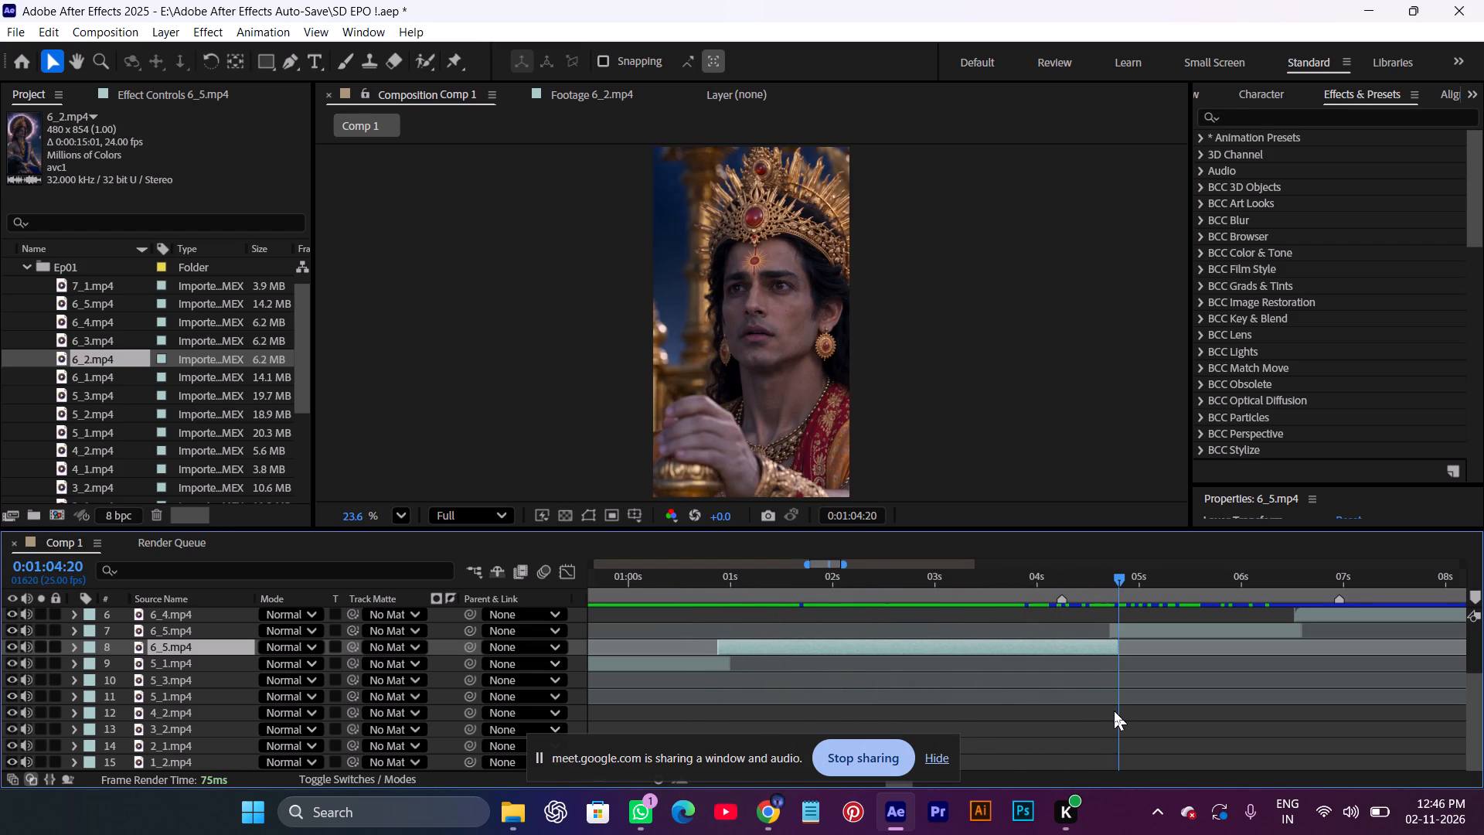
drag(1114, 711, 951, 695)
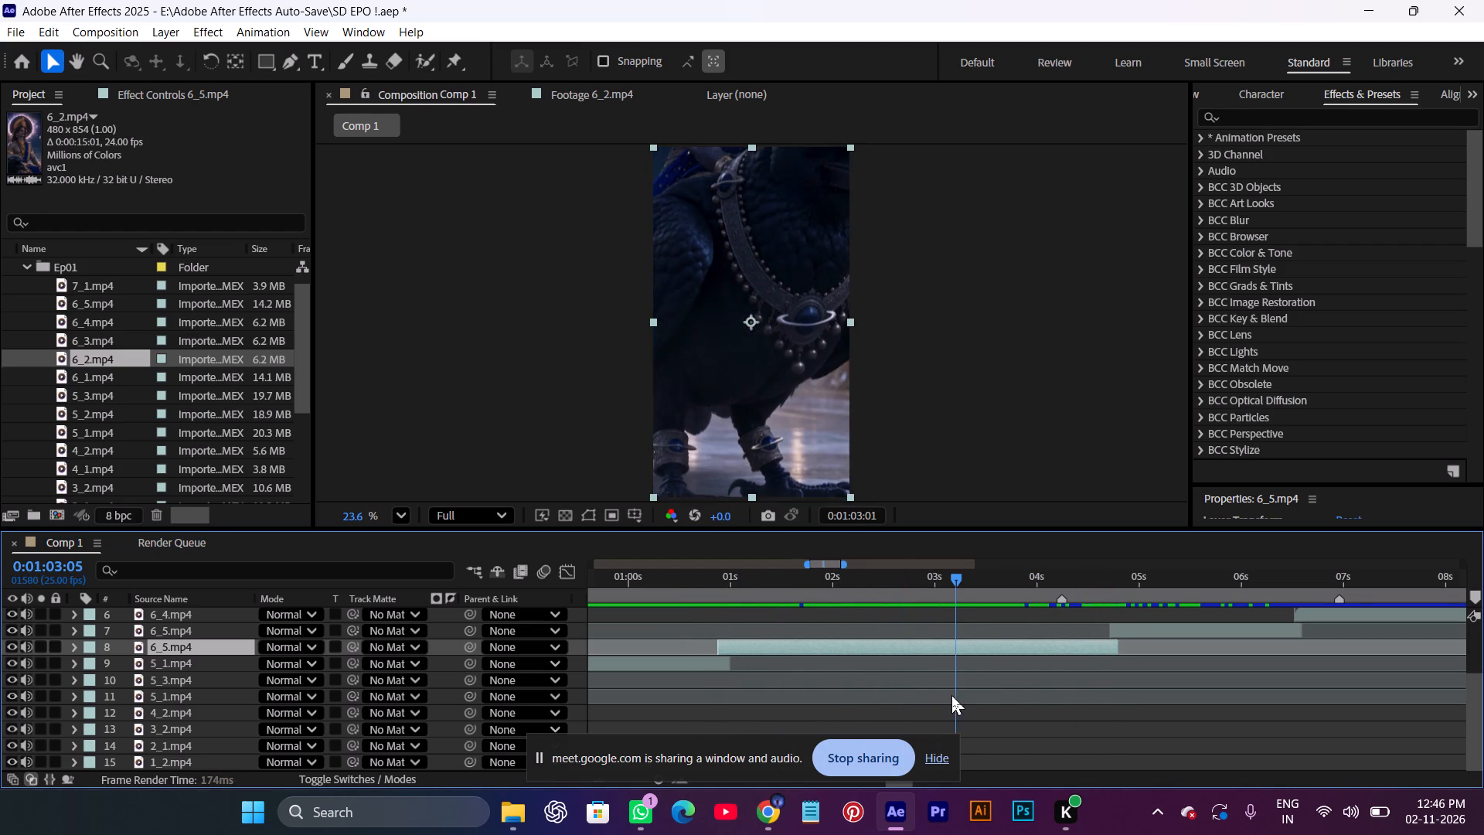
drag(951, 695, 958, 694)
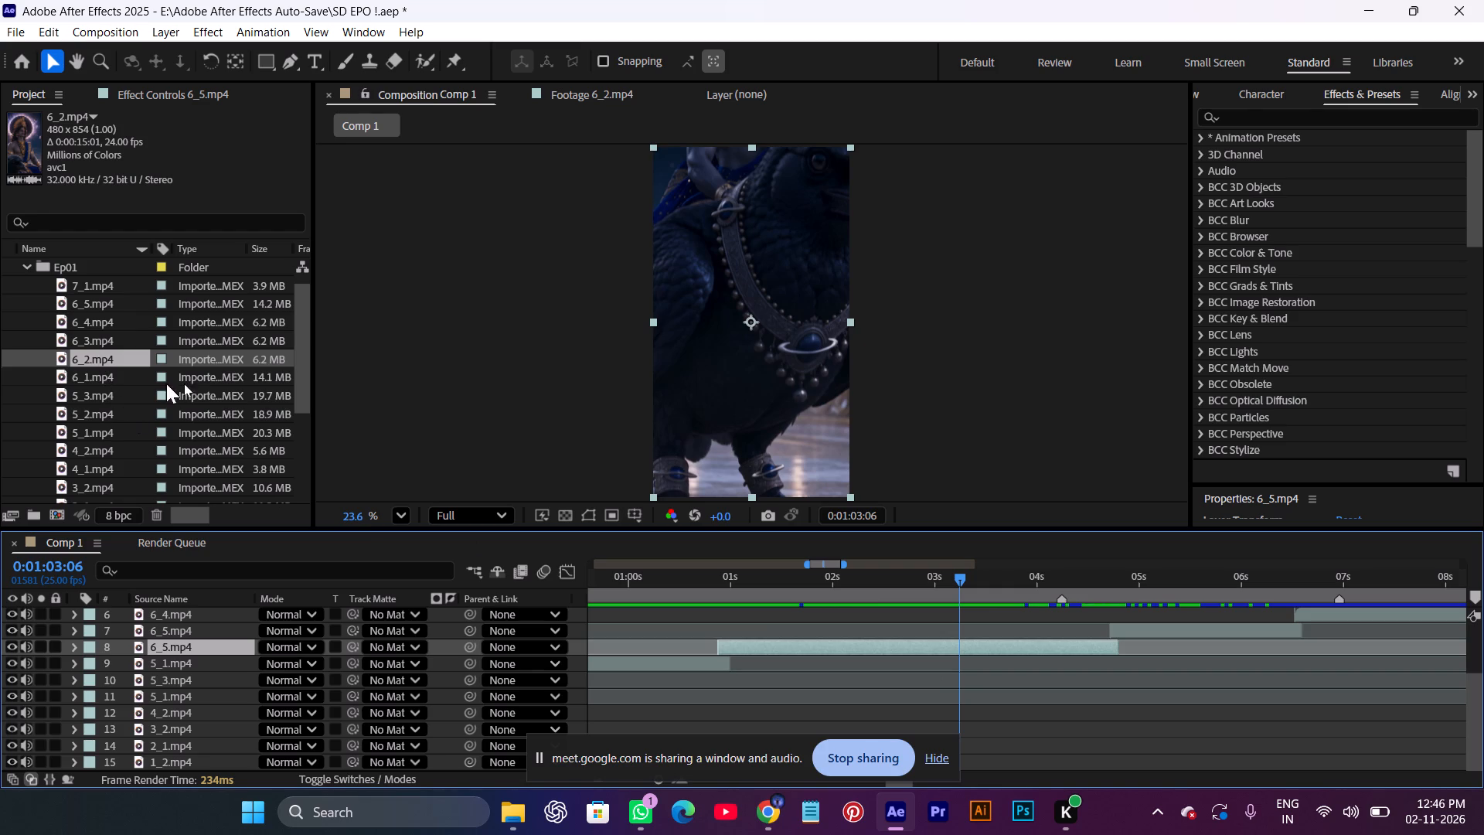
Look through the 6_2.mp4 and 6_3.mp4 source footage in the Ep01 folder to examine their shots.
double_click(79, 362)
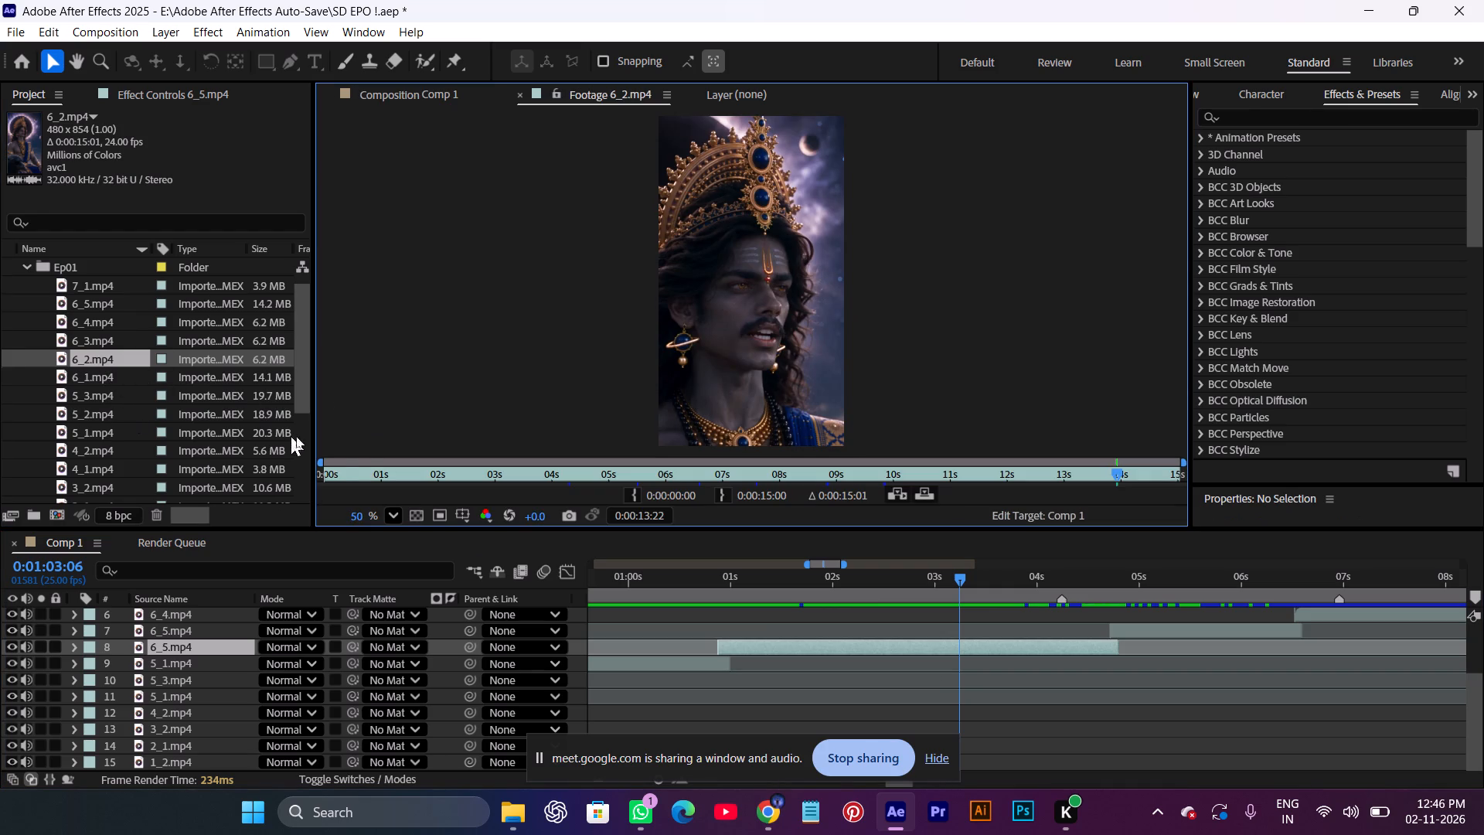
drag(343, 464, 437, 482)
drag(414, 472, 617, 496)
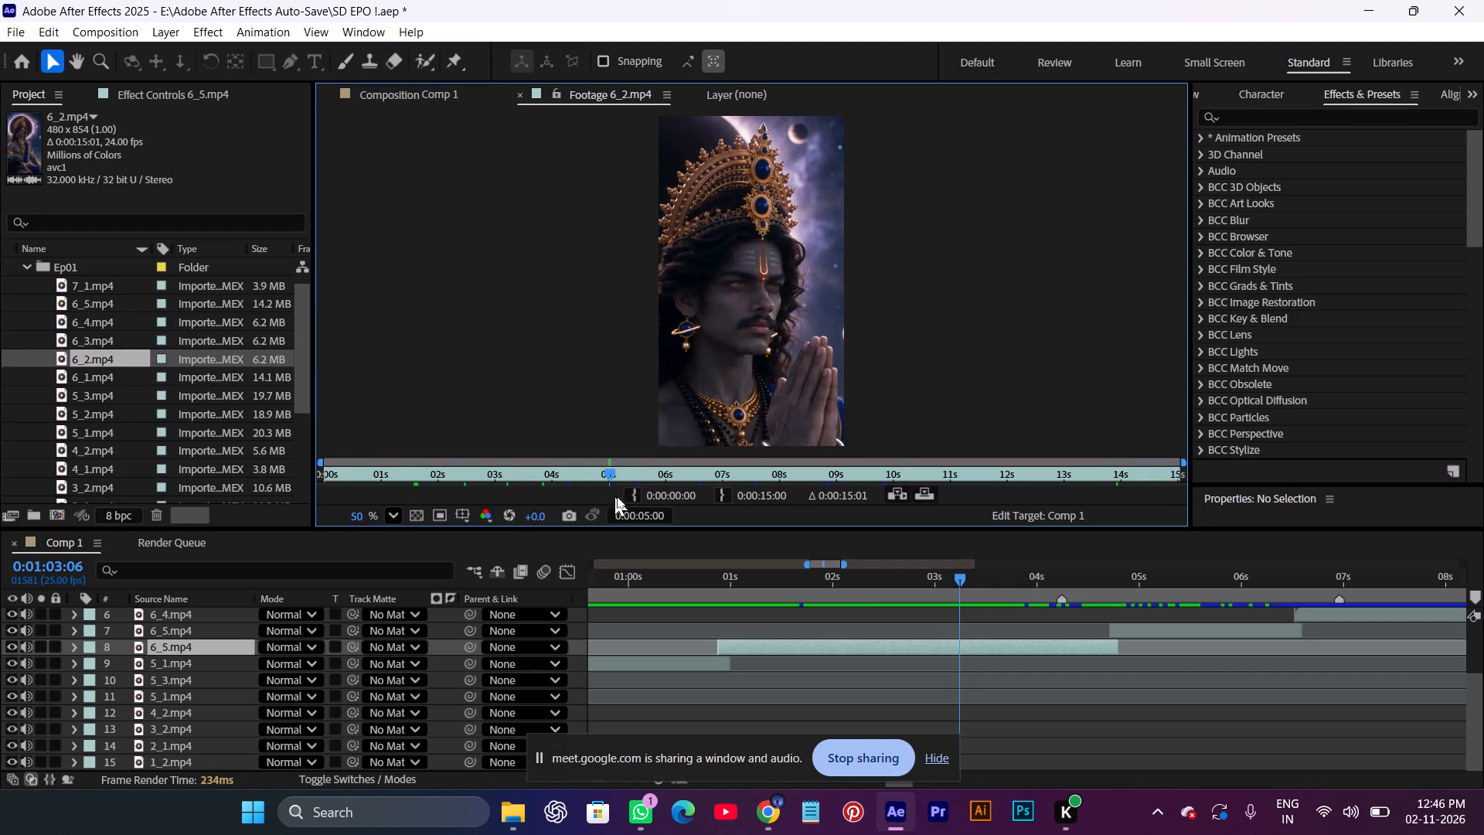
drag(617, 496, 1026, 481)
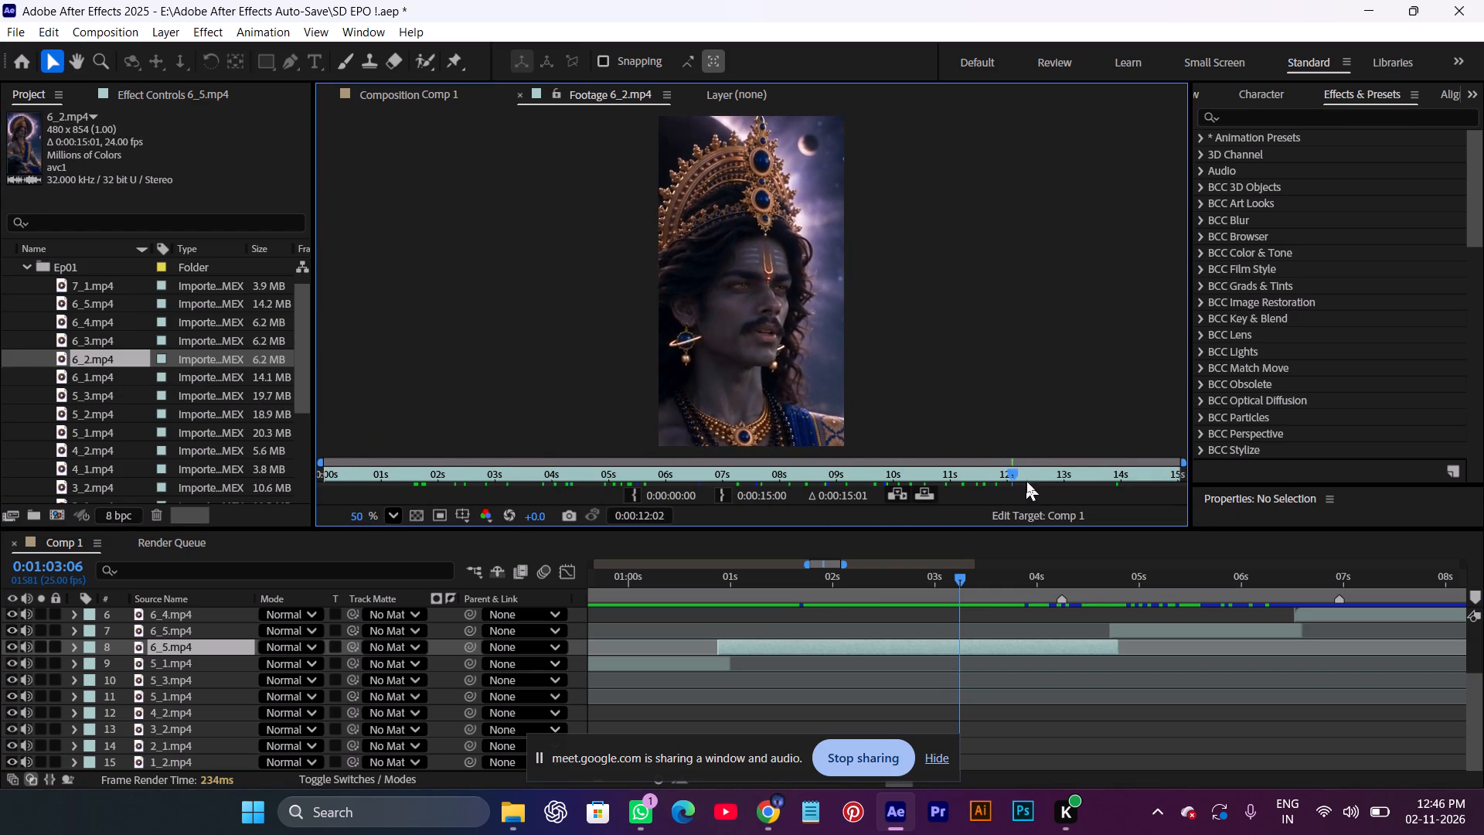
drag(1026, 481, 409, 452)
double_click(87, 338)
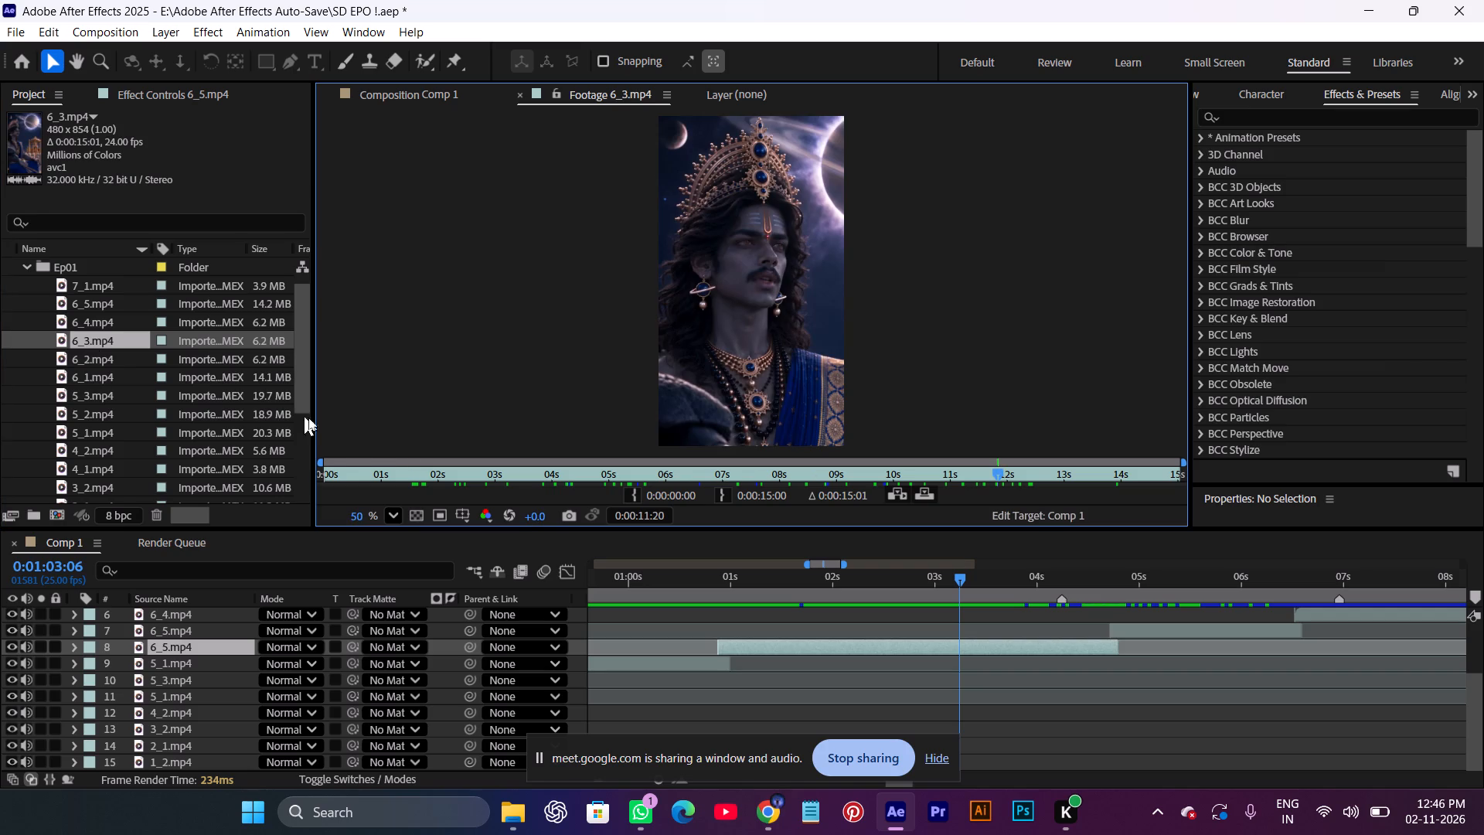
drag(342, 462, 410, 484)
drag(382, 464, 420, 471)
drag(369, 472, 369, 472)
drag(369, 472, 814, 492)
Look through the 6_4.mp4 and 6_5.mp4 source footage to examine their shots.
double_click(74, 322)
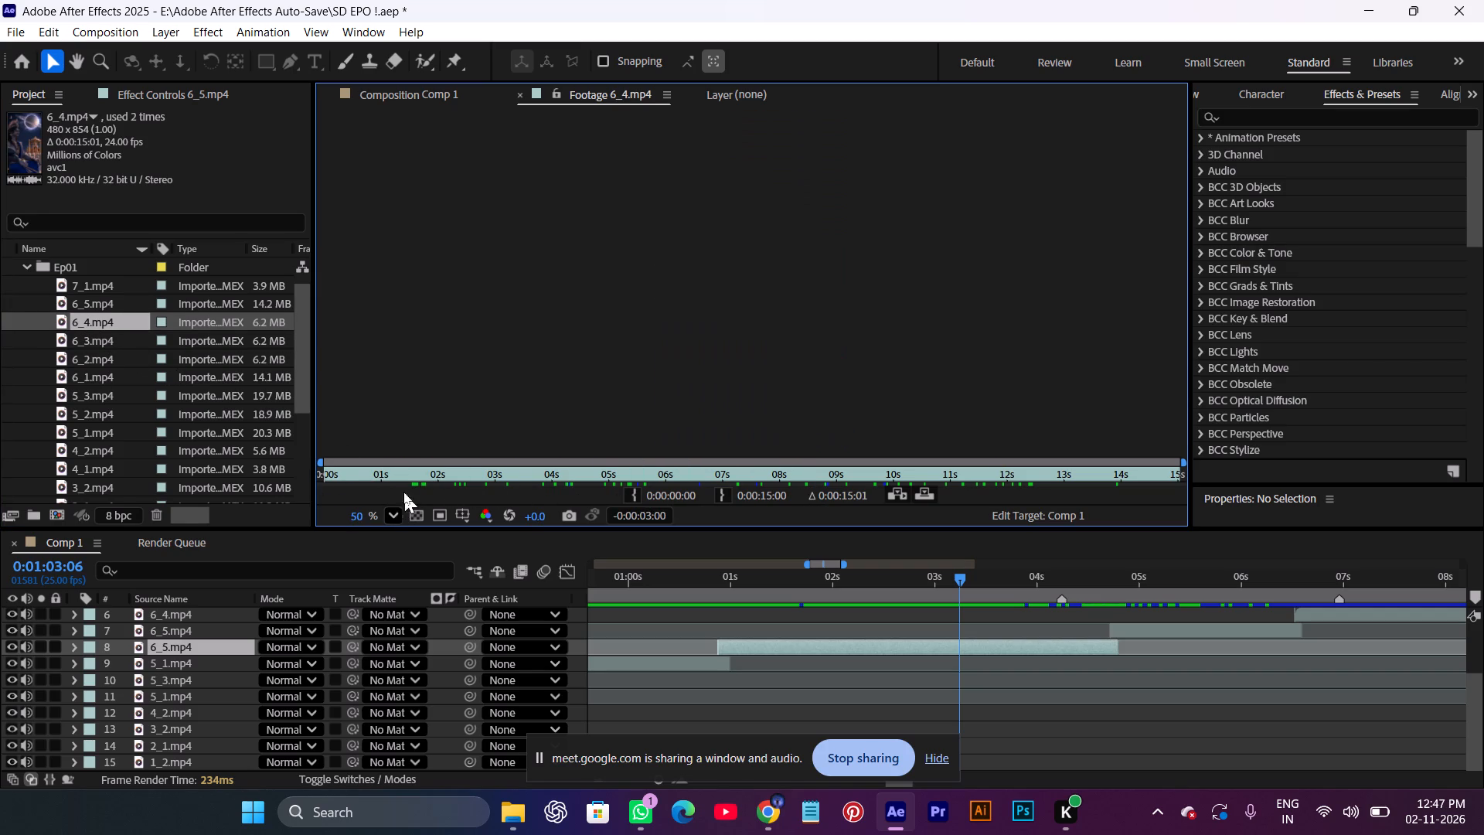
drag(382, 475, 725, 477)
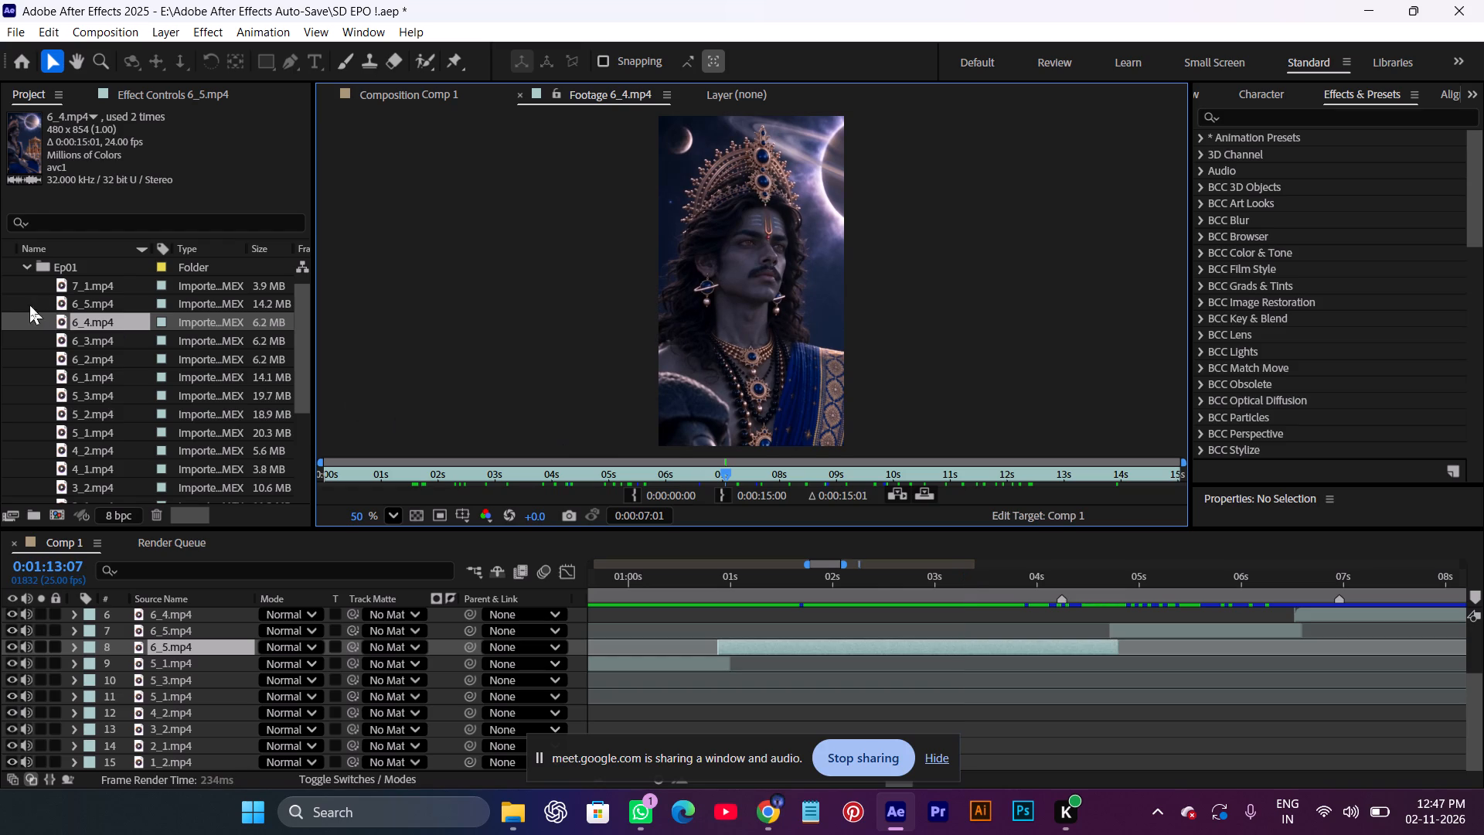
double_click(114, 305)
drag(376, 474, 415, 474)
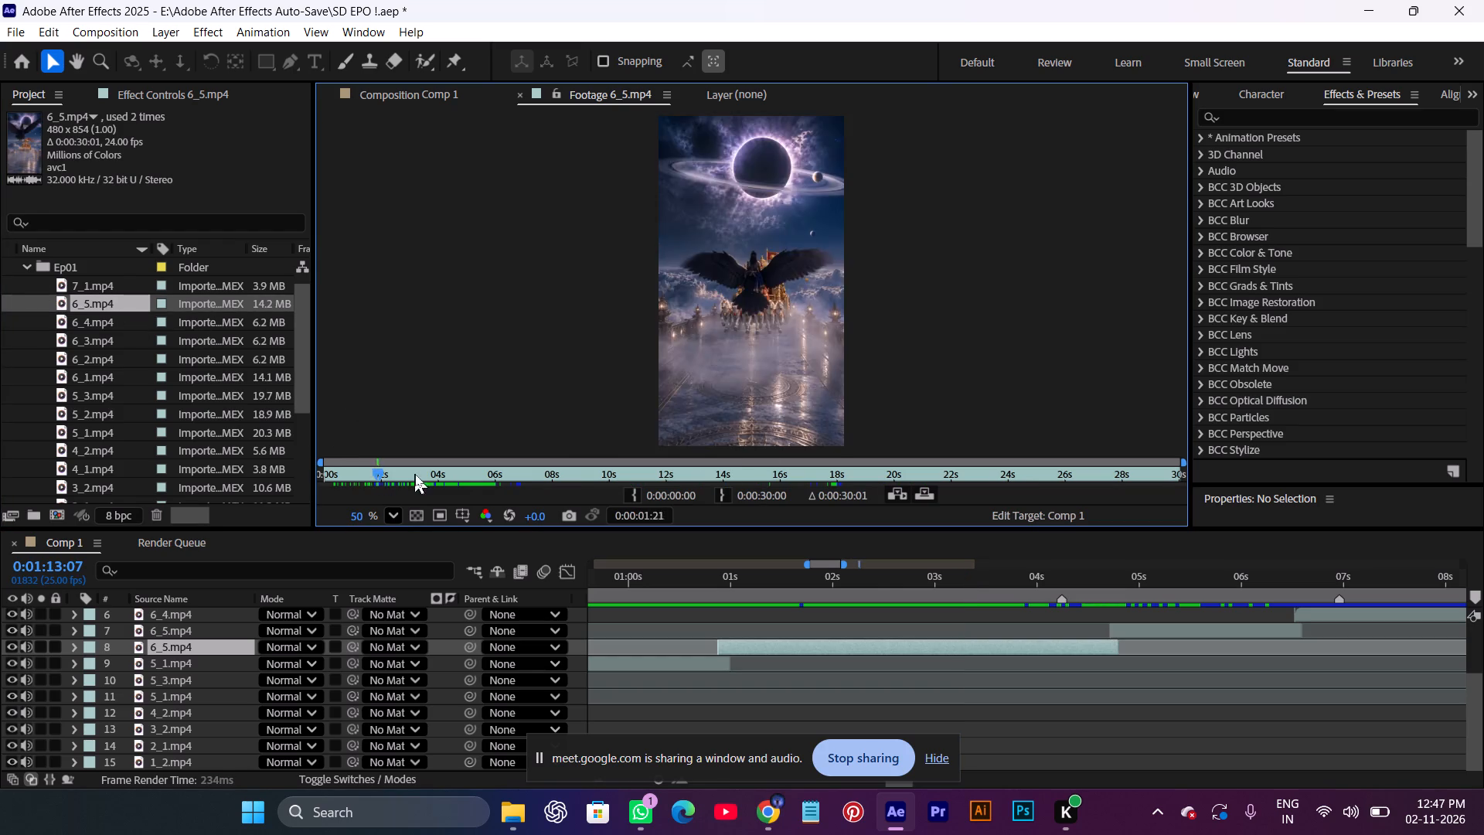
drag(415, 474, 327, 513)
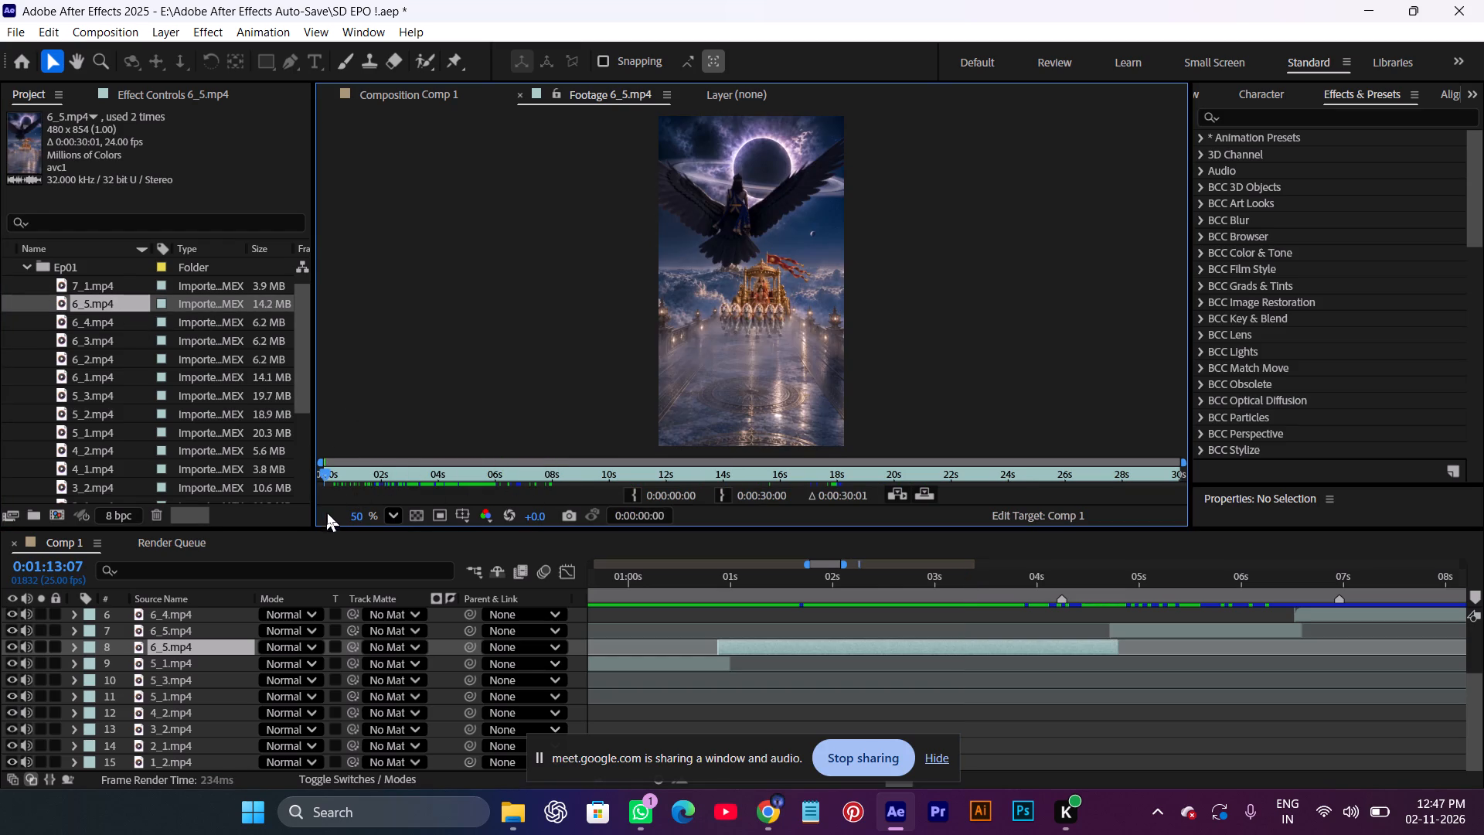
drag(327, 513, 679, 516)
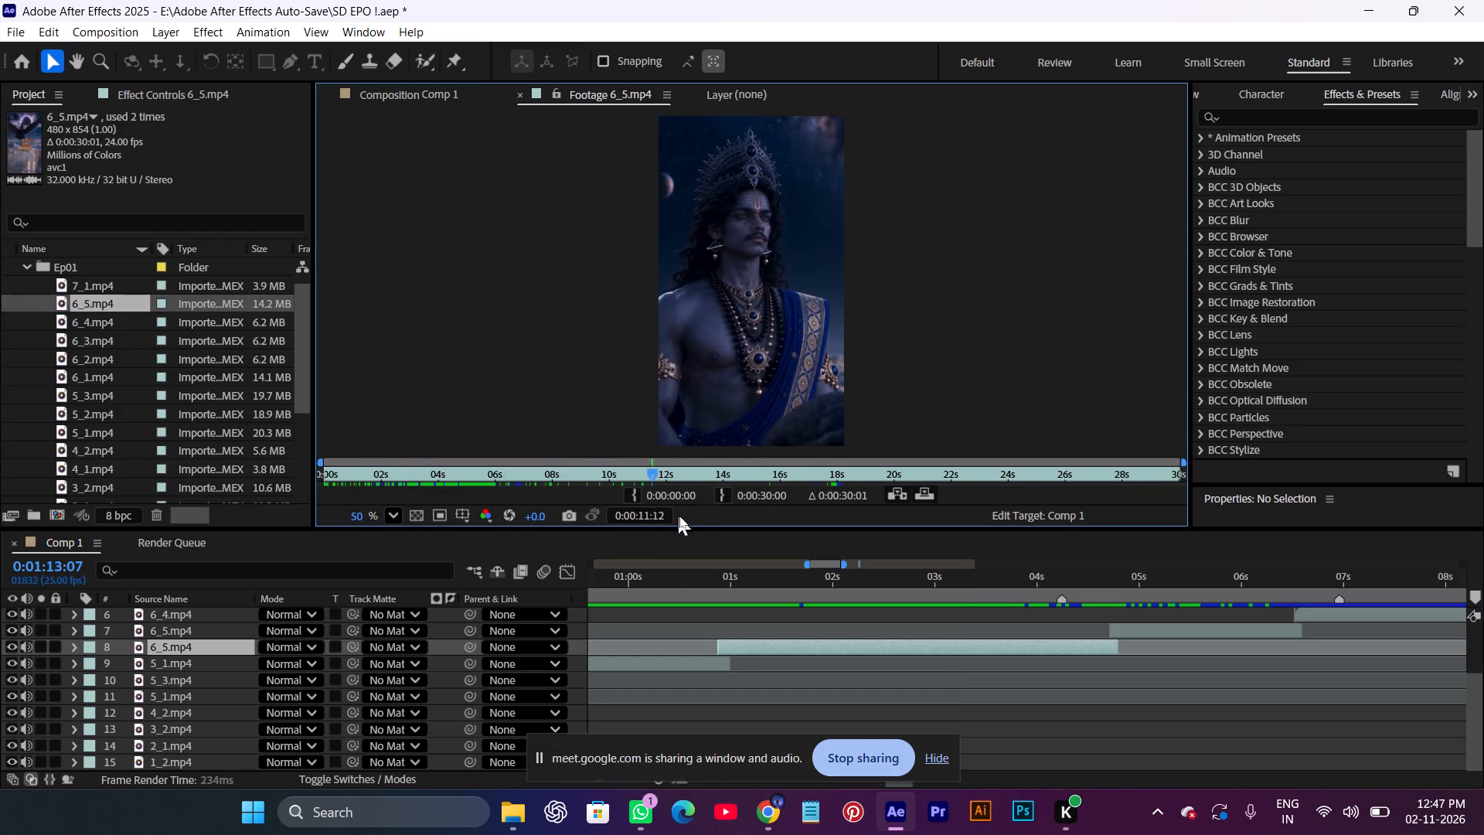
drag(679, 516, 690, 513)
Inspect the overlap of layer 9, 5_1.mp4, and layer 8, 6_5.mp4, in Comp 1 between about 0:01:00:20 and 0:01:01:01.
drag(722, 581, 712, 588)
key(space)
key(space)
key(space)
key(space)
key(space)
key(space)
key(space)
key(space)
key(space)
key(space)
key(space)
key(space)
key(space)
key(space)
key(space)
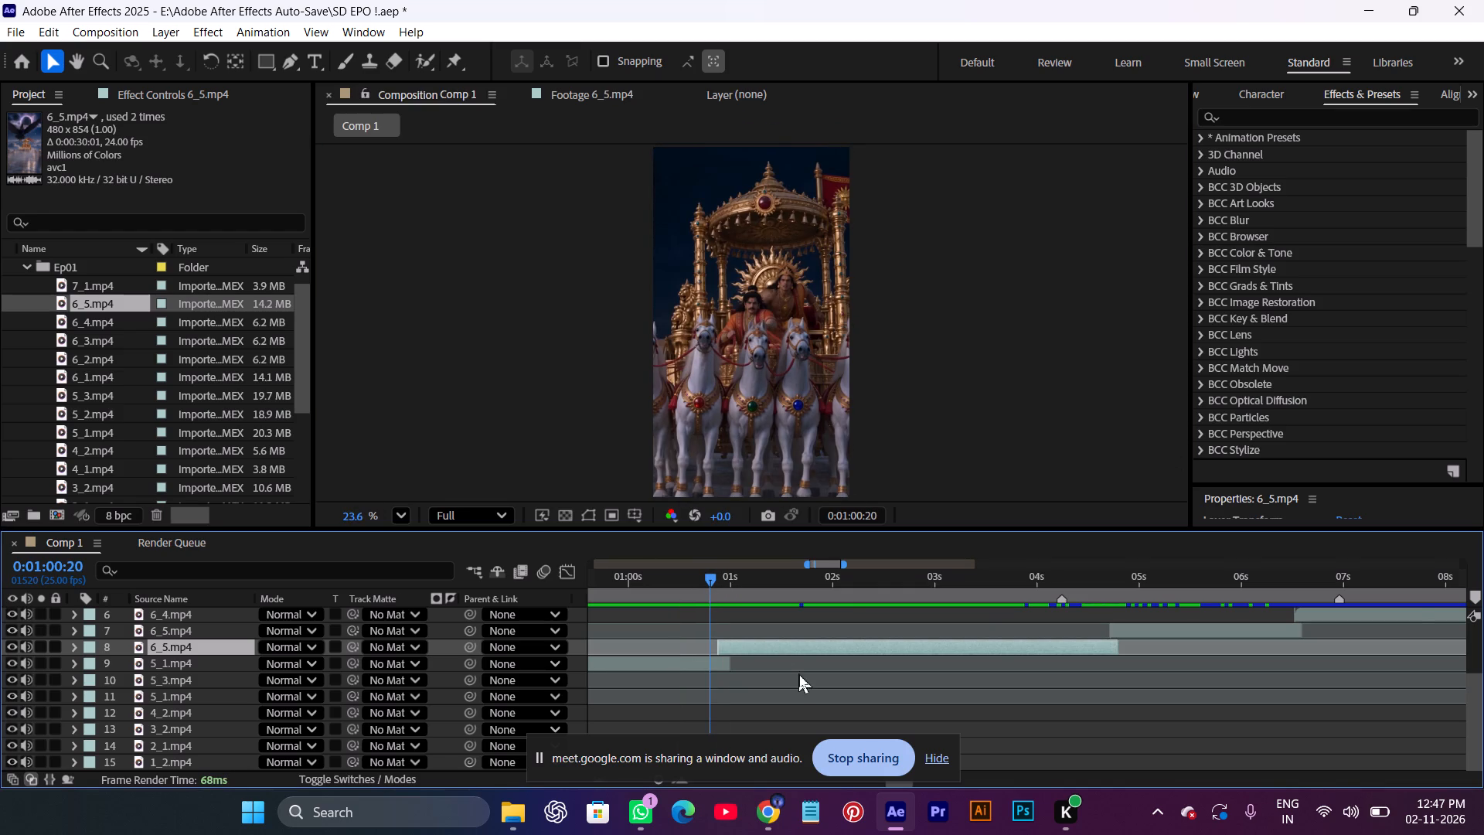
drag(811, 677, 992, 663)
click(848, 665)
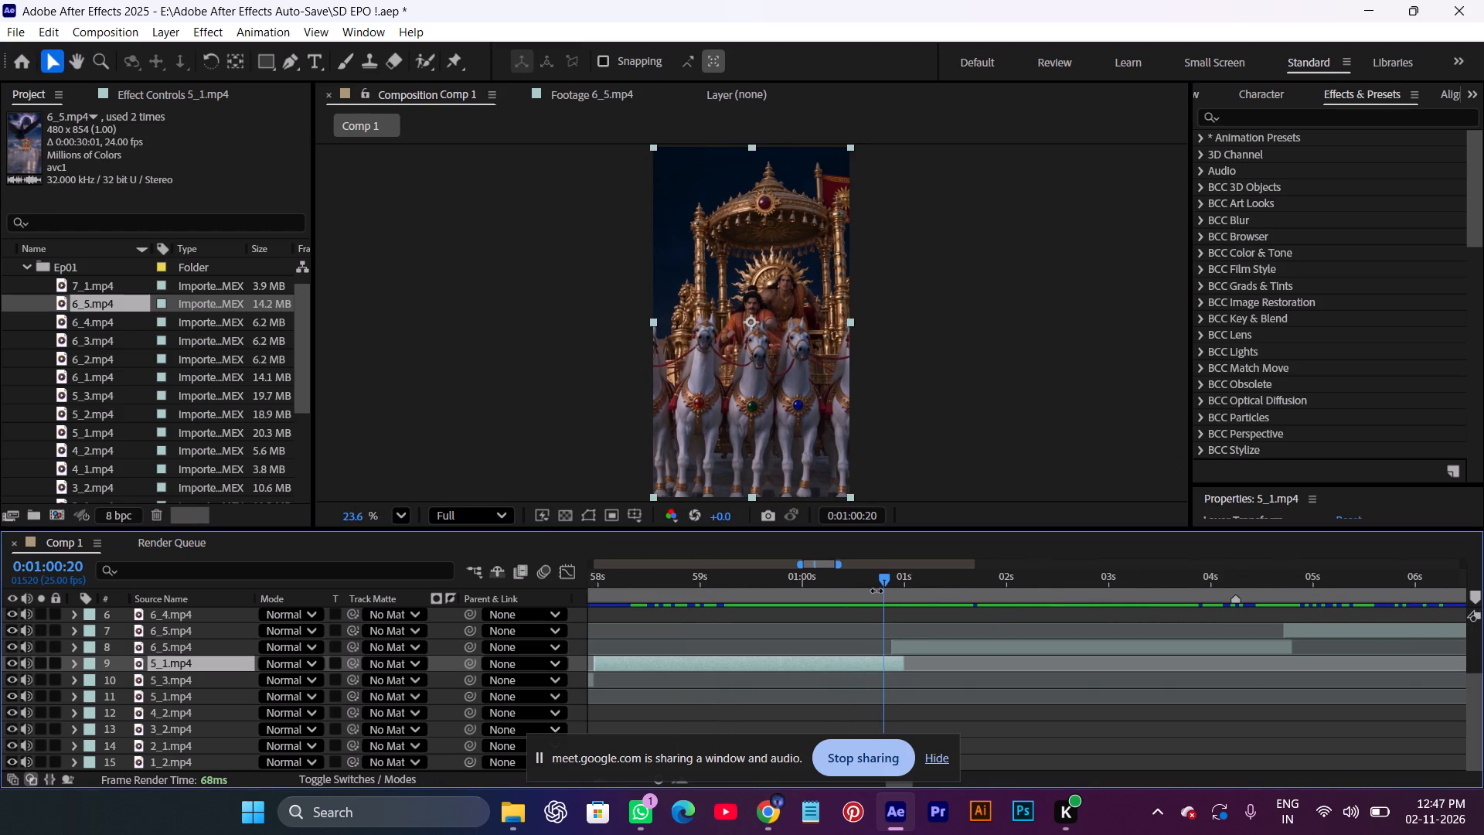
drag(883, 581, 907, 584)
key(space)
key(space)
key(space)
key(space)
key(space)
key(space)
key(space)
key(space)
key(space)
key(space)
key(space)
key(space)
key(space)
key(space)
key(space)
key(space)
key(space)
key(space)
key(space)
key(space)
drag(981, 689, 798, 682)
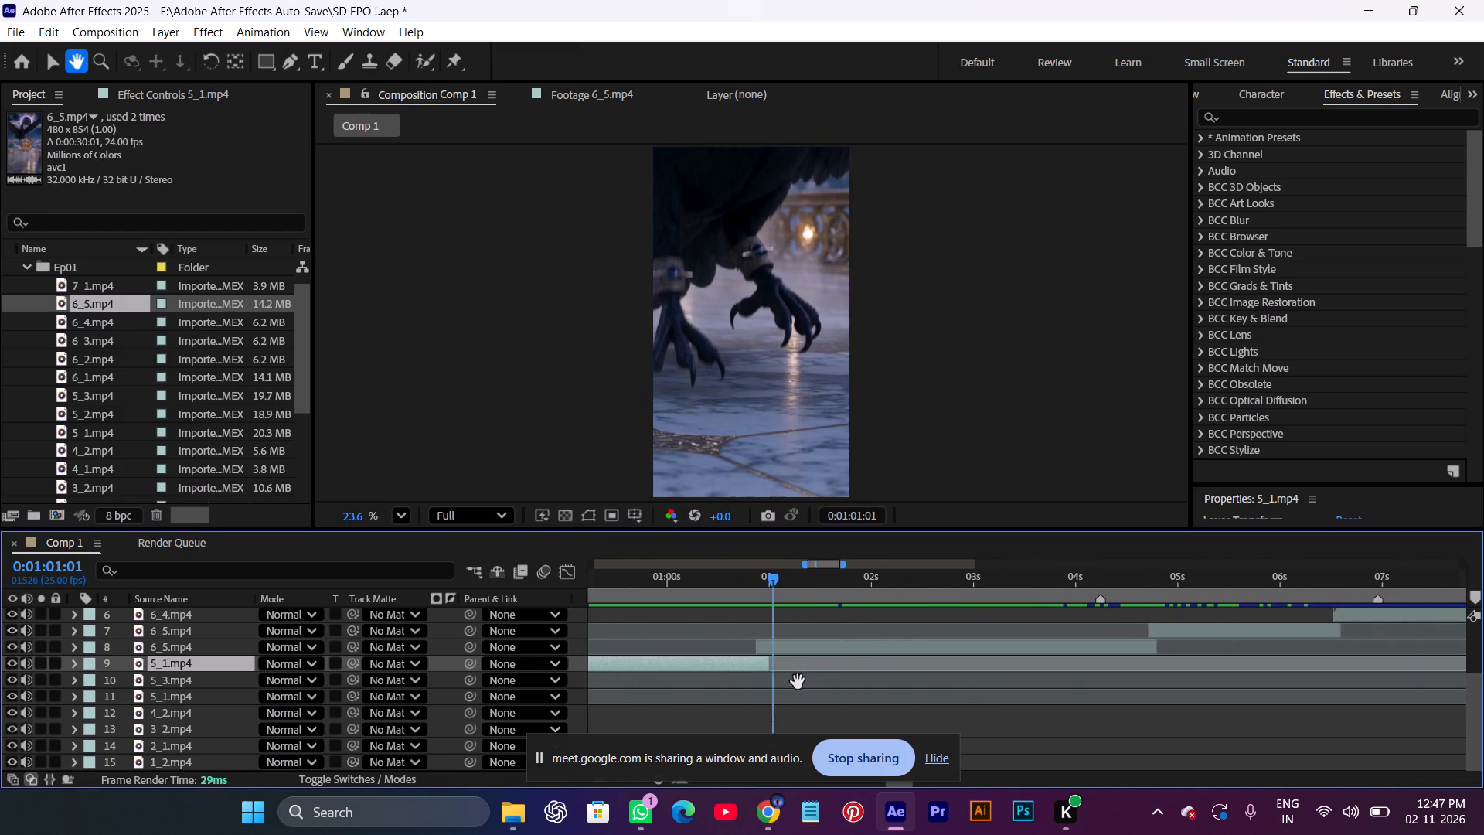
drag(798, 682, 796, 682)
click(778, 647)
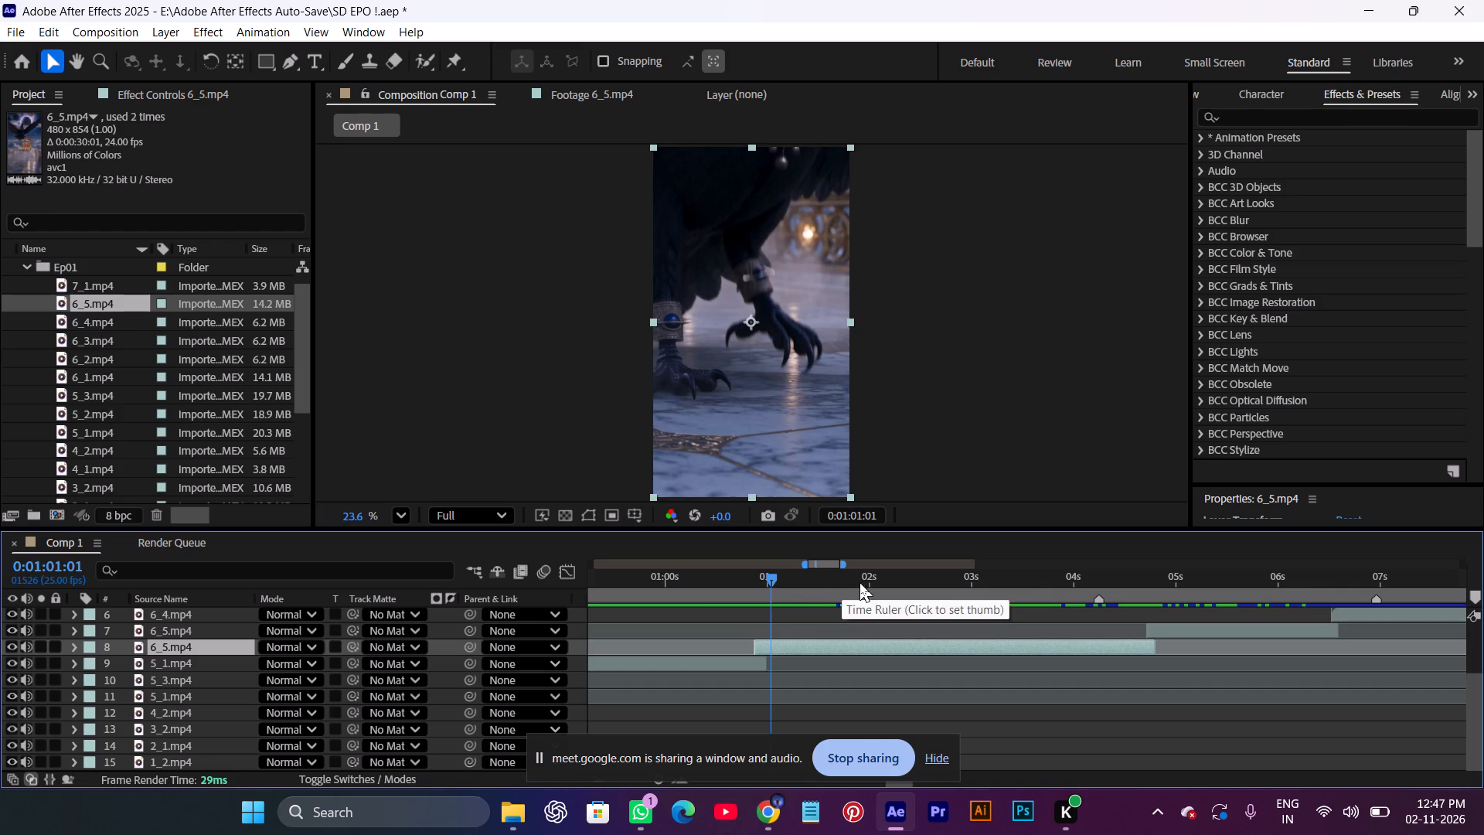
Deselect the layers and play Comp 1 from 0:01:00:11 through to about 0:01:07:13 to review the cuts.
drag(761, 583, 709, 578)
click(737, 622)
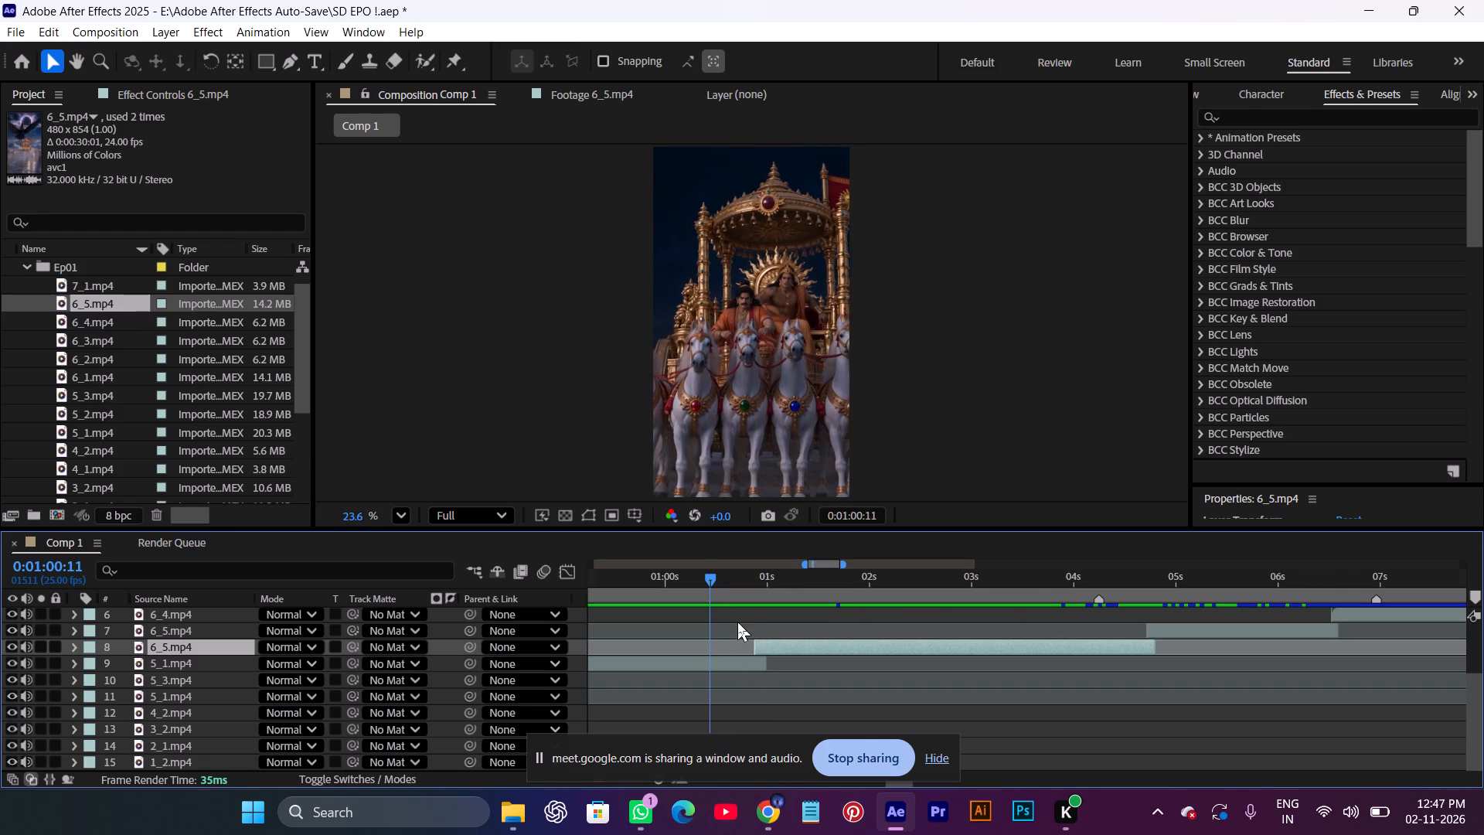
key(space)
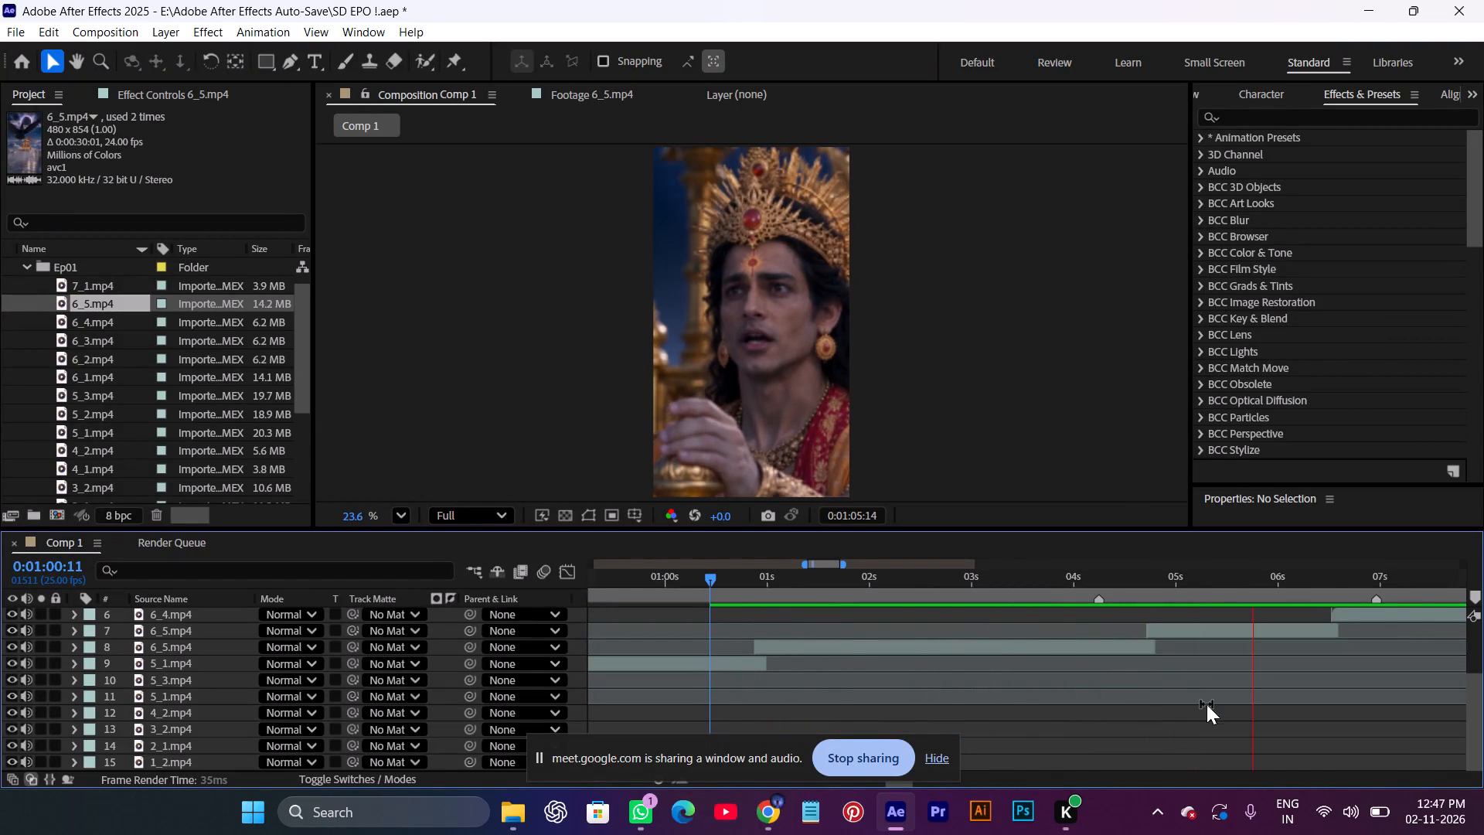
key(space)
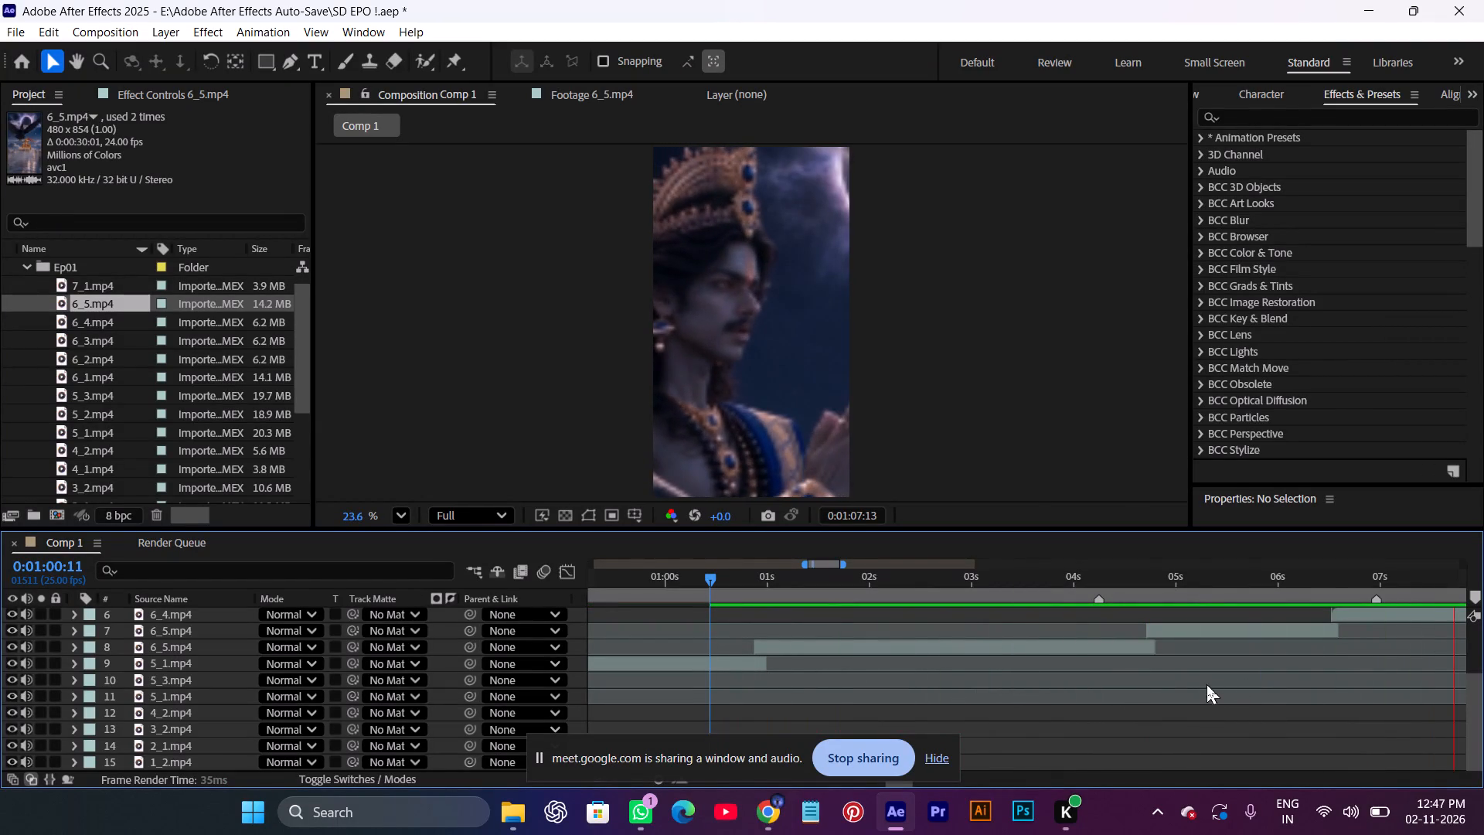
Scrub Comp 1 back and forth between about 0:01:00:14 and 0:01:05:04 to re-examine the 6_5.mp4 shots.
drag(771, 581, 723, 591)
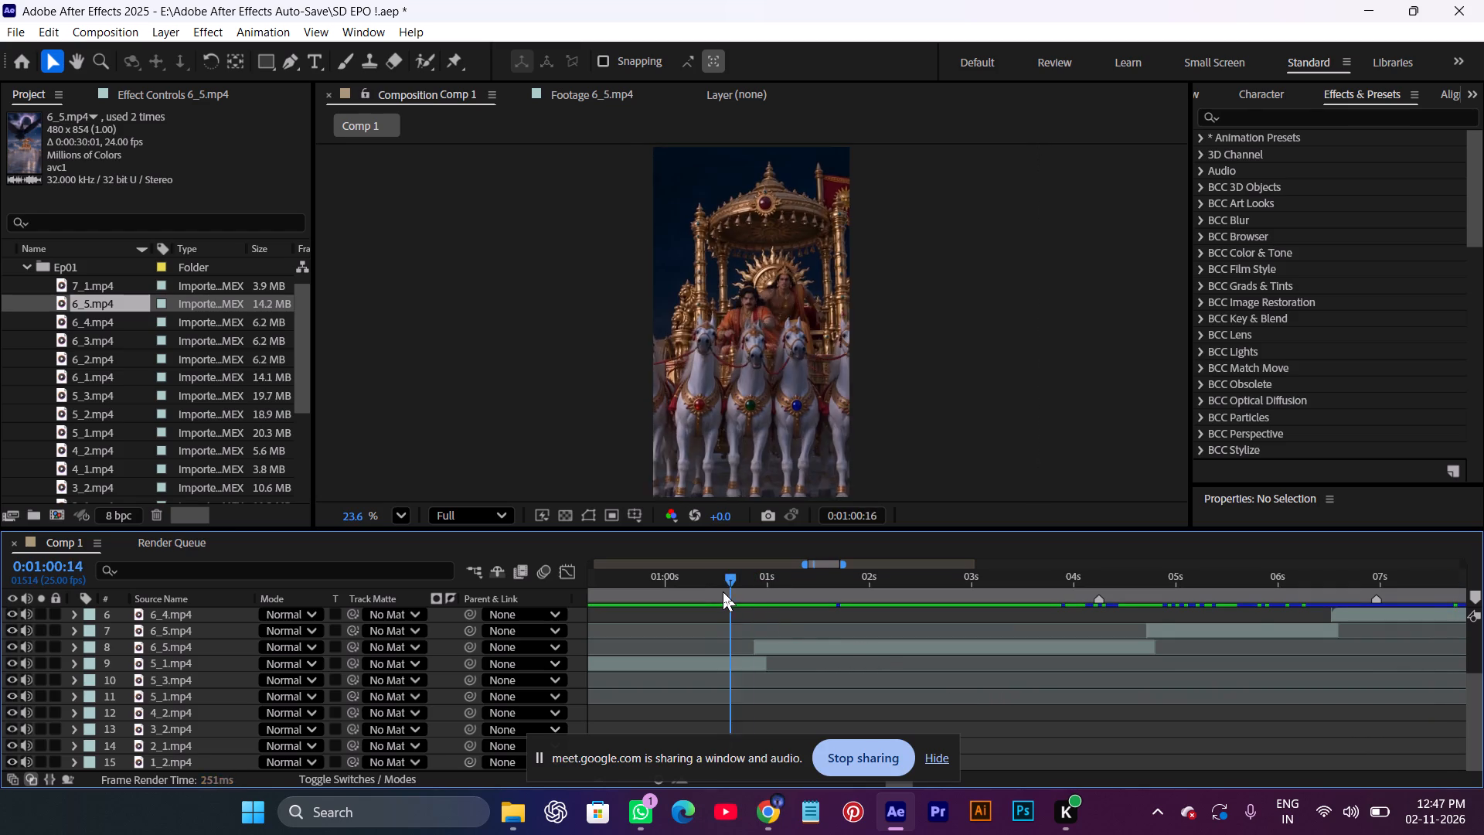
drag(723, 591, 895, 639)
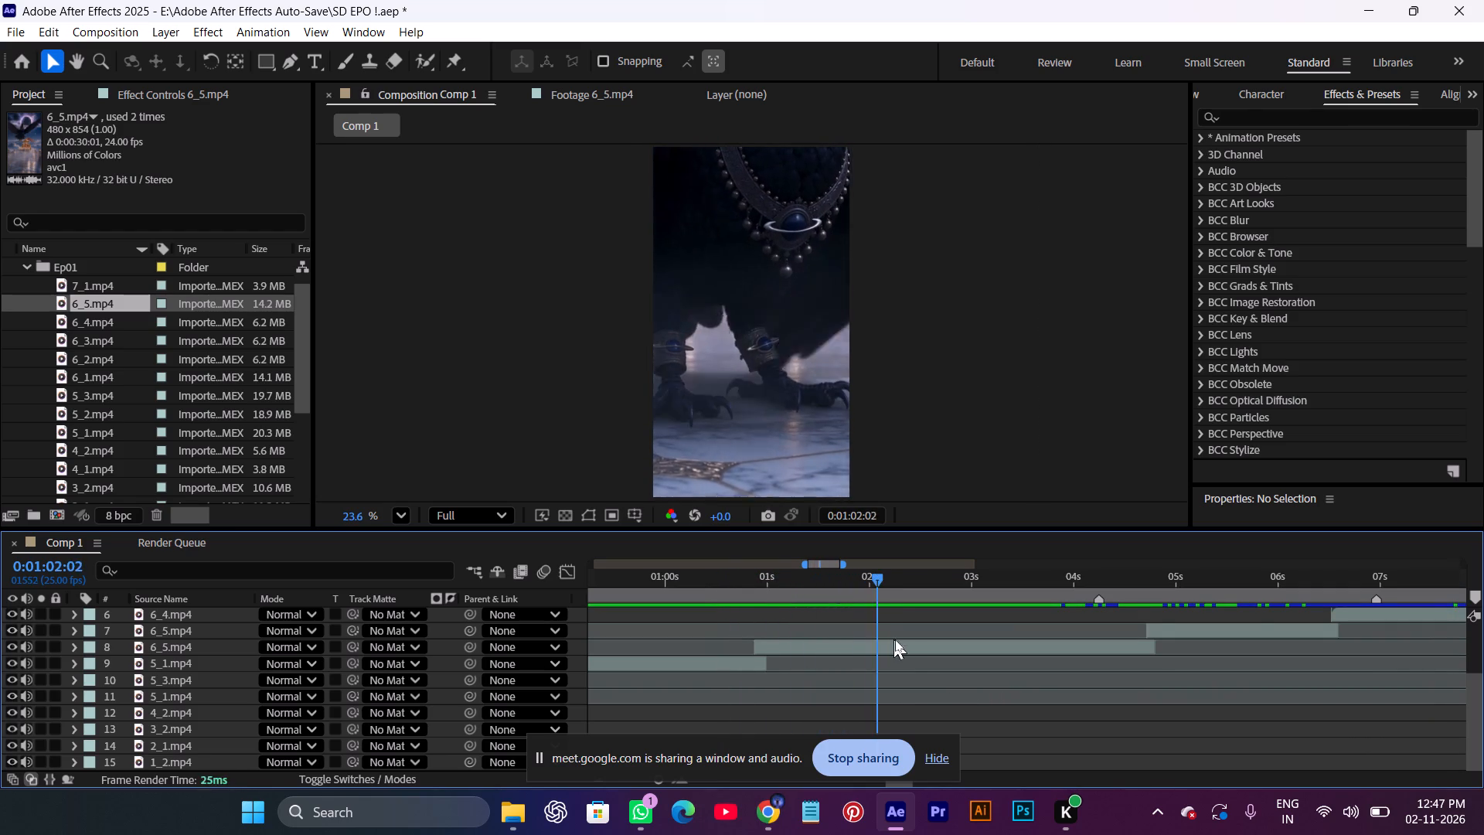
drag(895, 639, 1050, 677)
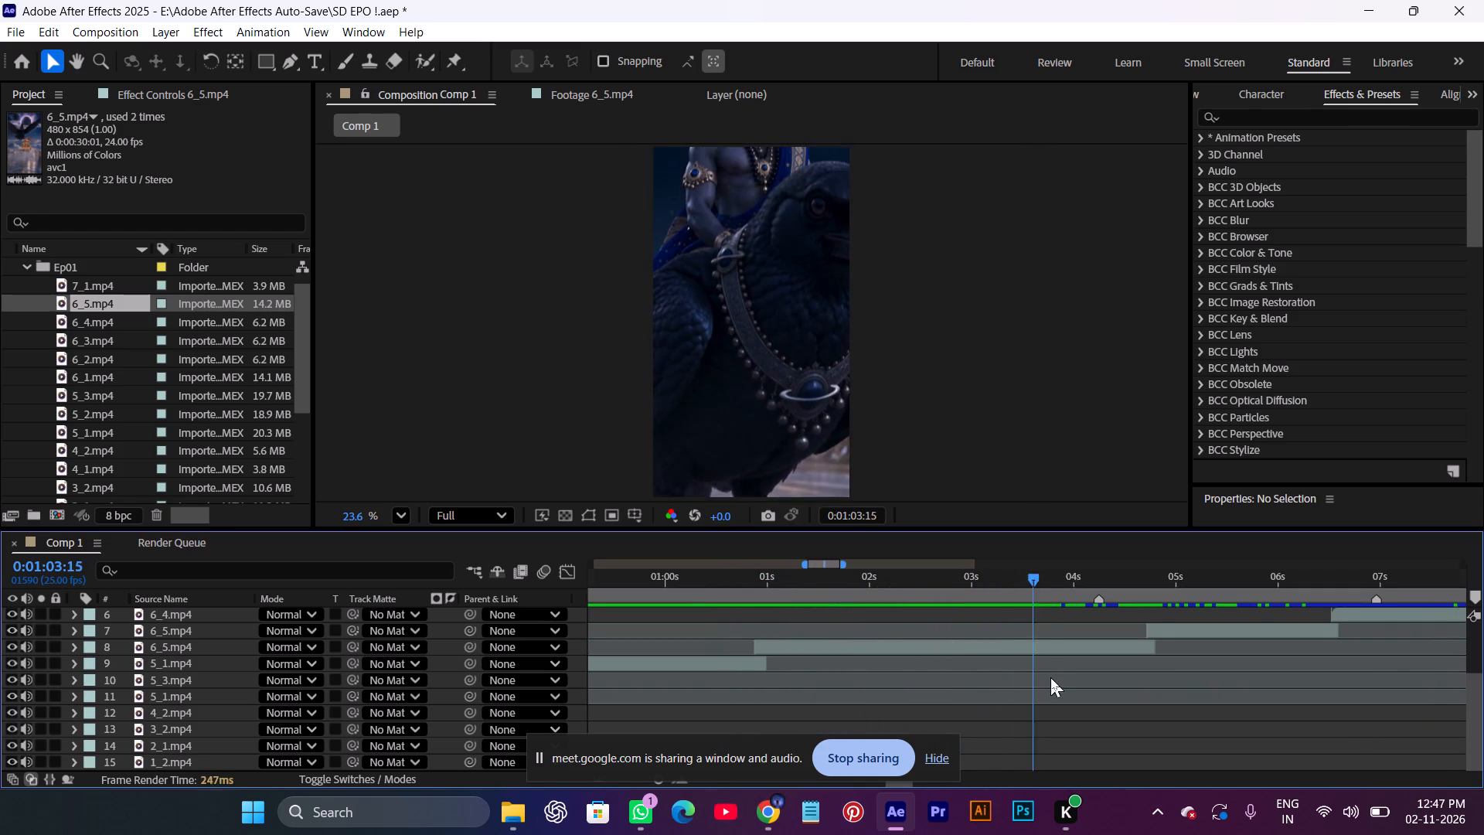
drag(1050, 677, 1182, 727)
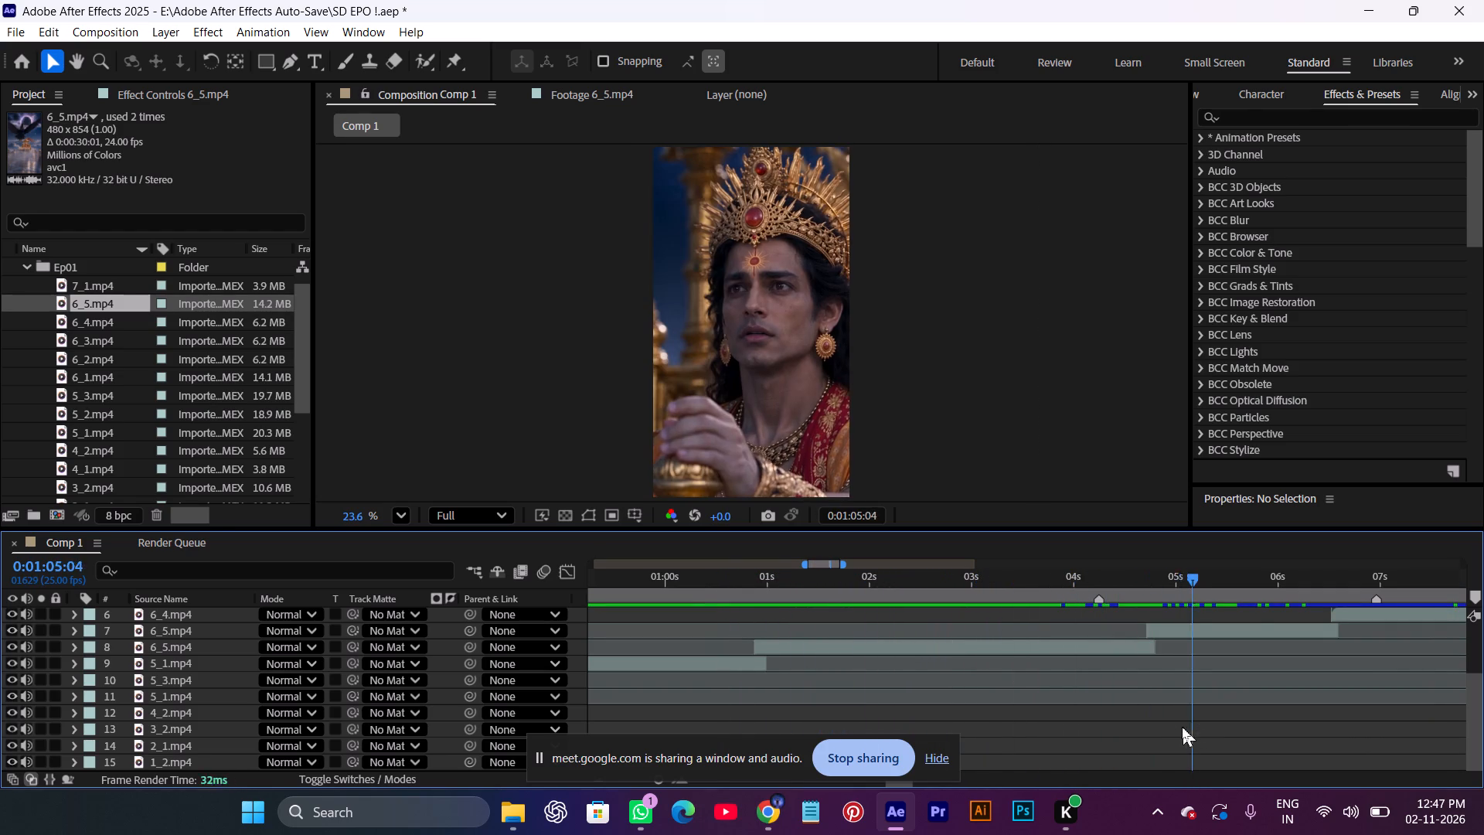
drag(1182, 727, 1080, 716)
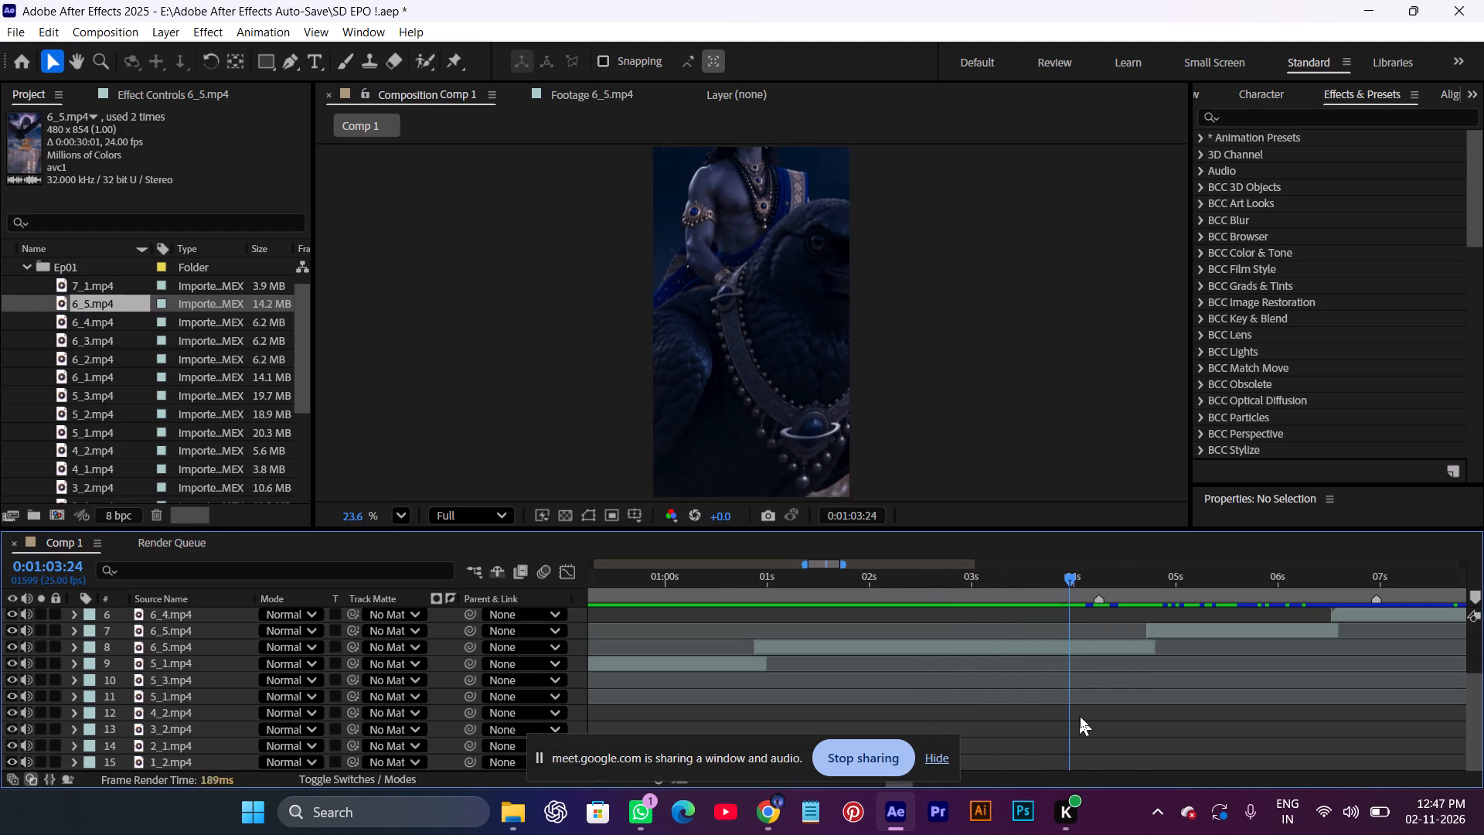
drag(1080, 716, 824, 711)
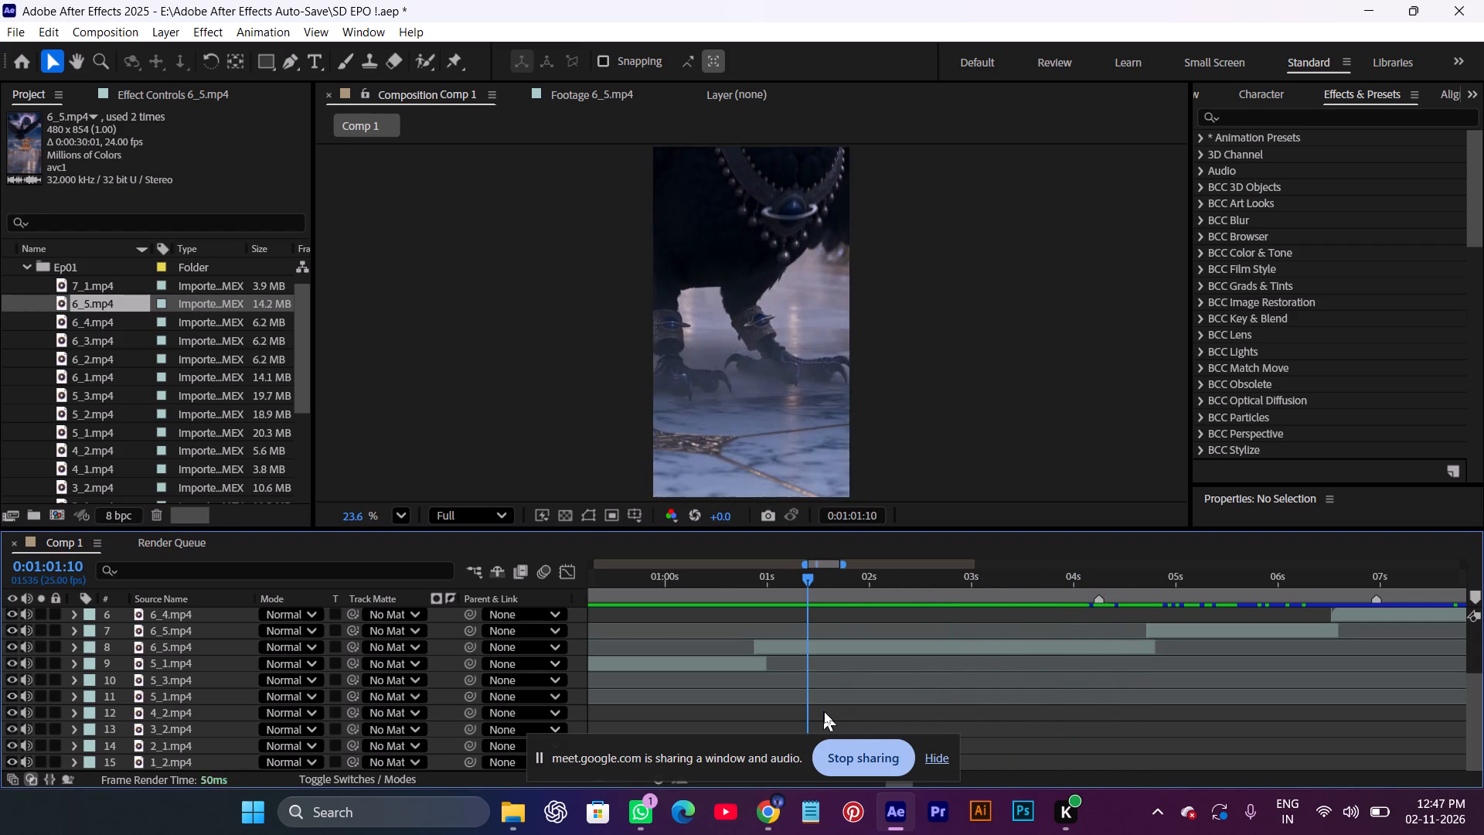
Scrub Comp 1 from the 0:01:01:10 area to 0:01:05:00 and play to about 0:01:15:15 to review the 6_5.mp4 and 6_4.mp4 shots.
drag(824, 711, 1124, 737)
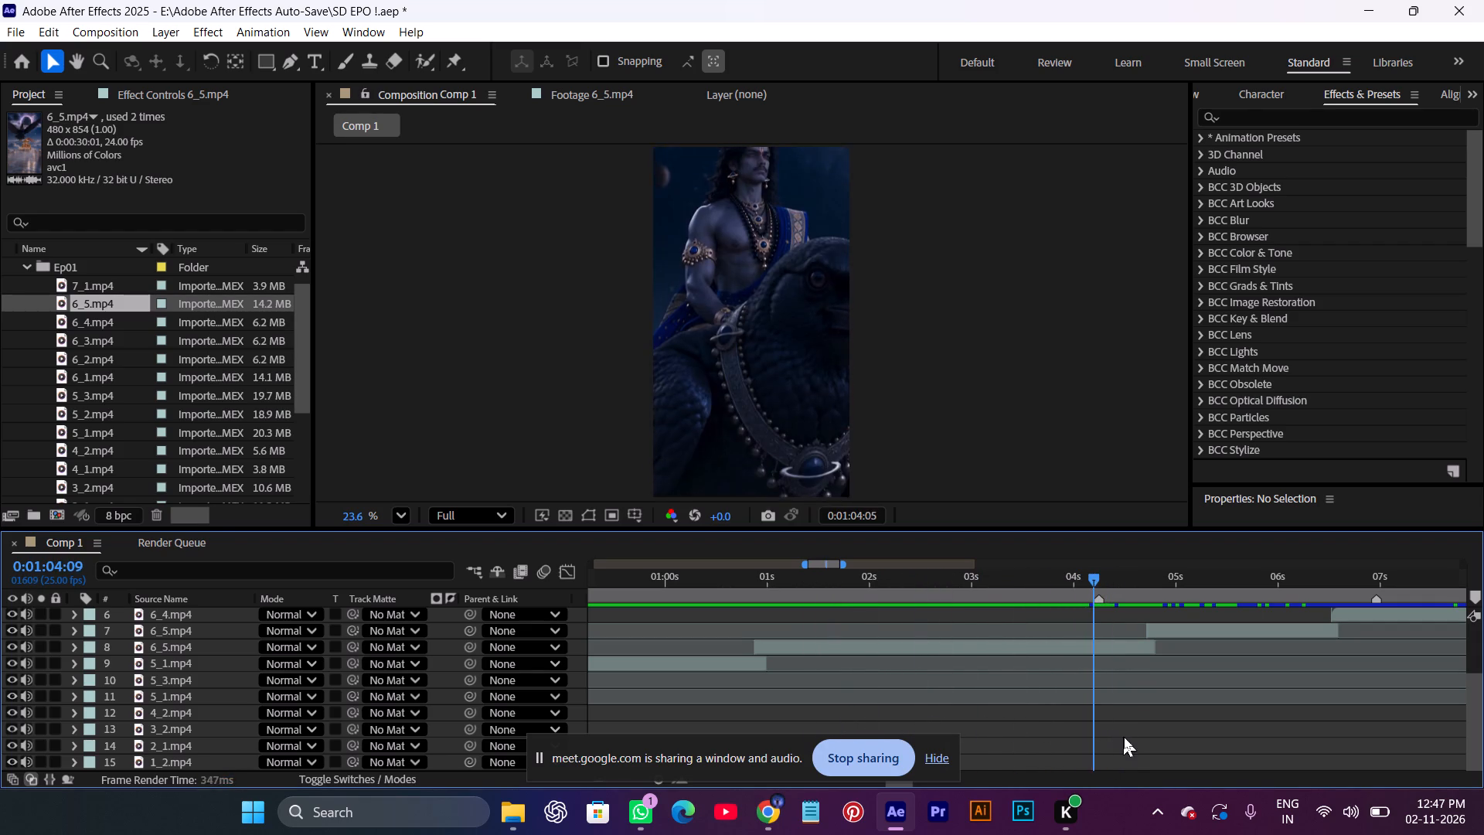
drag(1124, 737, 1176, 747)
key(space)
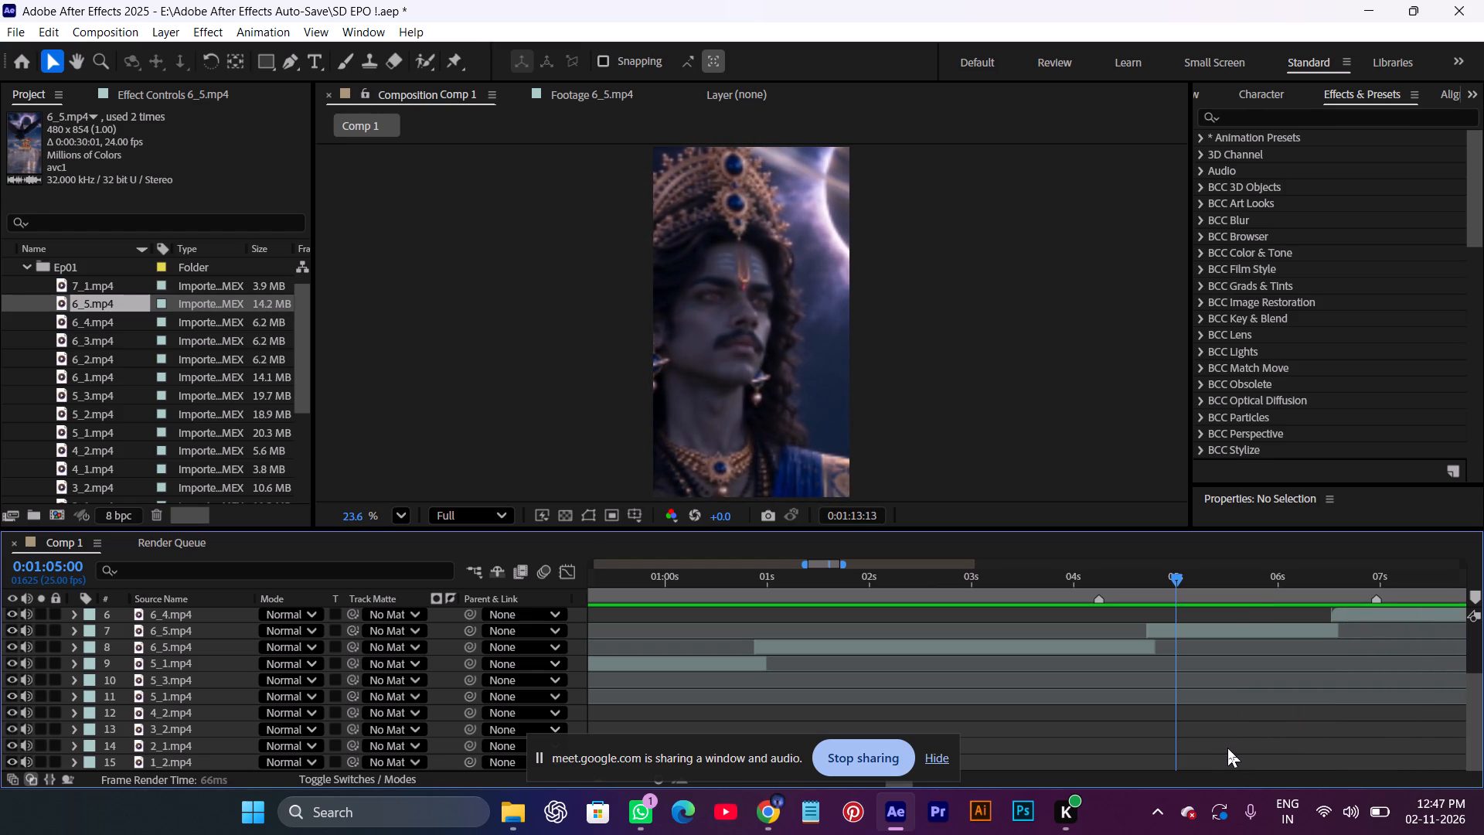
key(space)
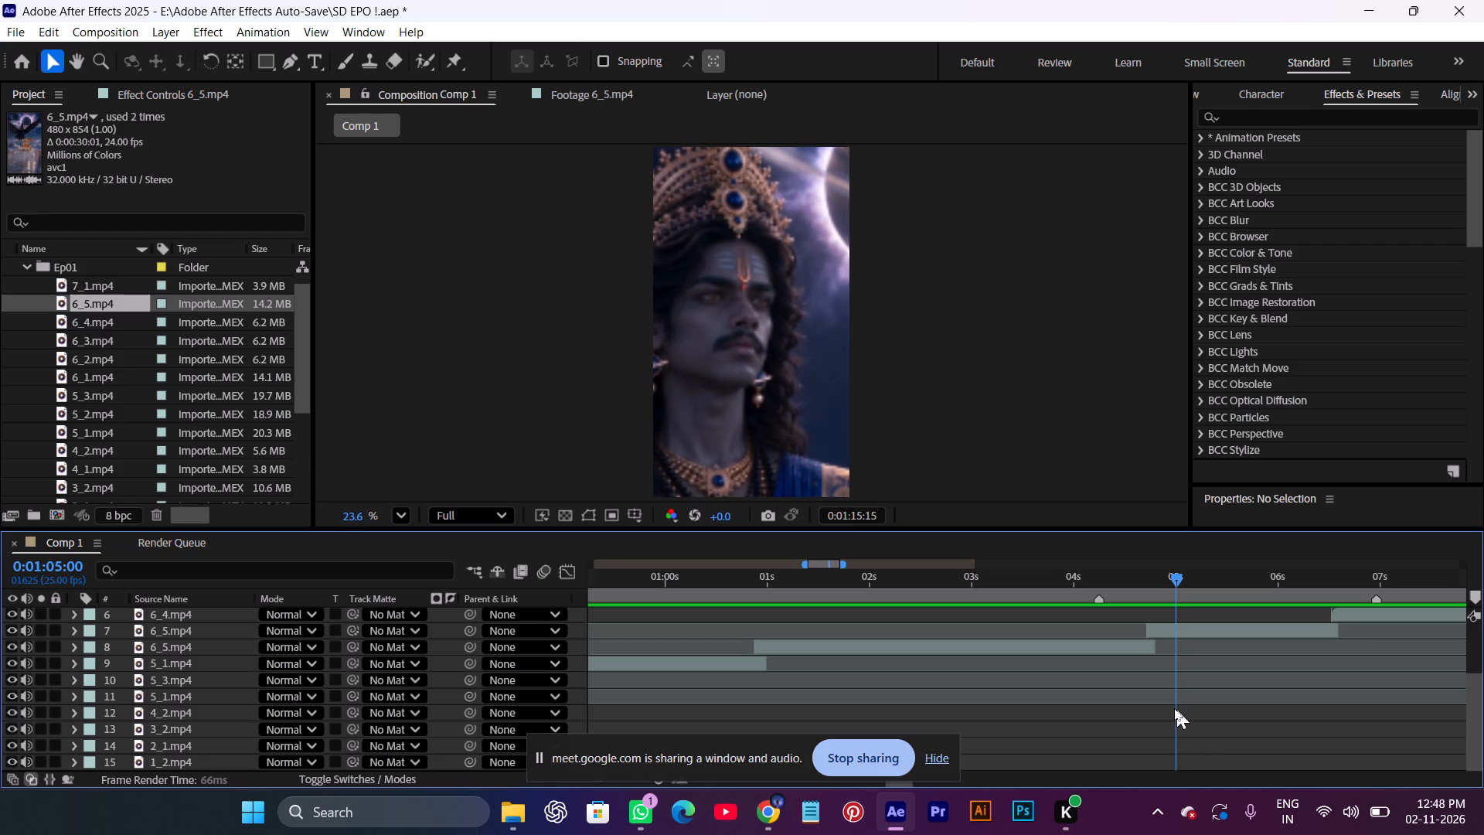
Go back to the overlap of the two 6_4.mp4 layers and play Comp 1 from 0:01:08:15 to about 0:01:28:14.
key(space)
key(space)
key(space)
key(space)
key(space)
key(space)
key(space)
key(space)
key(space)
key(space)
key(space)
key(space)
drag(1011, 642, 1036, 697)
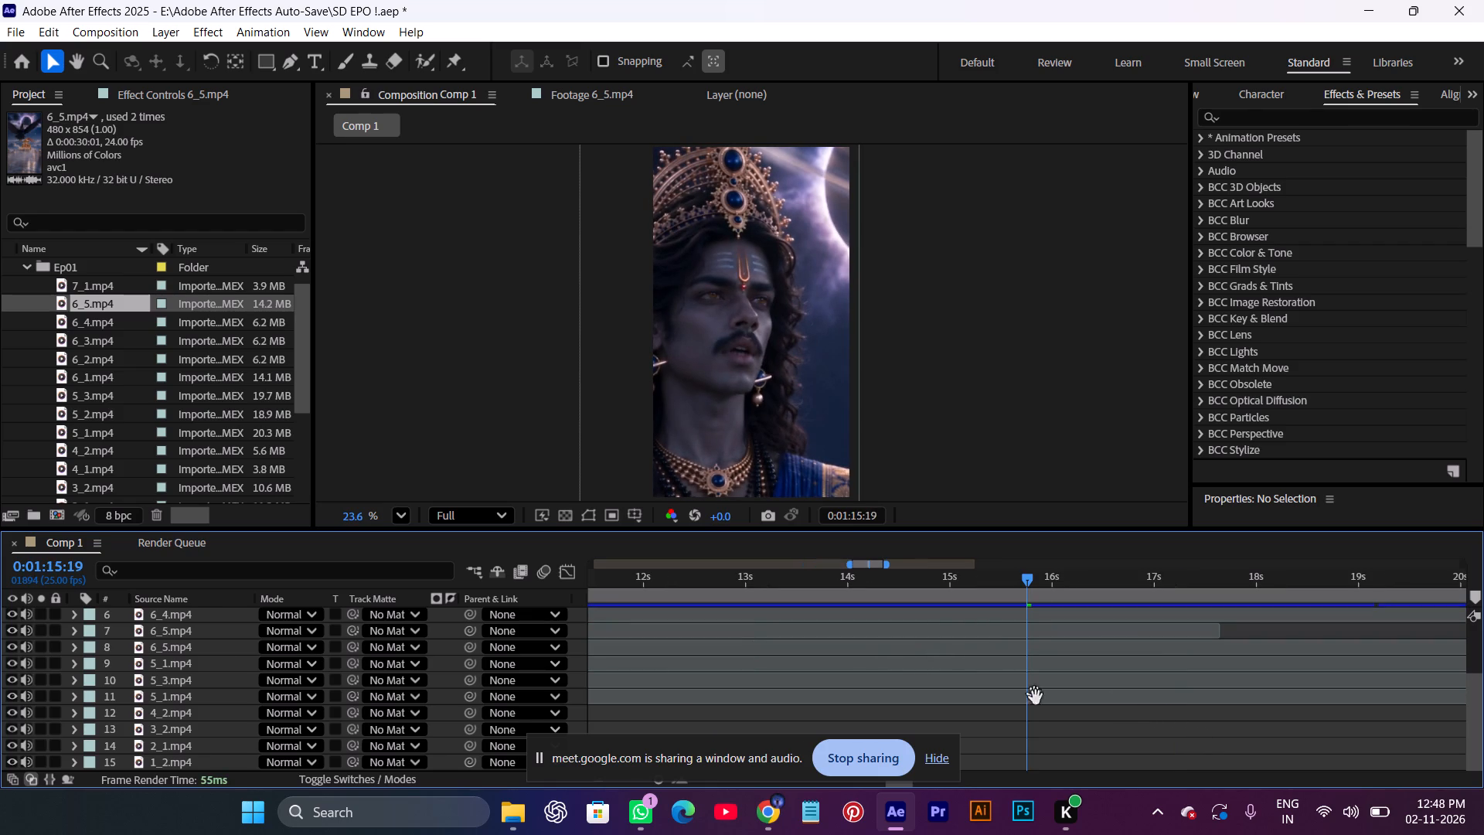
drag(1036, 697, 1117, 783)
key(space)
key(space)
key(space)
drag(1043, 716, 1310, 703)
alt+scroll(1149, 695, down, 1)
drag(1226, 578, 910, 633)
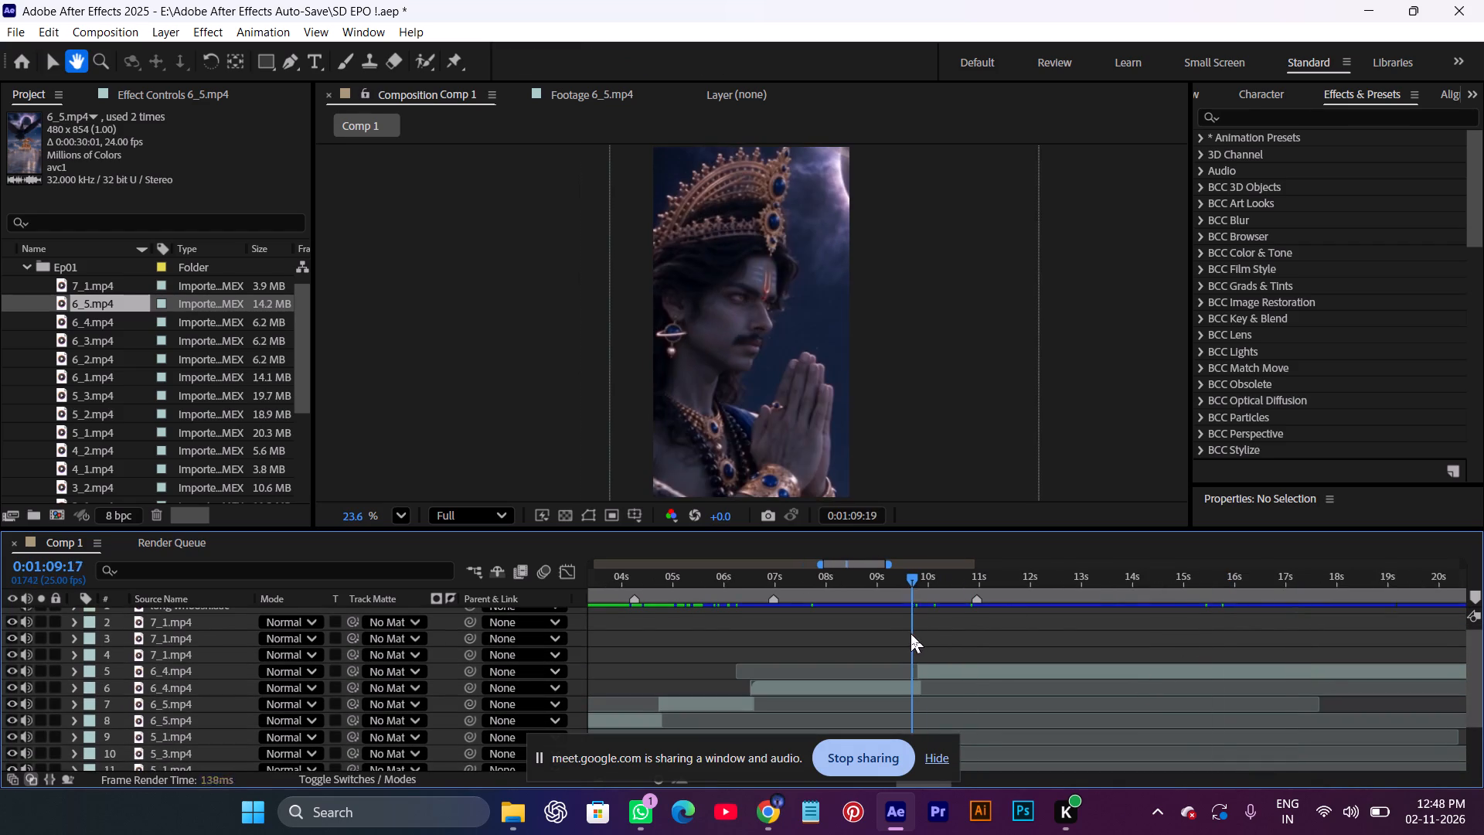
drag(910, 633, 890, 638)
key(space)
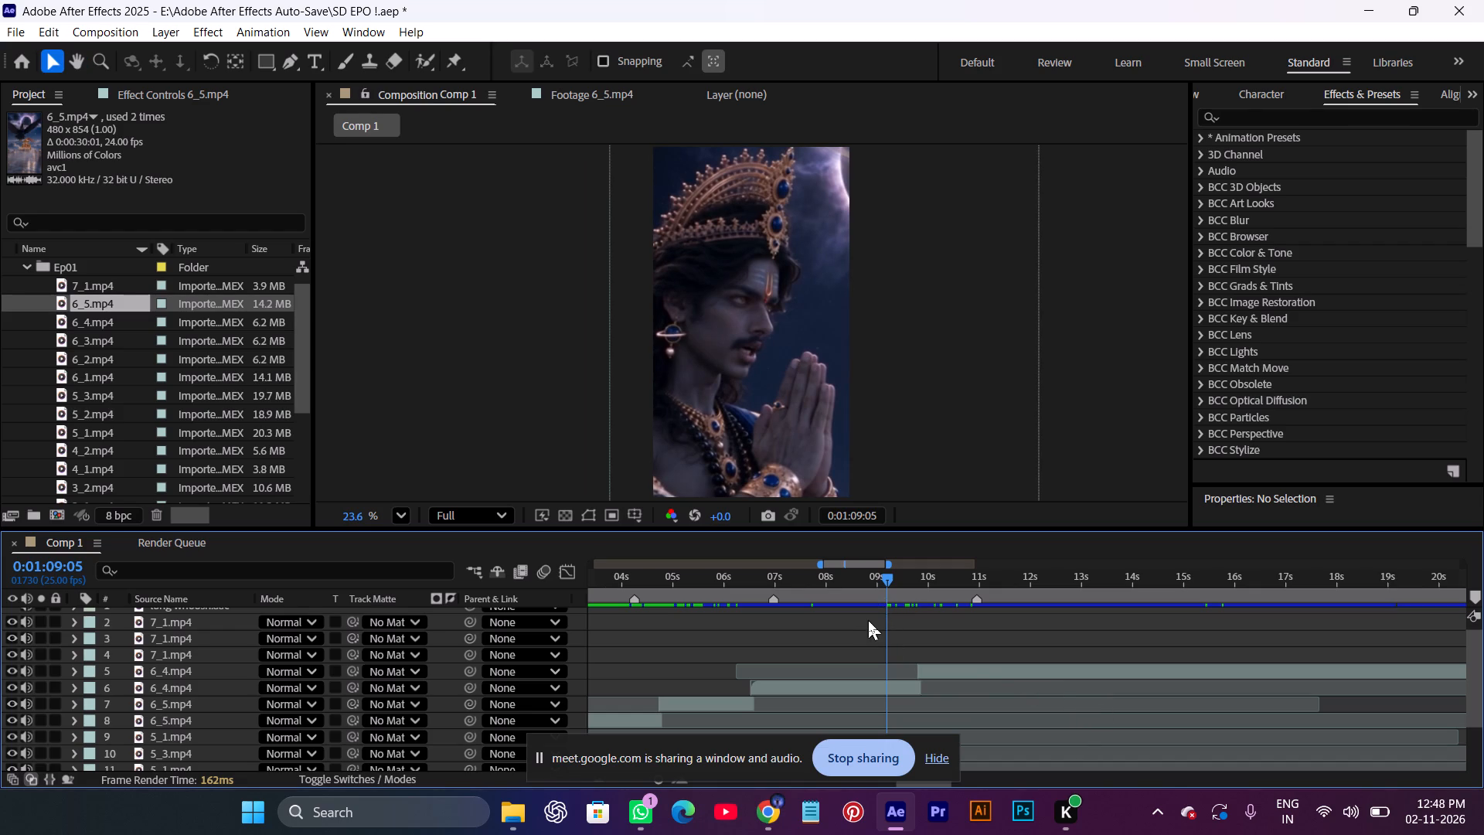
drag(893, 577, 862, 587)
click(839, 646)
key(space)
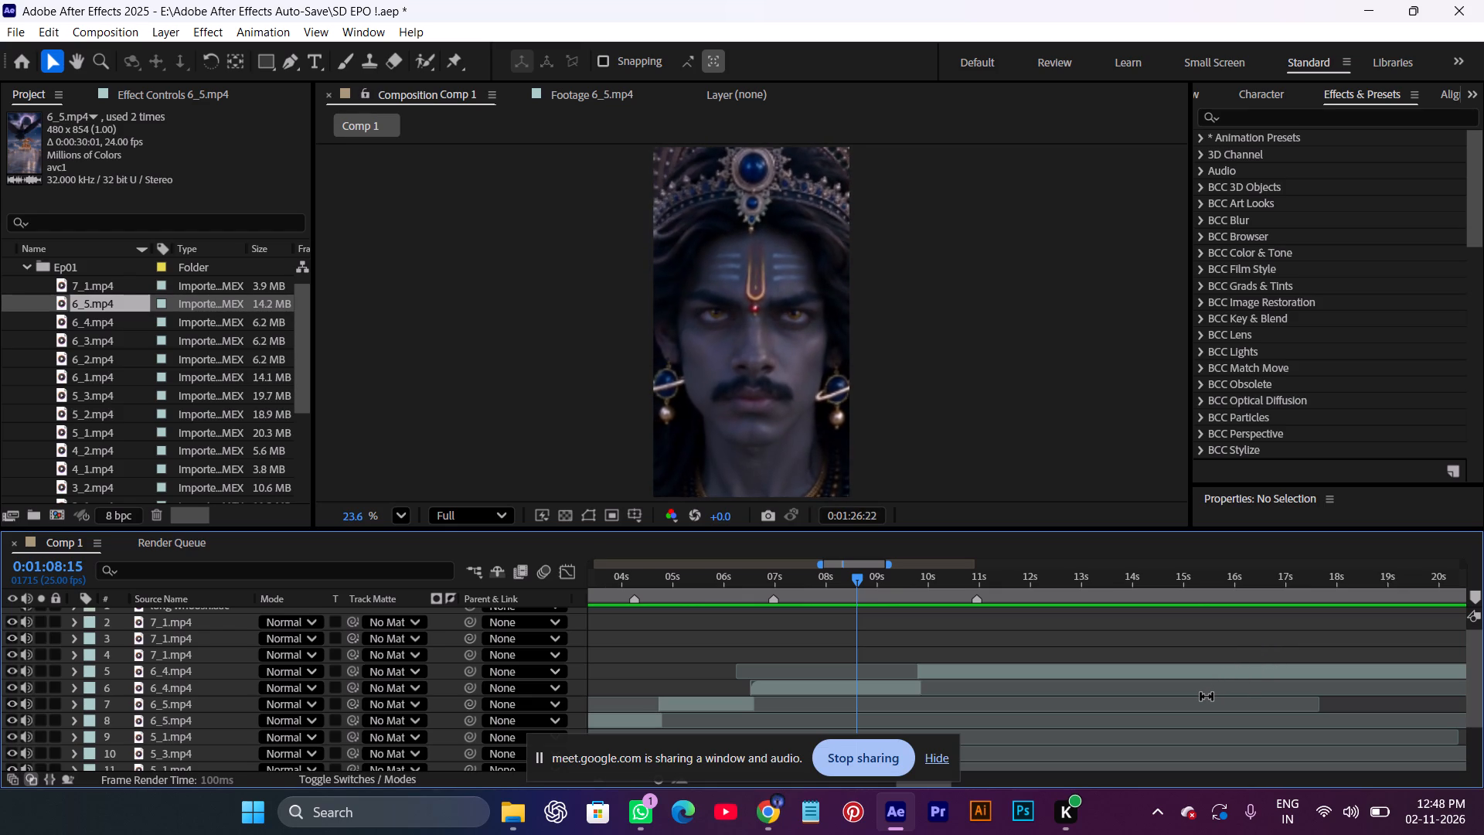
key(space)
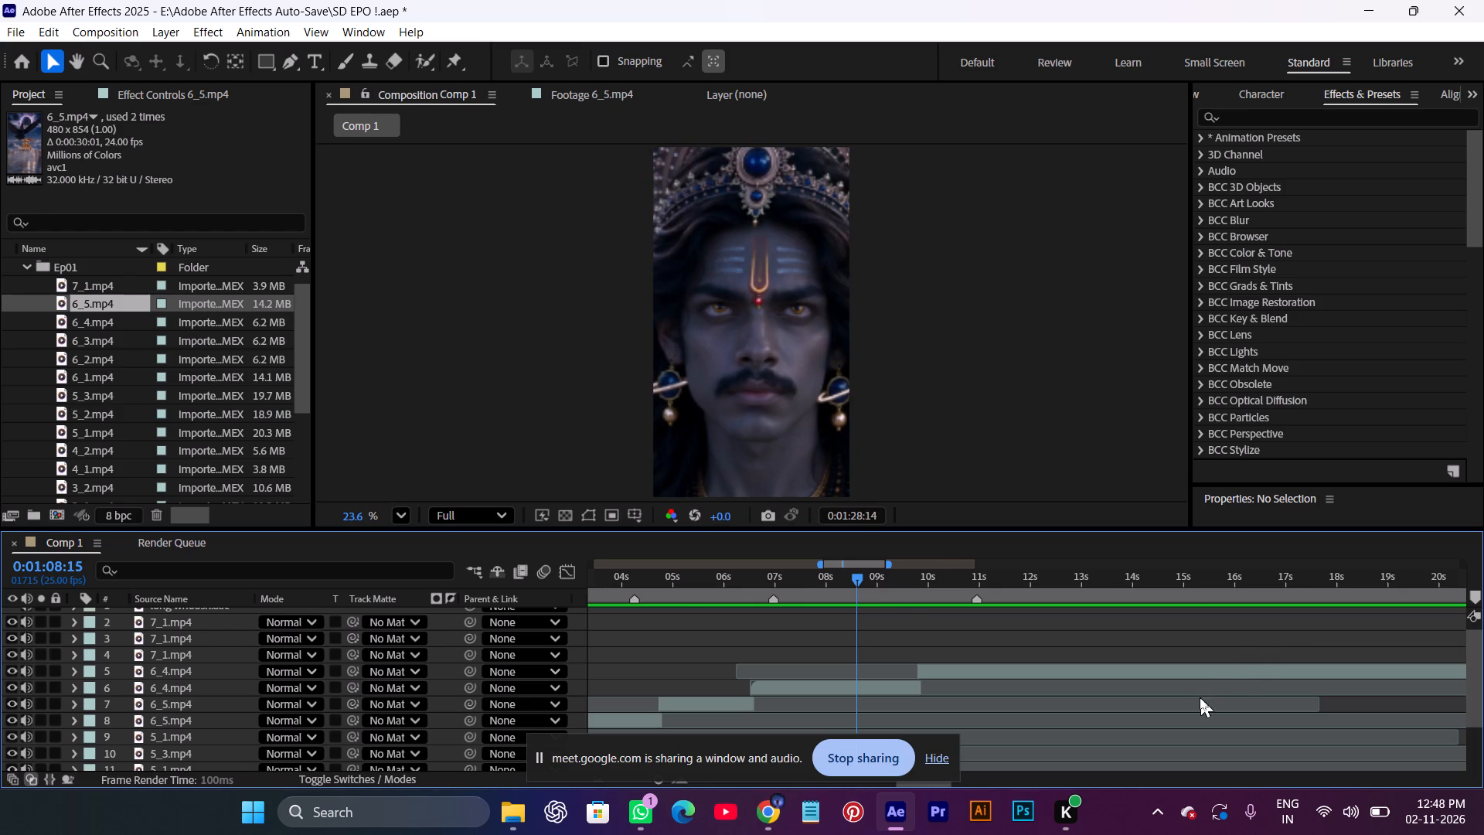
Scrub Comp 1 between about 0:01:28:10 and 0:01:24:11 to examine the cuts between the 7_1.mp4 layers.
key(space)
key(space)
key(space)
key(space)
key(space)
key(space)
key(space)
key(space)
key(space)
key(space)
key(space)
key(space)
key(space)
key(space)
key(space)
key(space)
key(space)
key(space)
key(space)
key(space)
drag(1029, 688, 1321, 770)
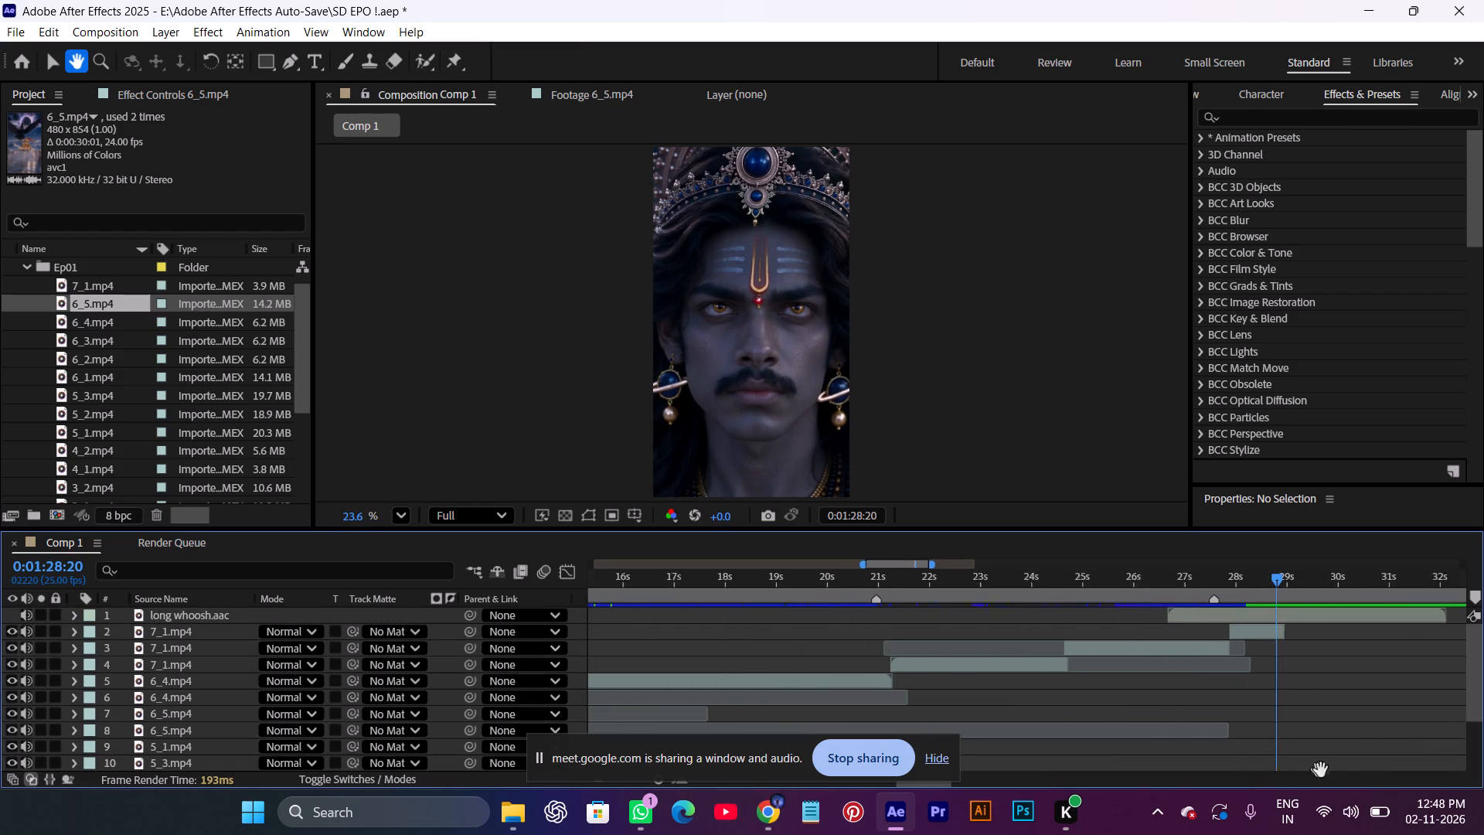
drag(1321, 770, 1377, 763)
drag(1371, 577, 1350, 581)
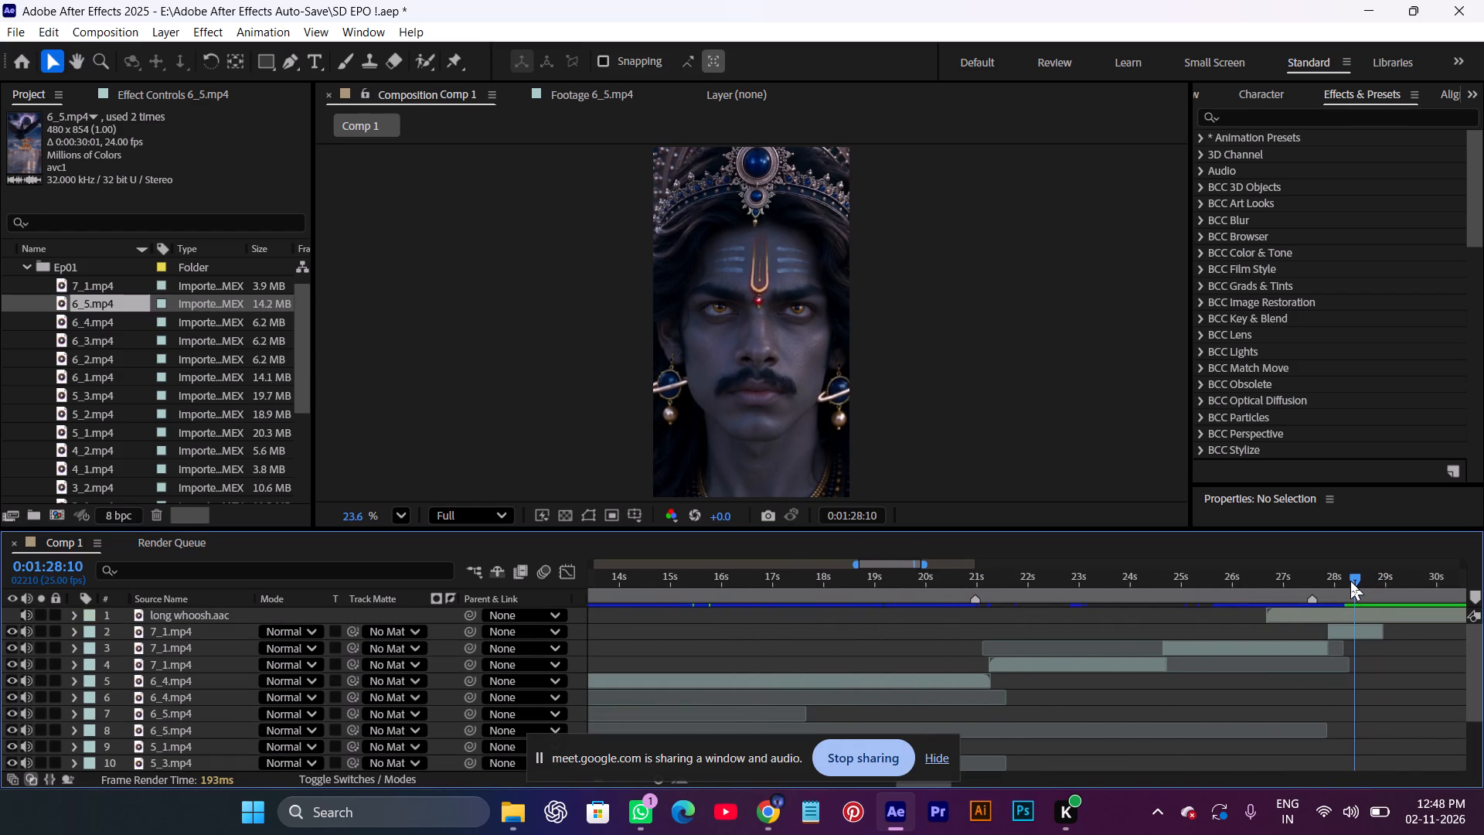
drag(1350, 581, 1307, 586)
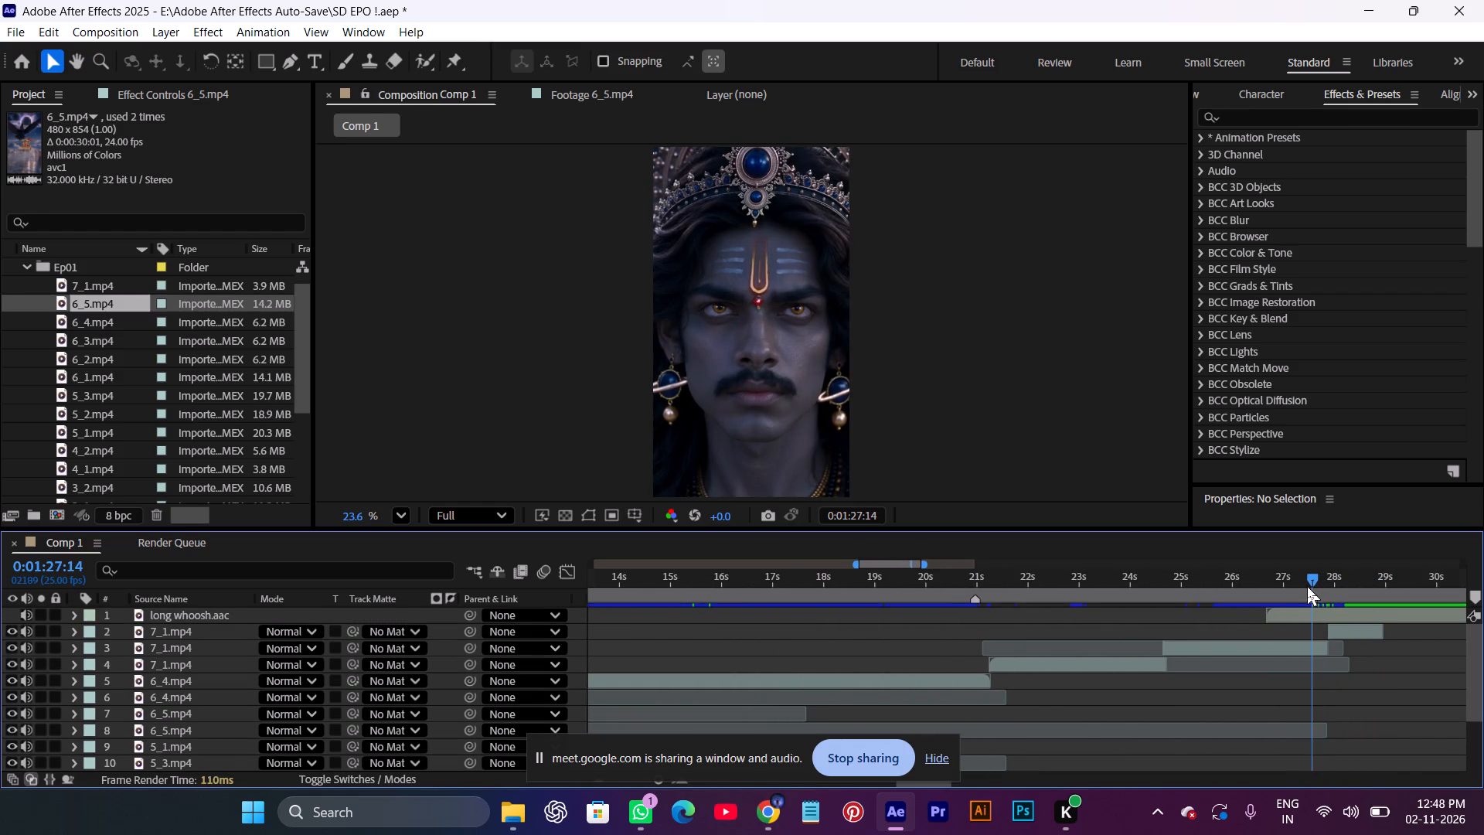
drag(1307, 586, 1332, 590)
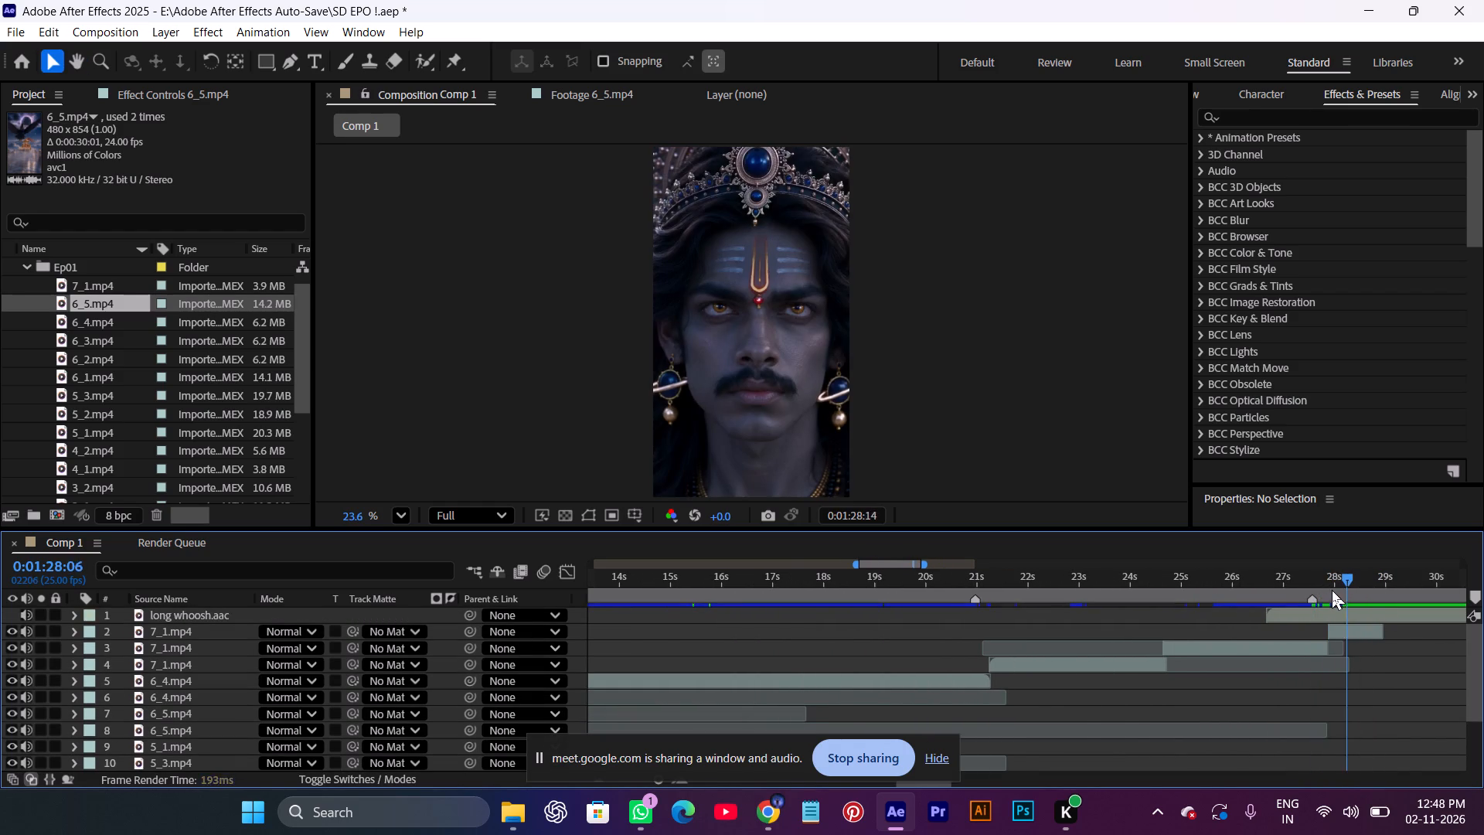
drag(1332, 590, 1164, 623)
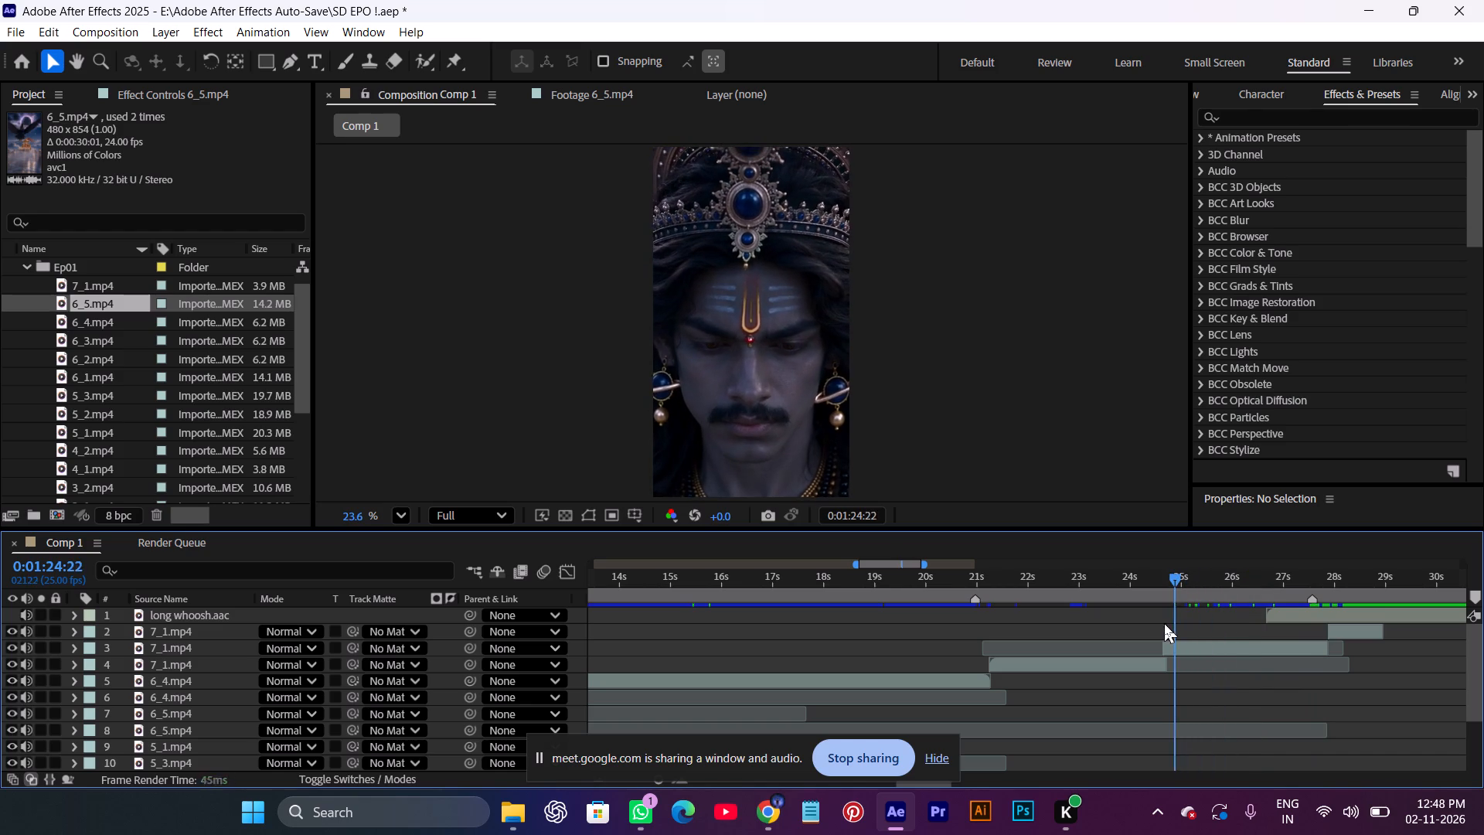
drag(1164, 623, 1159, 628)
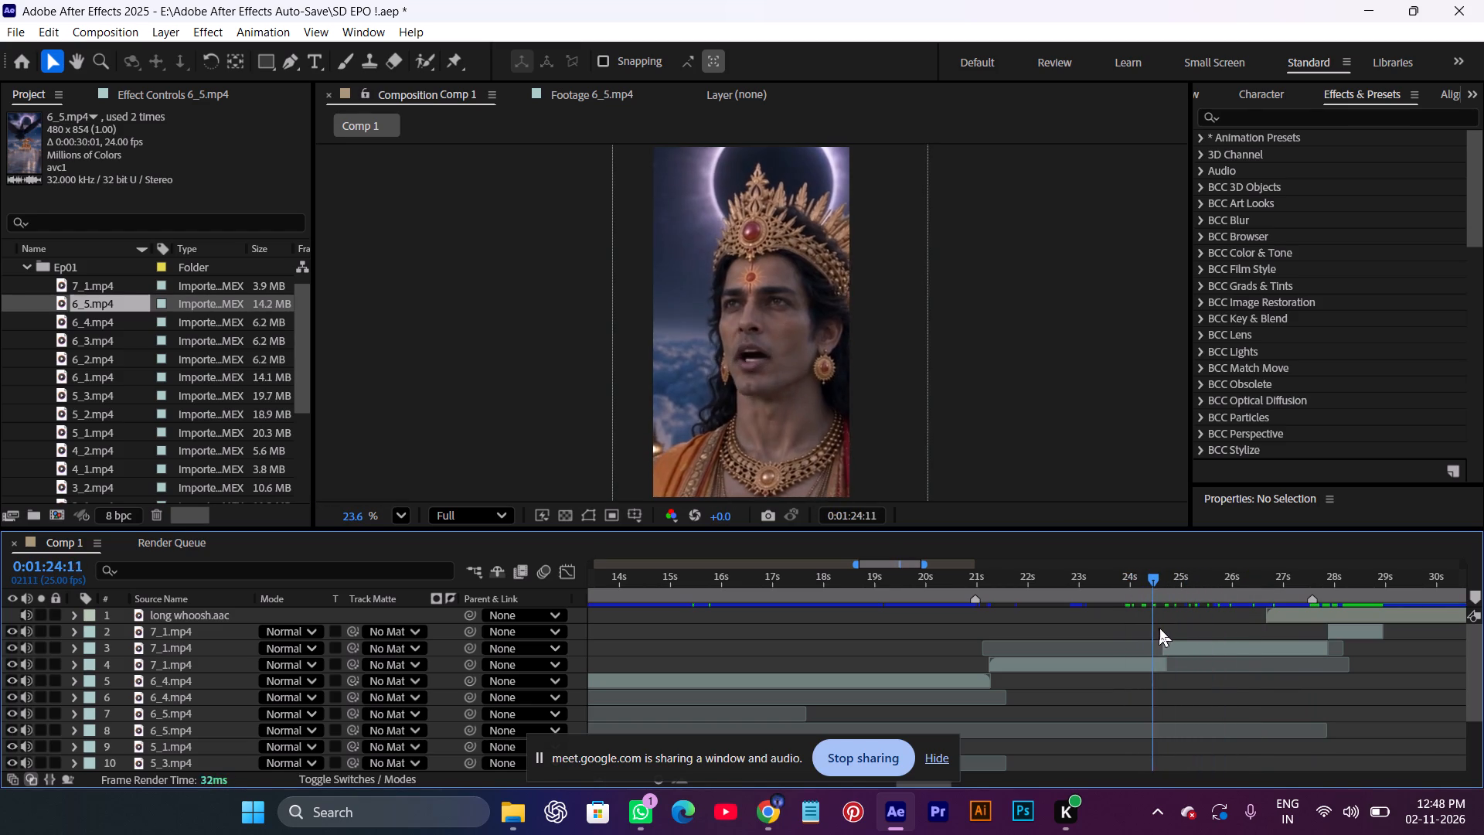
drag(1159, 628, 1190, 639)
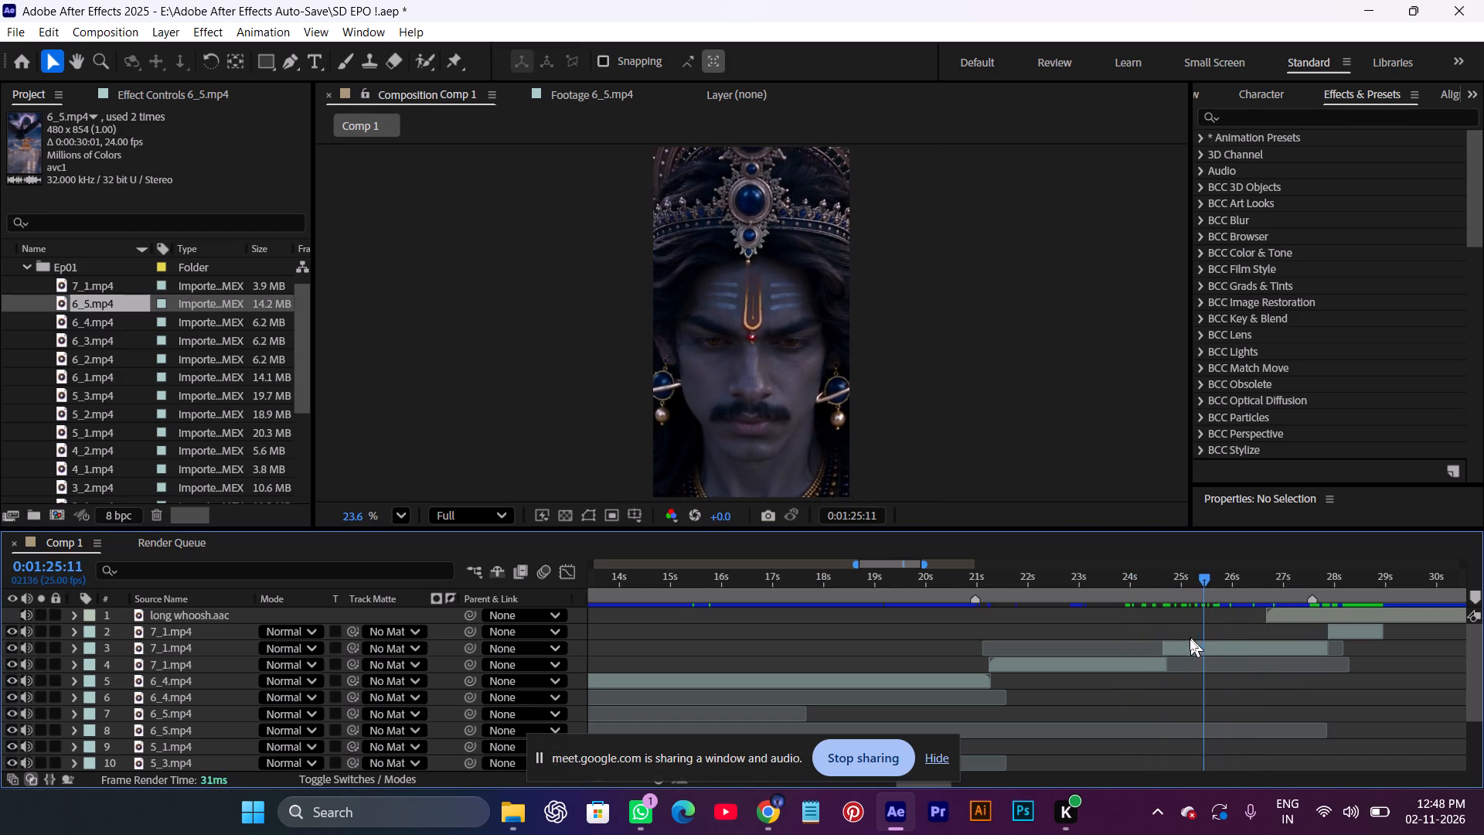
drag(1190, 639, 1179, 642)
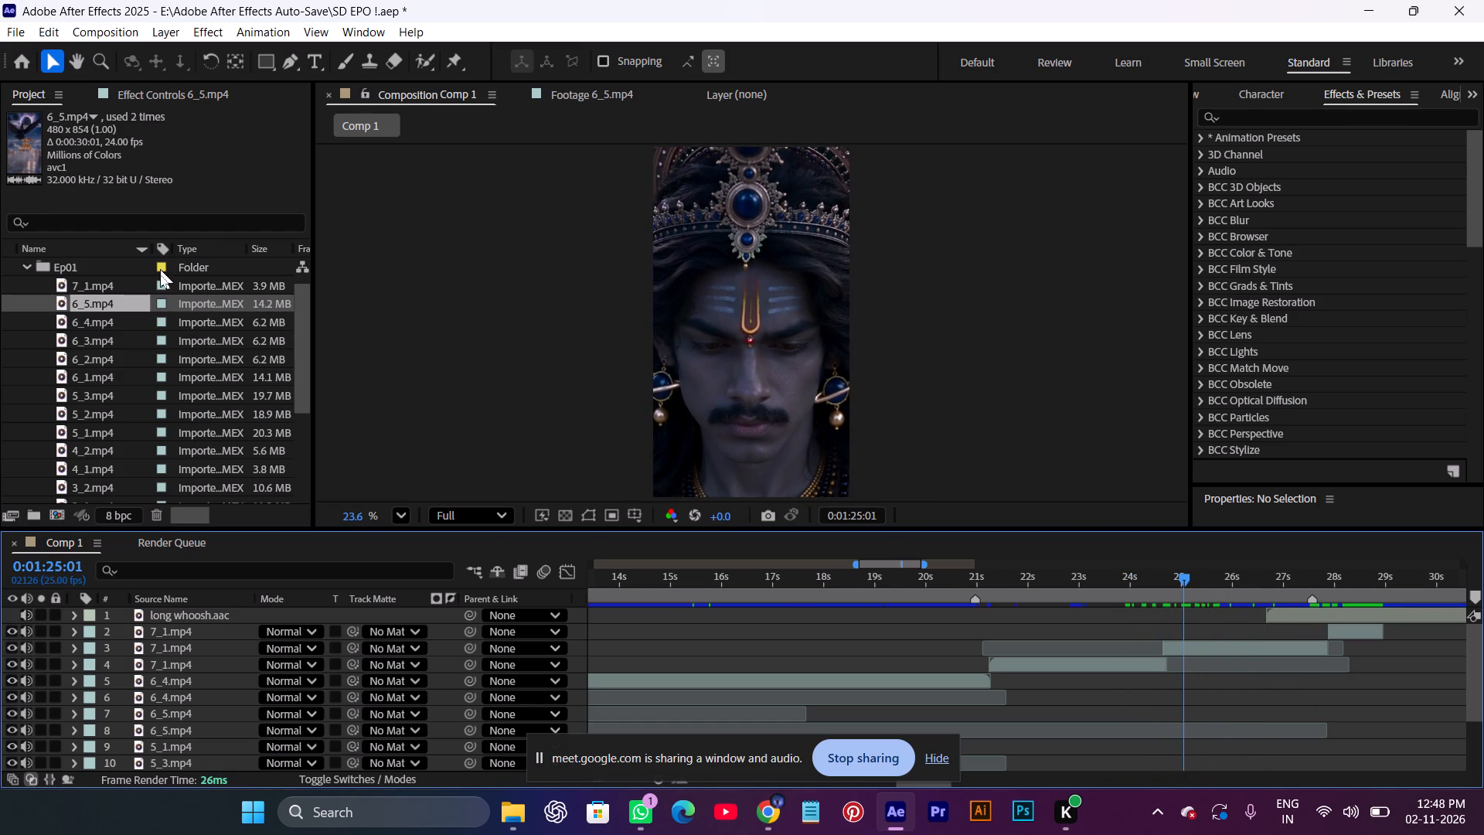
Look through the 7_1.mp4 source footage between about 0:00:02:01 and 0:00:06:21 to examine its two shots.
scroll(93, 372, up, 3)
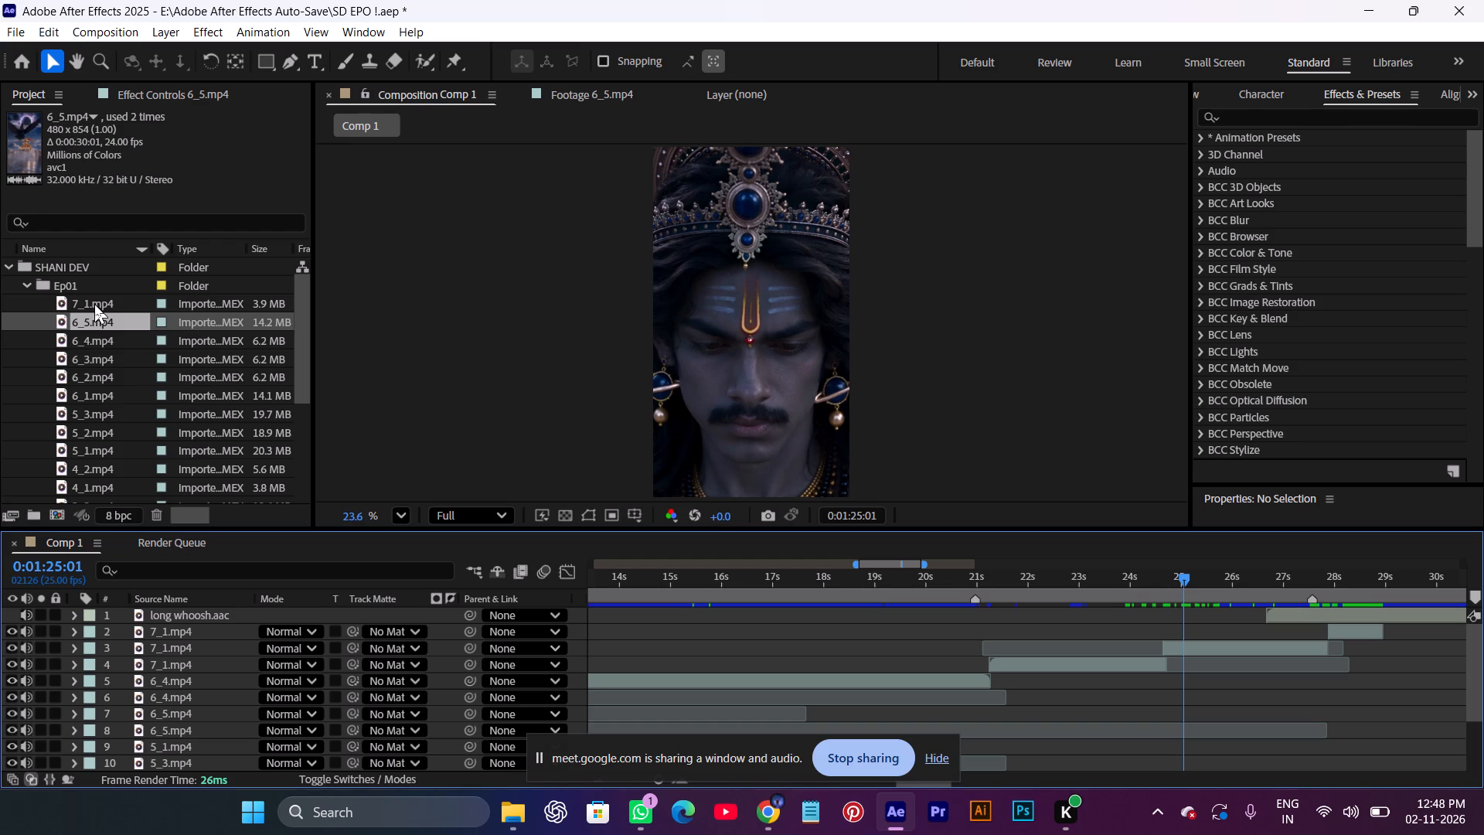
click(94, 304)
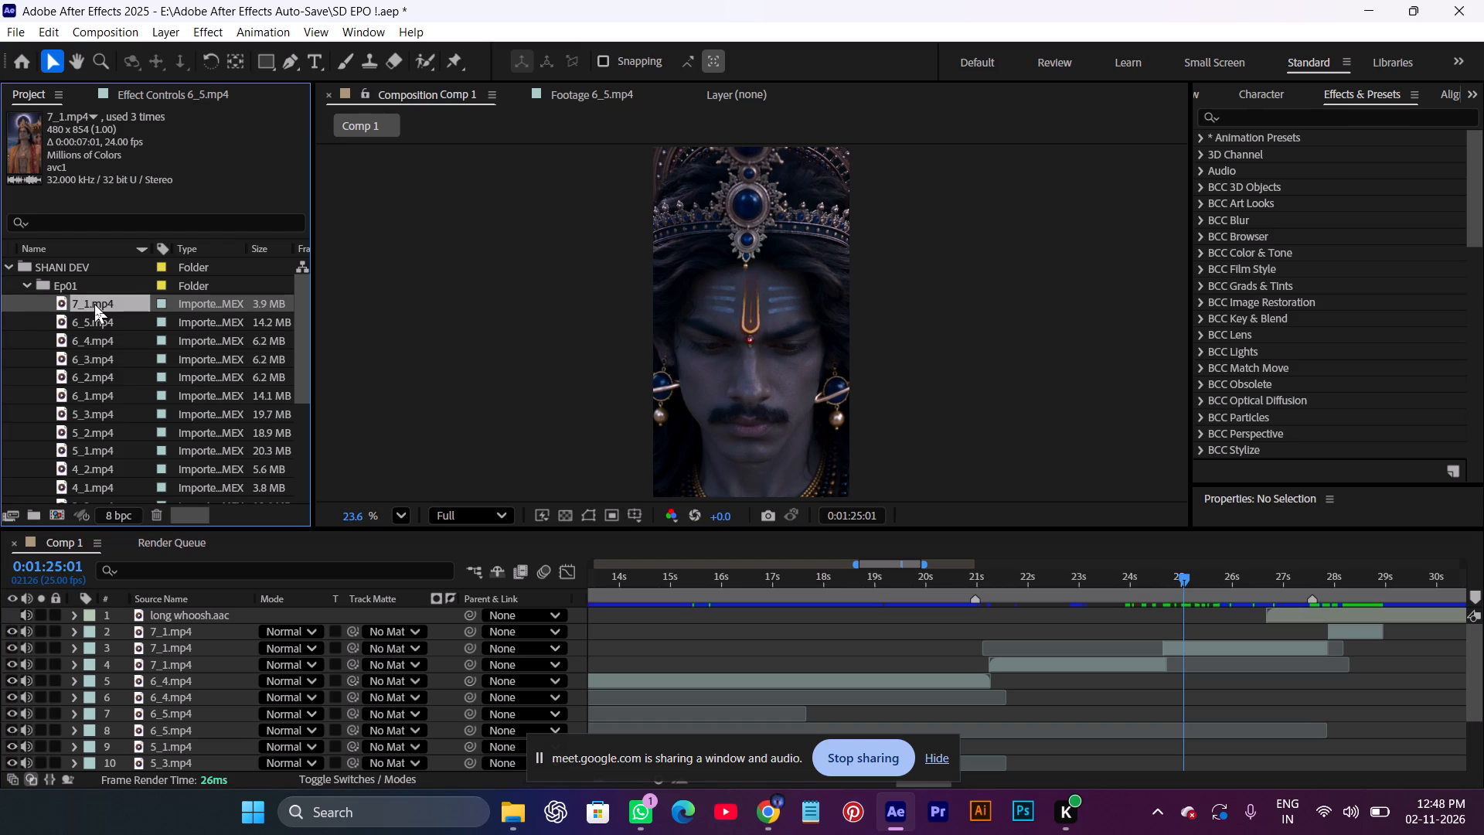
double_click(94, 304)
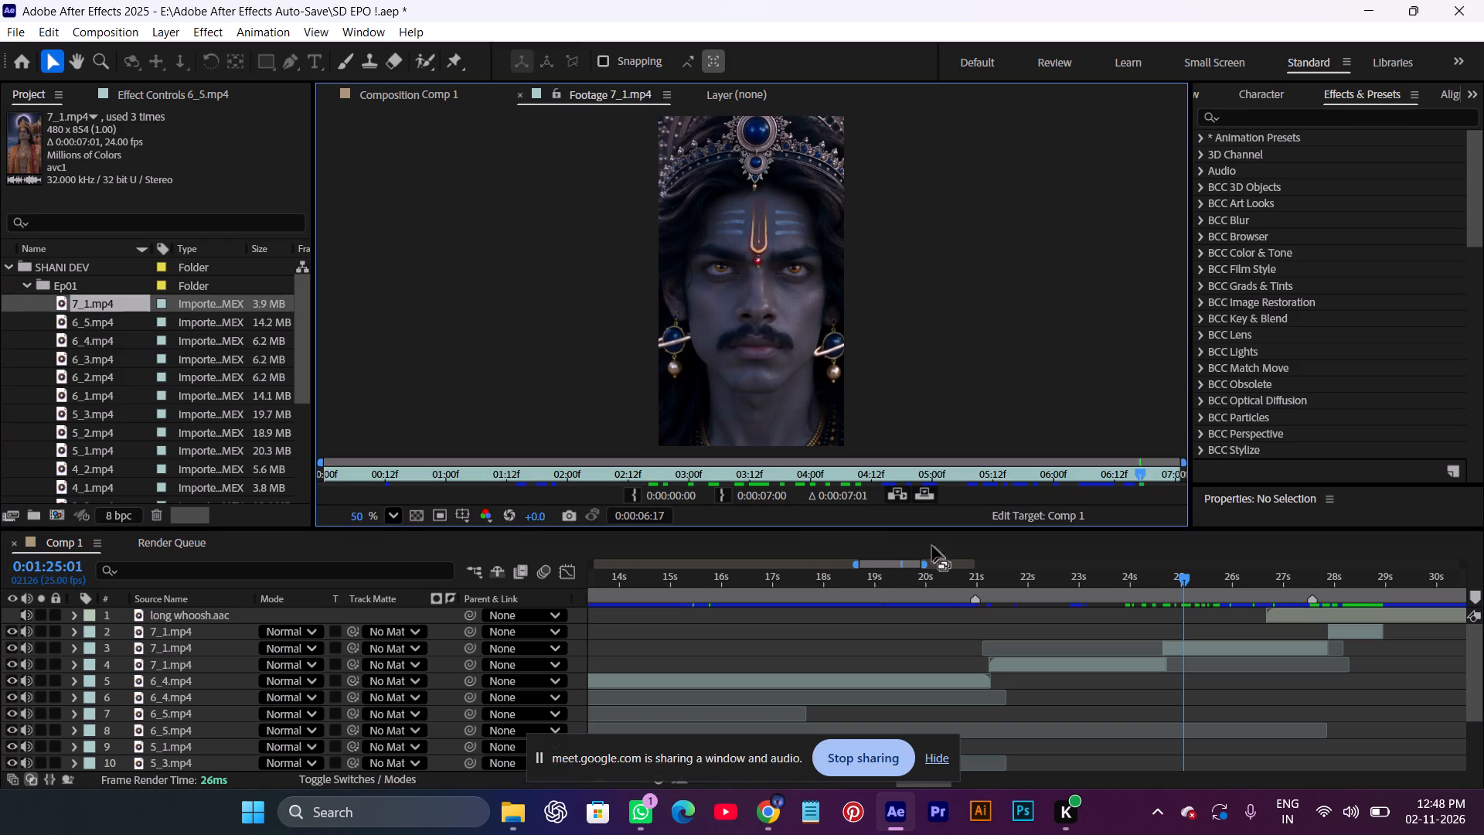
drag(866, 475, 1166, 482)
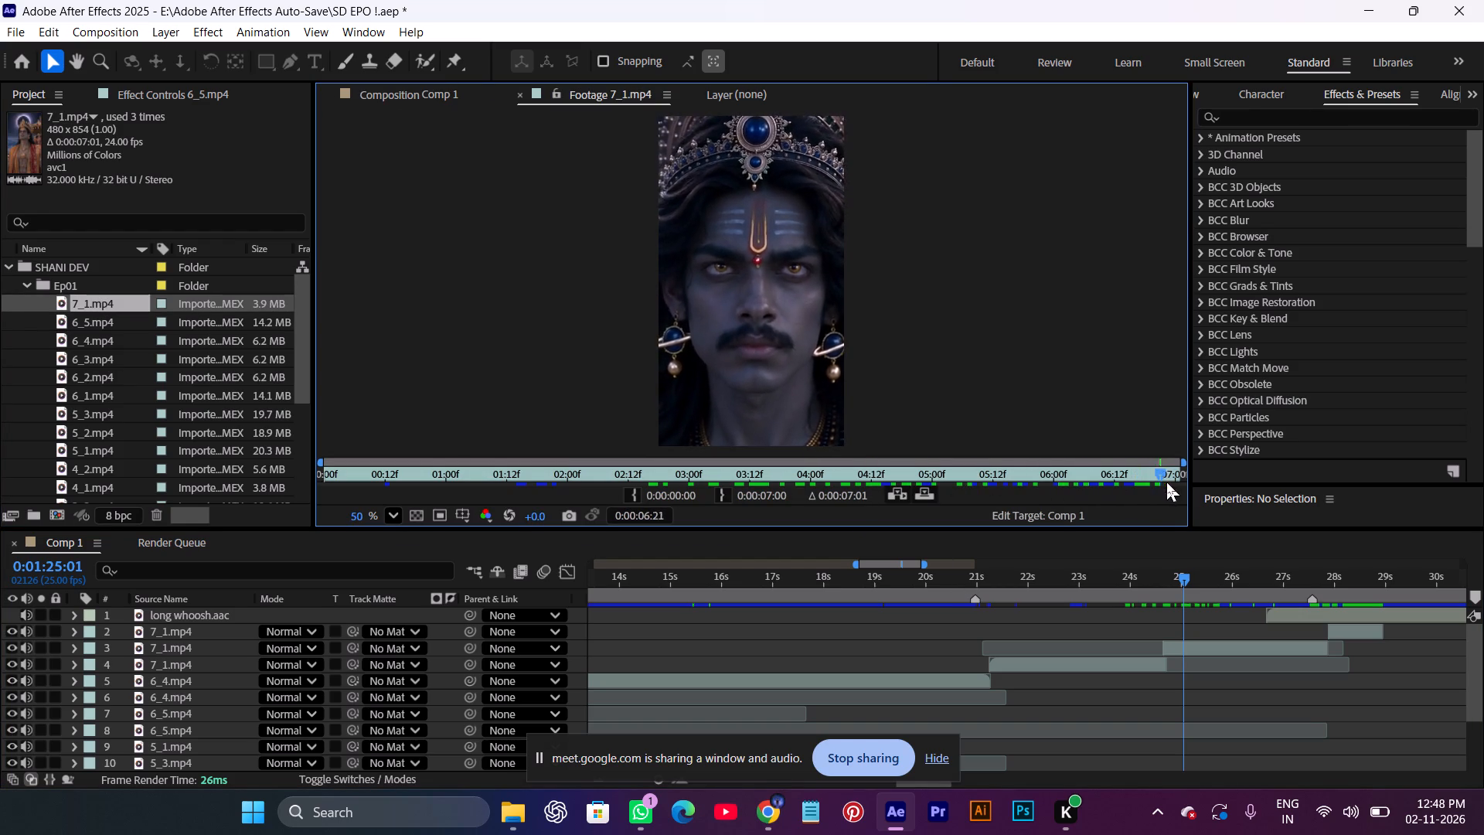
drag(1166, 482, 574, 452)
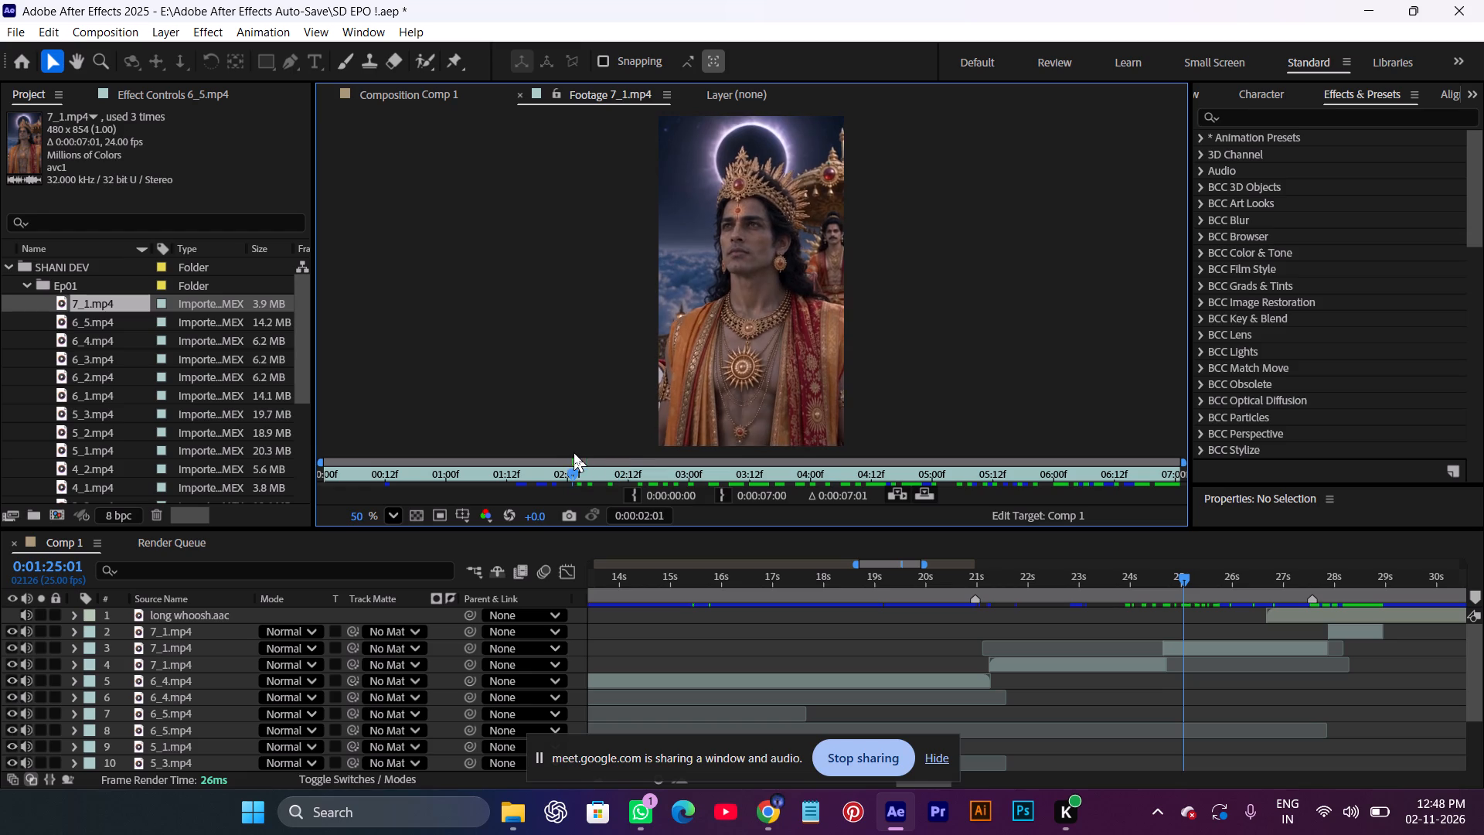
drag(574, 452, 1149, 492)
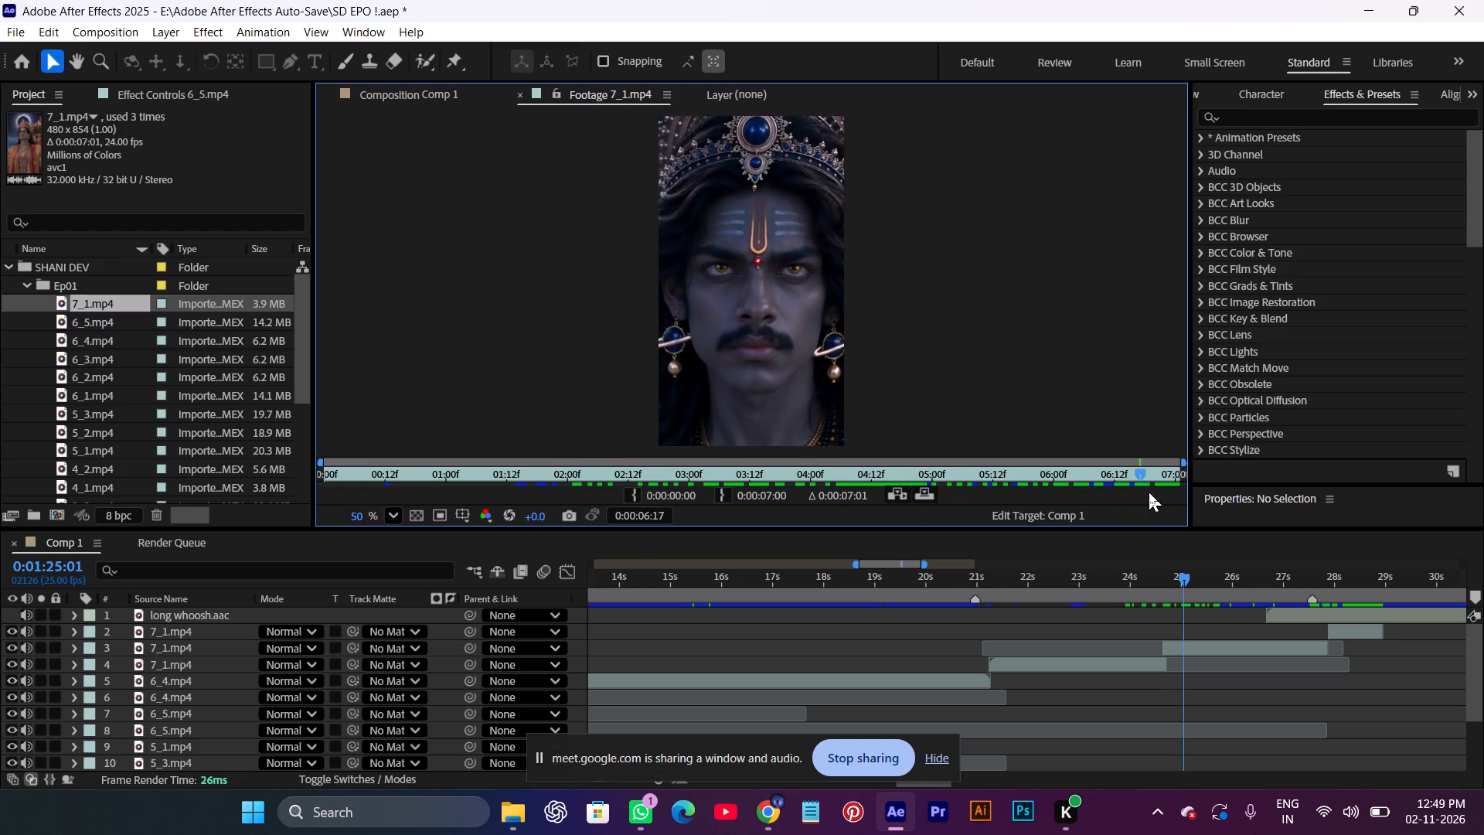
drag(1149, 492, 691, 516)
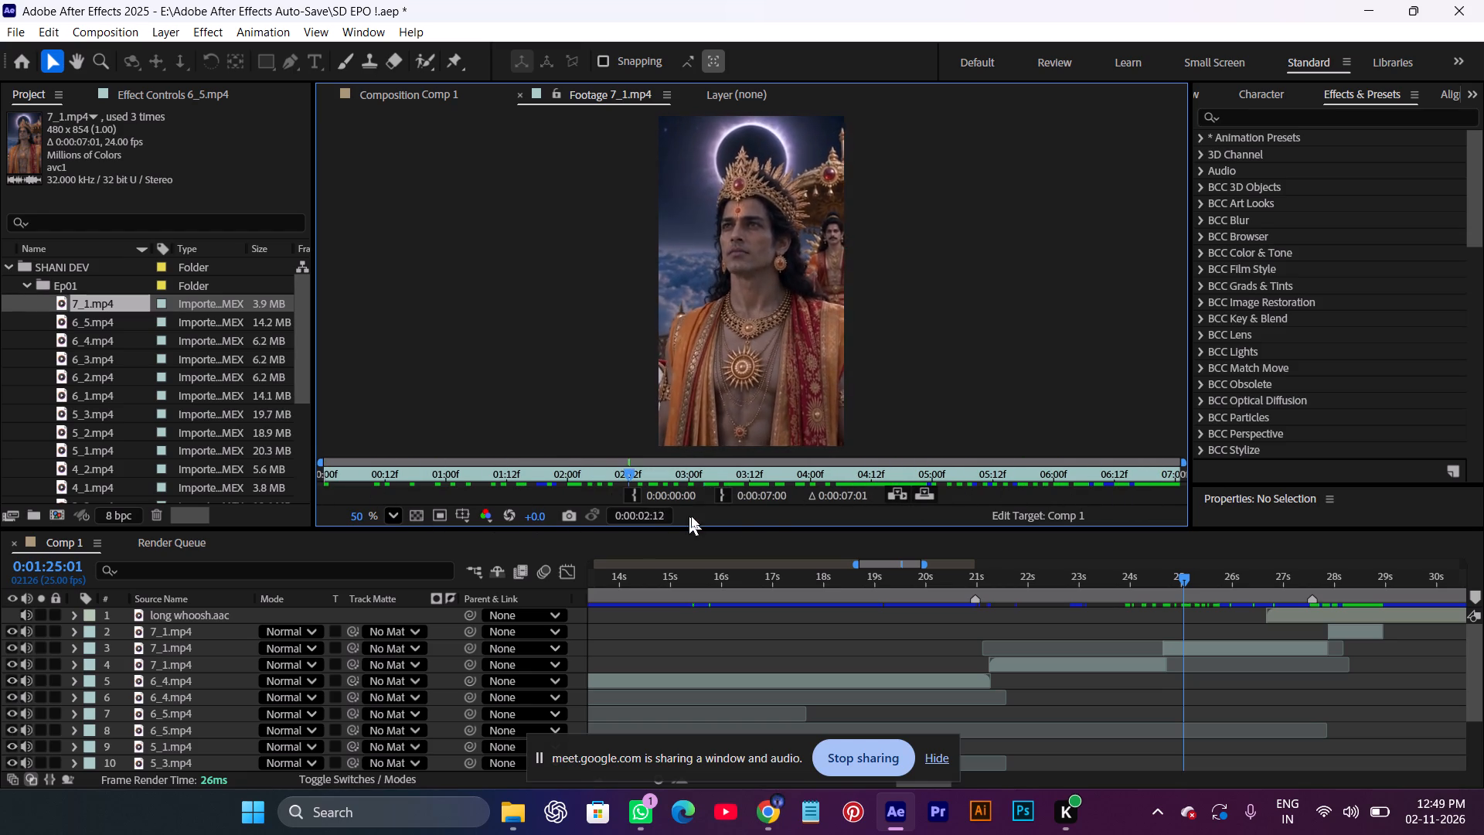
drag(691, 516, 1054, 516)
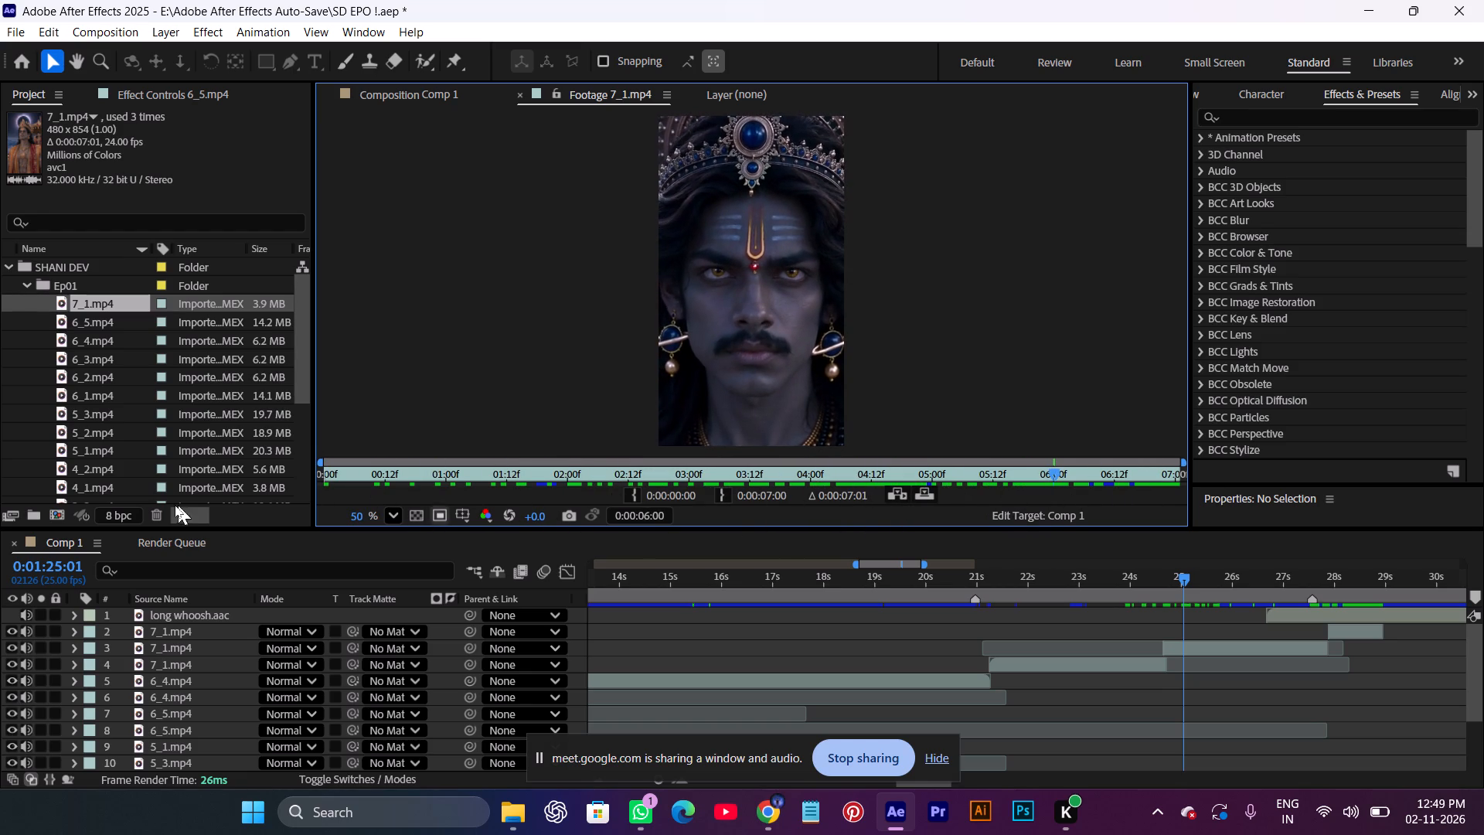
Check the 6_5.mp4 source footage, and re-examine the shot change in 7_1.mp4 around 0:00:03:15.
double_click(95, 317)
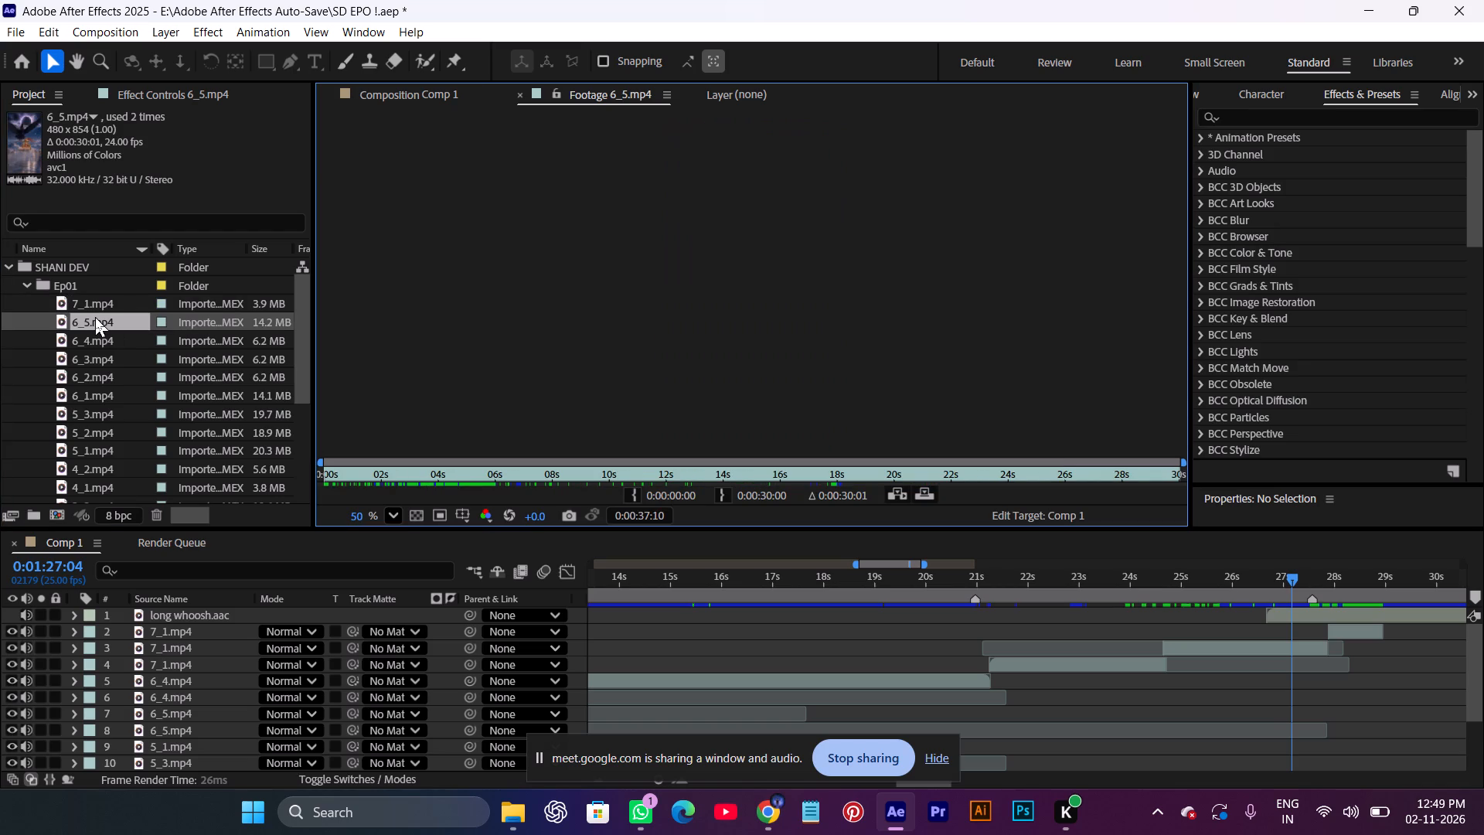
drag(532, 479, 1074, 485)
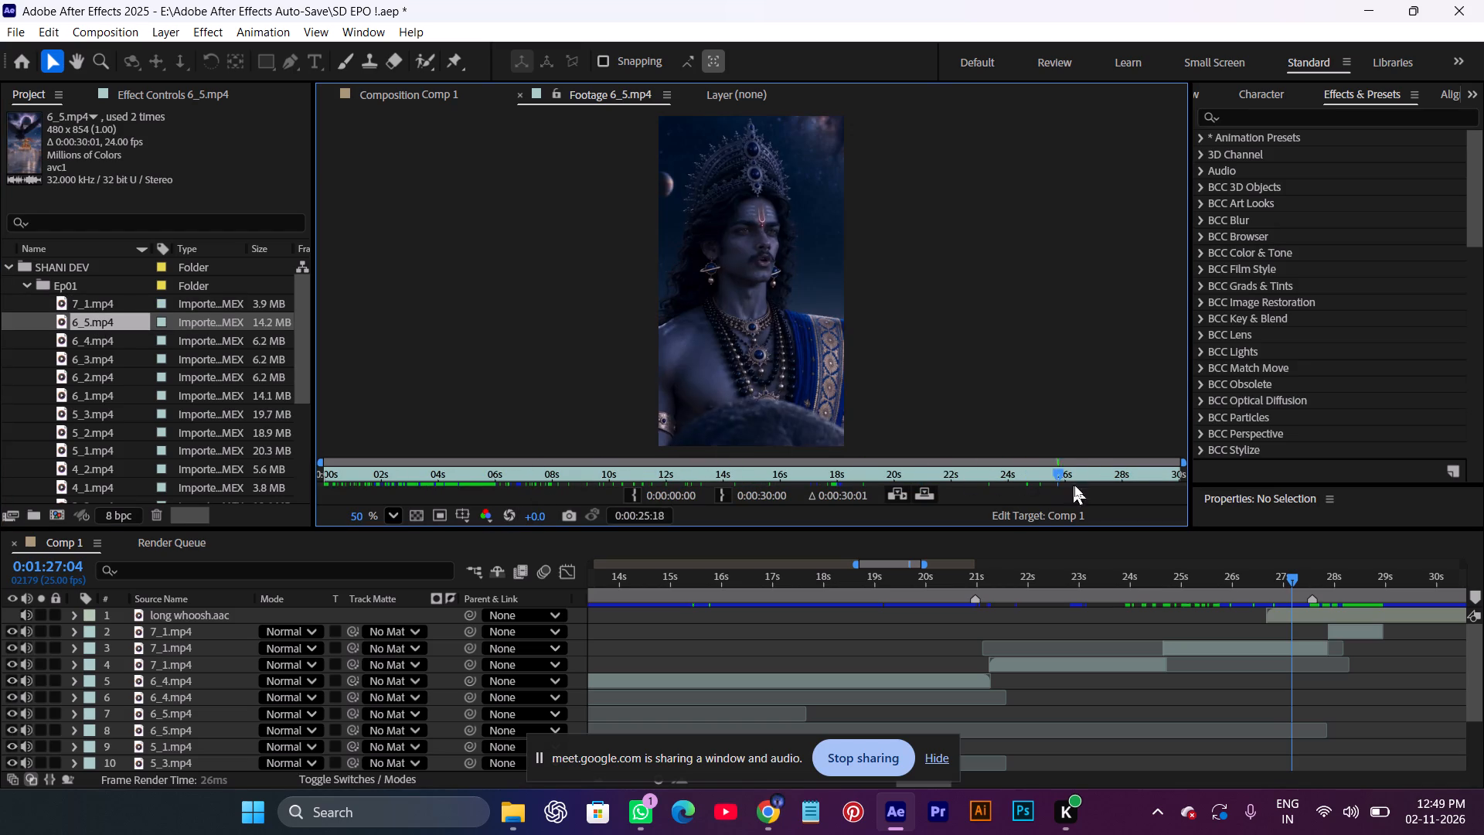
drag(1074, 485, 875, 494)
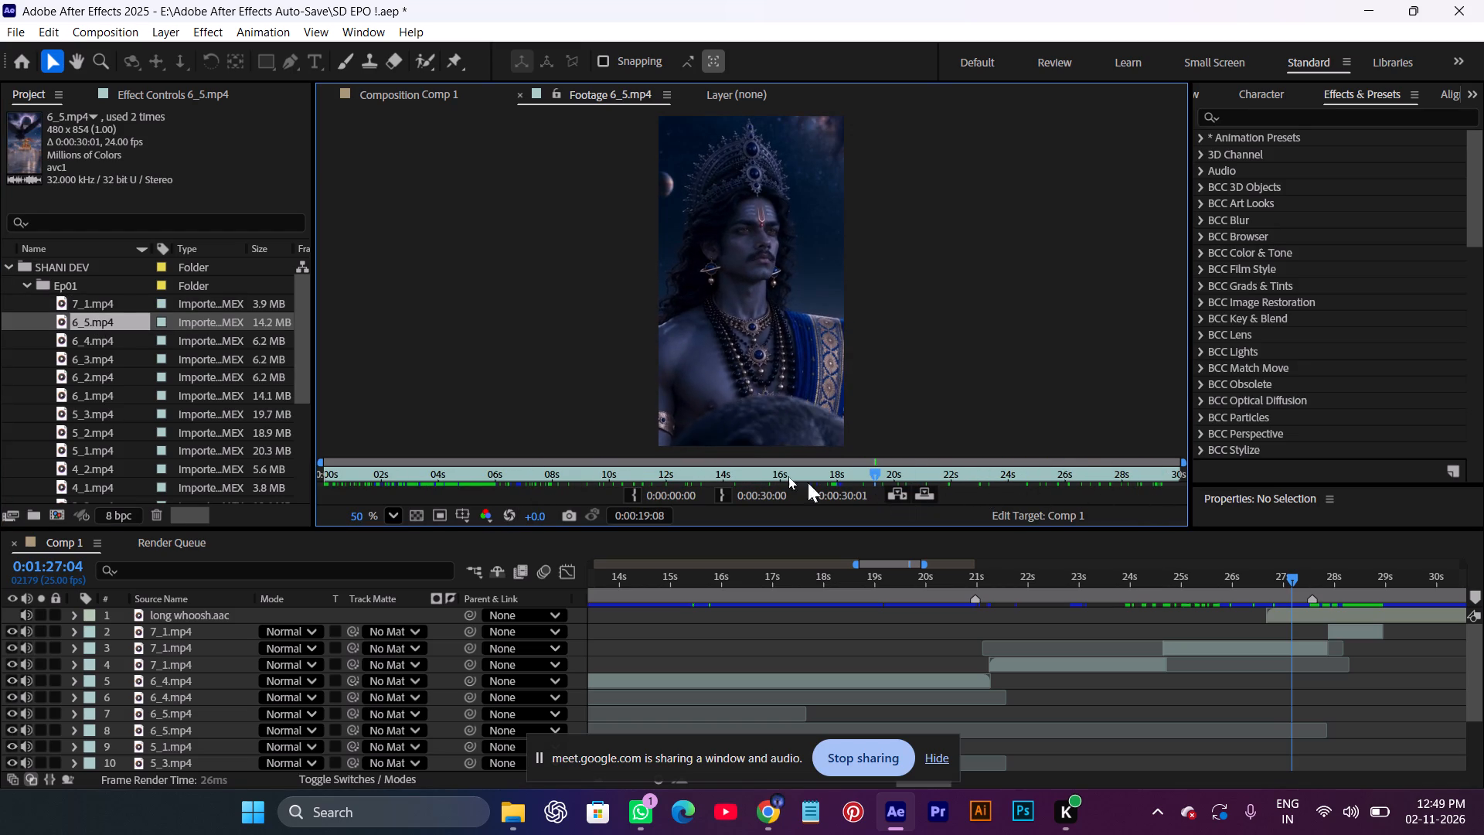
double_click(114, 302)
drag(771, 473, 777, 473)
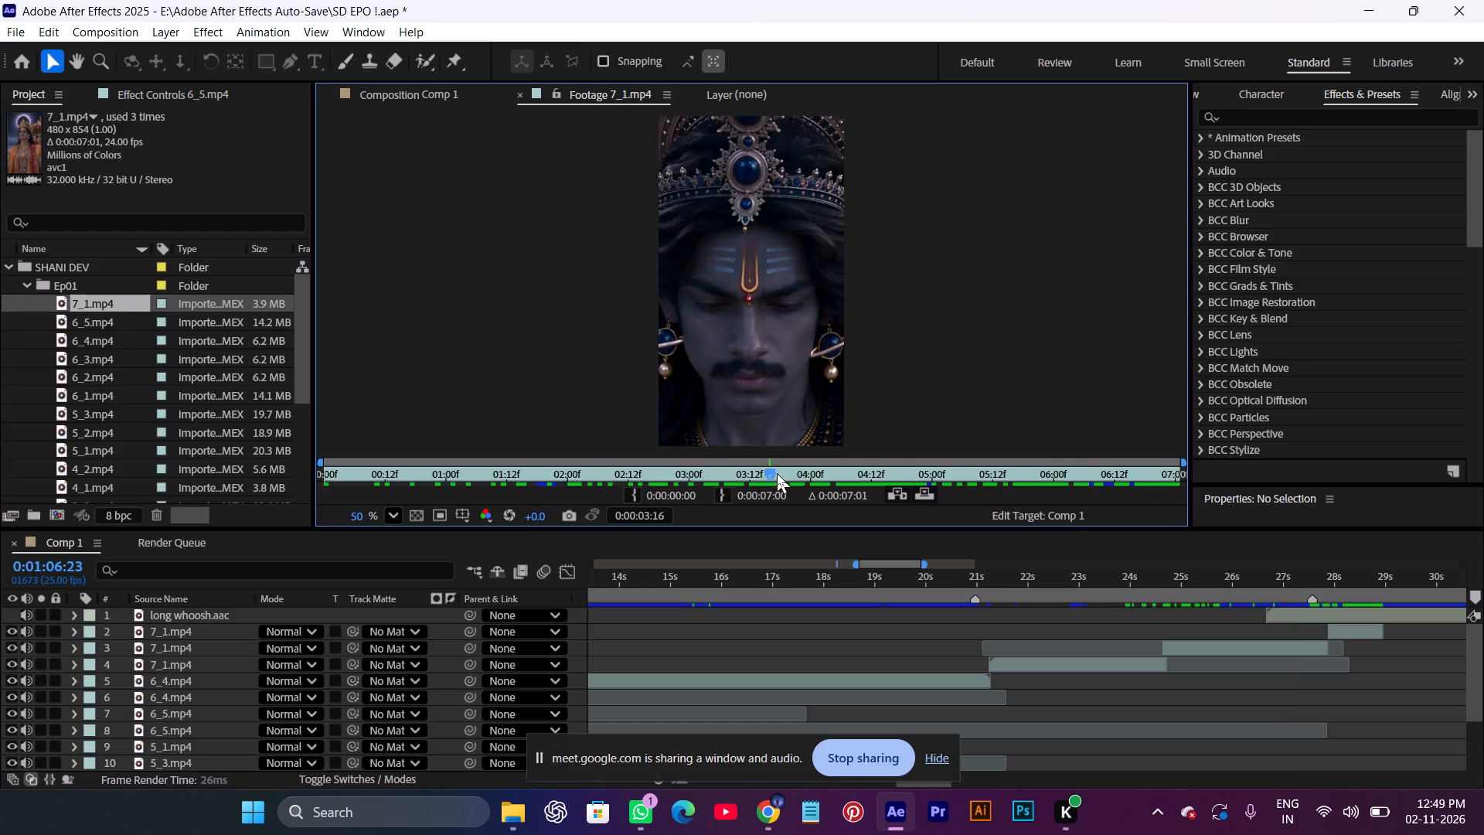
drag(777, 473, 788, 519)
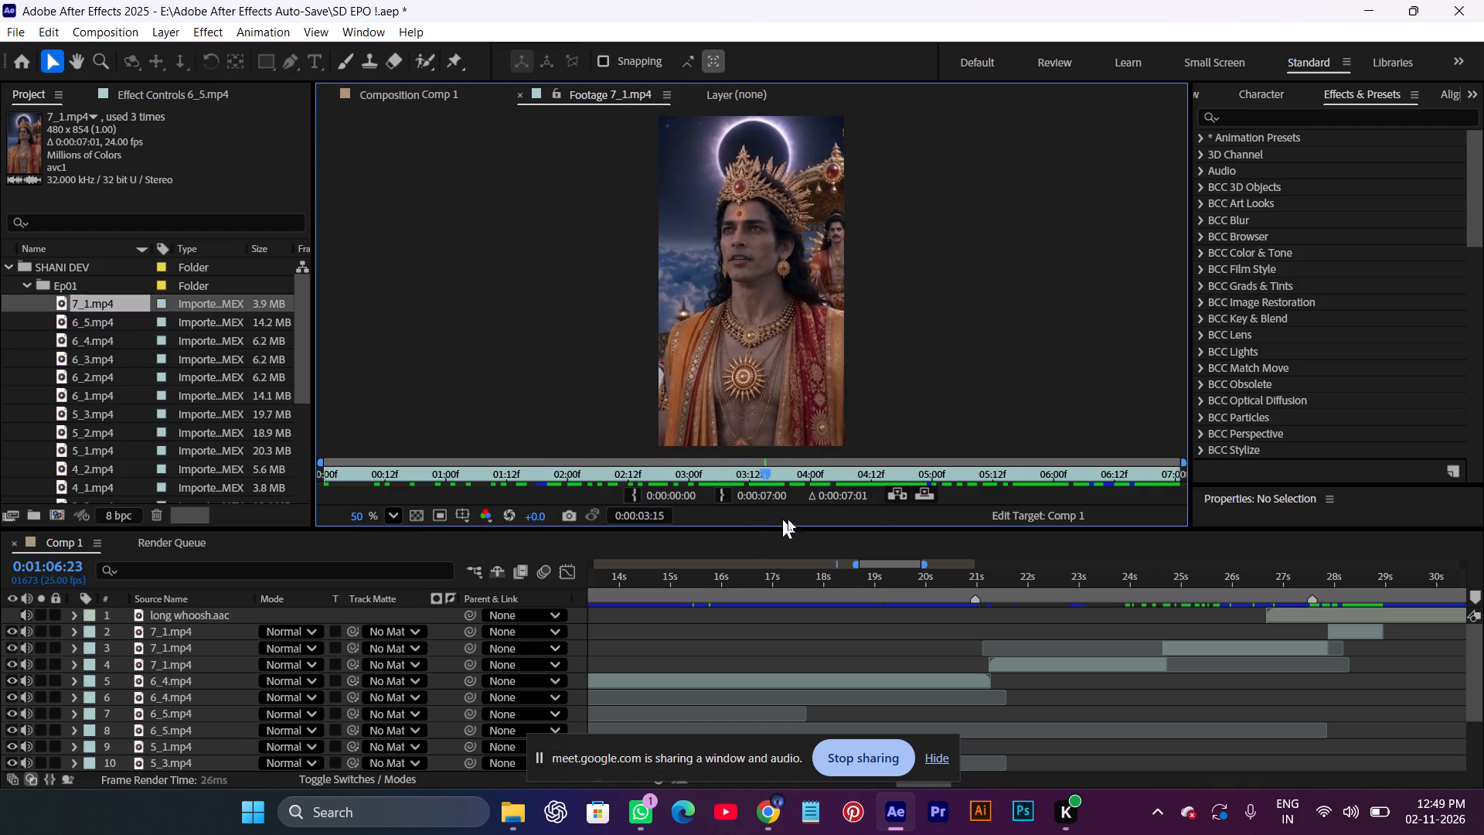
drag(788, 519, 1150, 520)
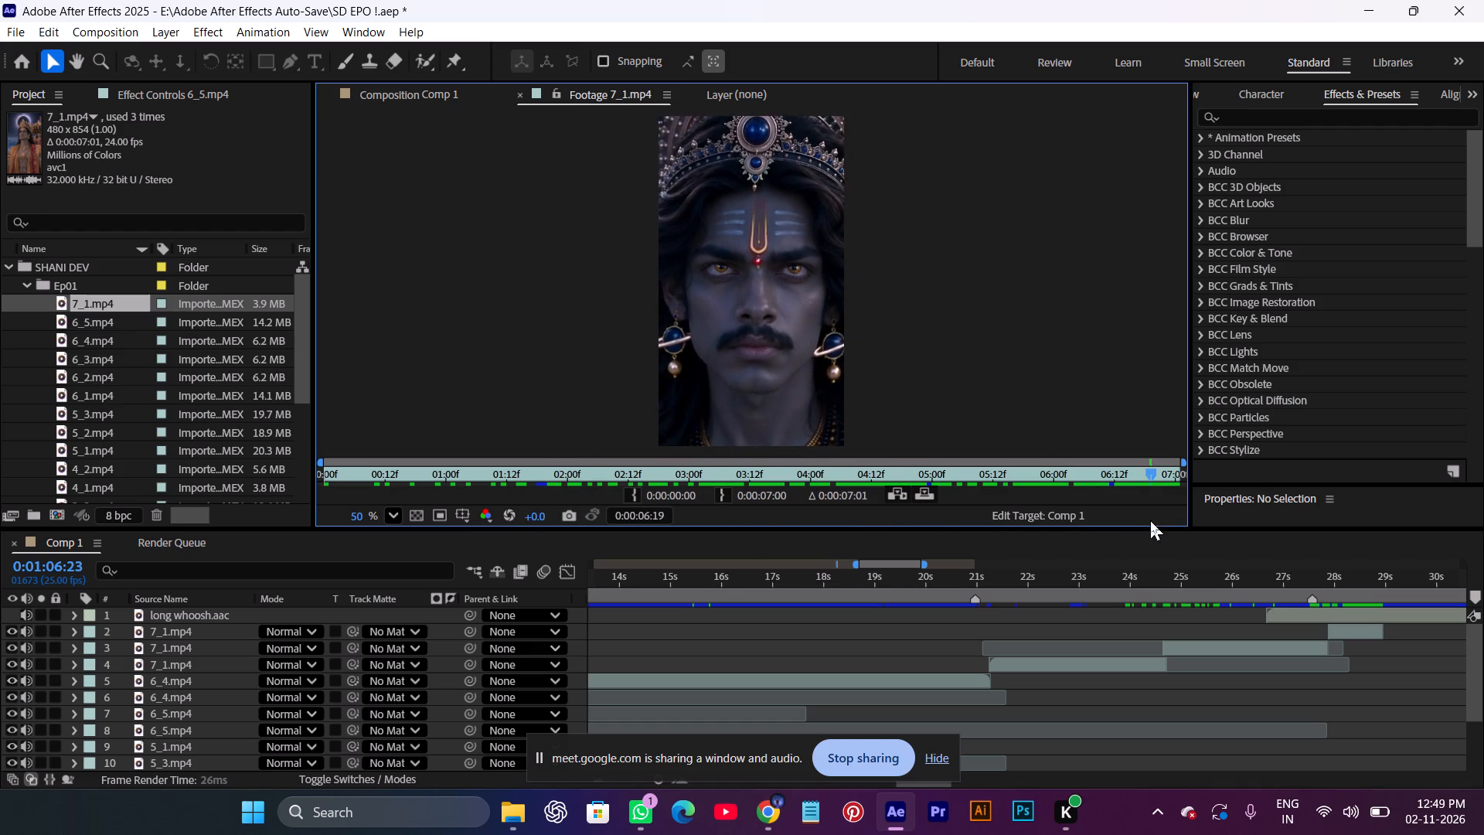
drag(1150, 520, 1038, 527)
Return to Comp 1 and scrub around 0:01:21, near the cut from 6_4.mp4 to 7_1.mp4.
drag(1019, 580, 998, 581)
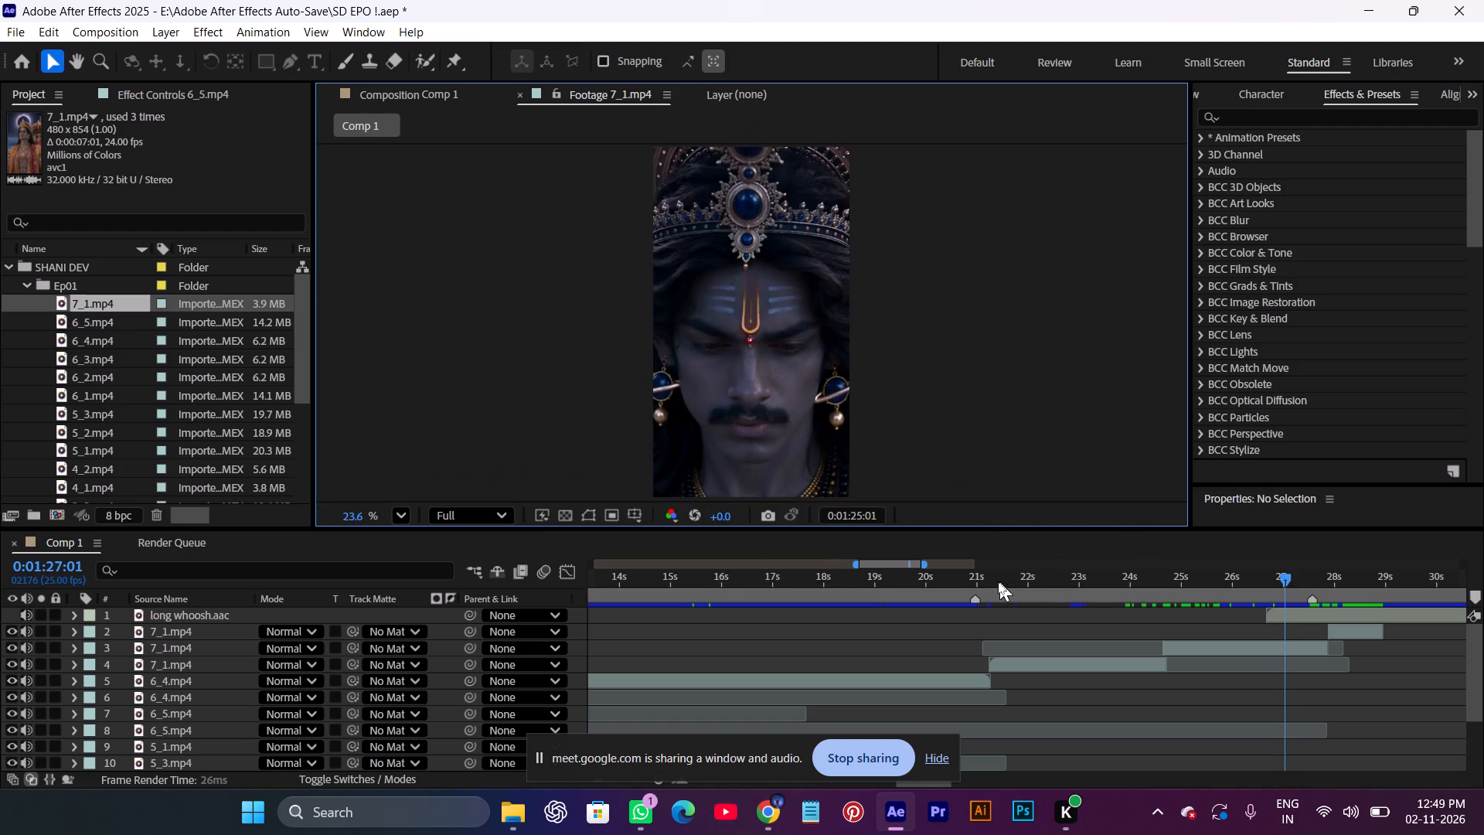
Scrub Comp 1 between about 0:01:19:24 and 0:01:28:00 to examine the sequence of 6_4.mp4 and 7_1.mp4 shots.
drag(998, 581, 1068, 604)
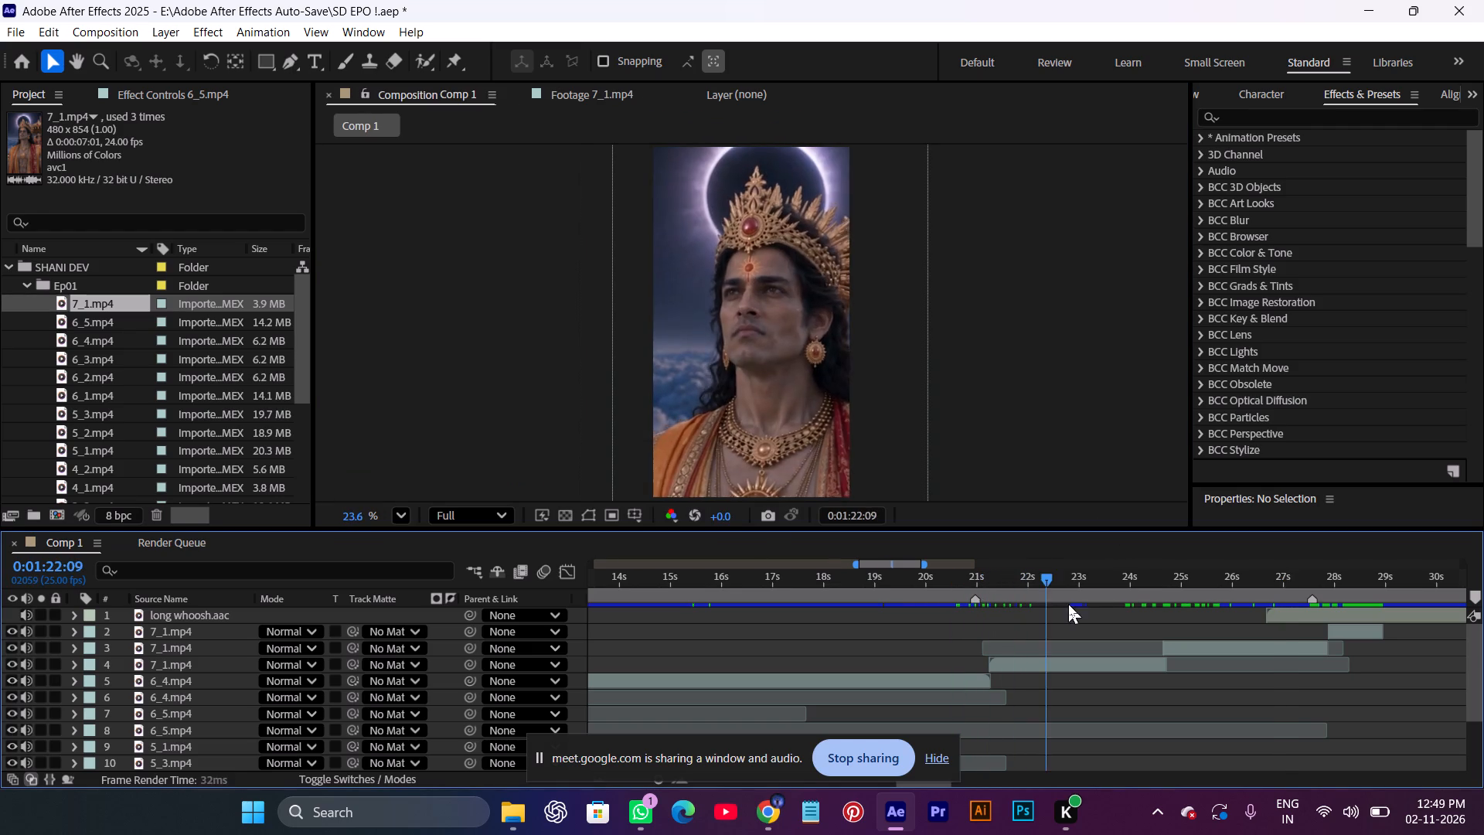
drag(1068, 604, 1222, 665)
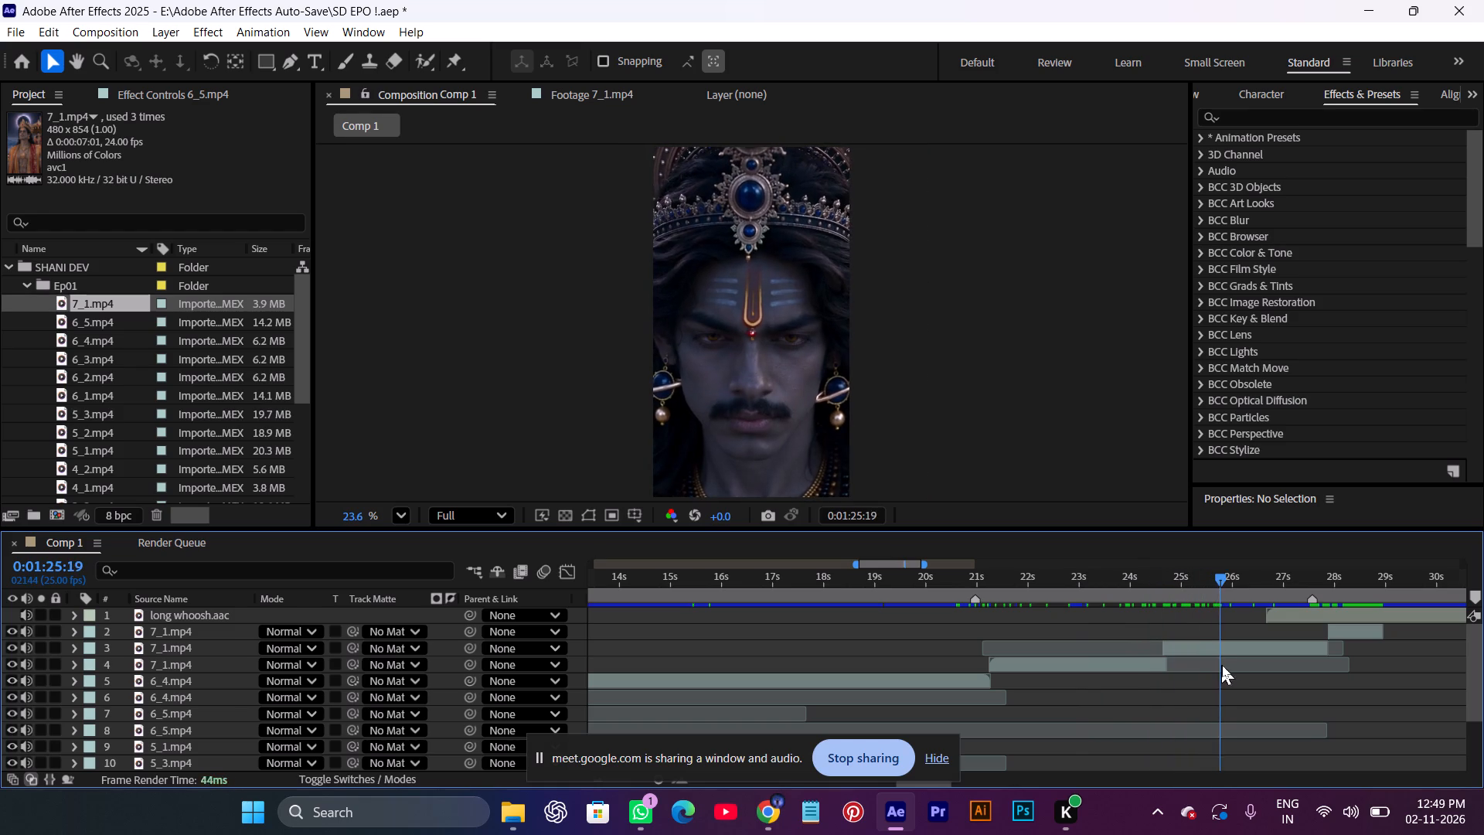
drag(1222, 665, 1343, 694)
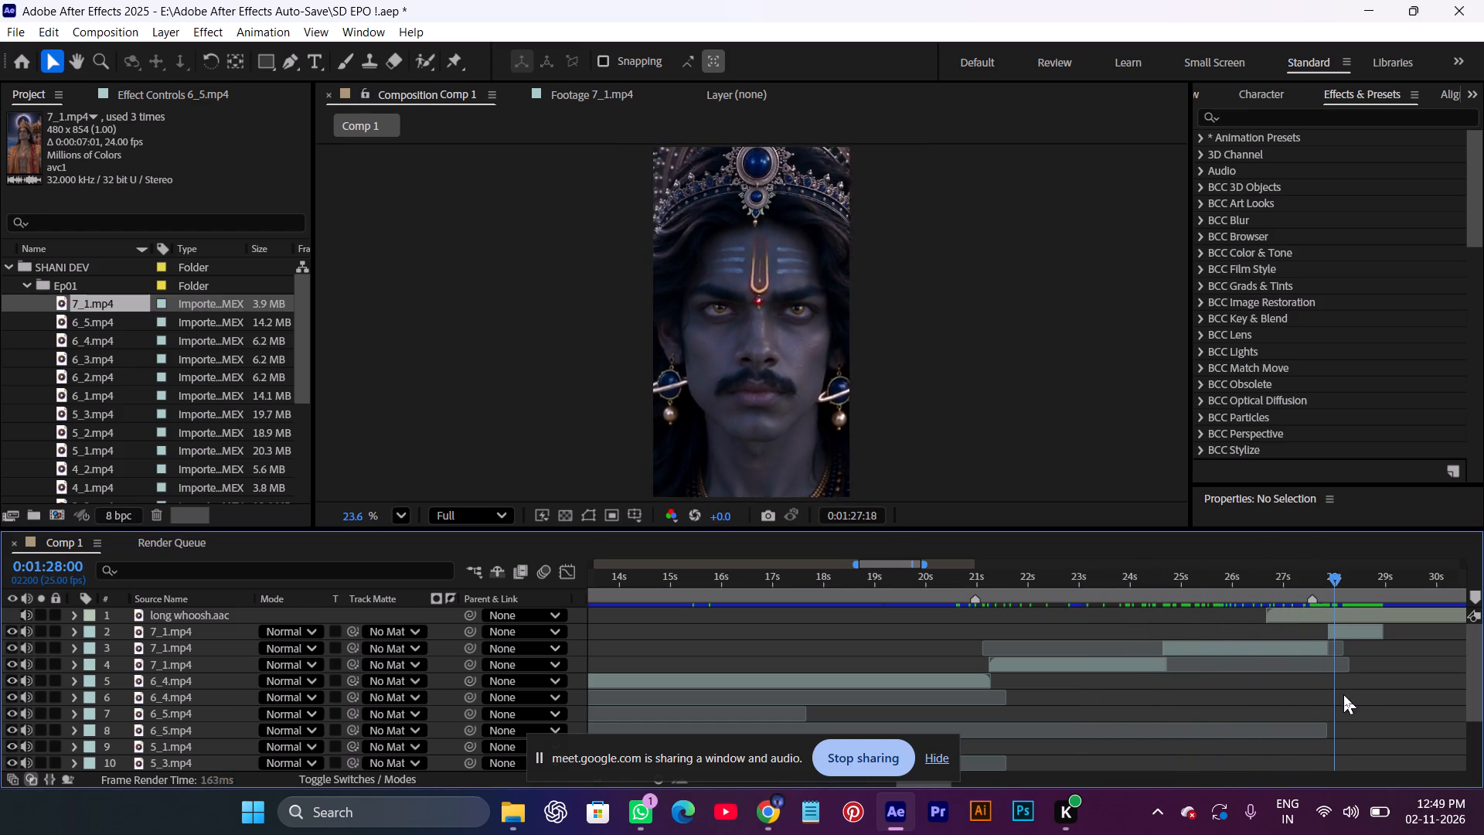
drag(1343, 694, 906, 718)
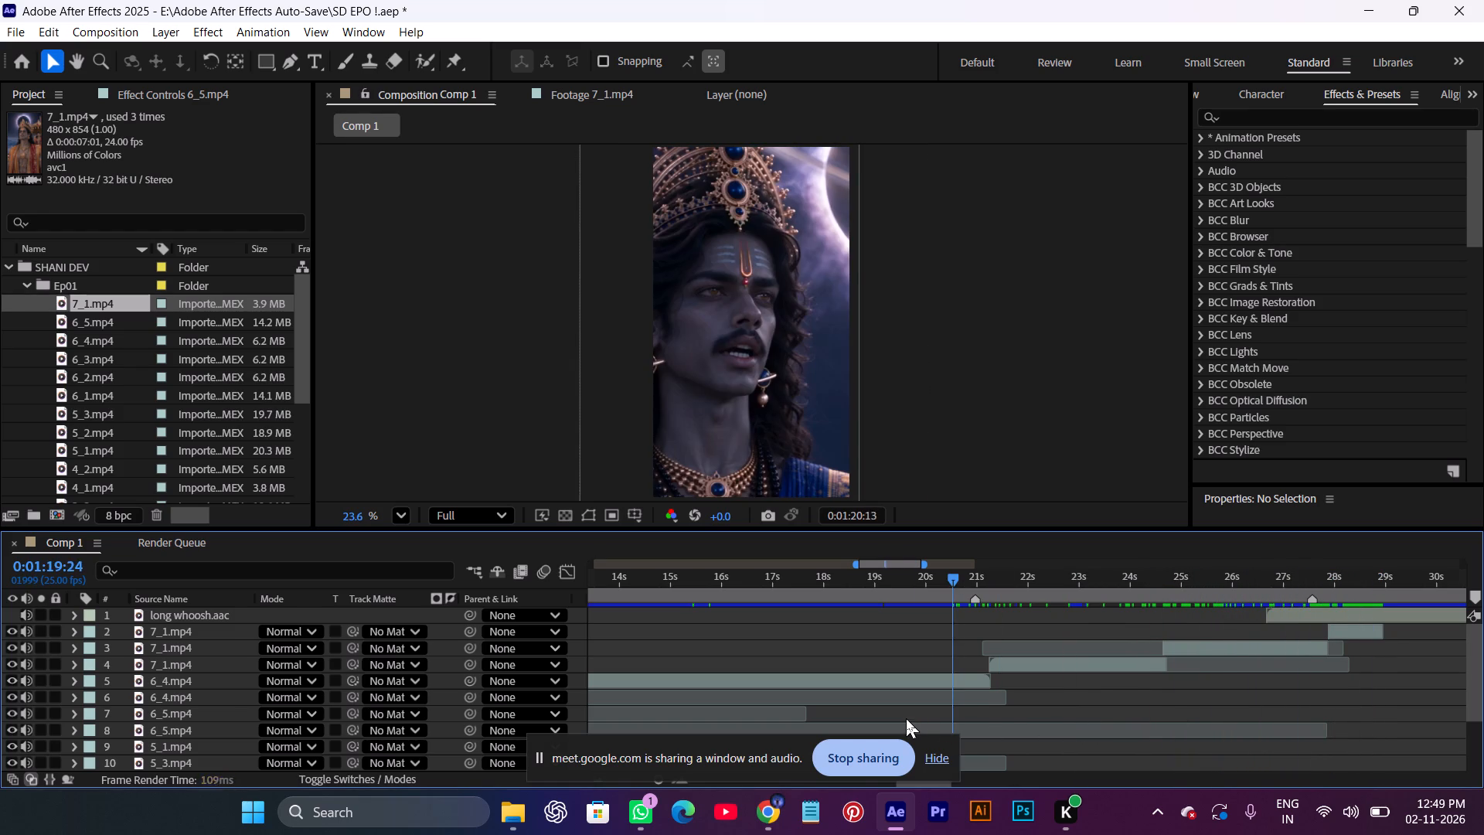
drag(906, 718, 1151, 734)
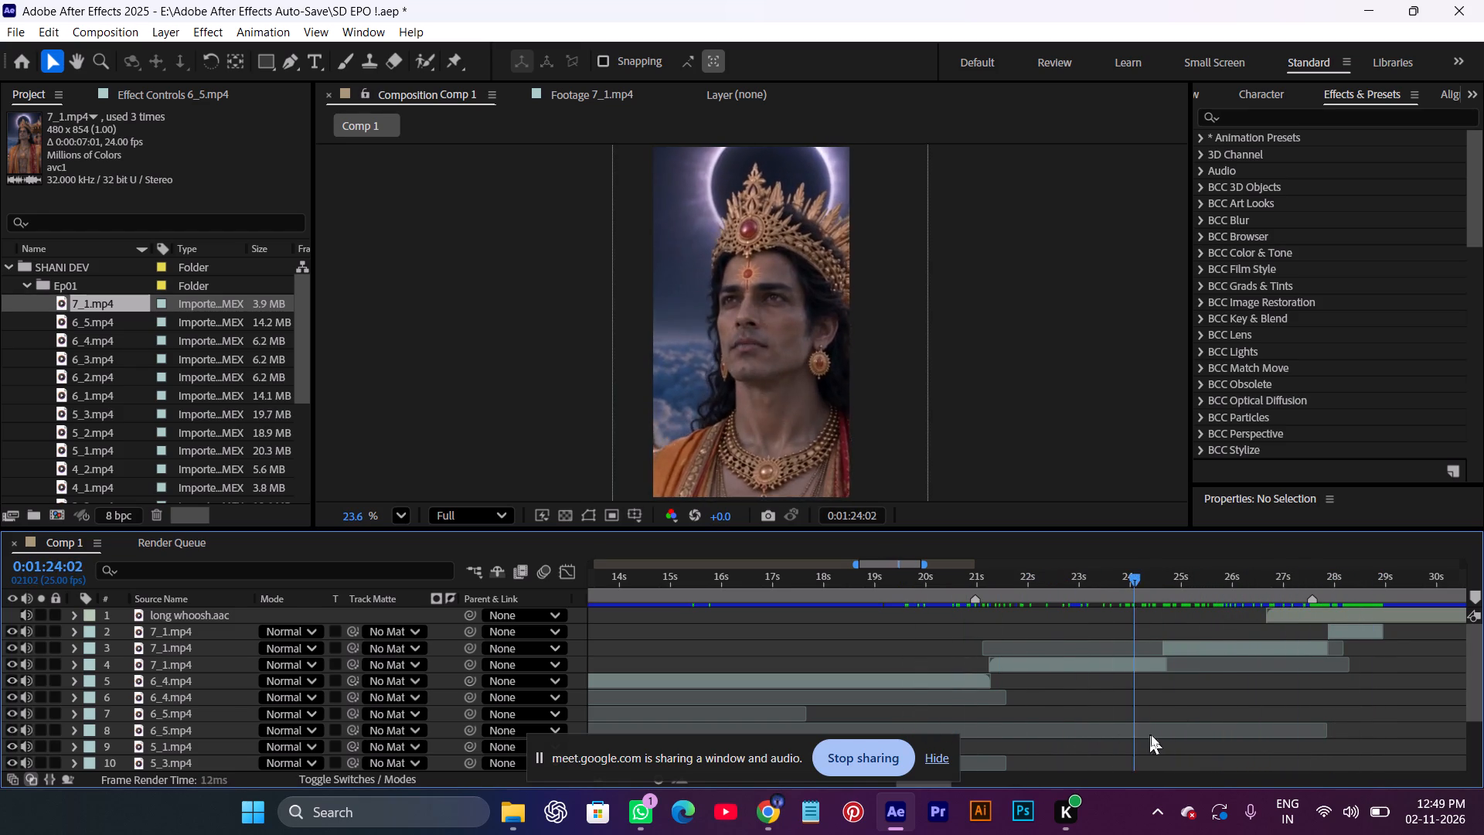
drag(1151, 734, 1198, 734)
Select the 7_1.mp4 layer in row 3 and examine its close-up shot, moving the current time back to 0:01:25:00.
click(1241, 643)
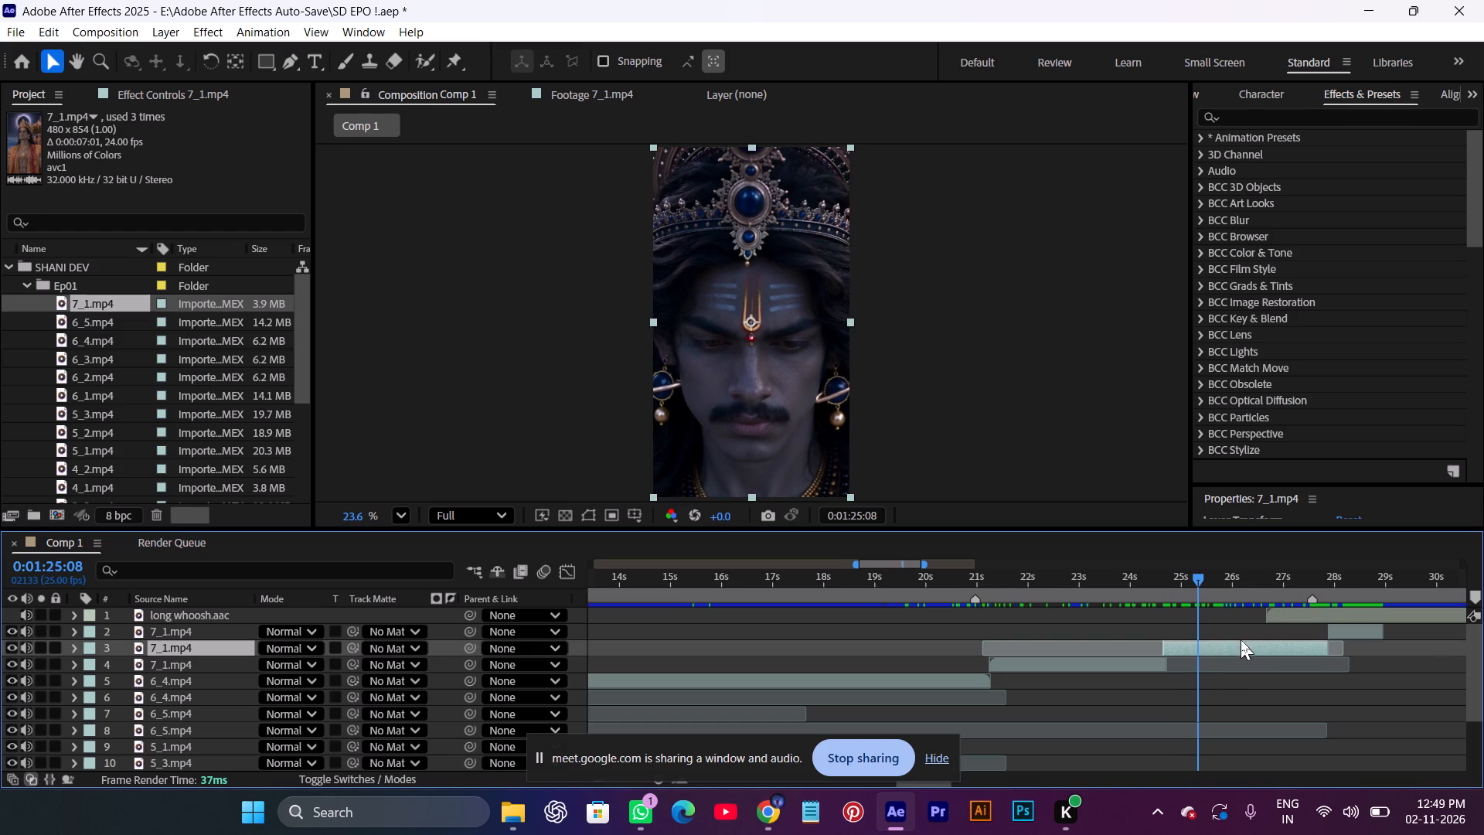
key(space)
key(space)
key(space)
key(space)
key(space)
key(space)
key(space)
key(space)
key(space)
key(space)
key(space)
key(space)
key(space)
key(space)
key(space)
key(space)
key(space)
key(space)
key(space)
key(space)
drag(1261, 686, 957, 731)
scroll(1001, 694, up, 1)
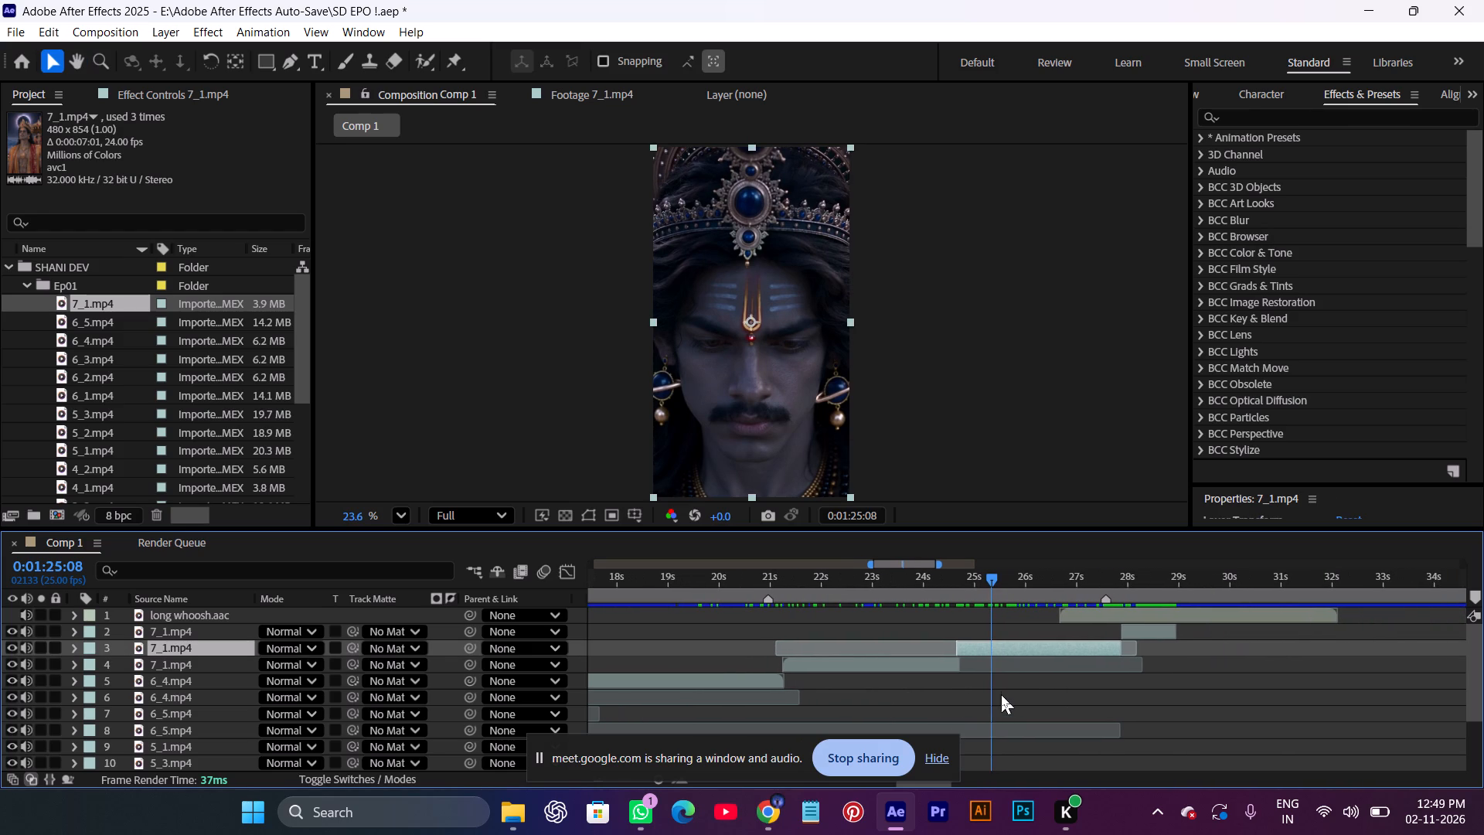
drag(992, 578, 985, 578)
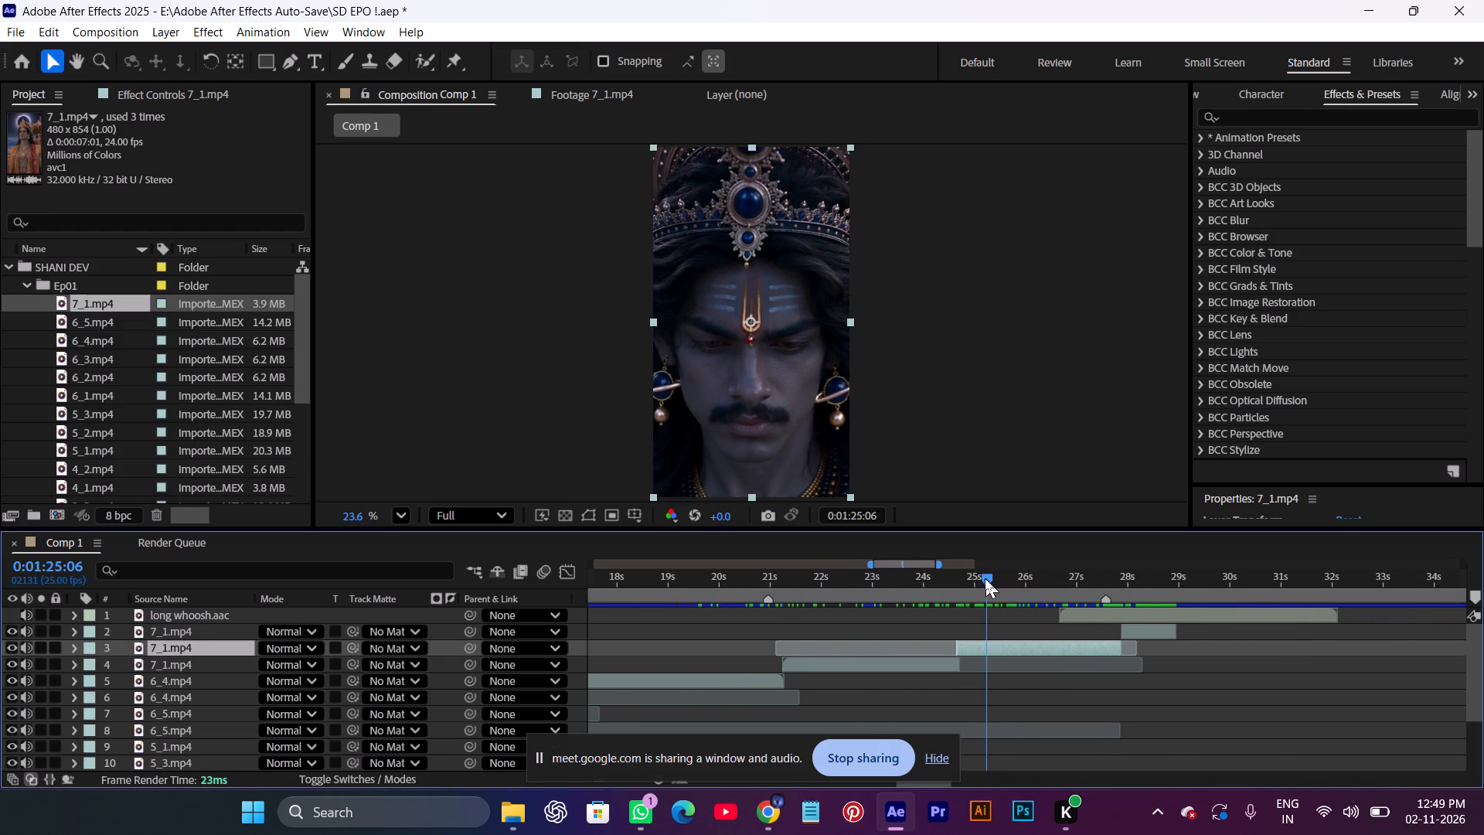
drag(985, 578, 975, 580)
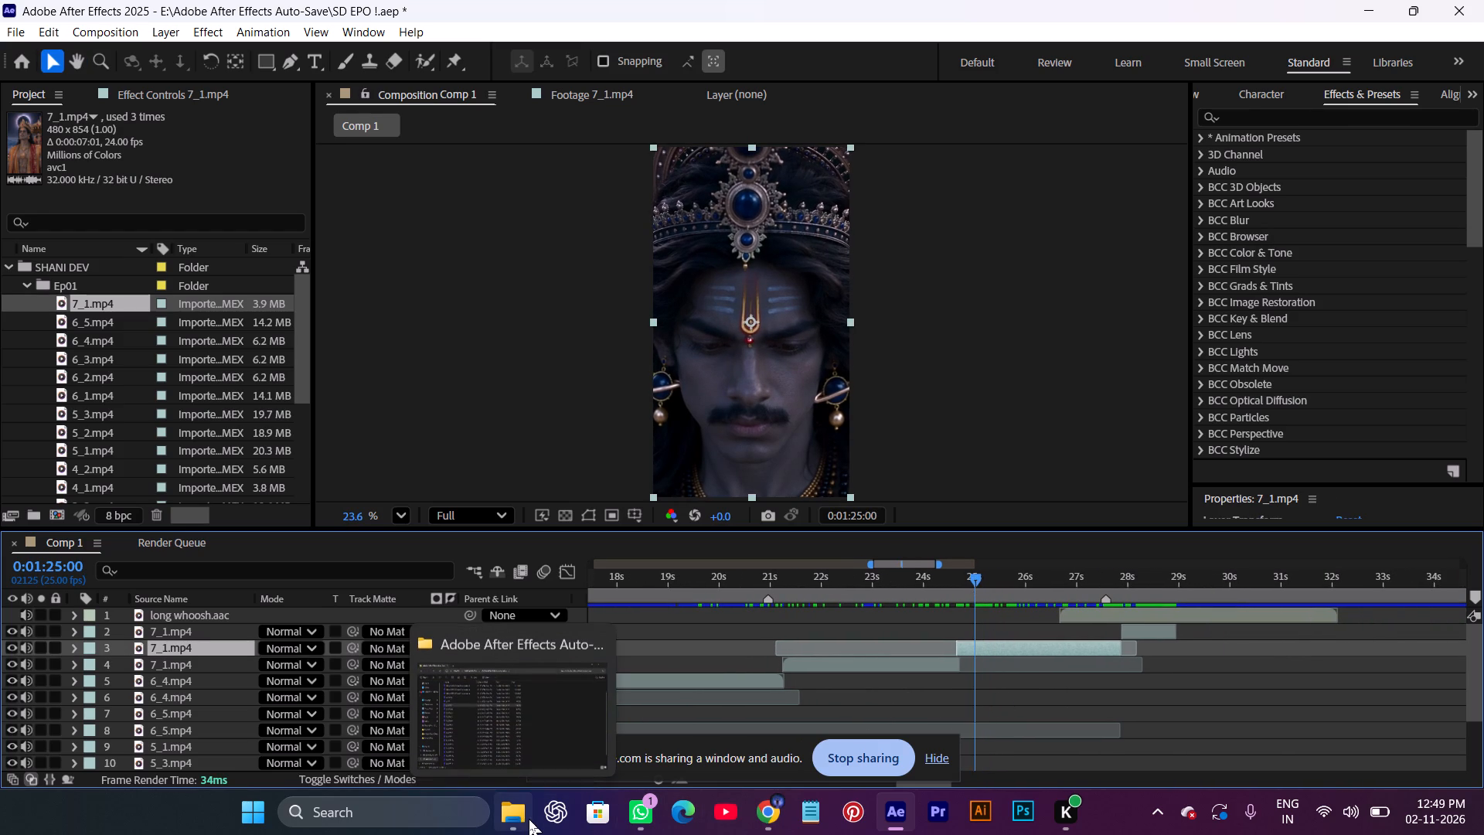
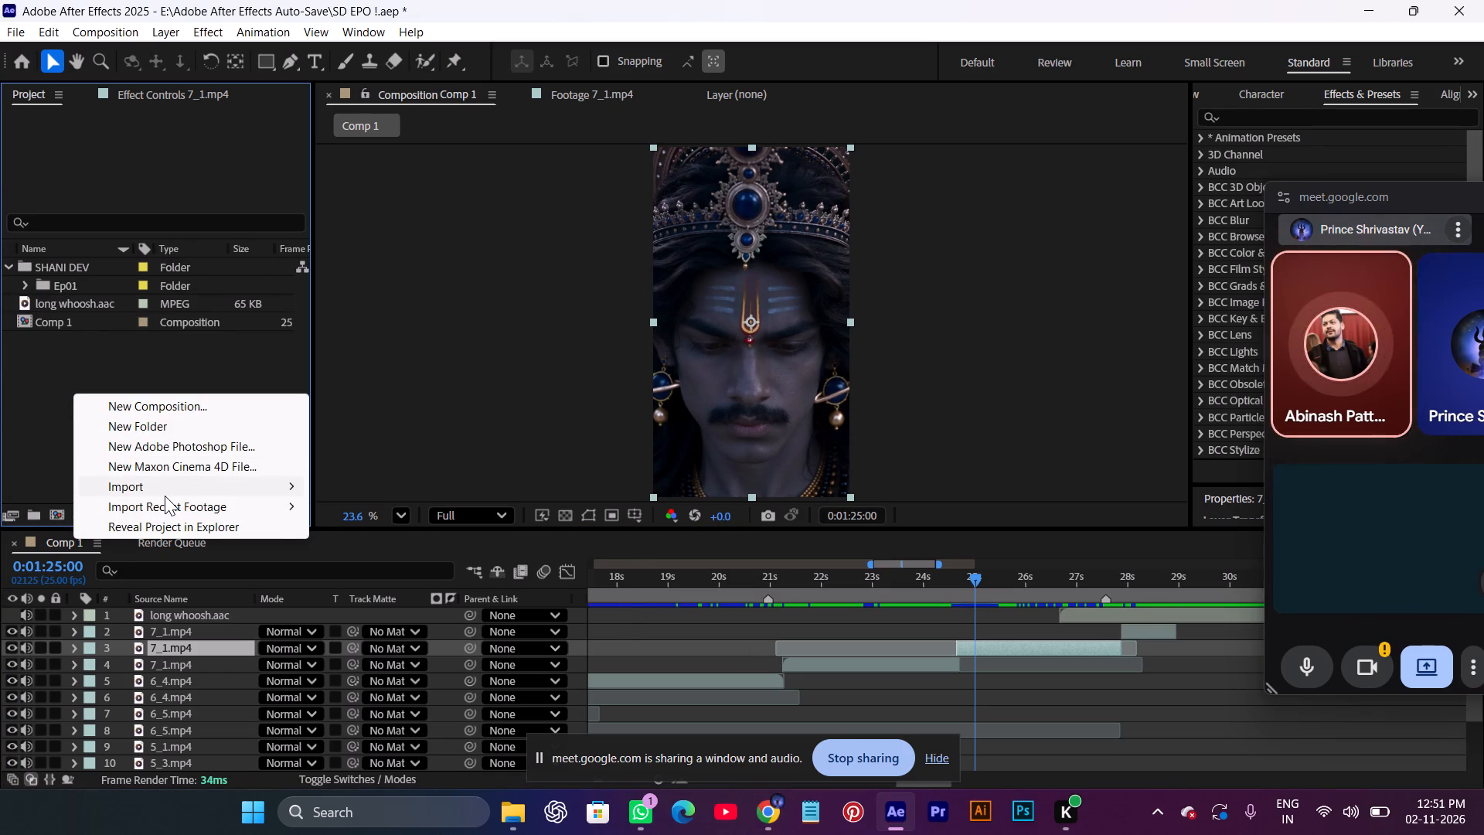
Import the ep1 video from the Downloads folder into the project as footage.
click(349, 492)
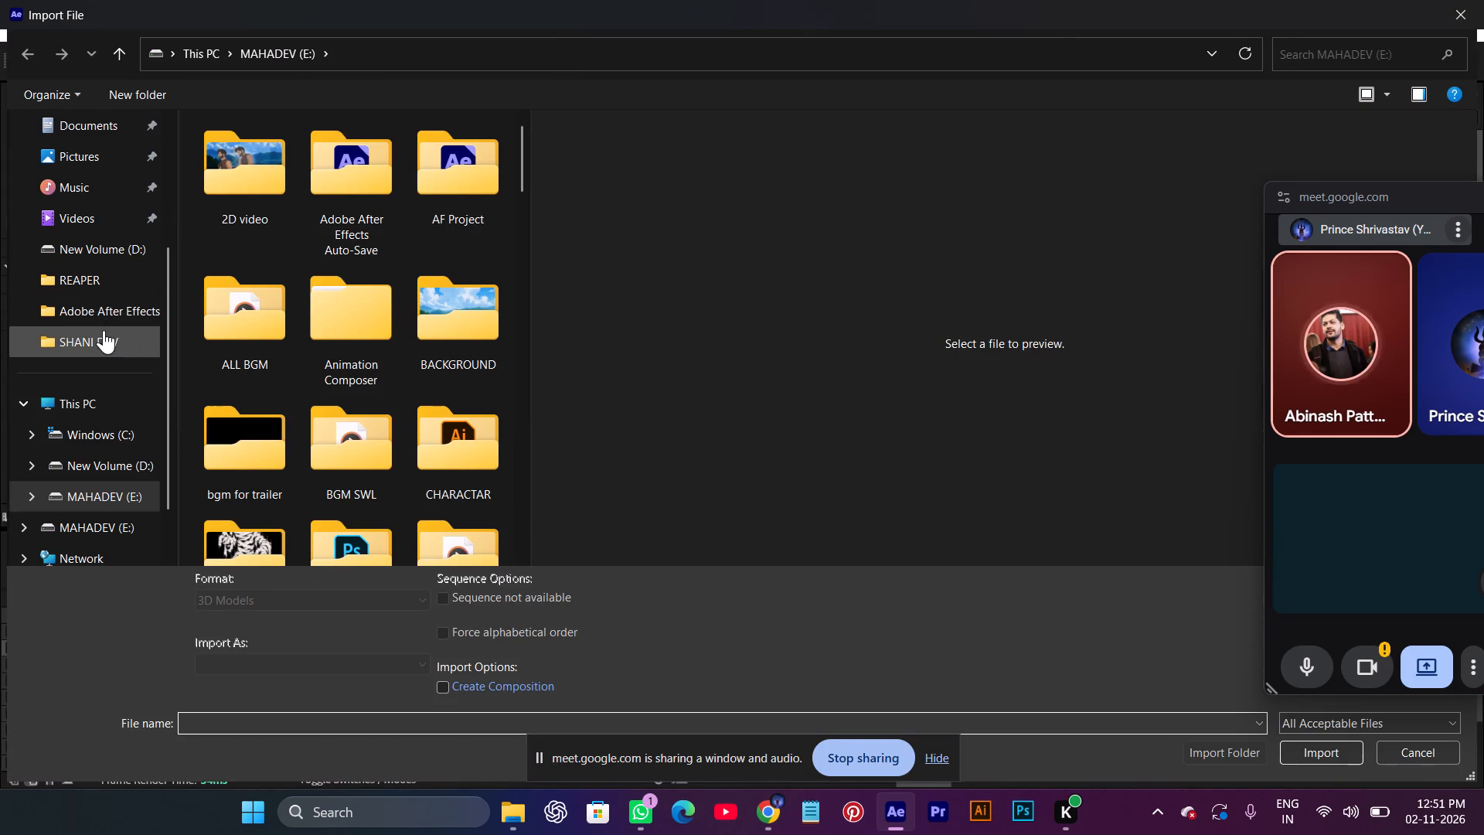
scroll(83, 181, up, 2)
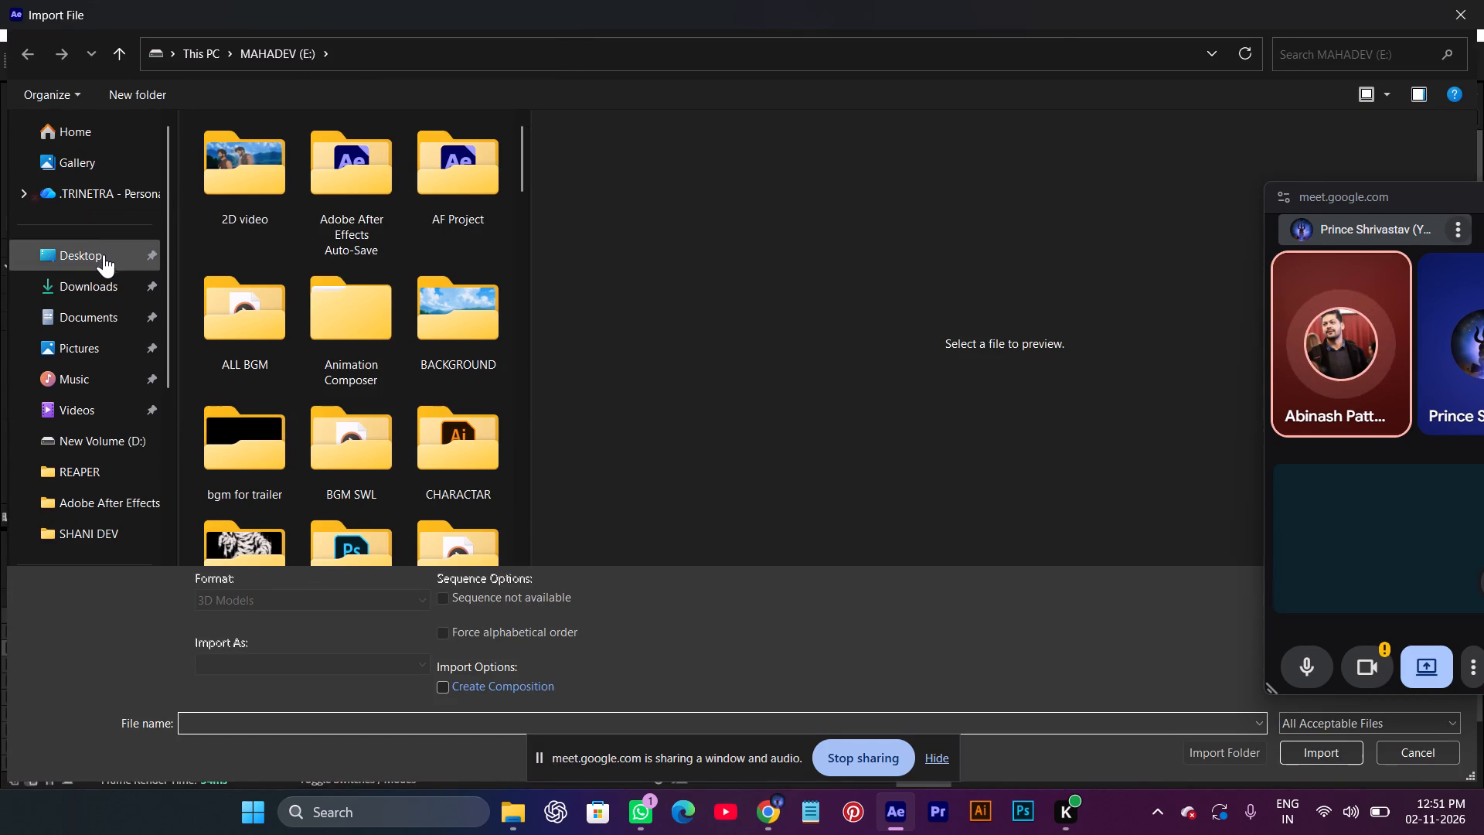
click(97, 278)
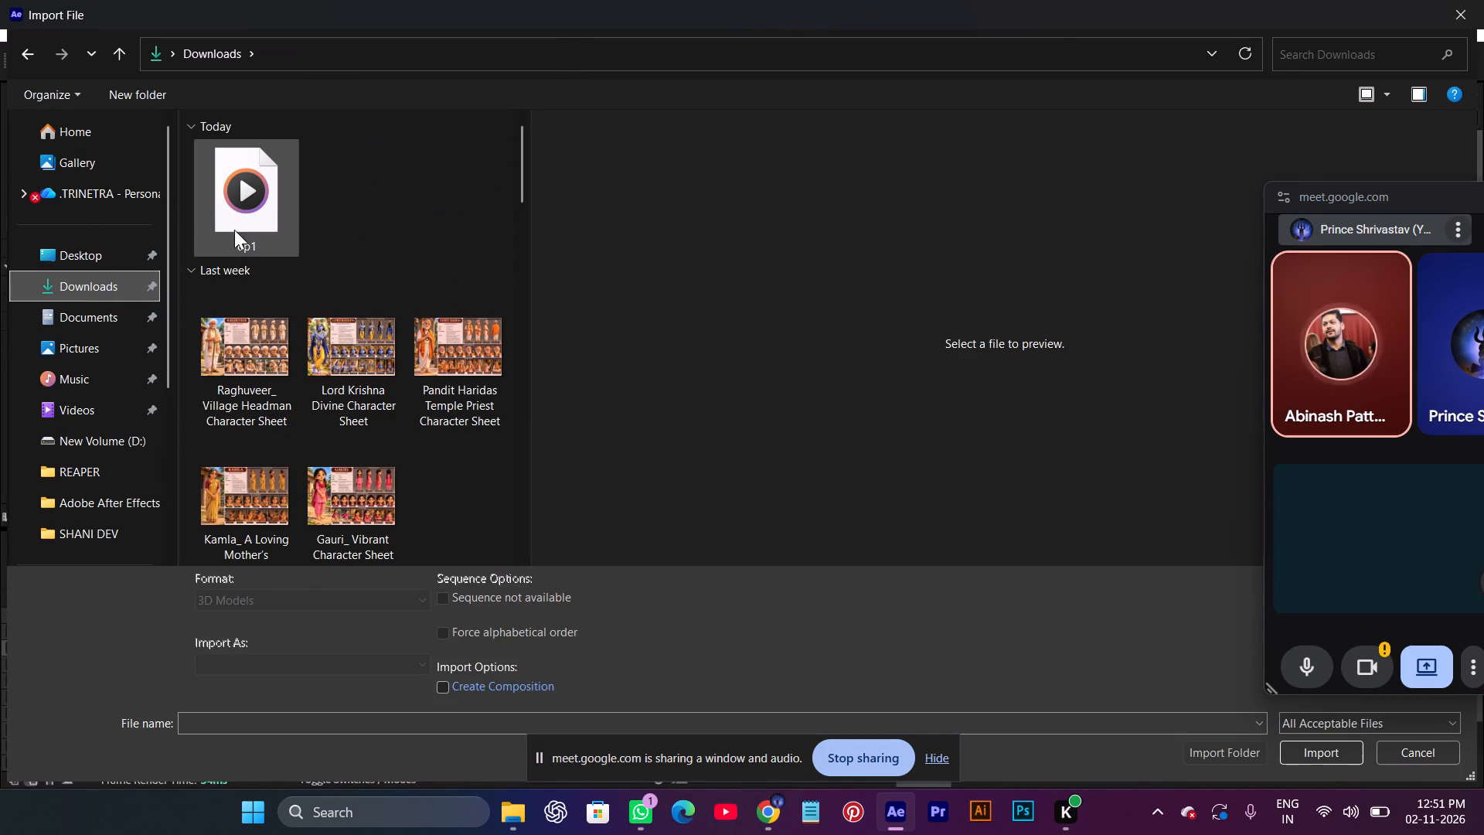
click(252, 226)
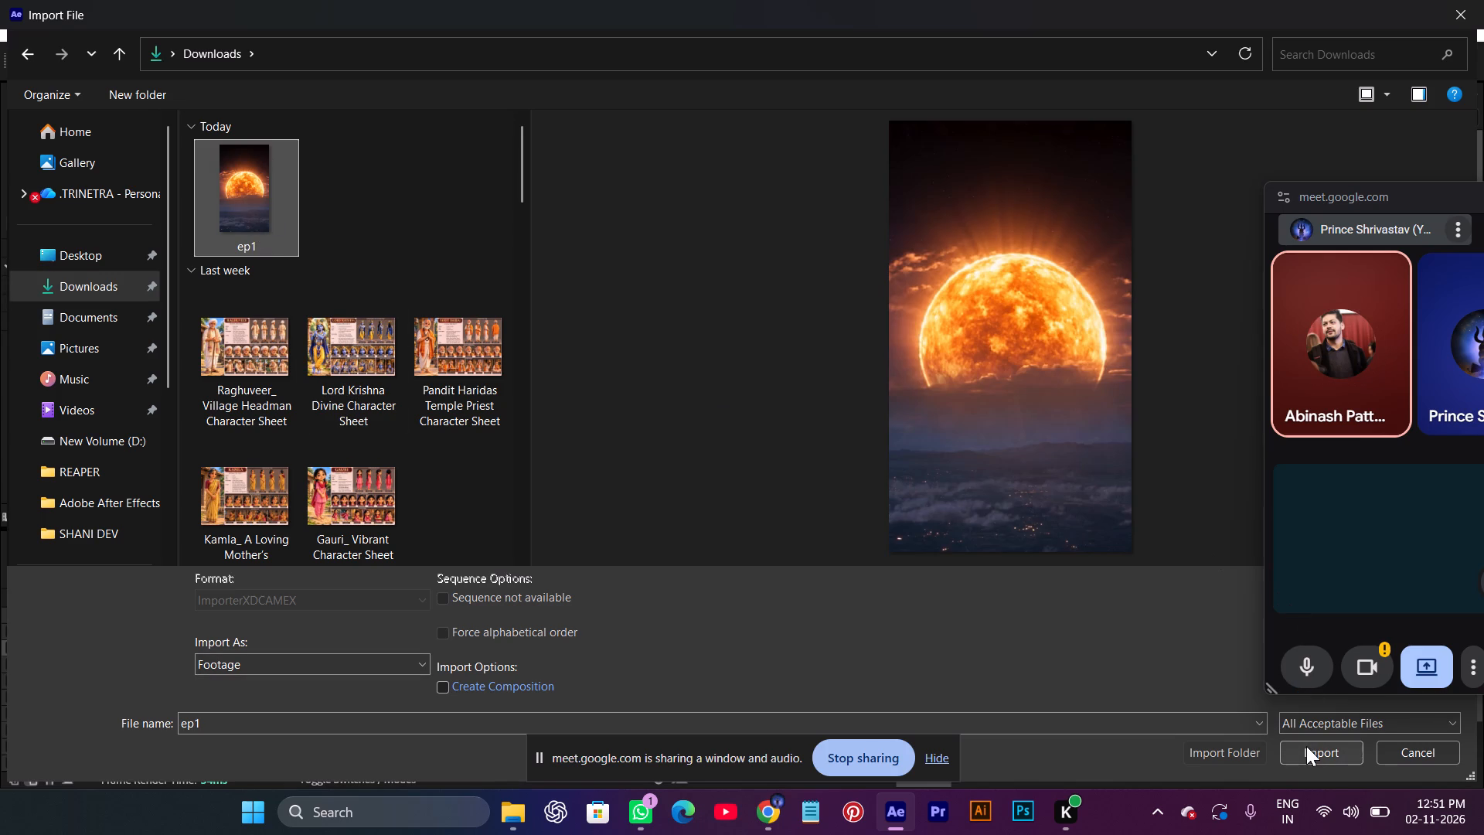
click(1312, 755)
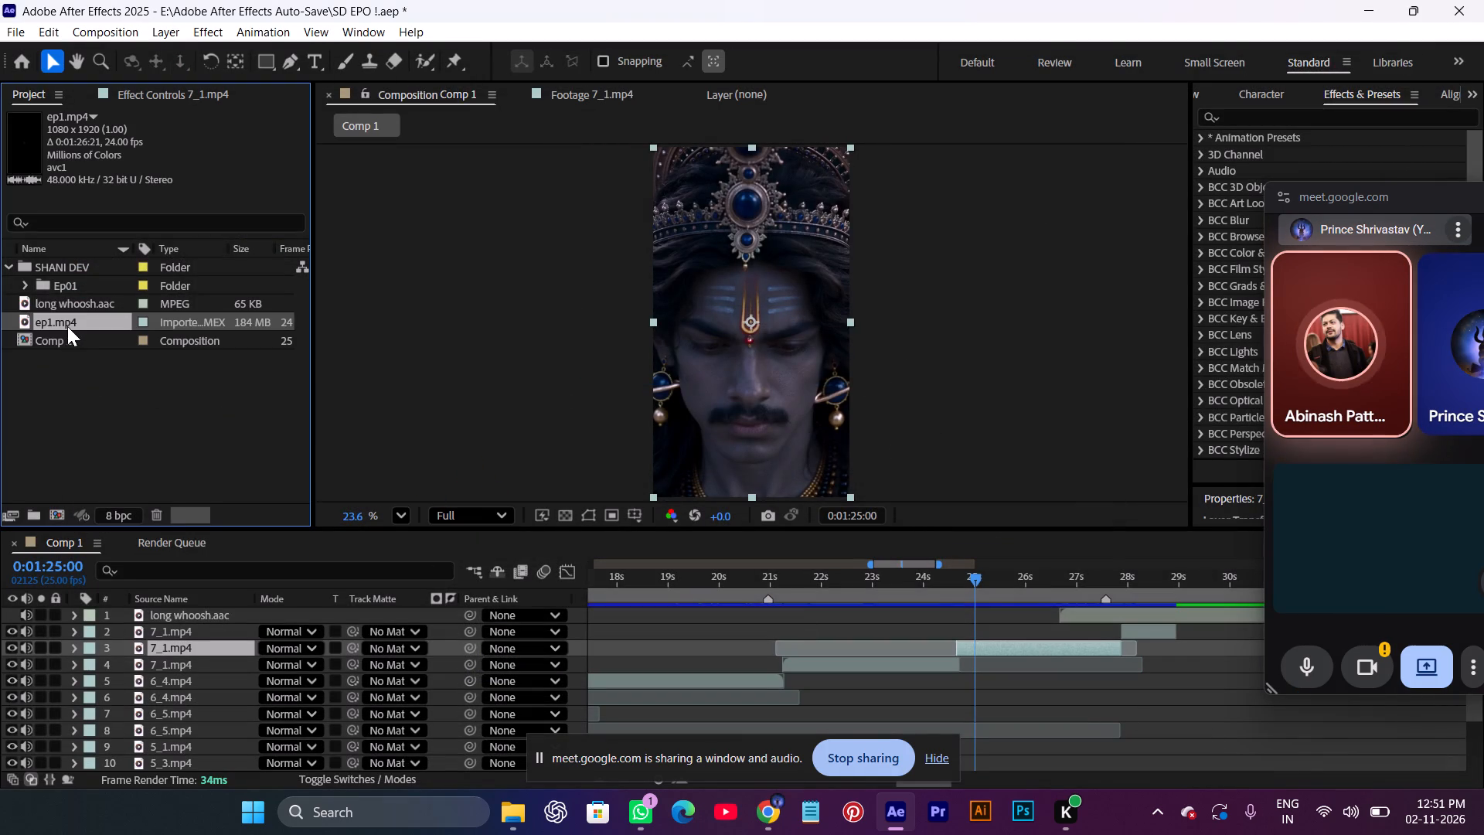
Open the ep1.mp4 footage, find the closing shot around 1:01:23:08, and set the in point to 1:01:23:06.
drag(67, 326, 79, 351)
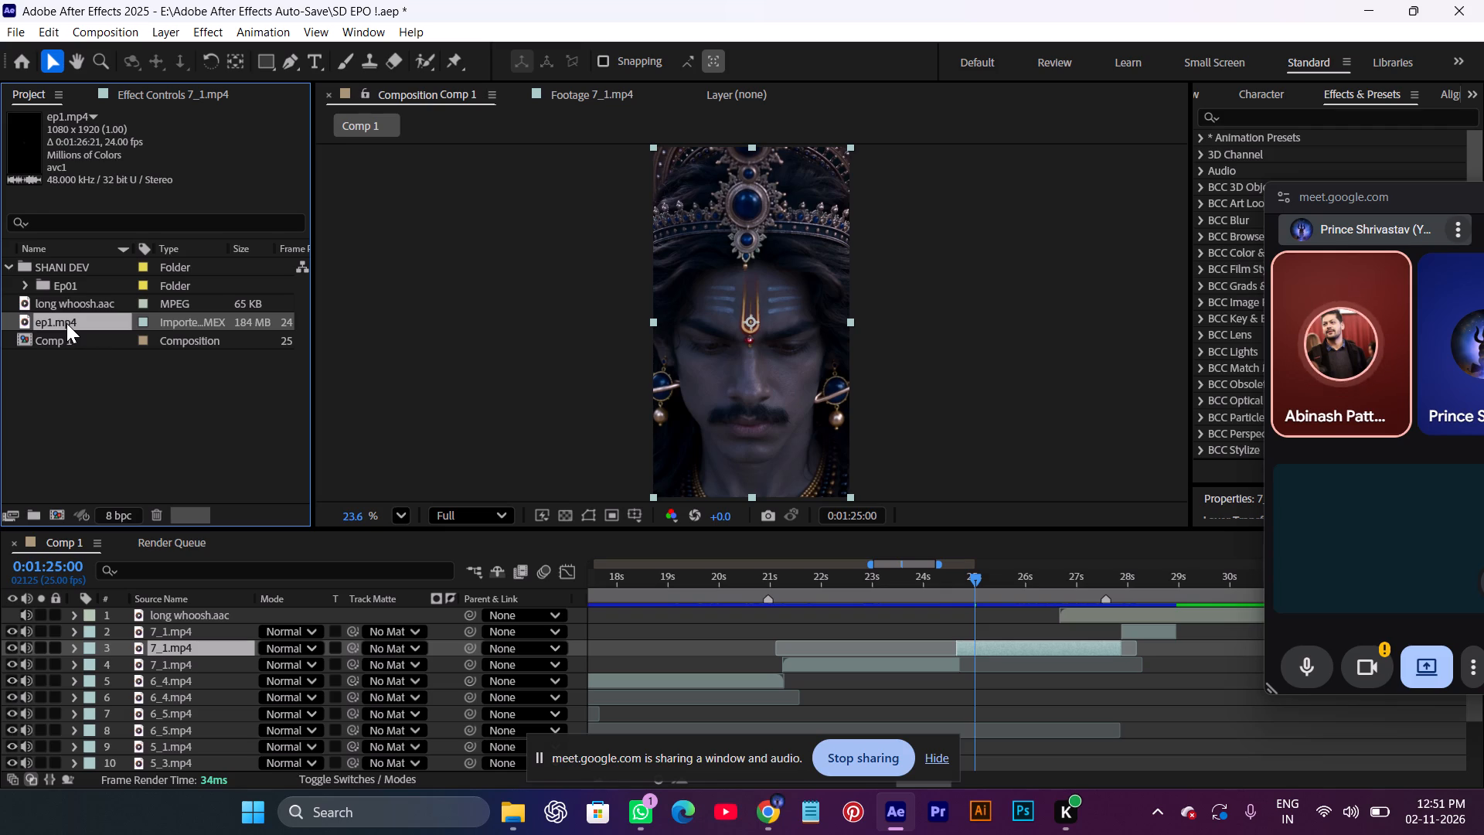
double_click(66, 323)
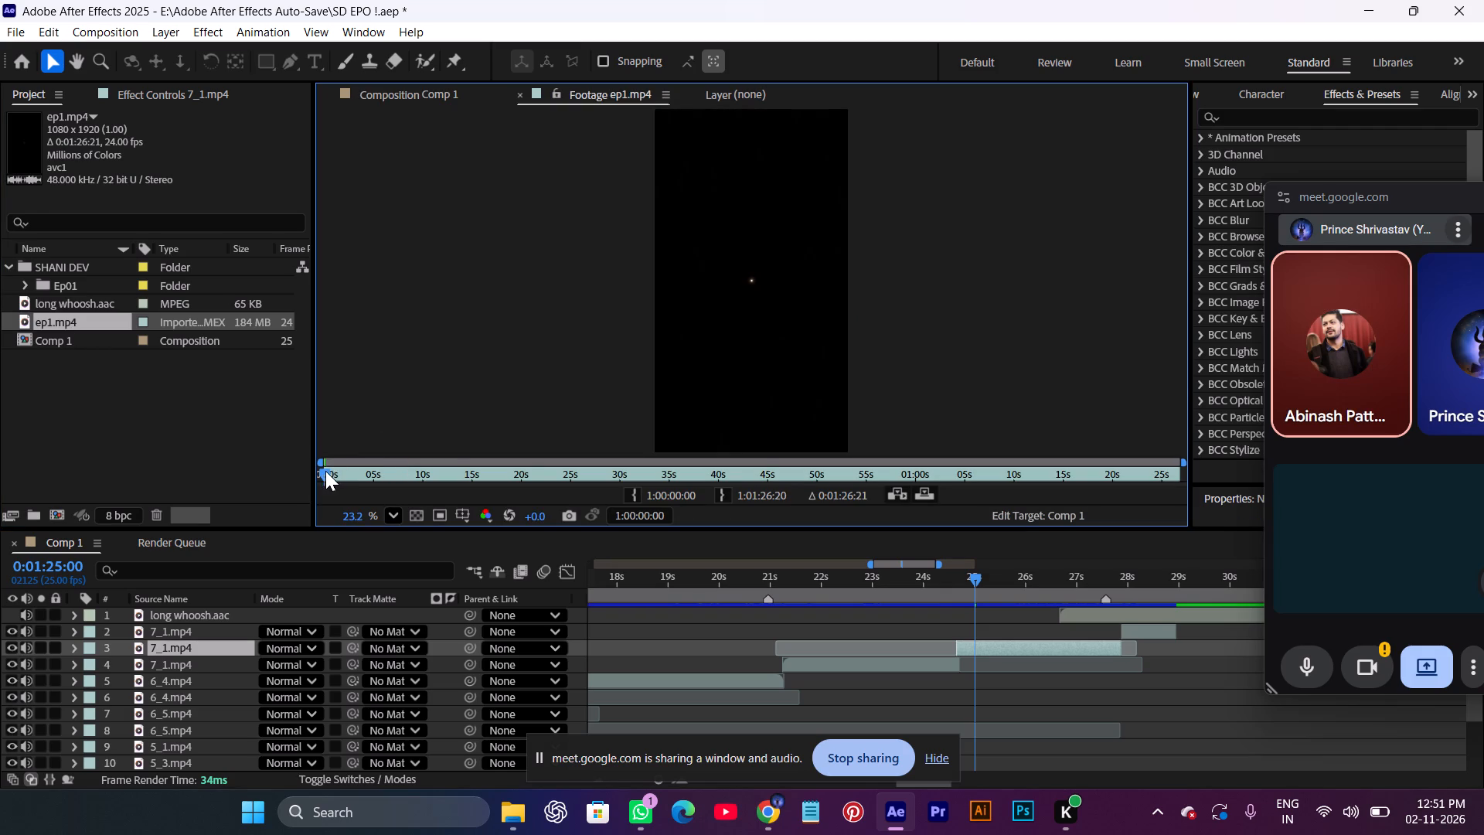
drag(325, 471, 958, 462)
click(987, 471)
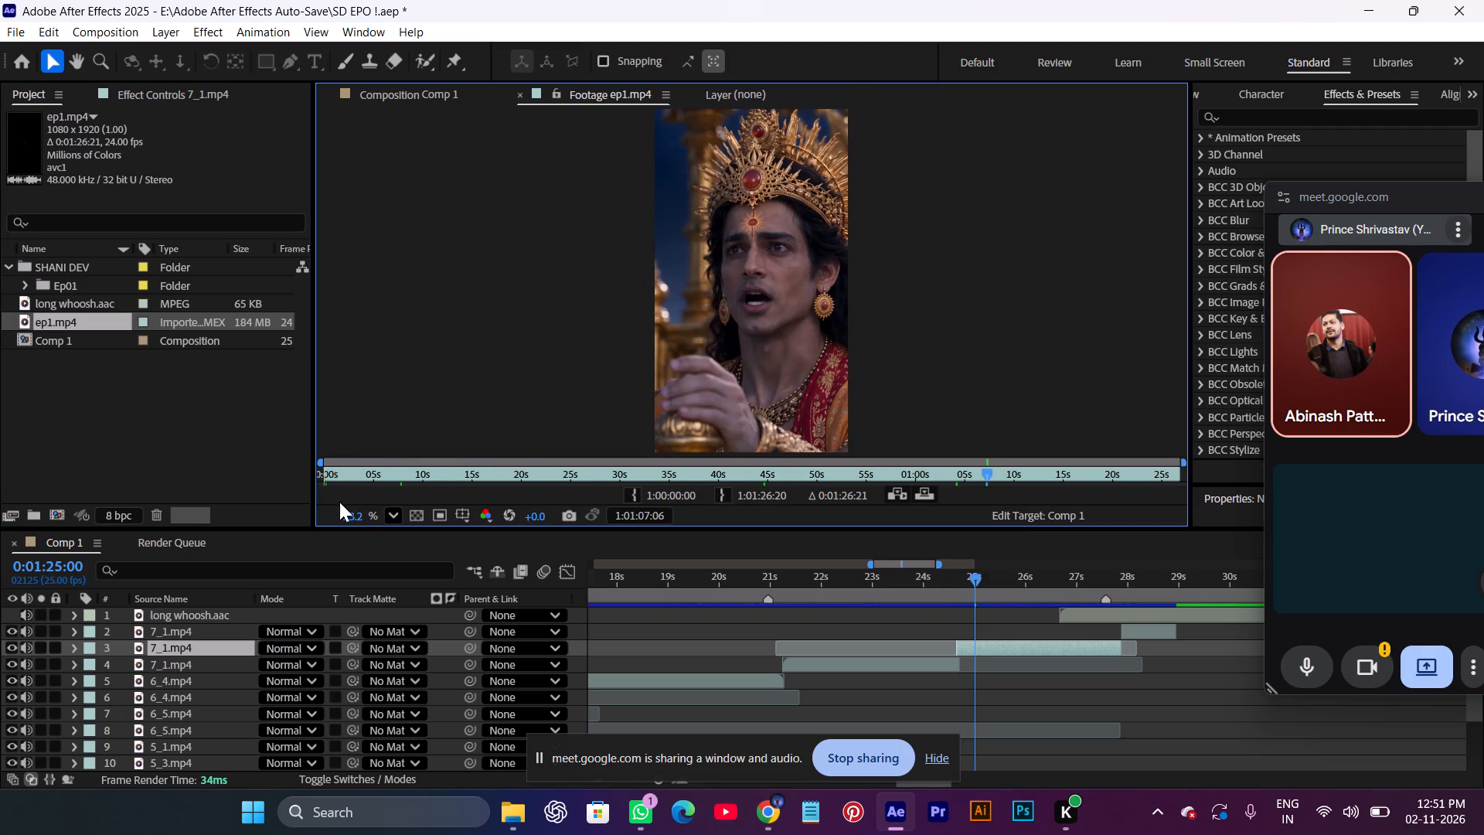
drag(323, 482, 997, 489)
drag(985, 475, 1120, 492)
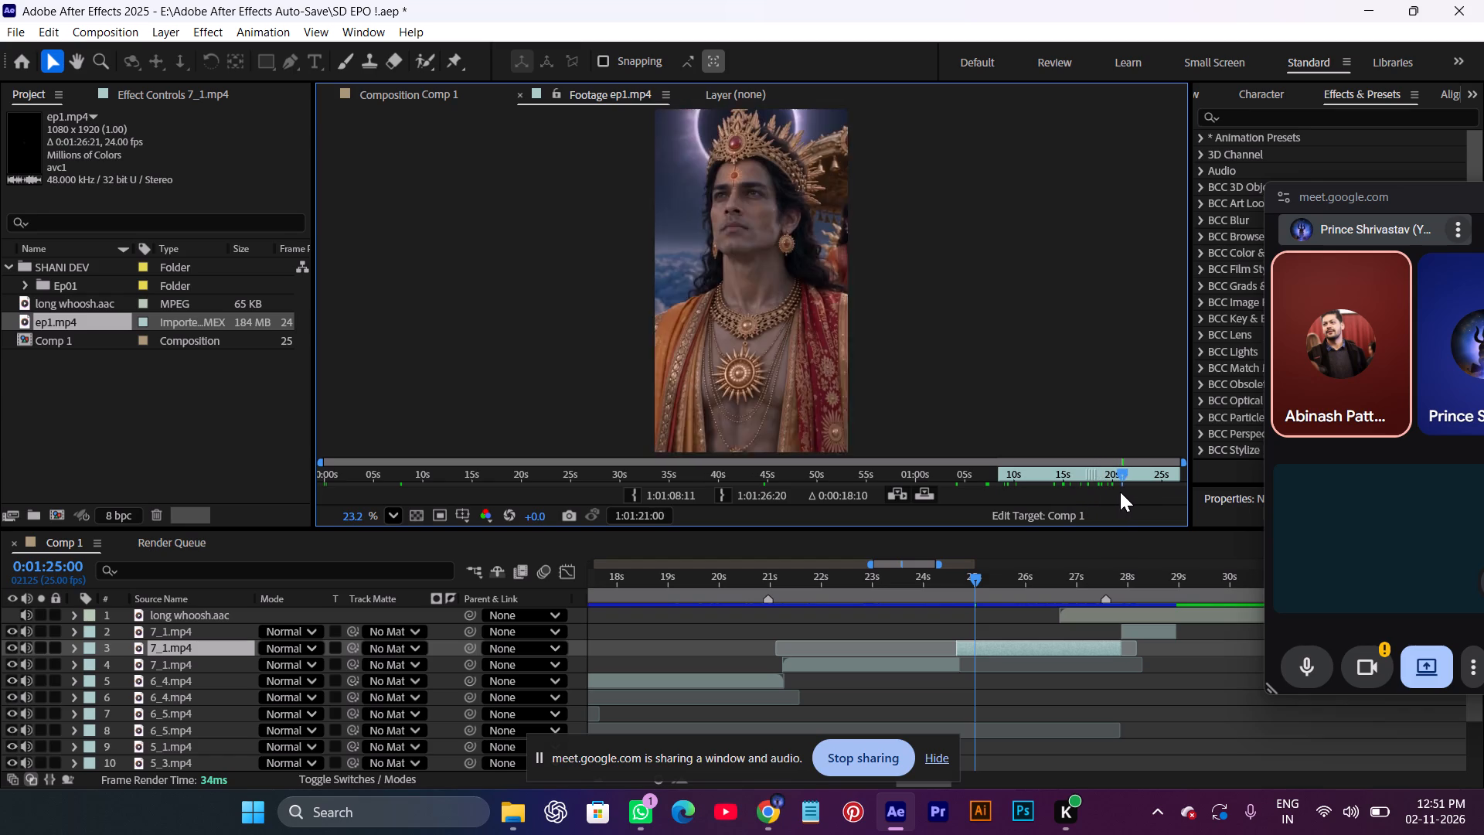
drag(1120, 492, 1143, 492)
drag(999, 473, 1055, 472)
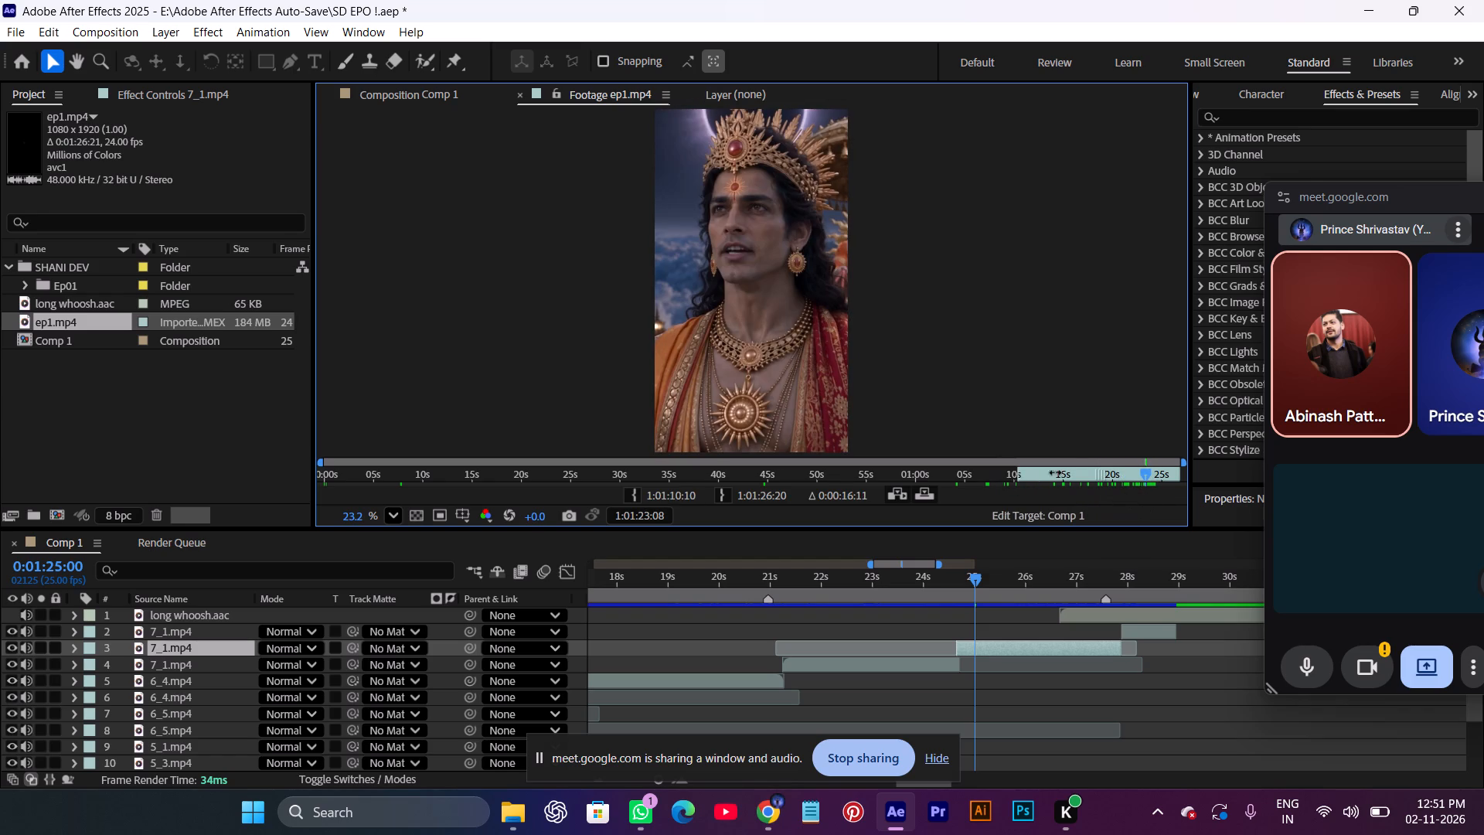
drag(1055, 472, 1144, 496)
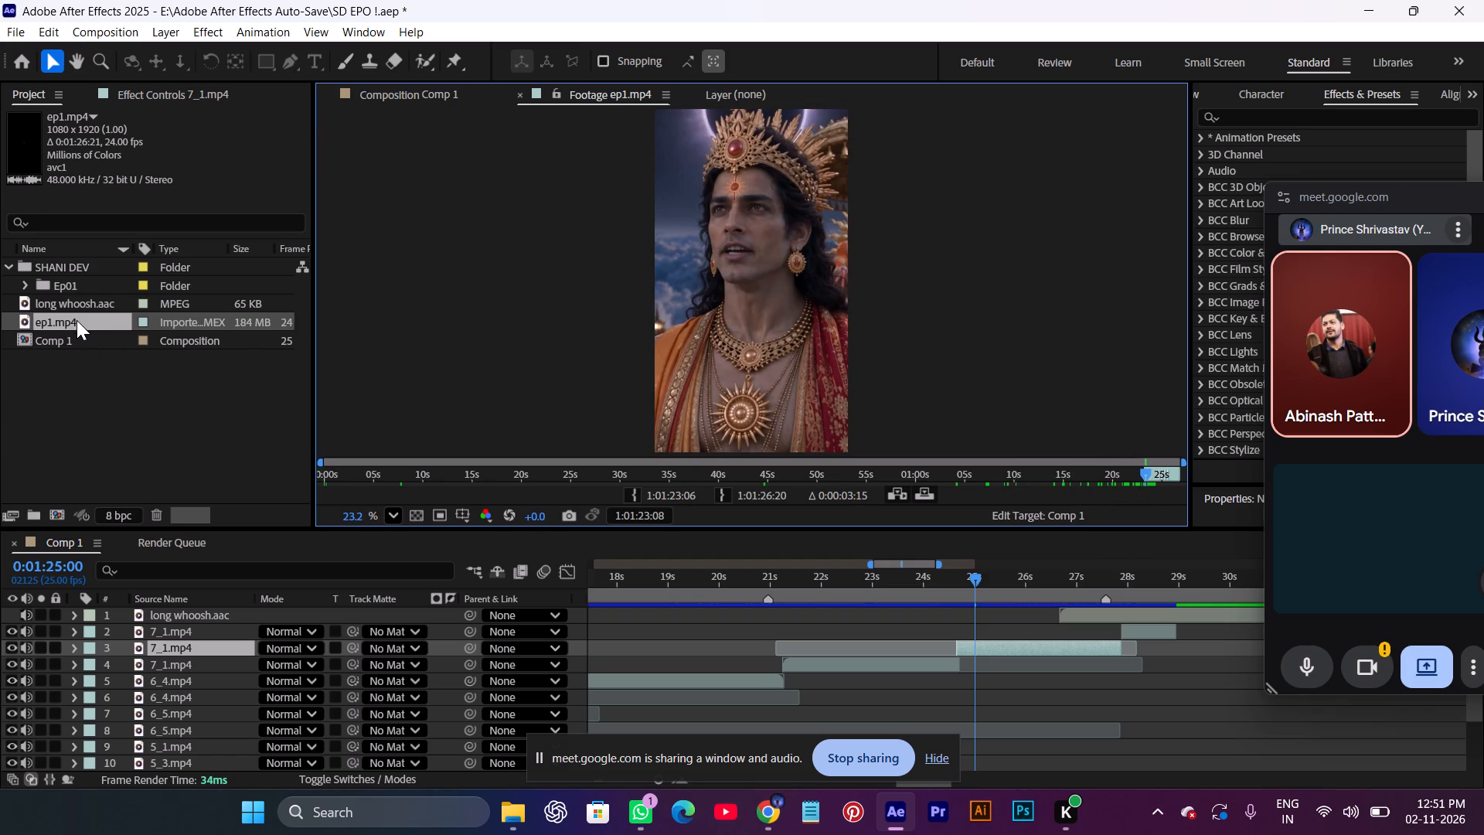
Add the trimmed ep1.mp4 clip to Comp 1 above the 7_1.mp4 layers near 0:01:25 and compare it with the existing shot.
drag(78, 320, 994, 636)
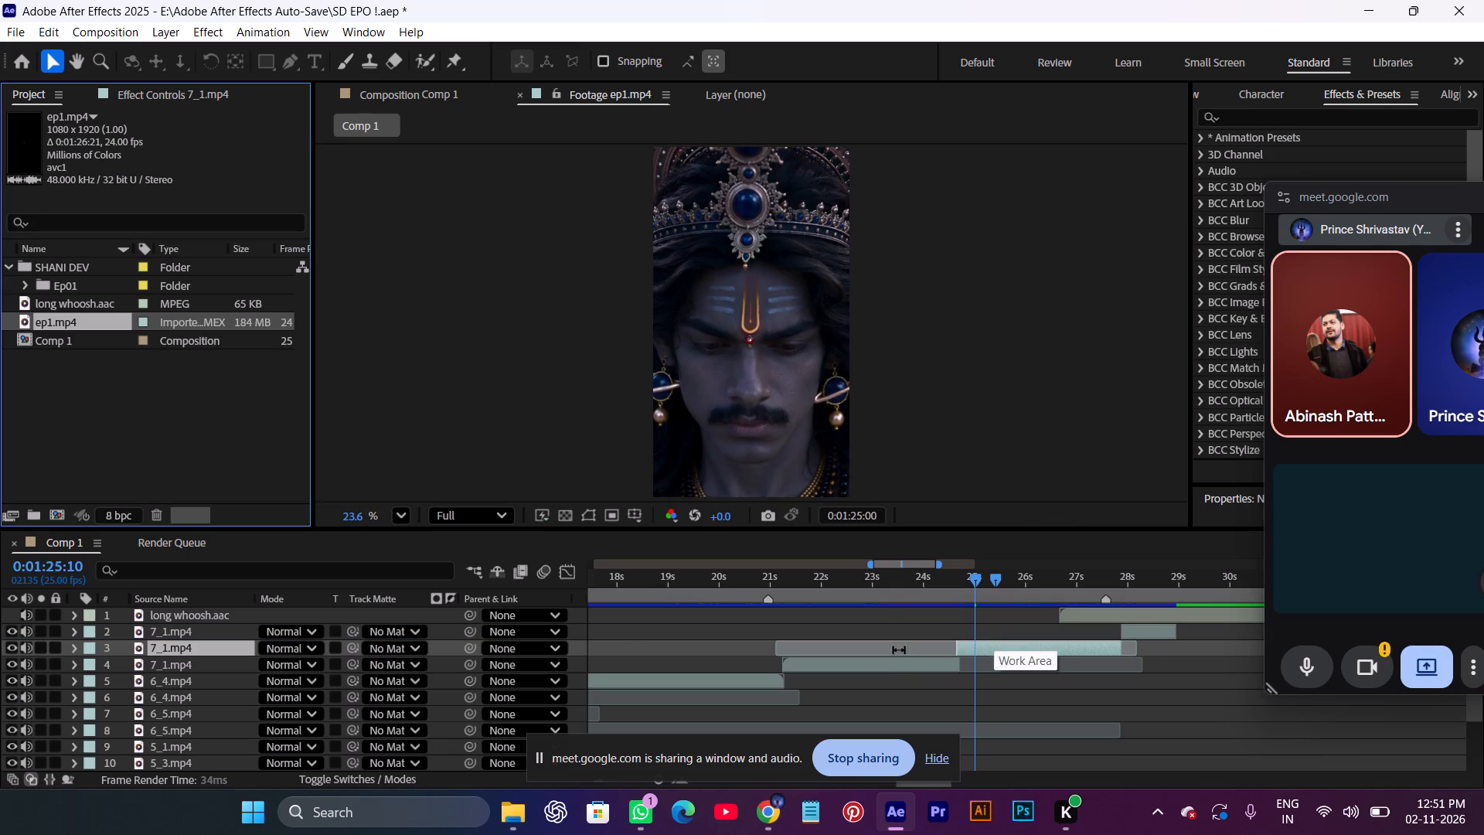
drag(1034, 646, 996, 653)
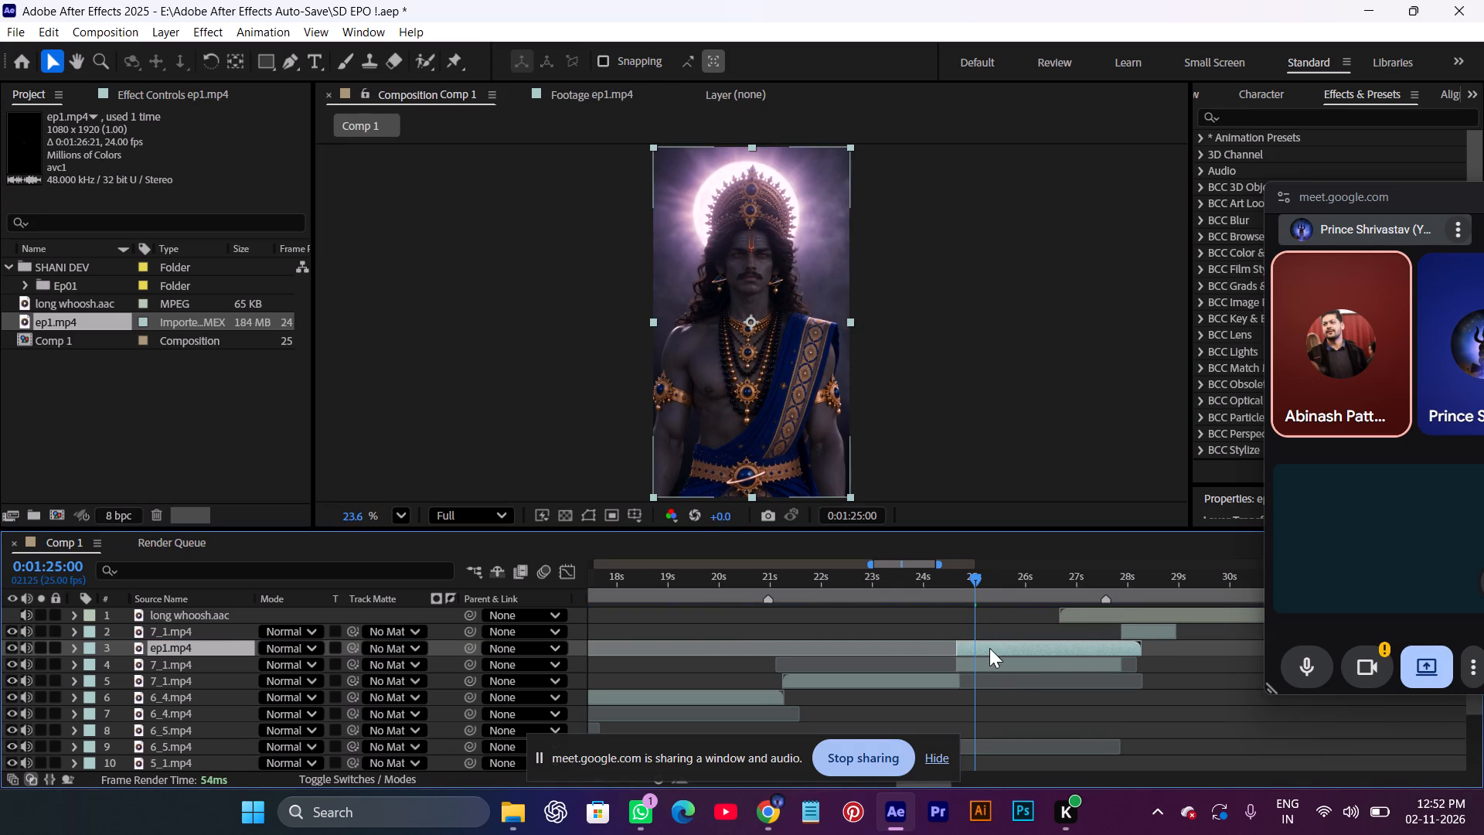
drag(1016, 650, 1064, 644)
drag(983, 580, 962, 586)
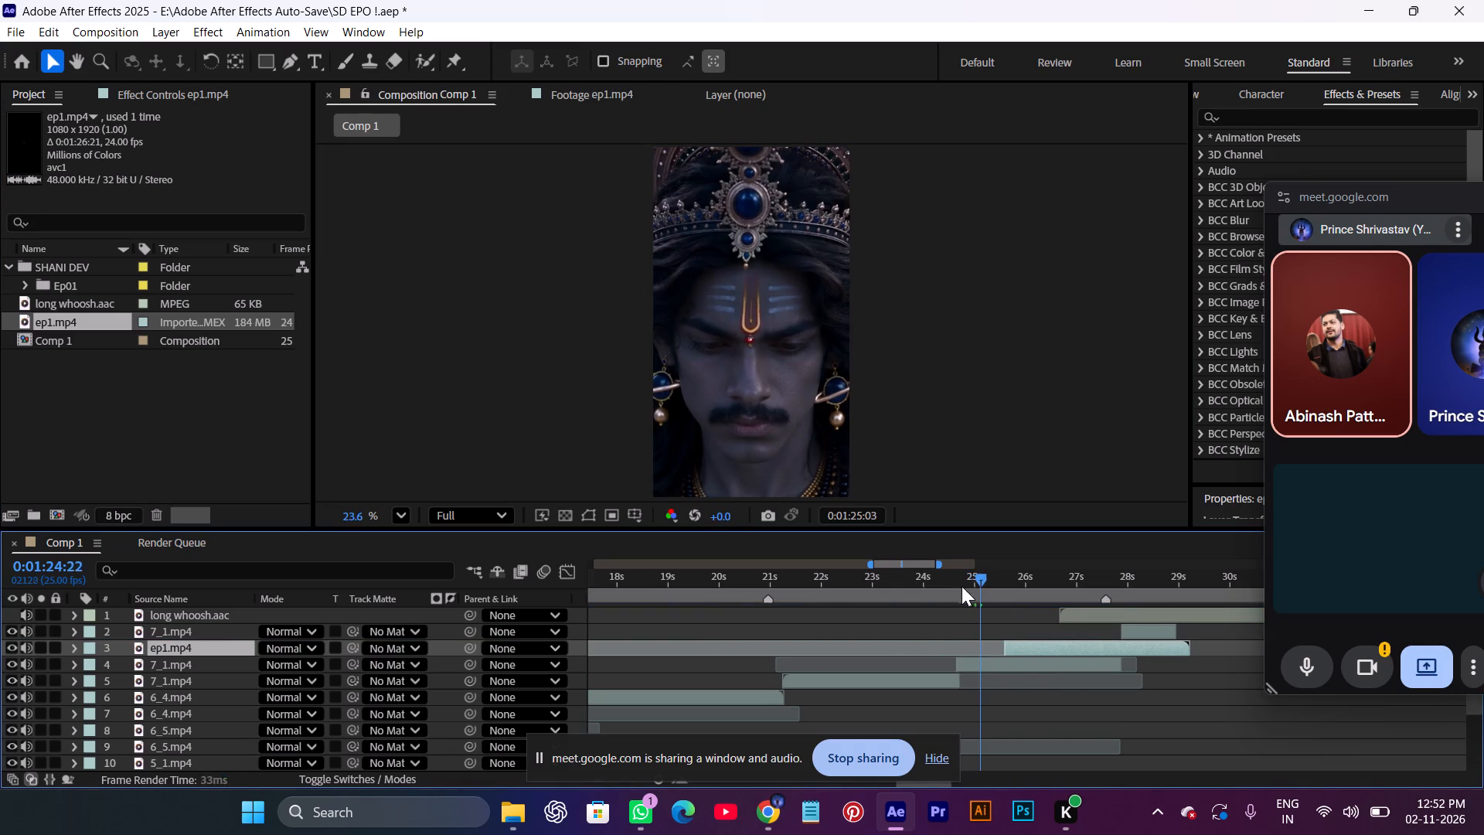
drag(962, 586, 973, 600)
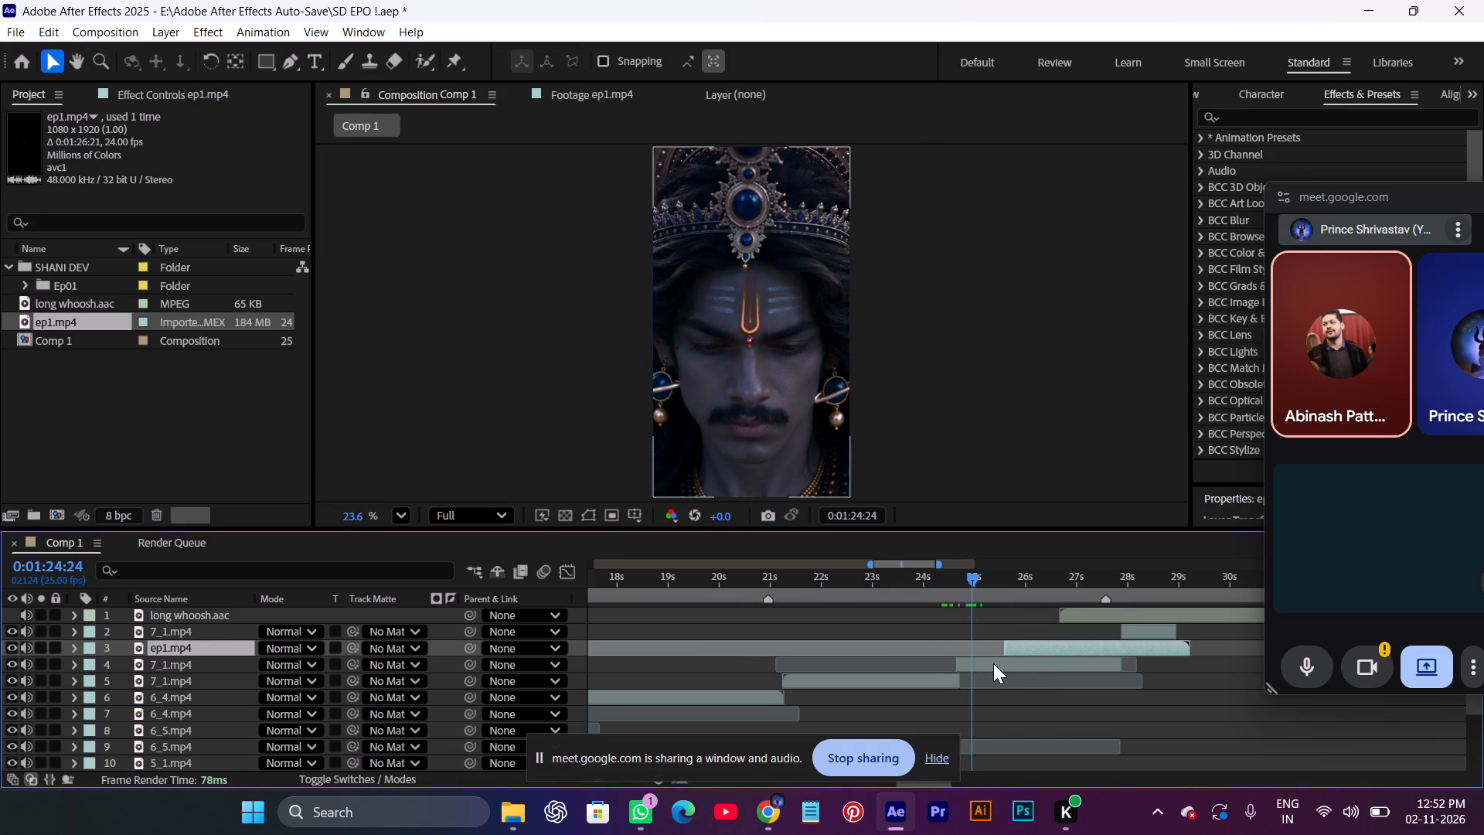
Delete the 7_1.mp4 layer directly below ep1.mp4 and move the ep1.mp4 clip into its place, starting at about 0:01:24:17.
click(993, 663)
key(Delete)
drag(1057, 646, 1033, 648)
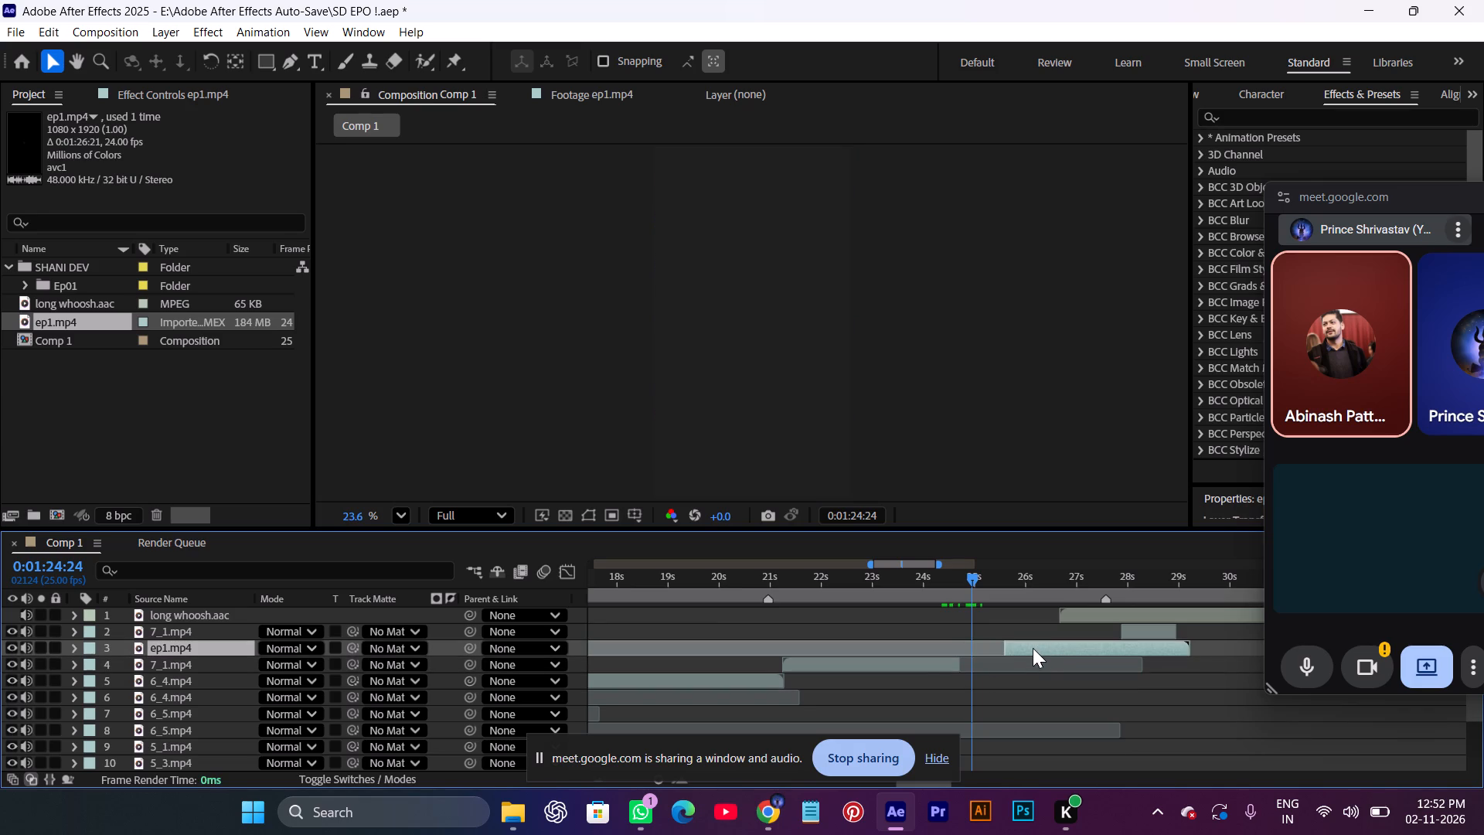
drag(1033, 648, 1011, 653)
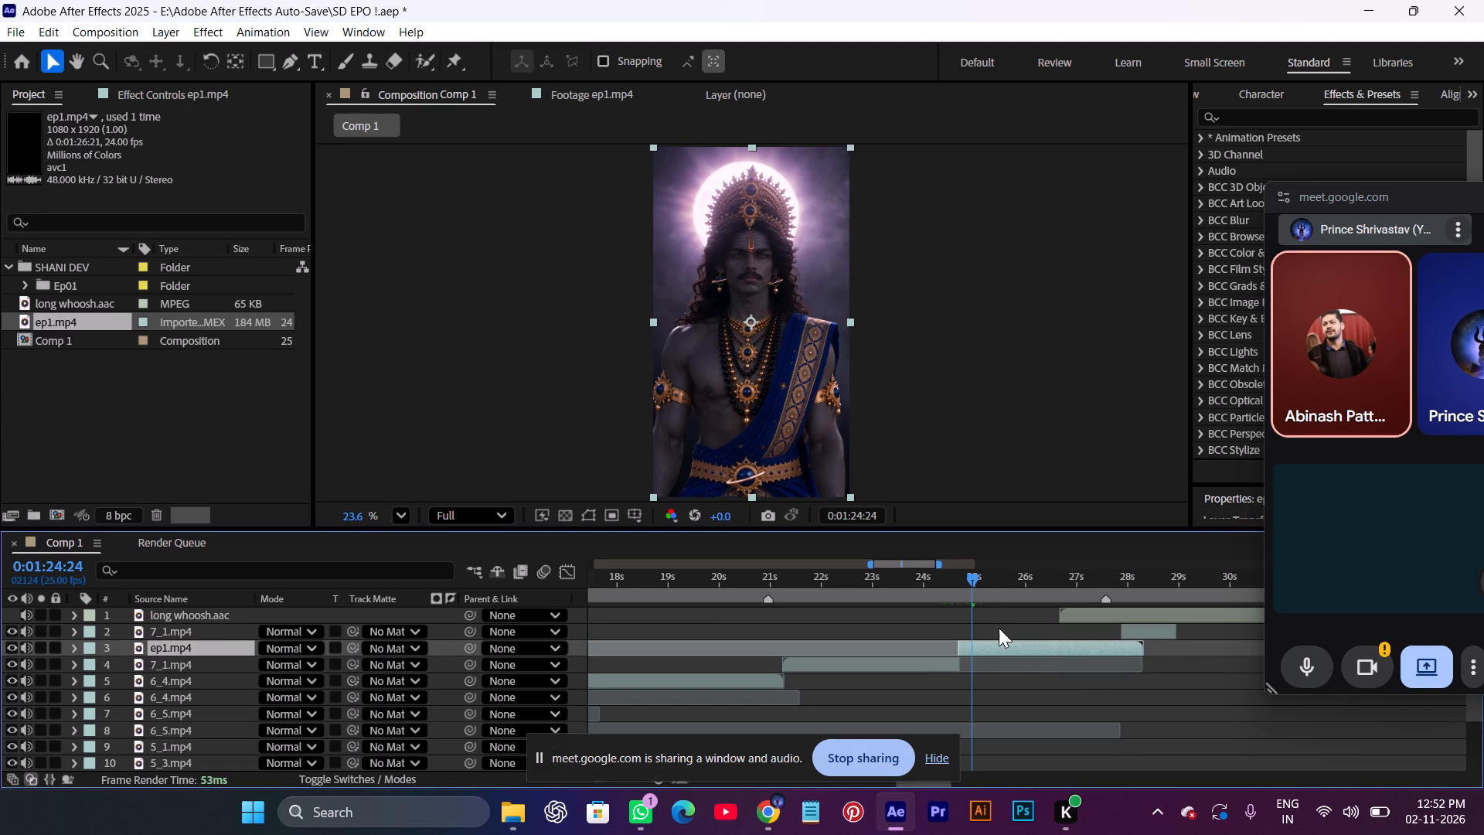
Play back Comp 1 from around 0:01:24 to check the cut from 7_1.mp4 to ep1.mp4.
drag(968, 578, 937, 583)
click(1019, 687)
key(space)
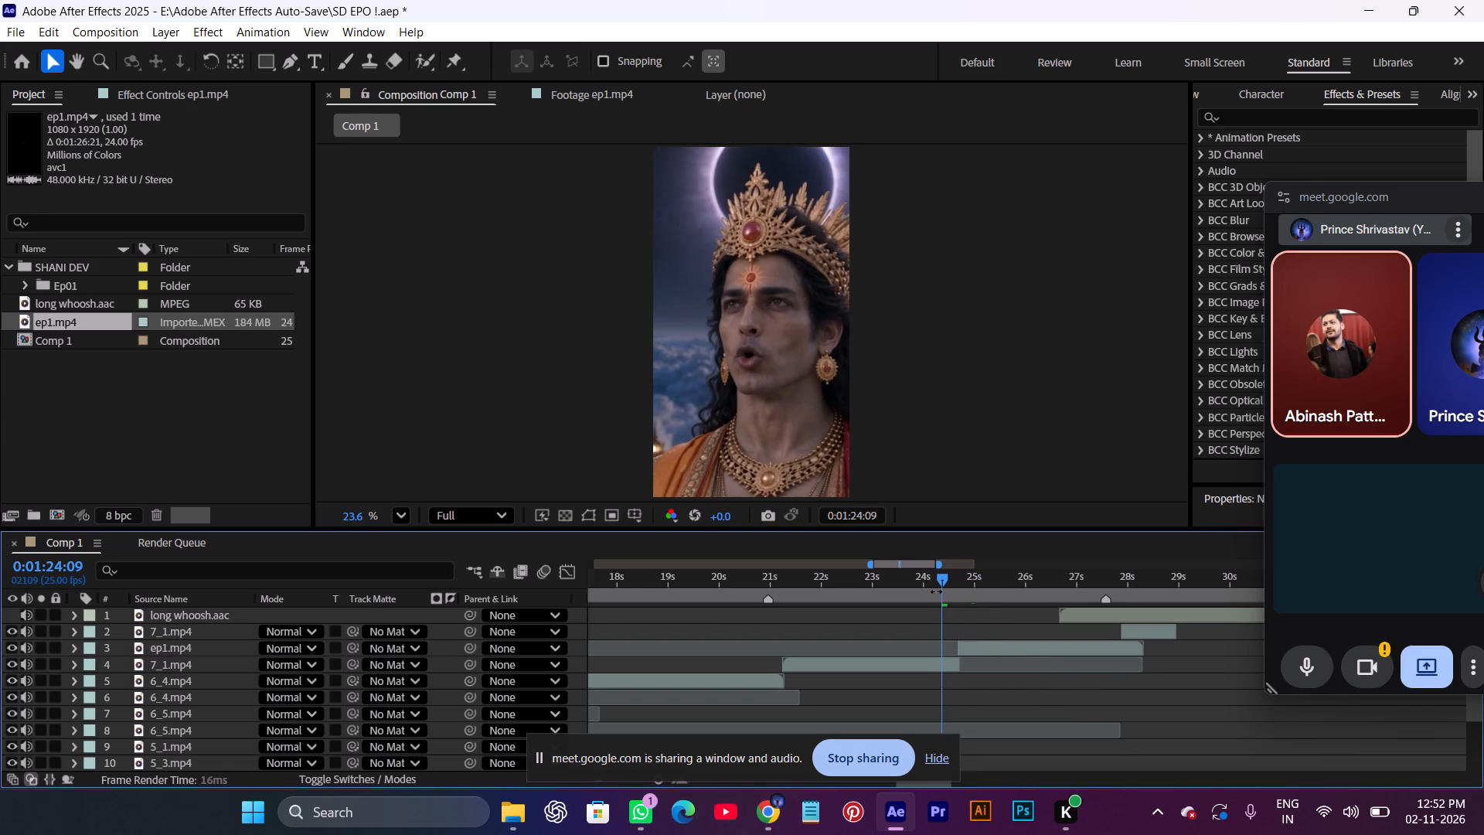
drag(938, 584, 911, 590)
key(space)
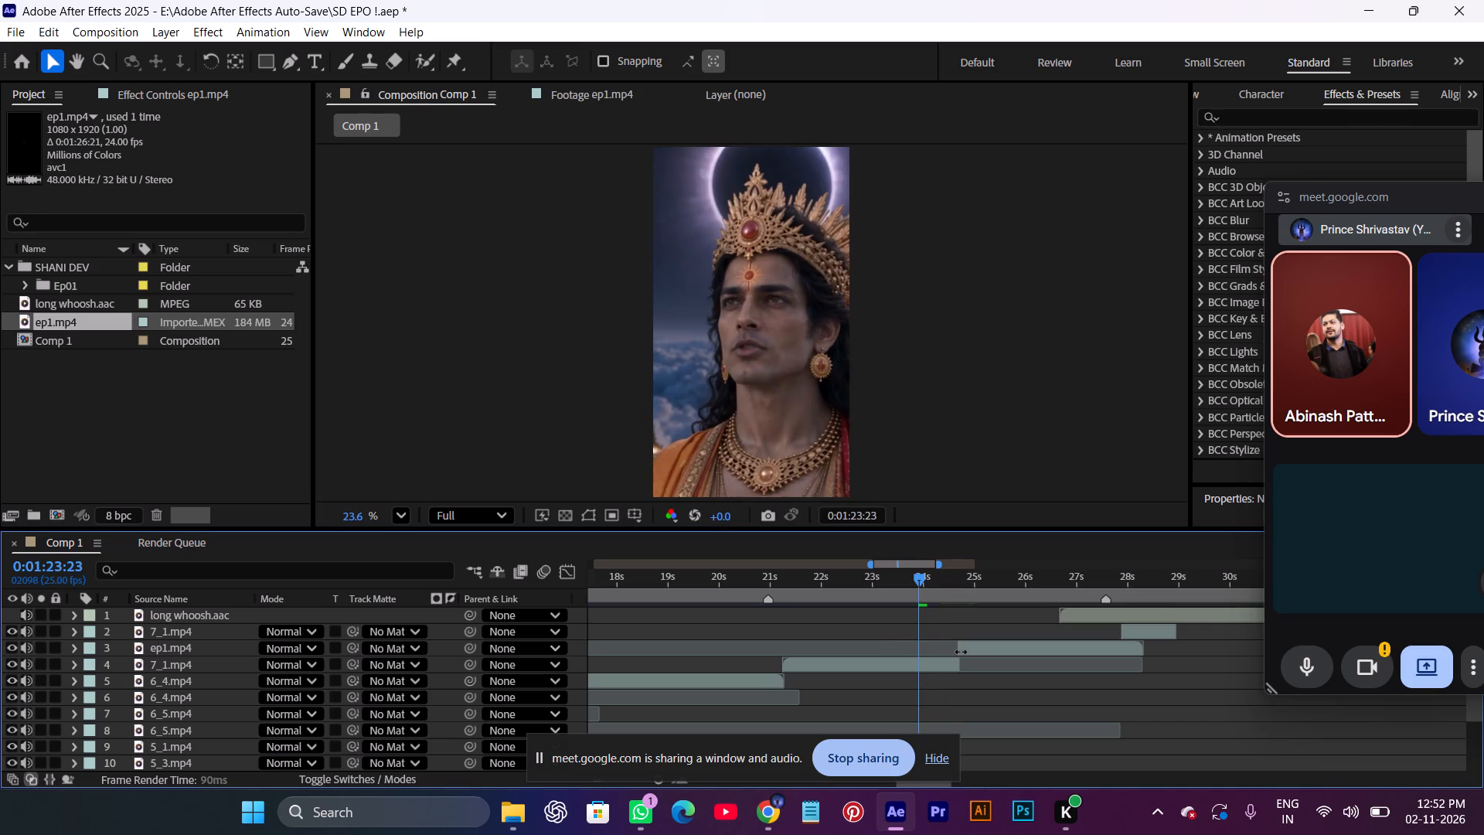
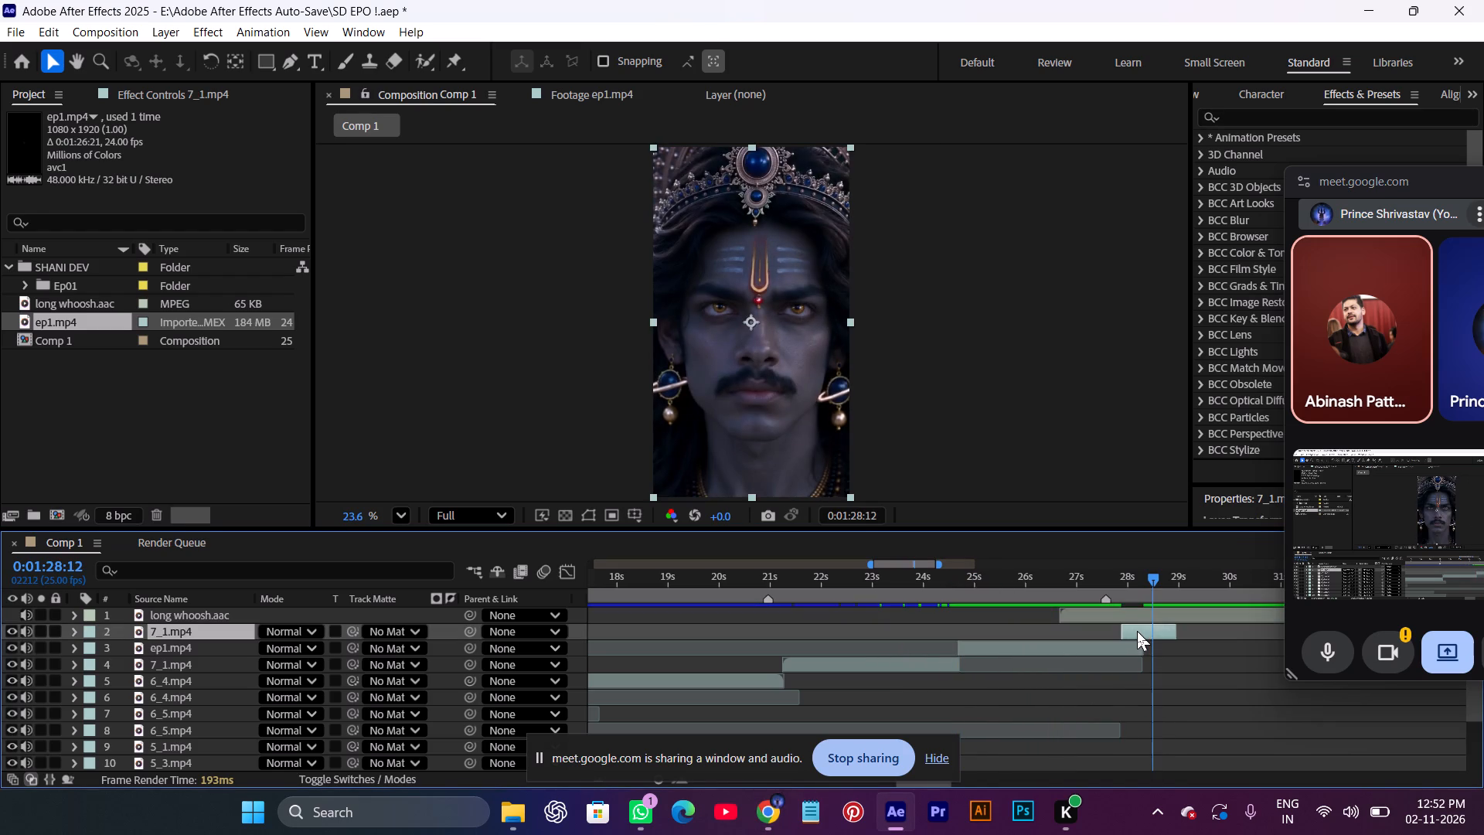
Delete the short leftover 7_1.mp4 layer above ep1.mp4 near 0:01:28.
key(Delete)
Scrub through the ep1.mp4 shot in Comp 1 between about 0:01:25 and 0:01:28 to check its content and end.
drag(1152, 583, 1141, 584)
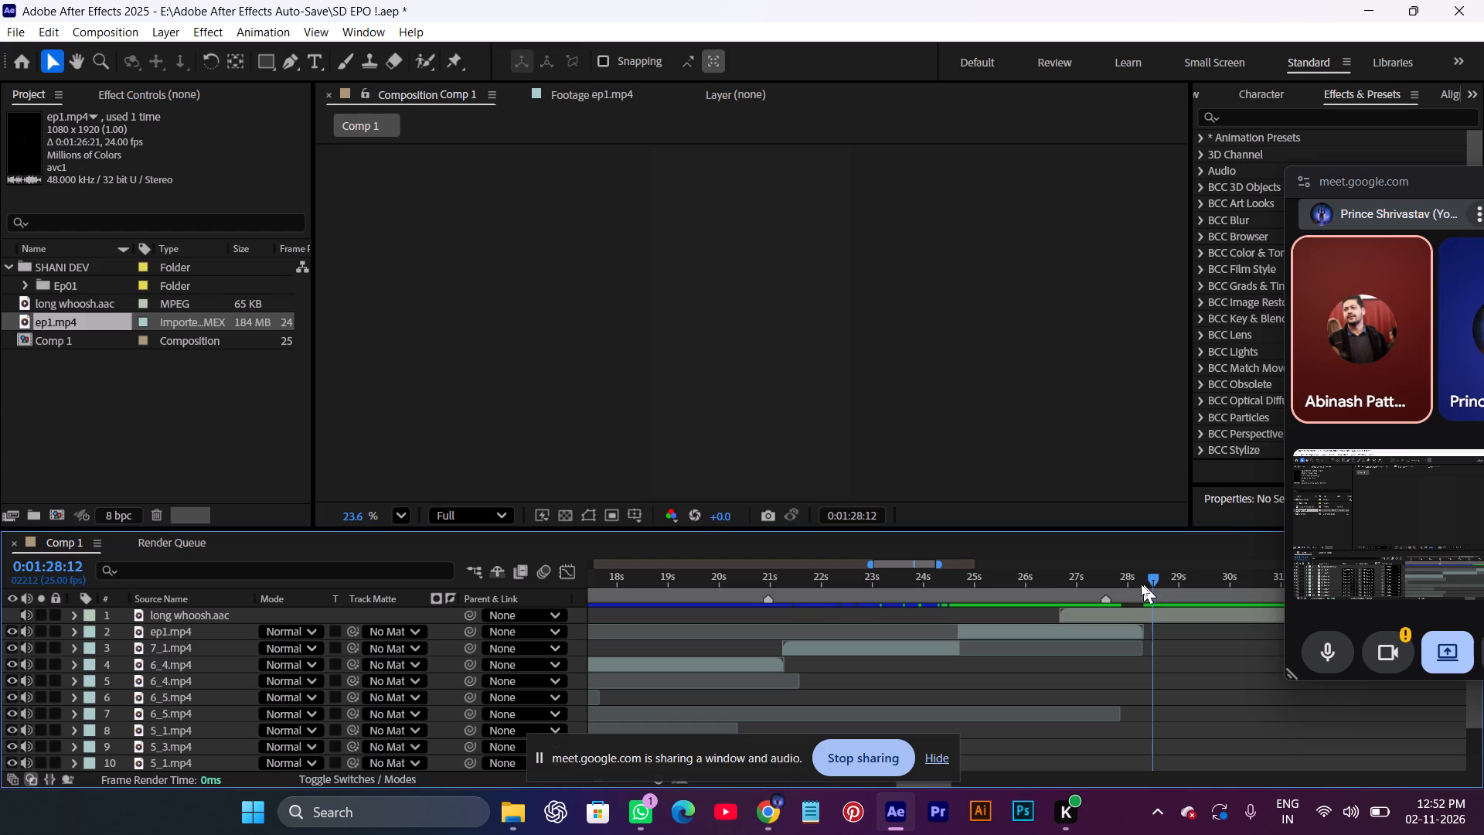
drag(1141, 584, 1016, 595)
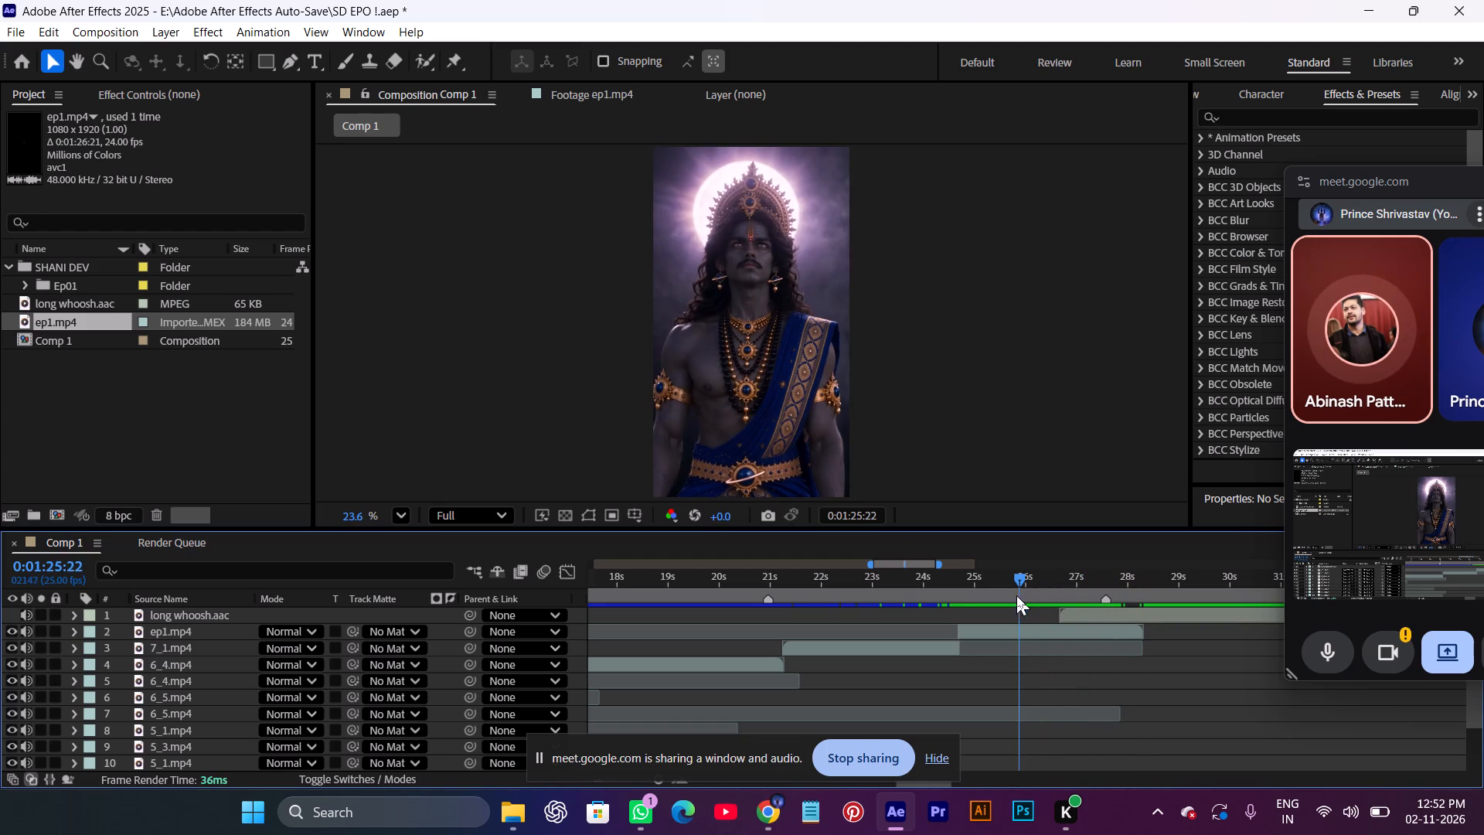
drag(1016, 595, 1115, 621)
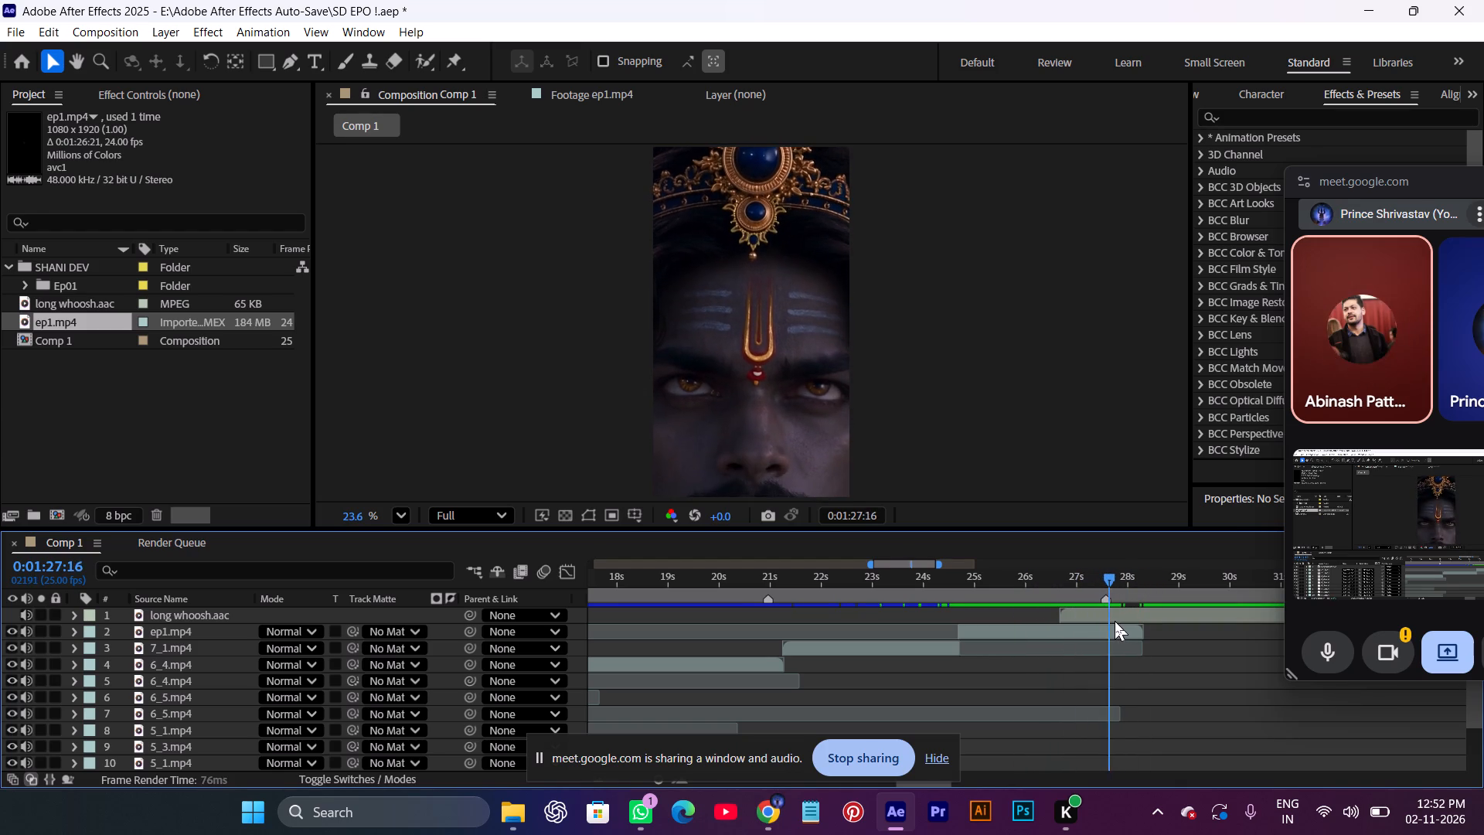
drag(1115, 621, 1136, 622)
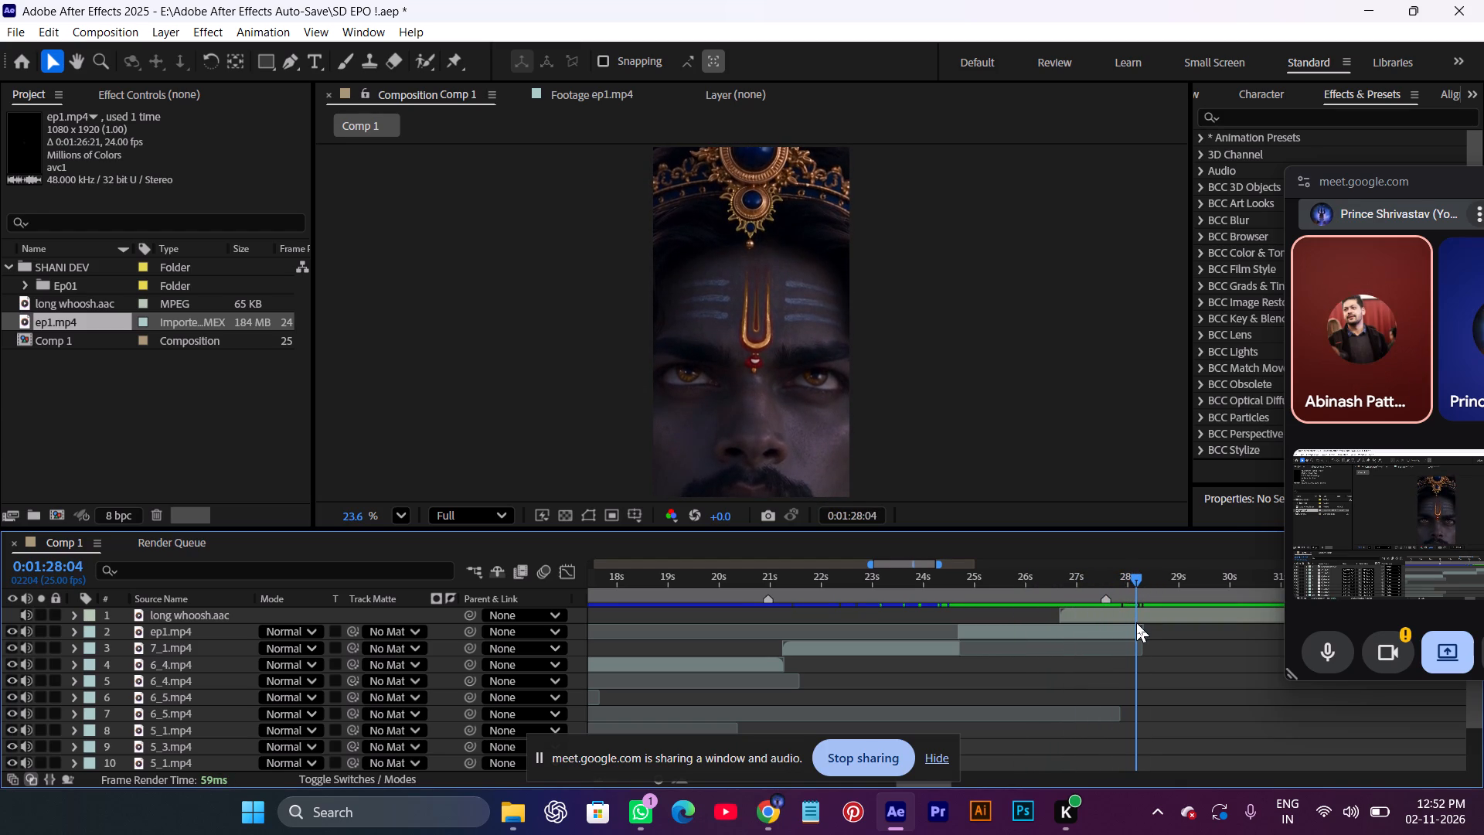
drag(1136, 622, 1045, 622)
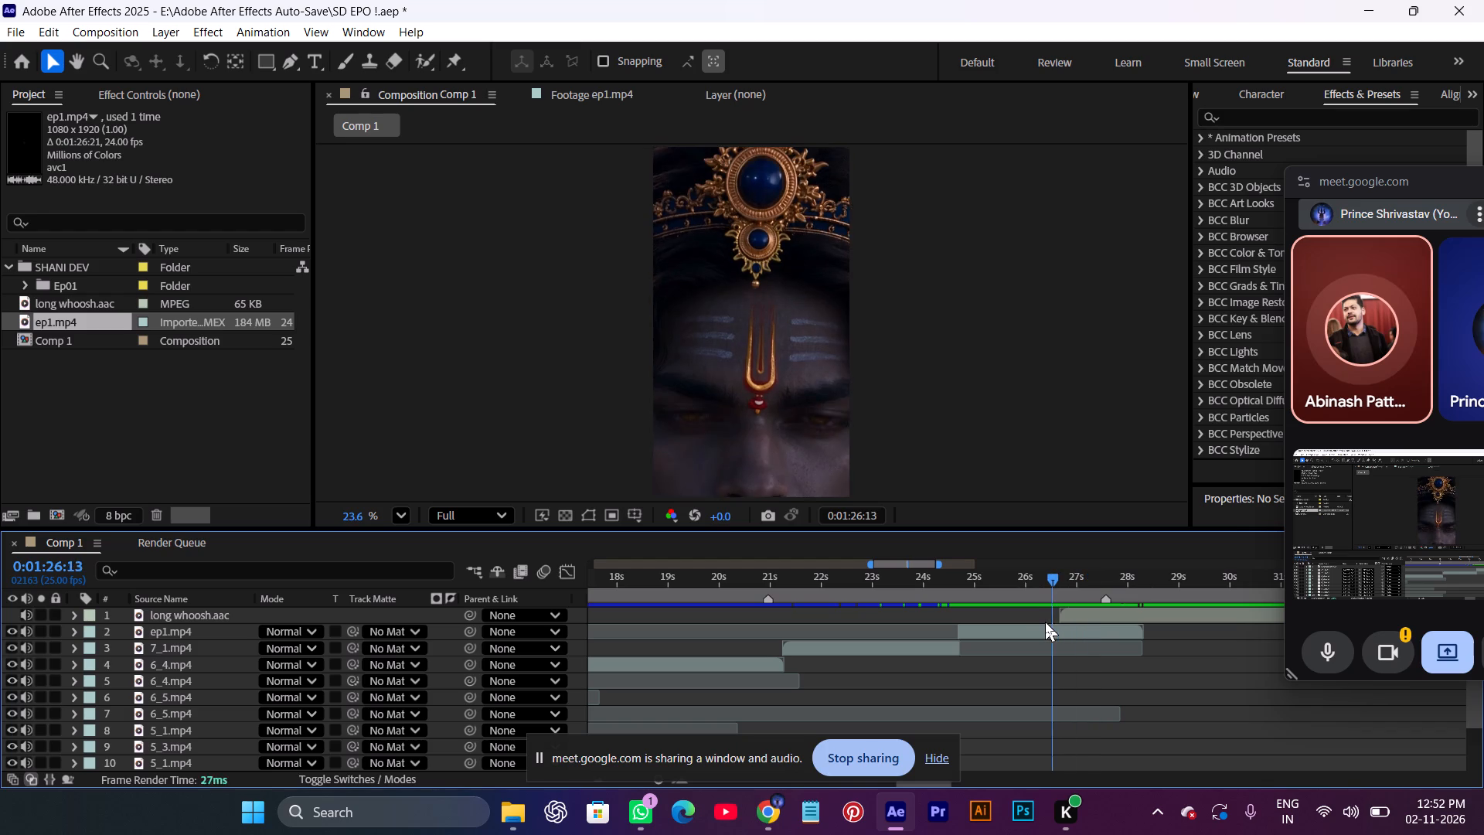
drag(1045, 622, 1064, 631)
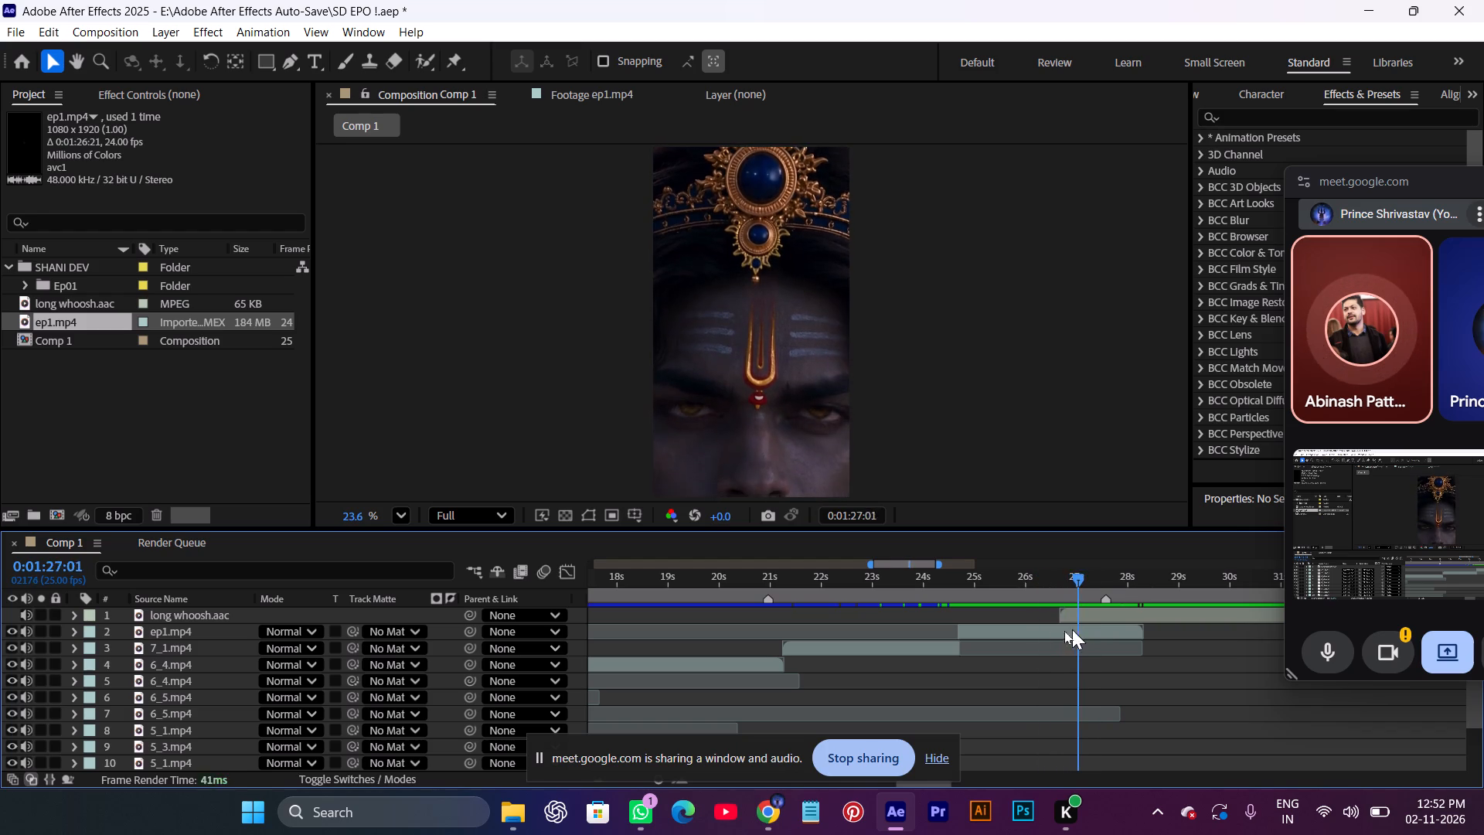
drag(1064, 631, 992, 639)
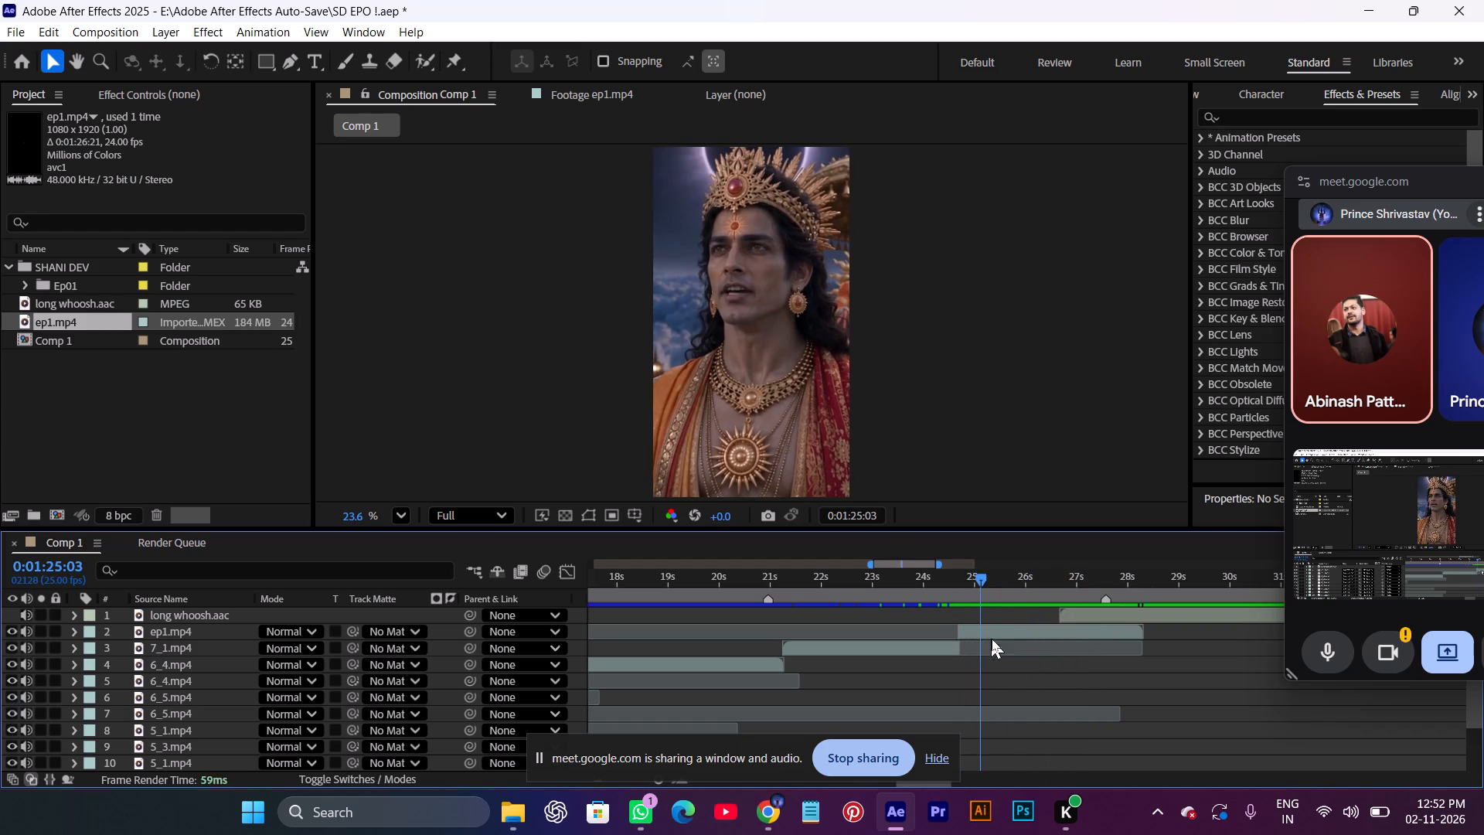
drag(992, 639, 1068, 648)
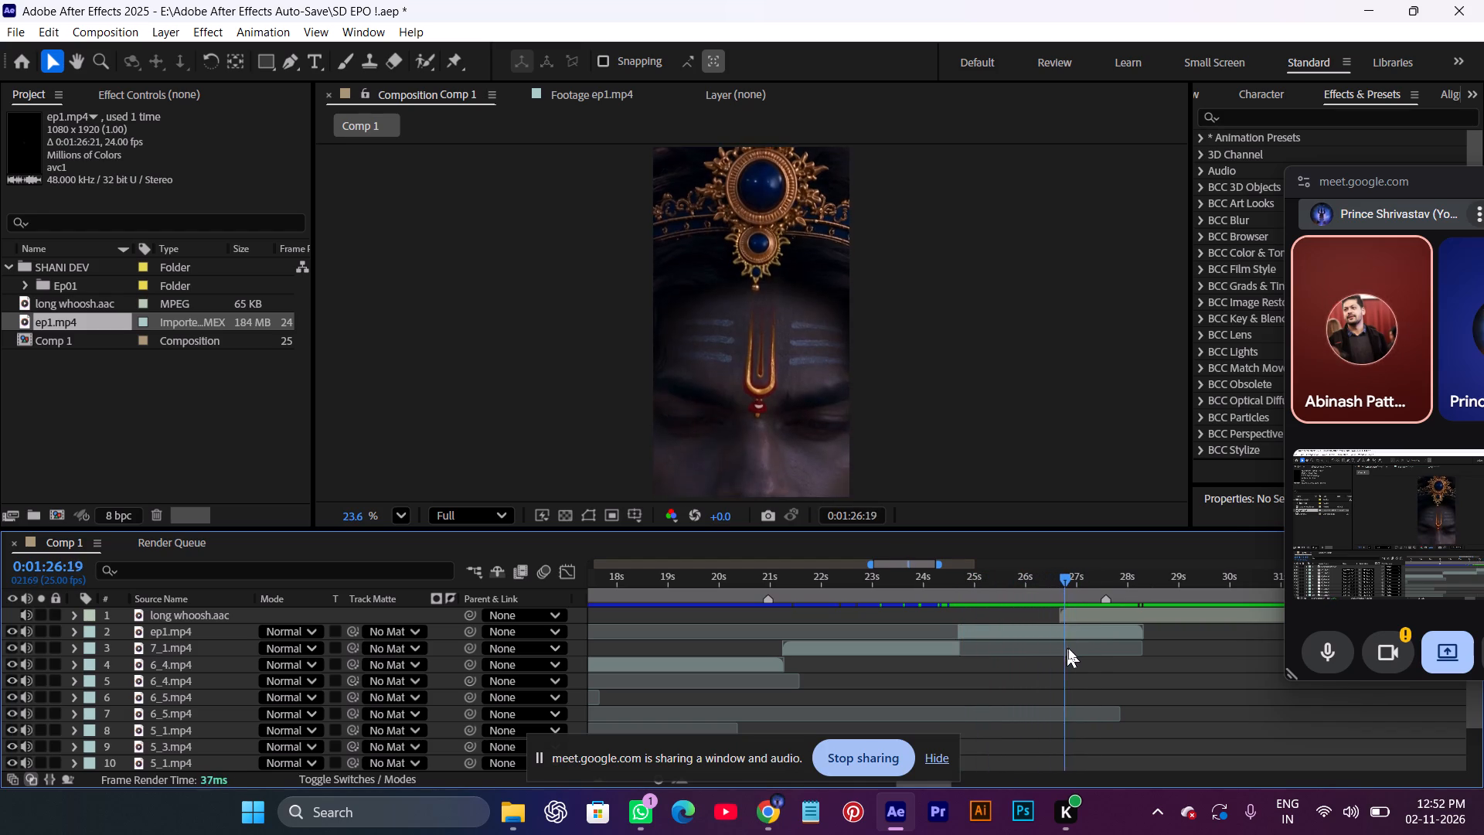
drag(1068, 648, 1142, 658)
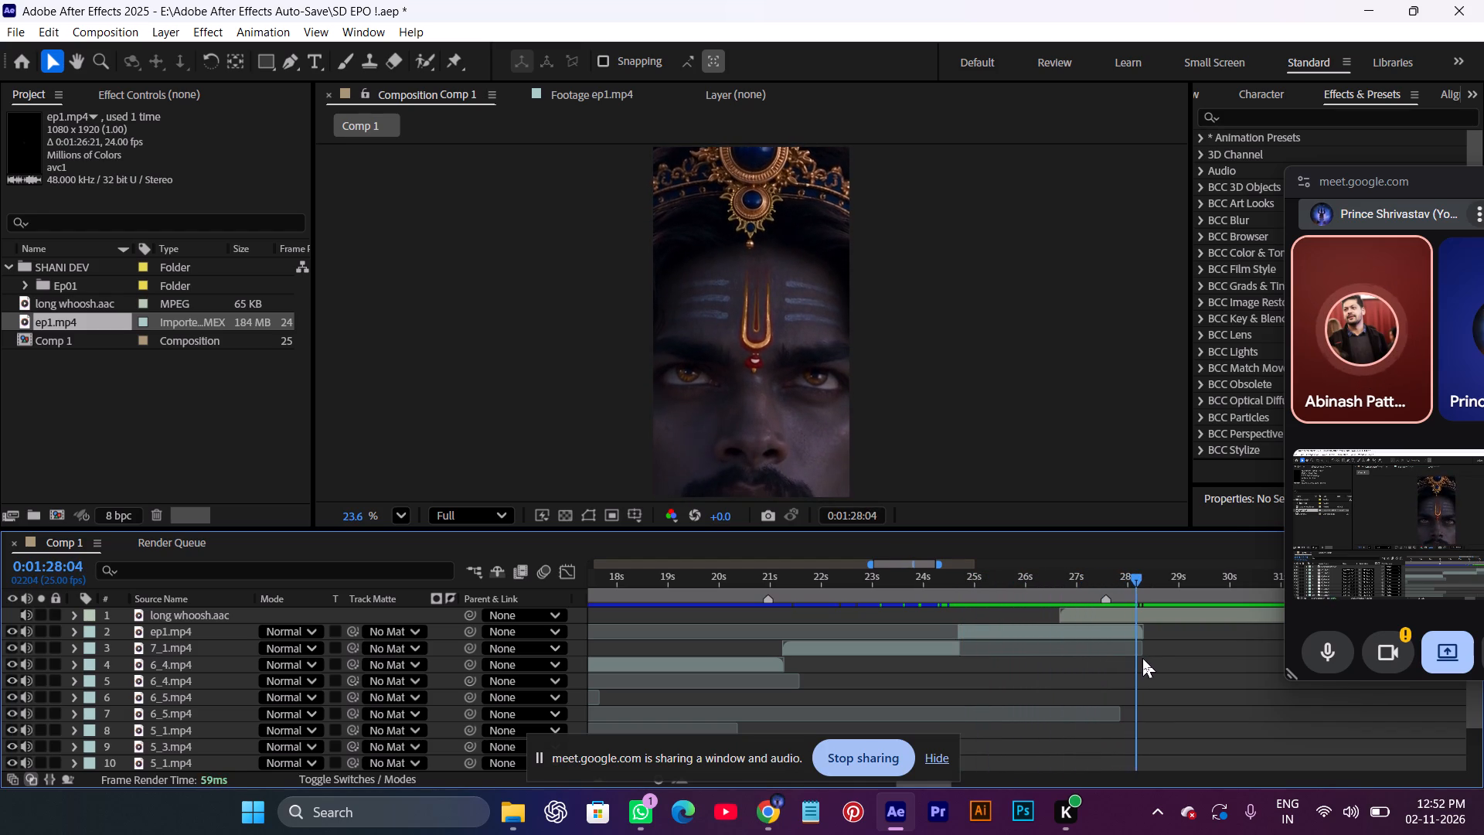
drag(1142, 658, 1143, 660)
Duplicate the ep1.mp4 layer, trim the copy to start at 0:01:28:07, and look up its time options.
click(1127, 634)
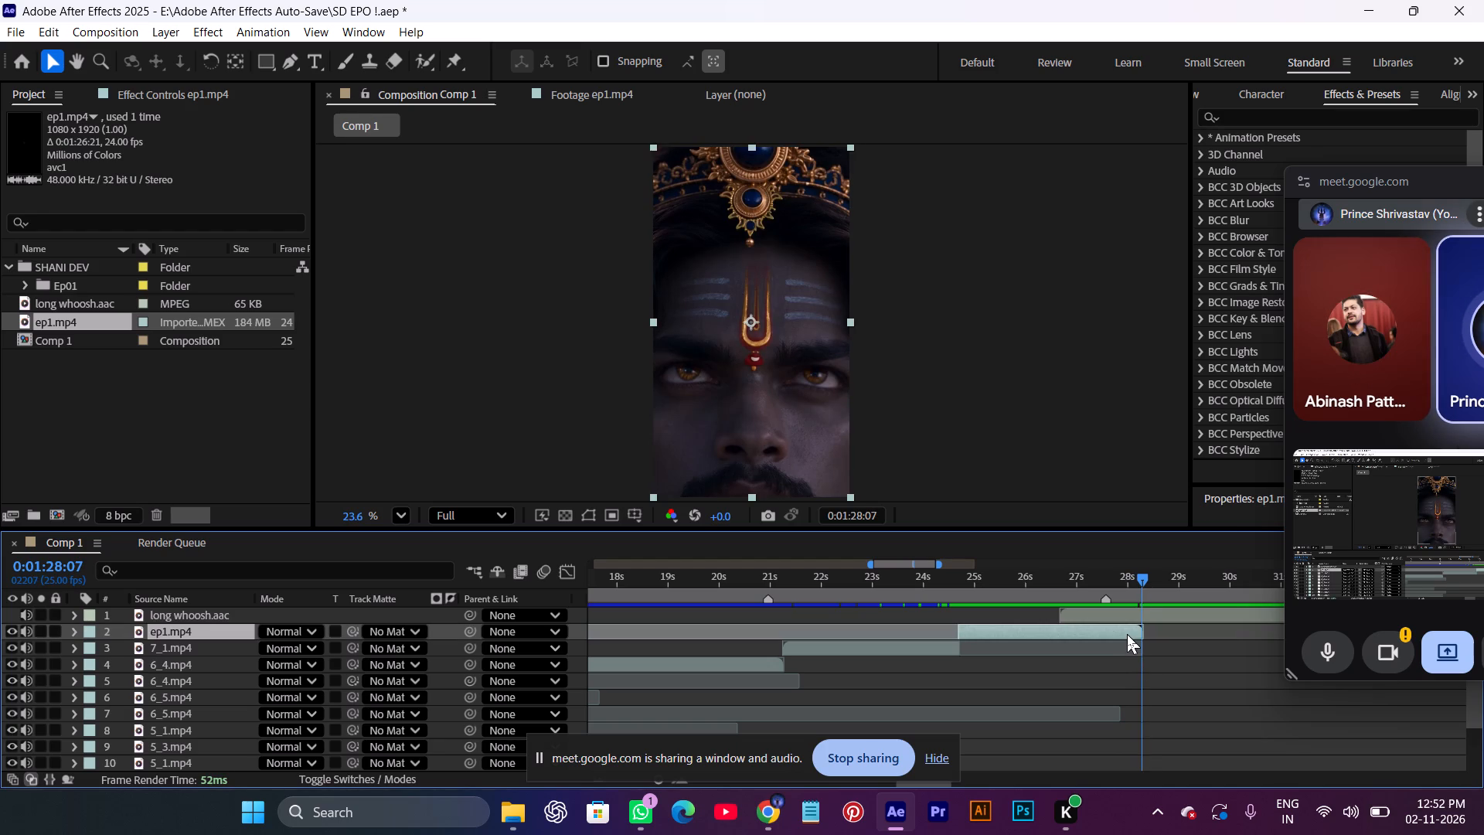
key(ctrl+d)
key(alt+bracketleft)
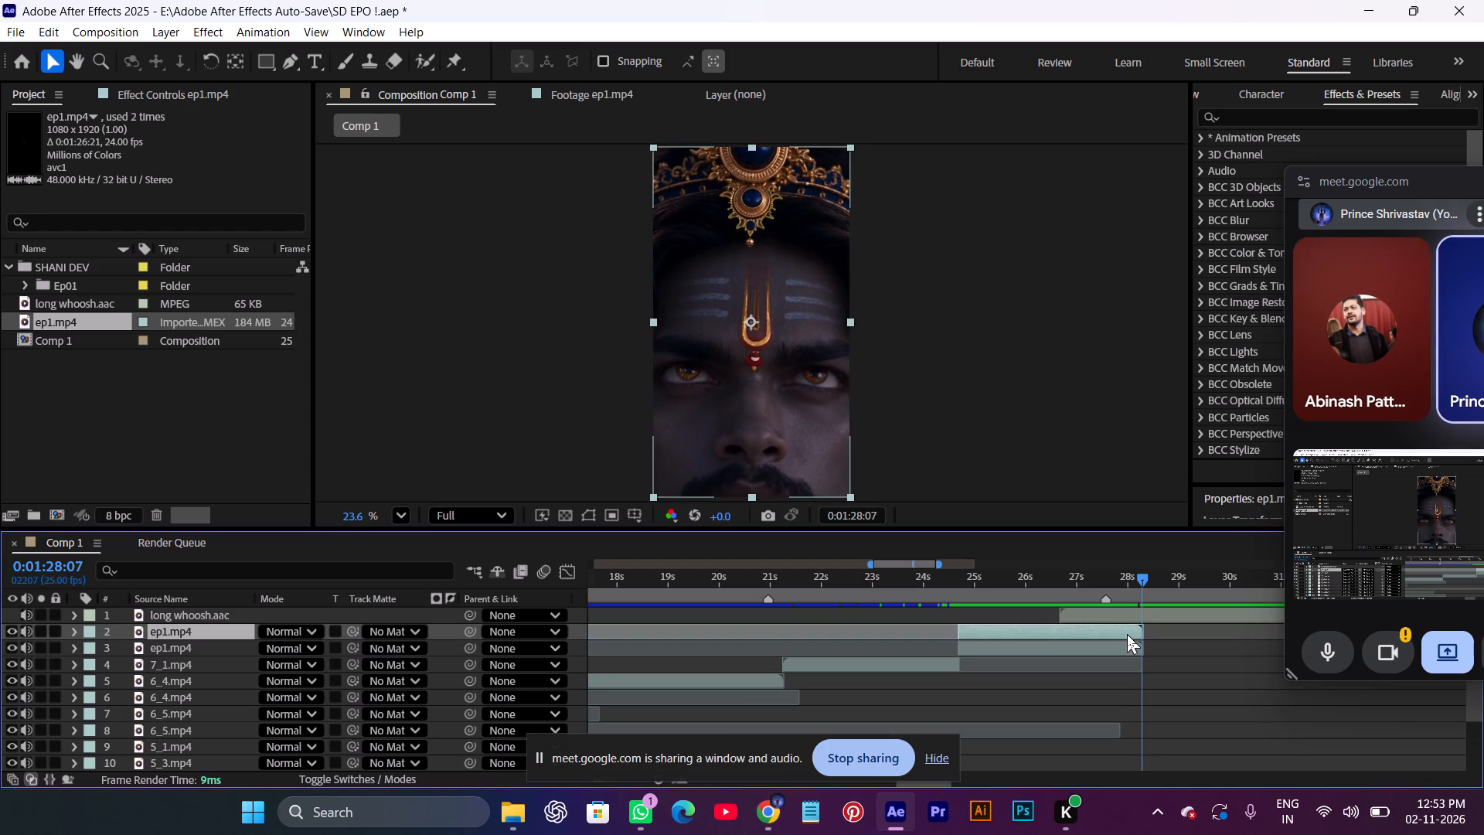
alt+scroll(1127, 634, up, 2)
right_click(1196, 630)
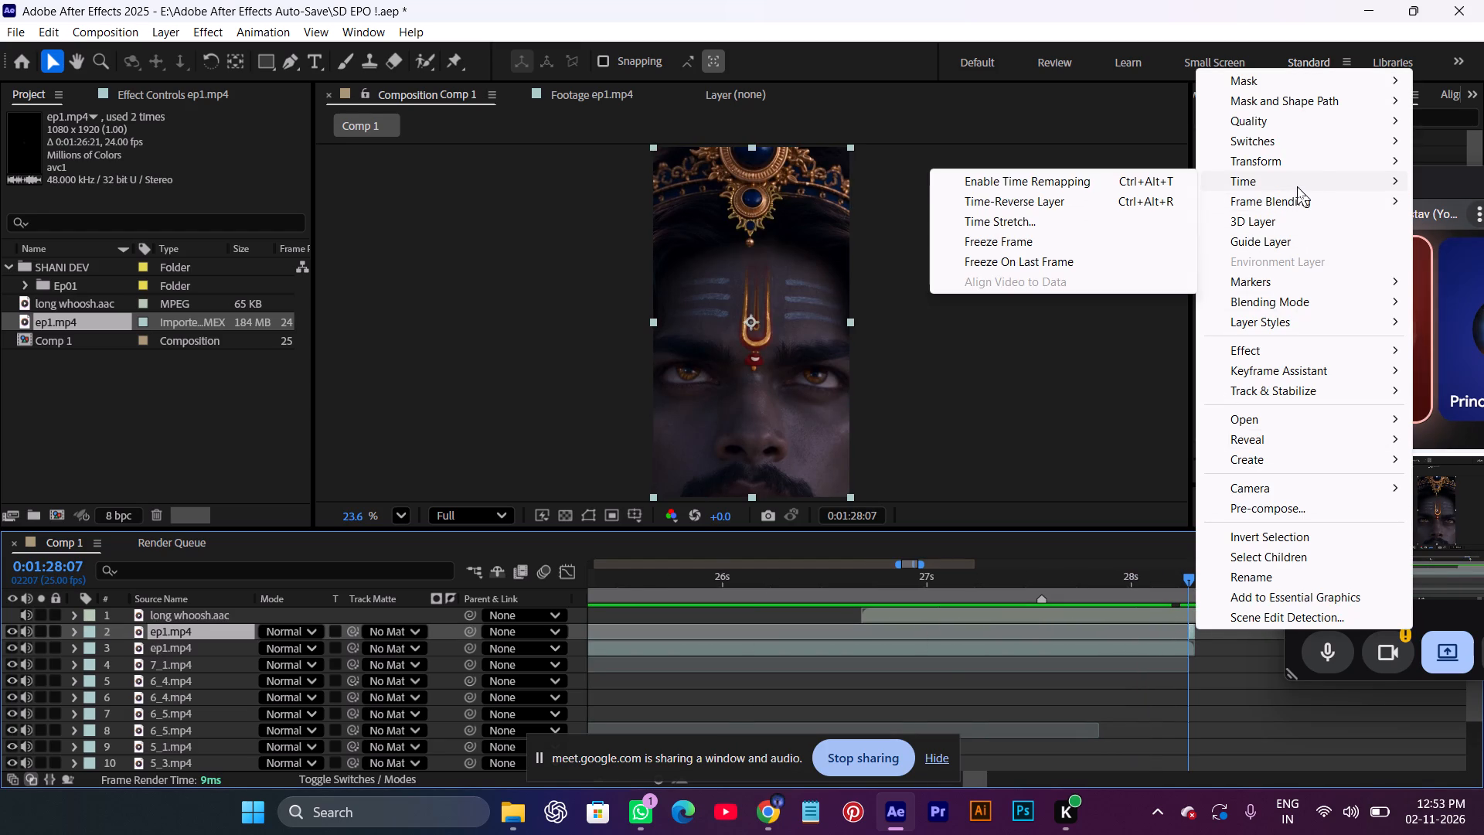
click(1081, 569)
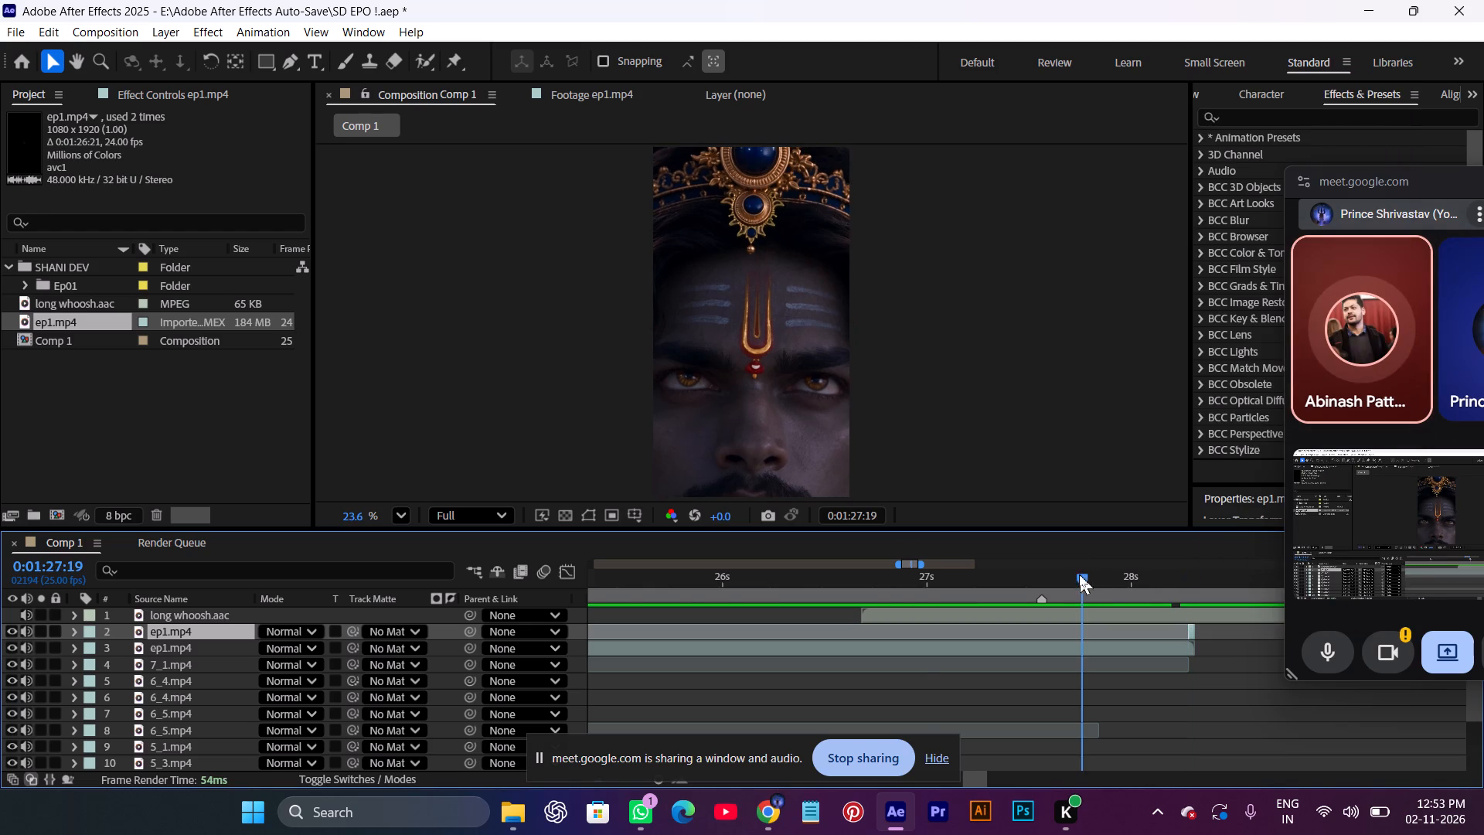
Scrub and play Comp 1 around 0:01:24:18 to examine the cut from 7_1.mp4 to ep1.mp4.
drag(1078, 574, 828, 613)
alt+scroll(832, 622, down, 1)
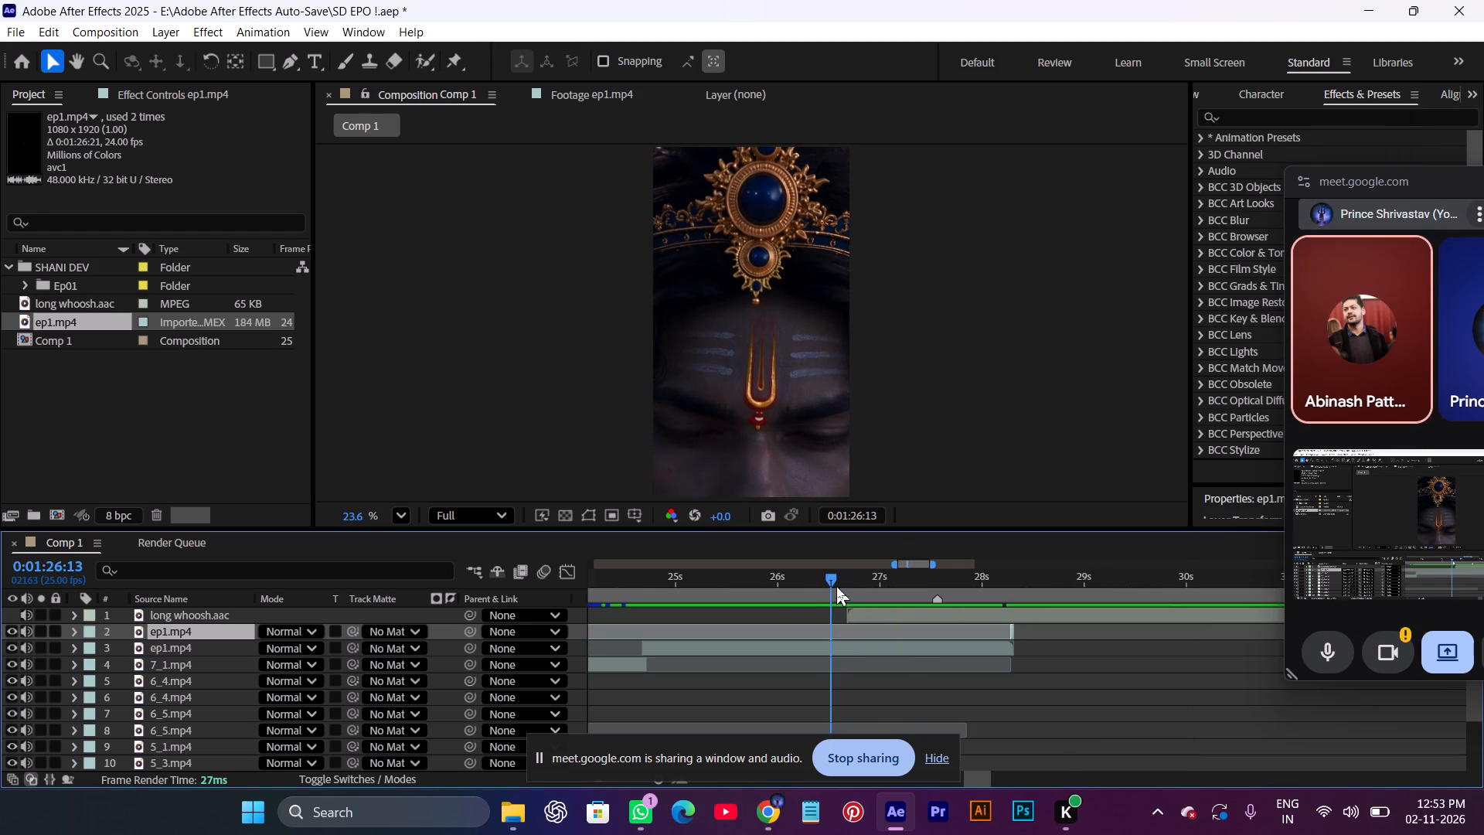
drag(829, 584, 663, 595)
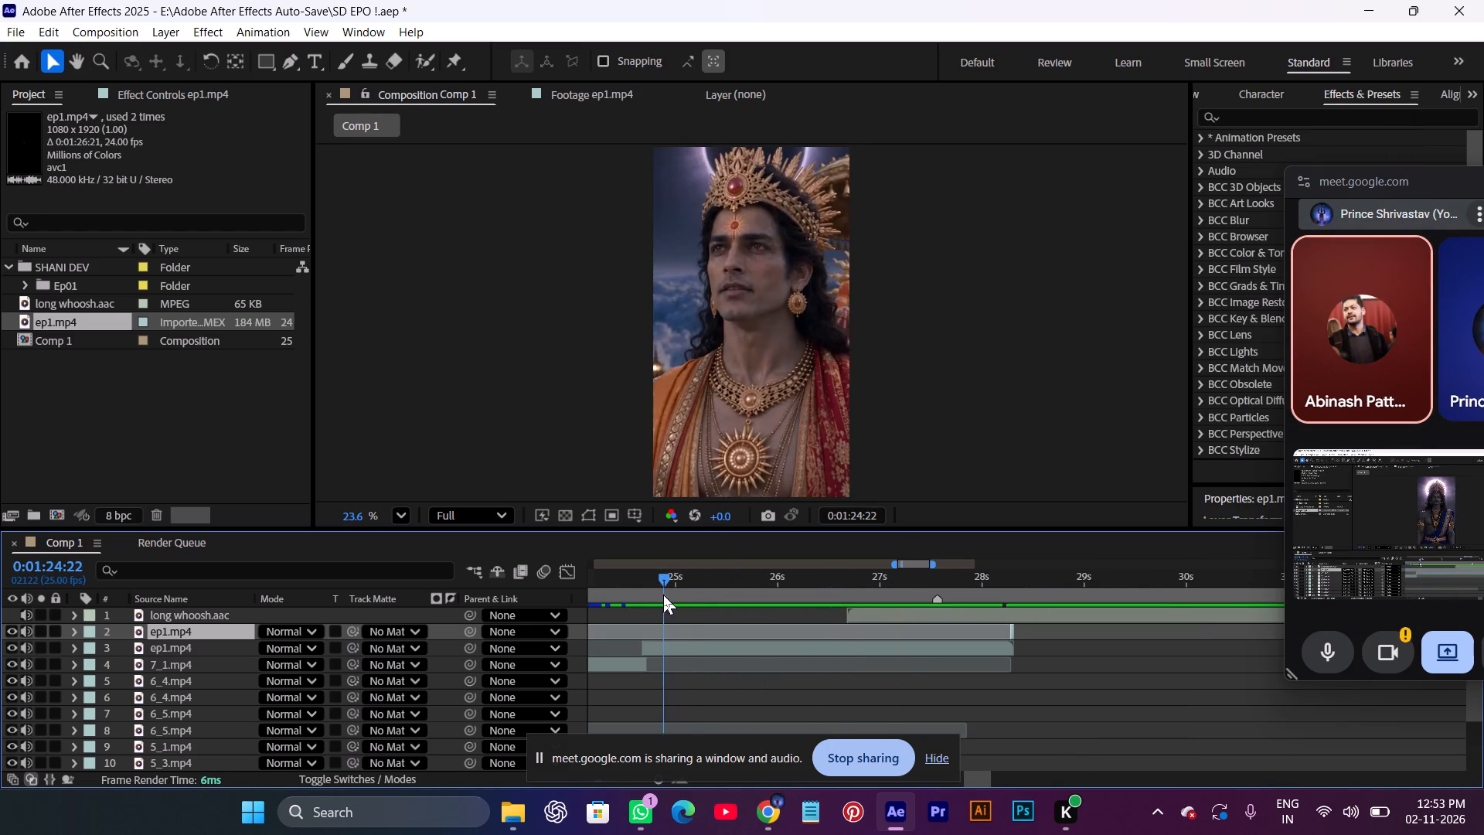
drag(663, 595, 647, 598)
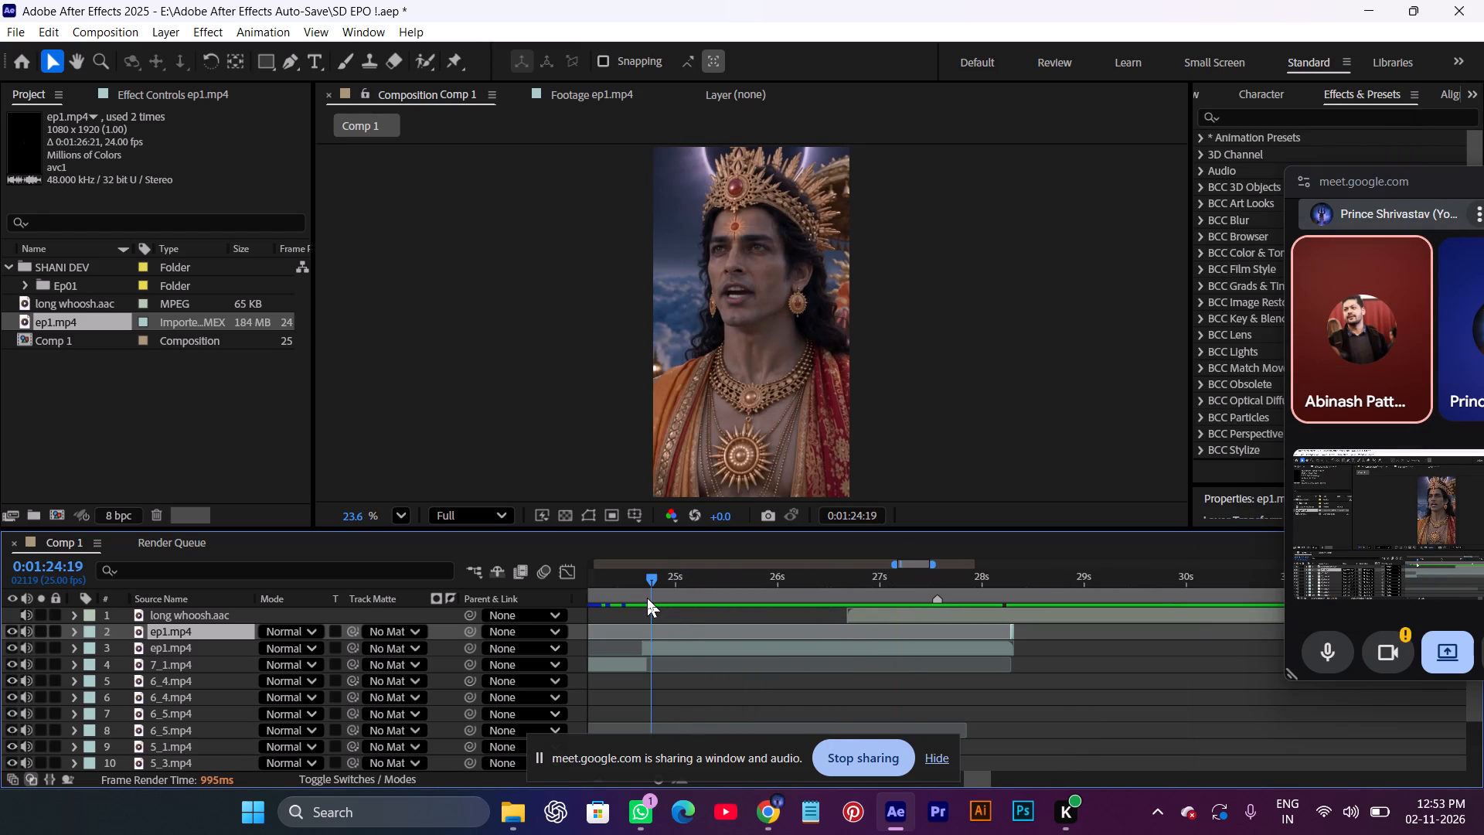
drag(647, 598, 635, 595)
key(space)
key(space)
key(space)
key(space)
key(space)
key(space)
key(space)
key(space)
key(space)
key(space)
key(space)
key(space)
key(space)
drag(672, 620, 802, 636)
drag(757, 576, 774, 578)
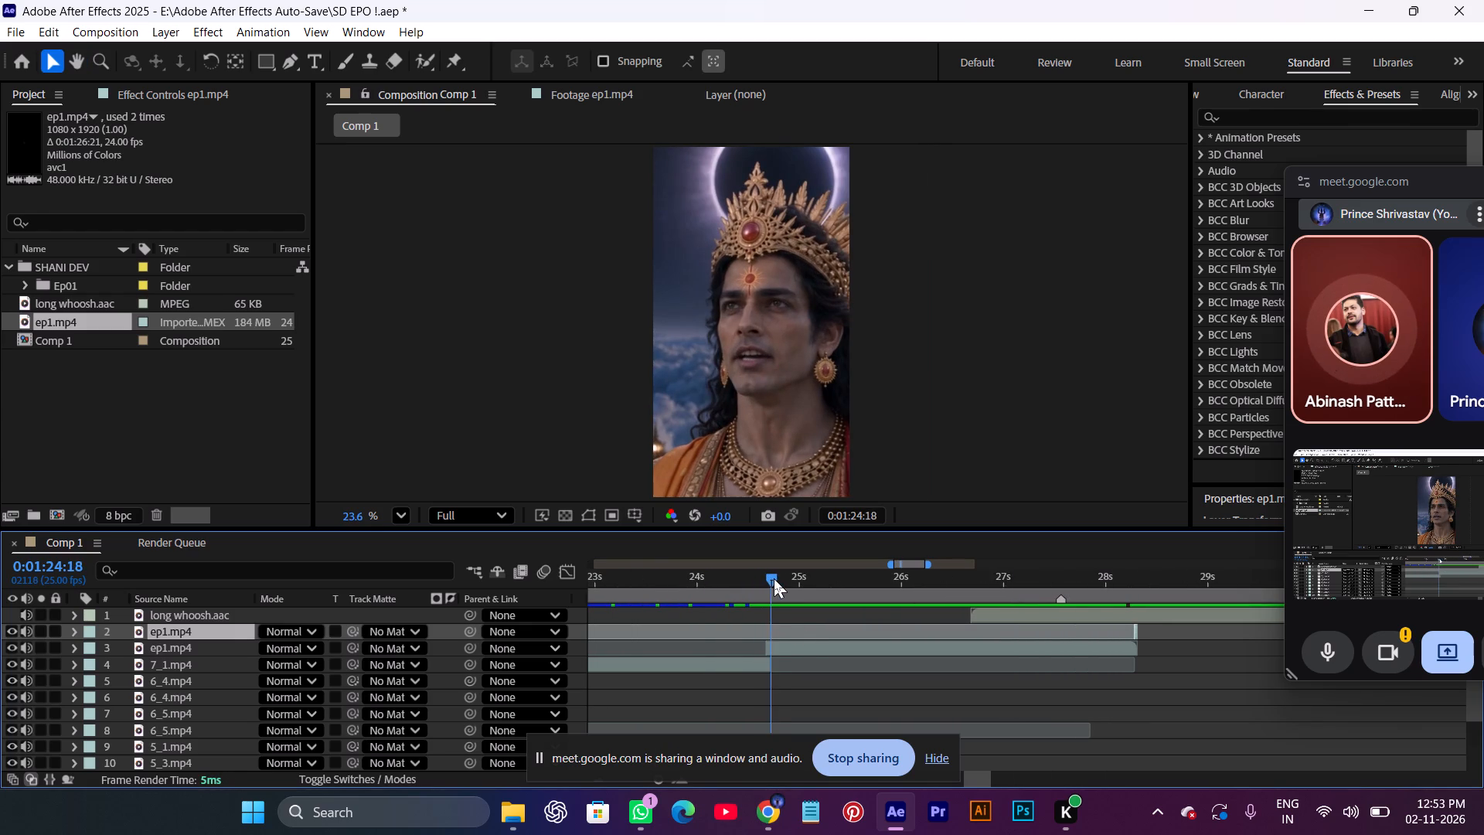
Trim the start of the longer ep1.mp4 clip to about 0:01:24:23, and slide it back to start at about 0:01:24:17.
drag(774, 578, 795, 584)
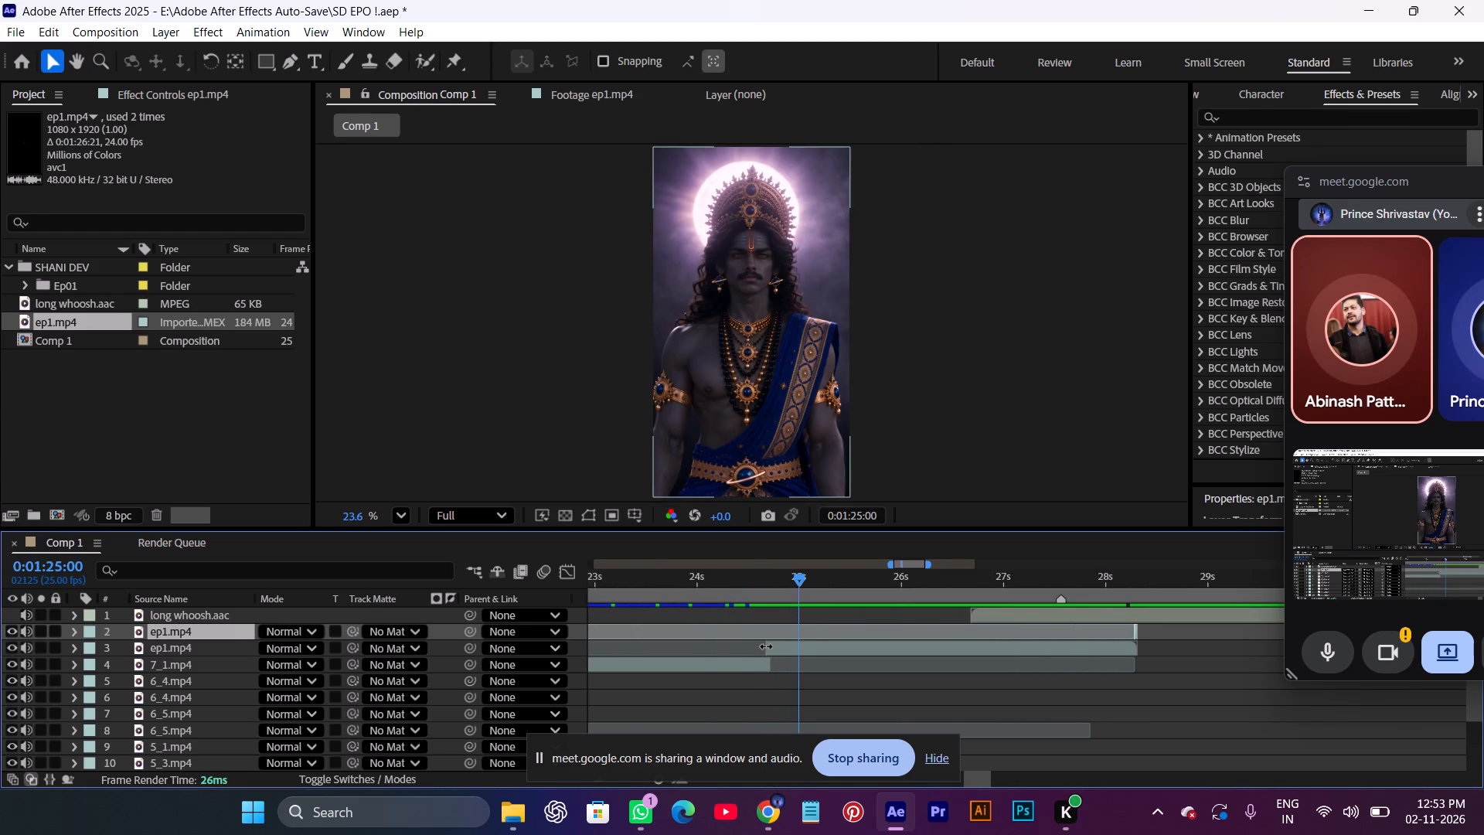
drag(766, 646, 791, 650)
drag(826, 651, 822, 651)
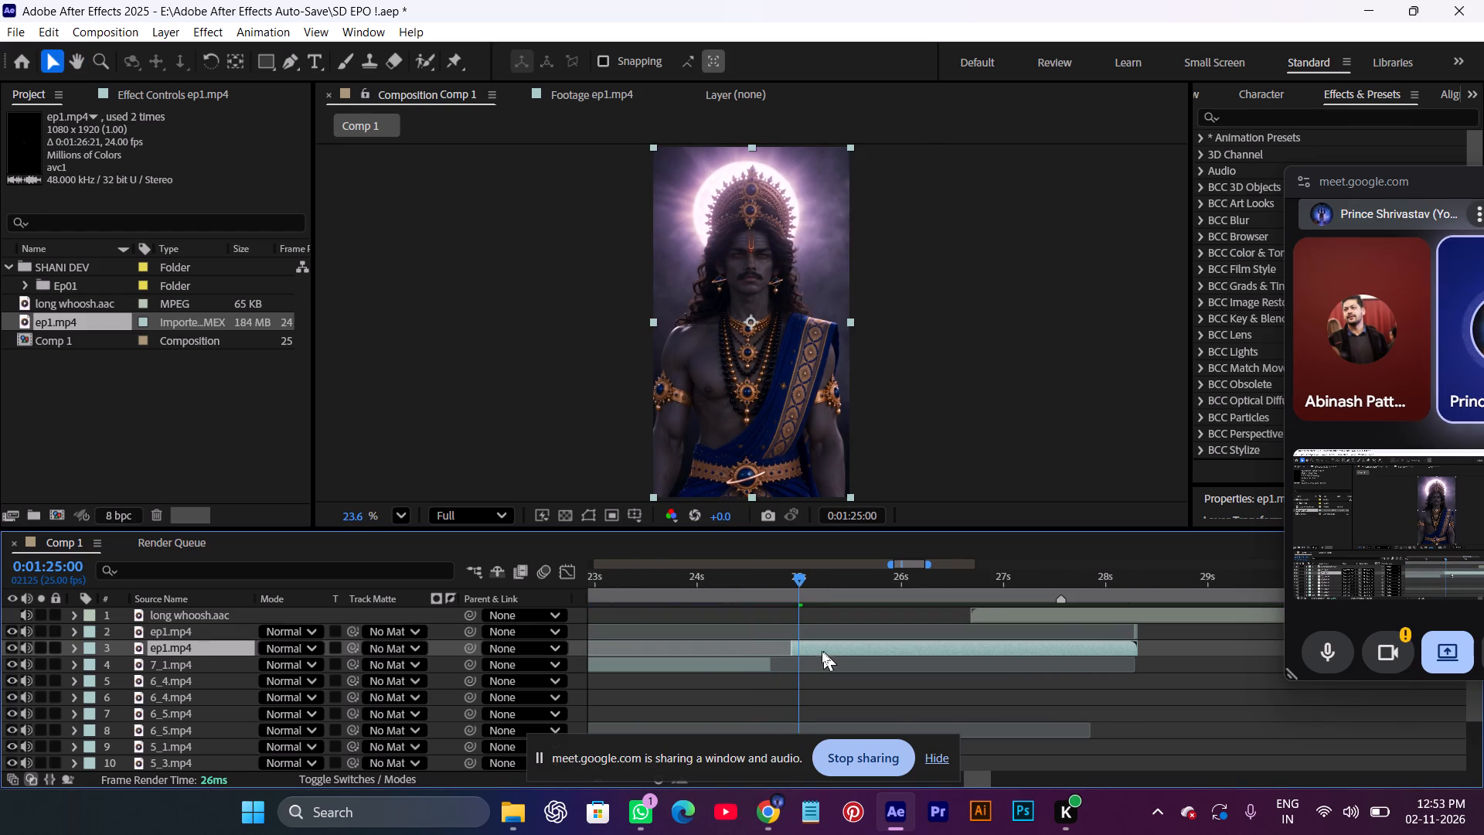
drag(822, 651, 803, 653)
Scrub and play back Comp 1 from about 0:01:24:14 to 0:01:28 to check the retimed ep1.mp4 shot.
drag(802, 575, 835, 583)
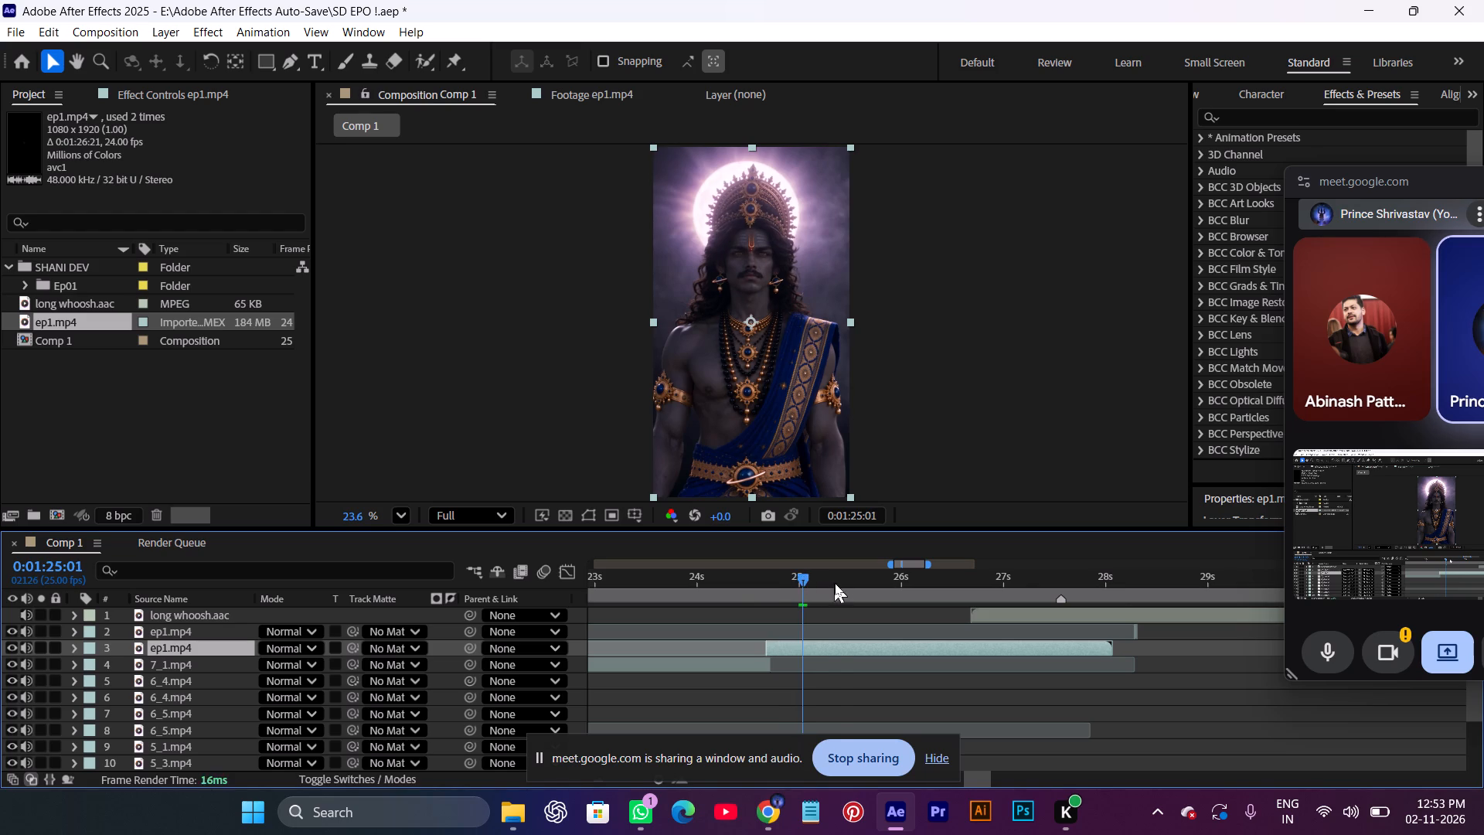
drag(835, 583, 974, 616)
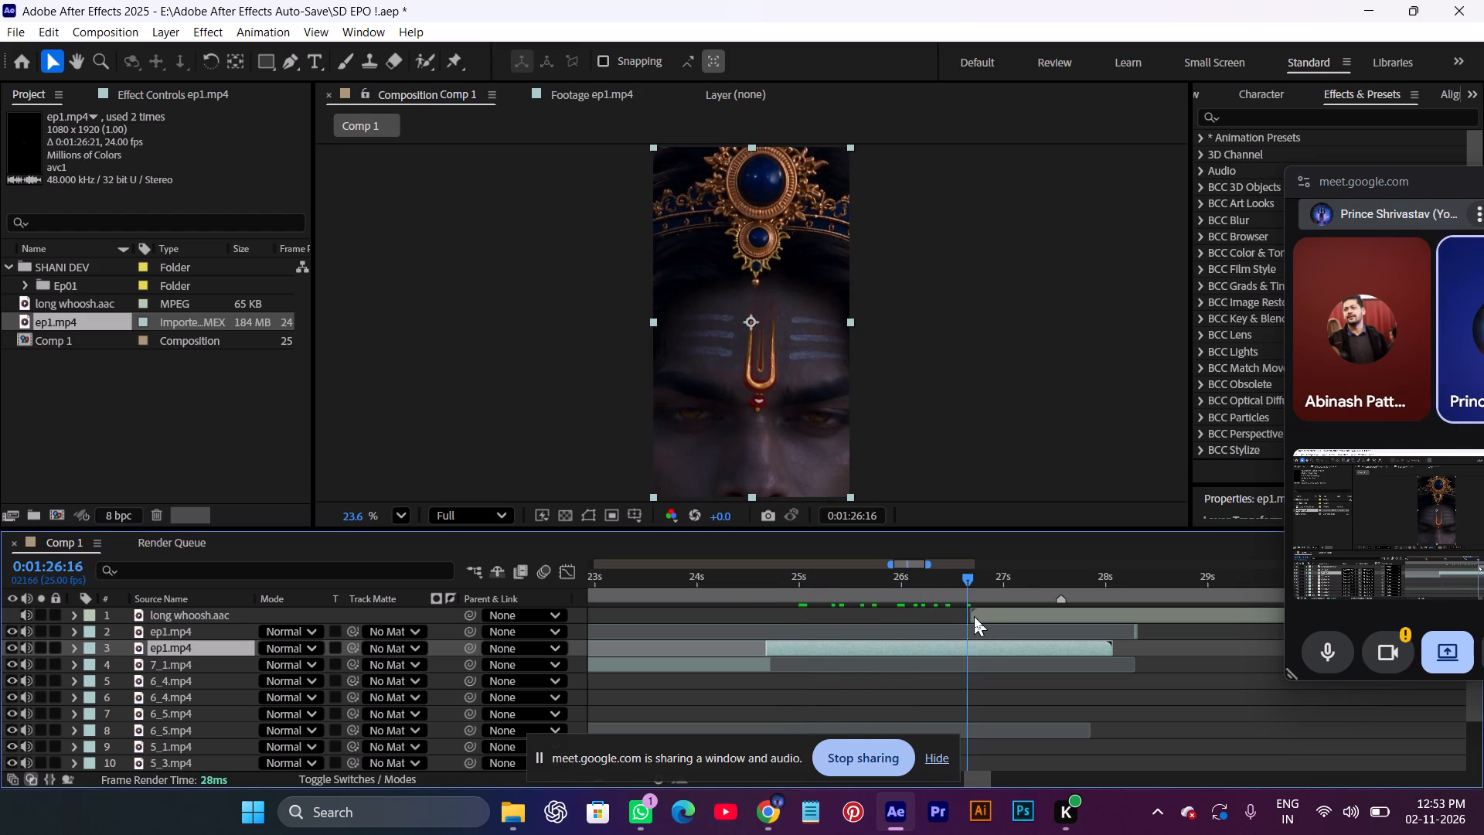
drag(974, 616, 1053, 631)
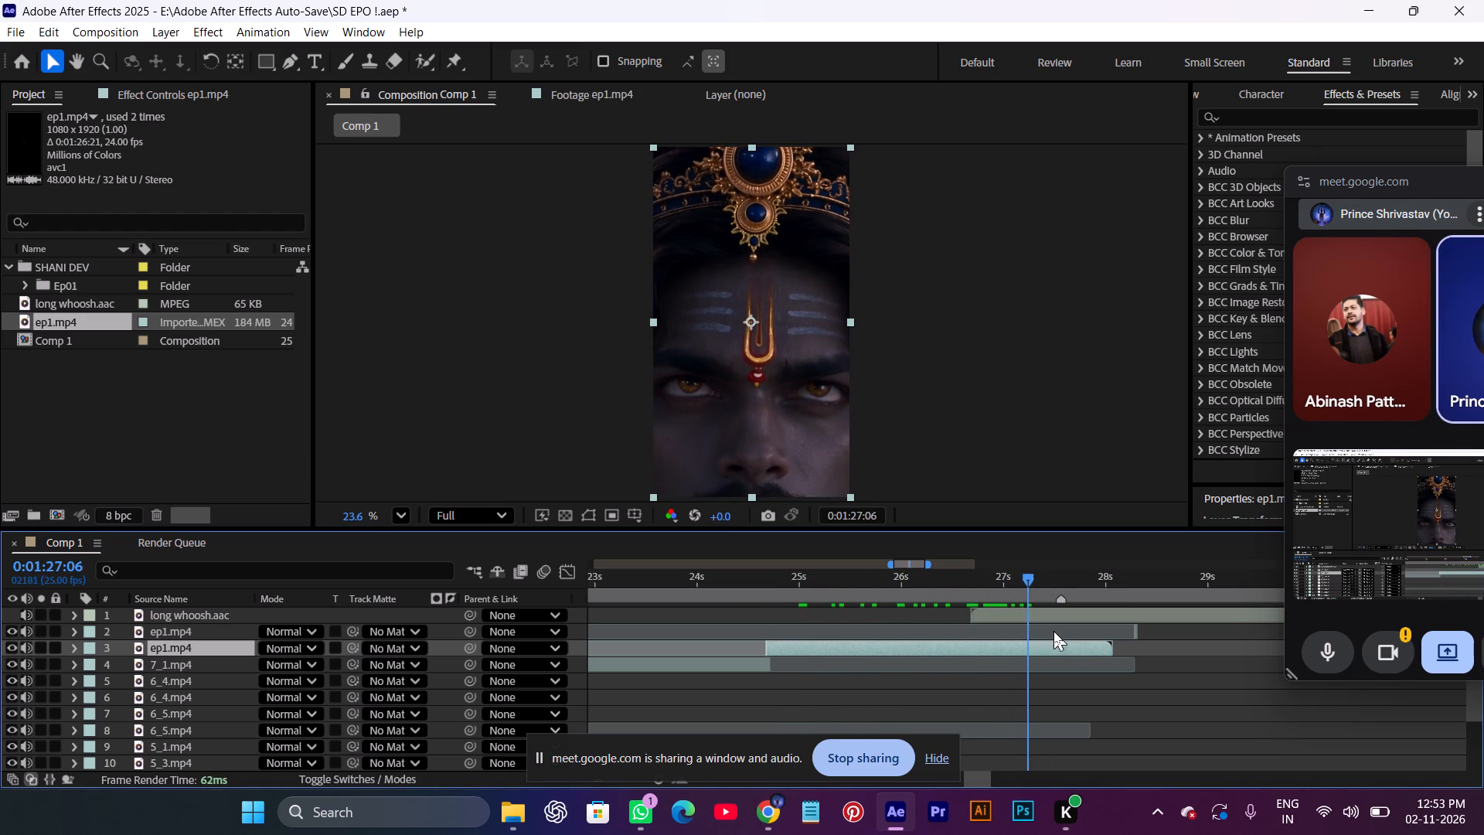
drag(1053, 631, 1134, 649)
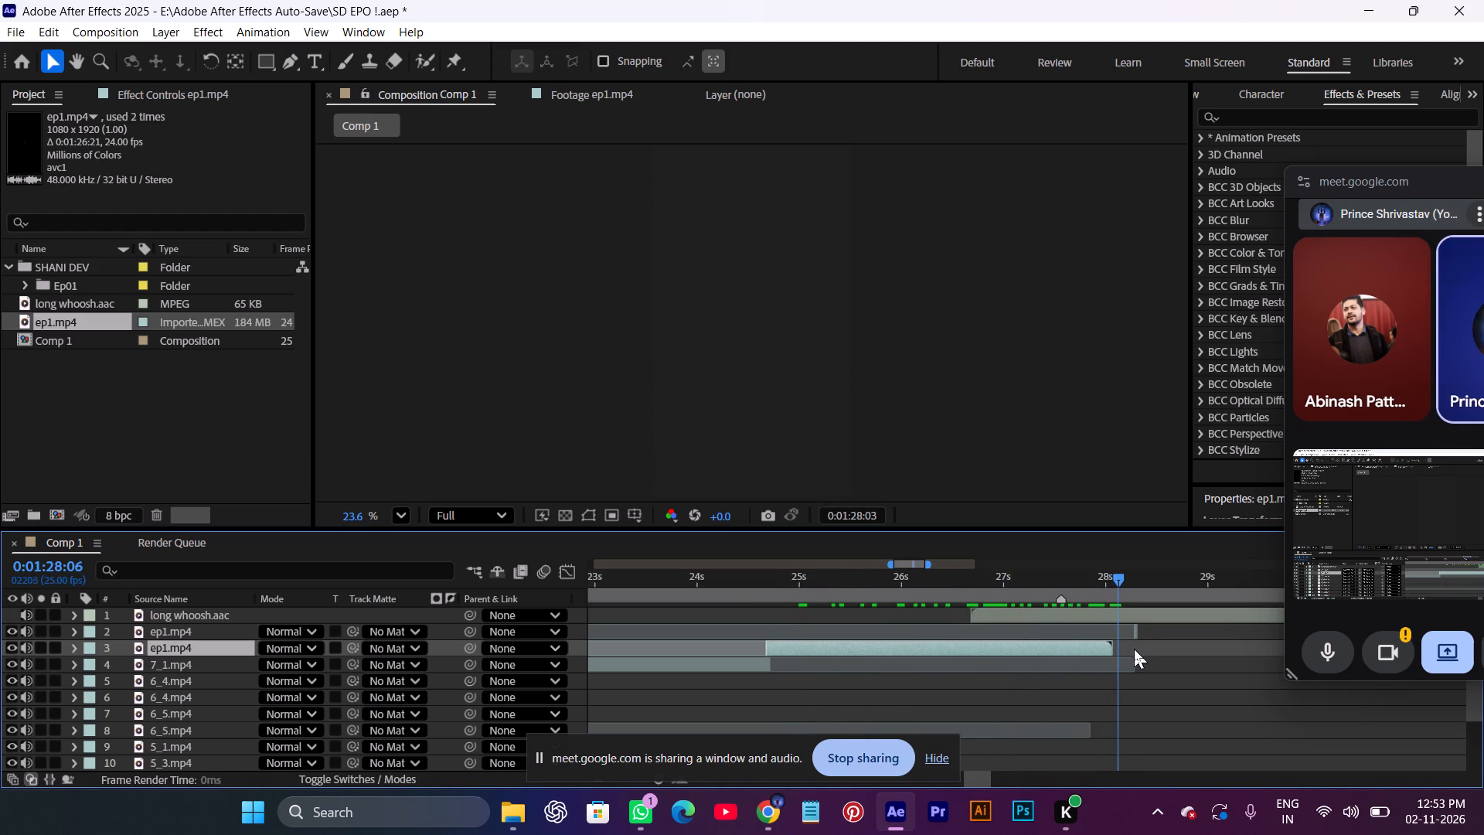
drag(1134, 649, 765, 680)
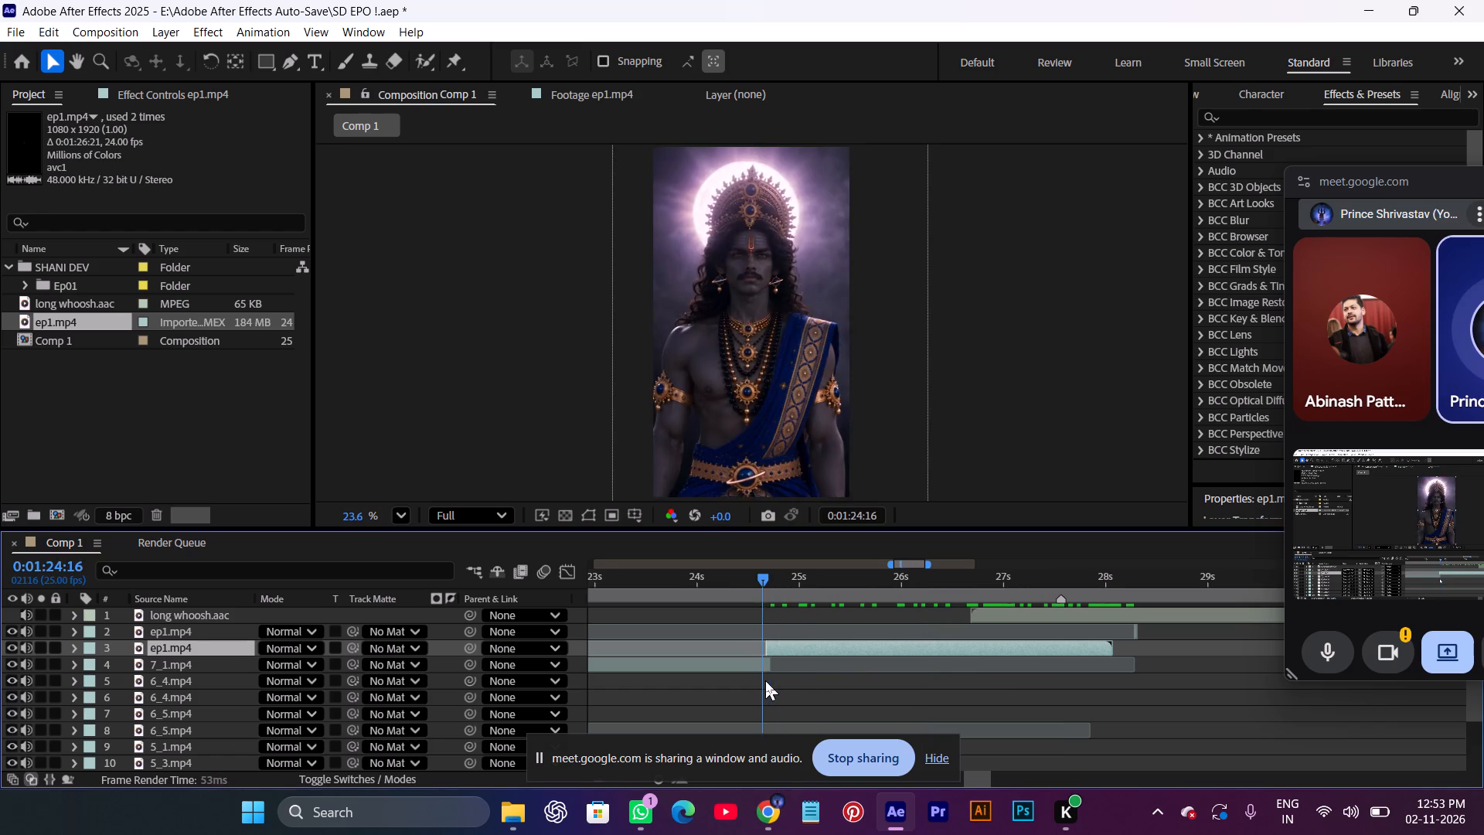
drag(765, 680, 1072, 694)
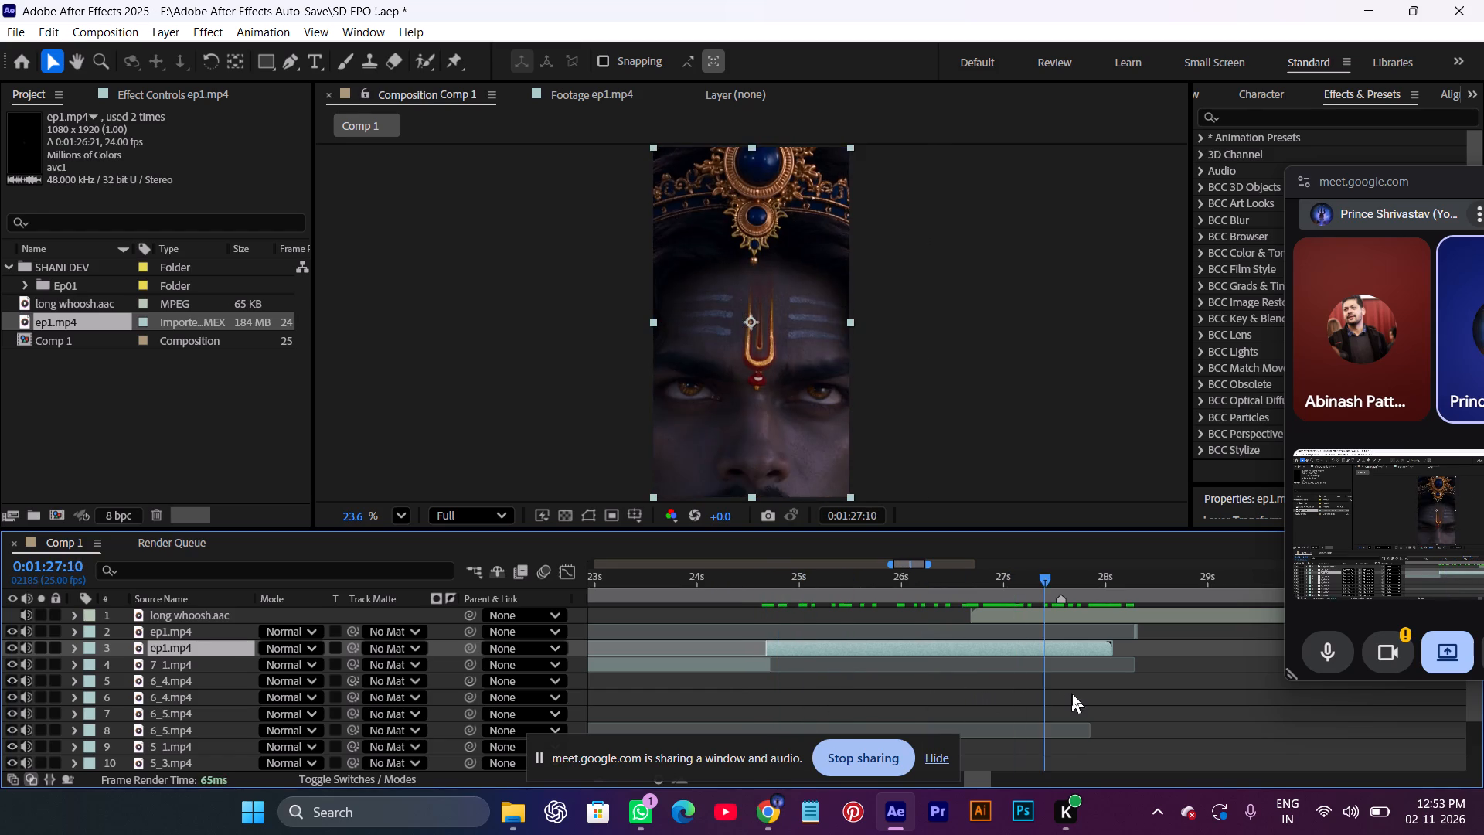
drag(1072, 694, 828, 690)
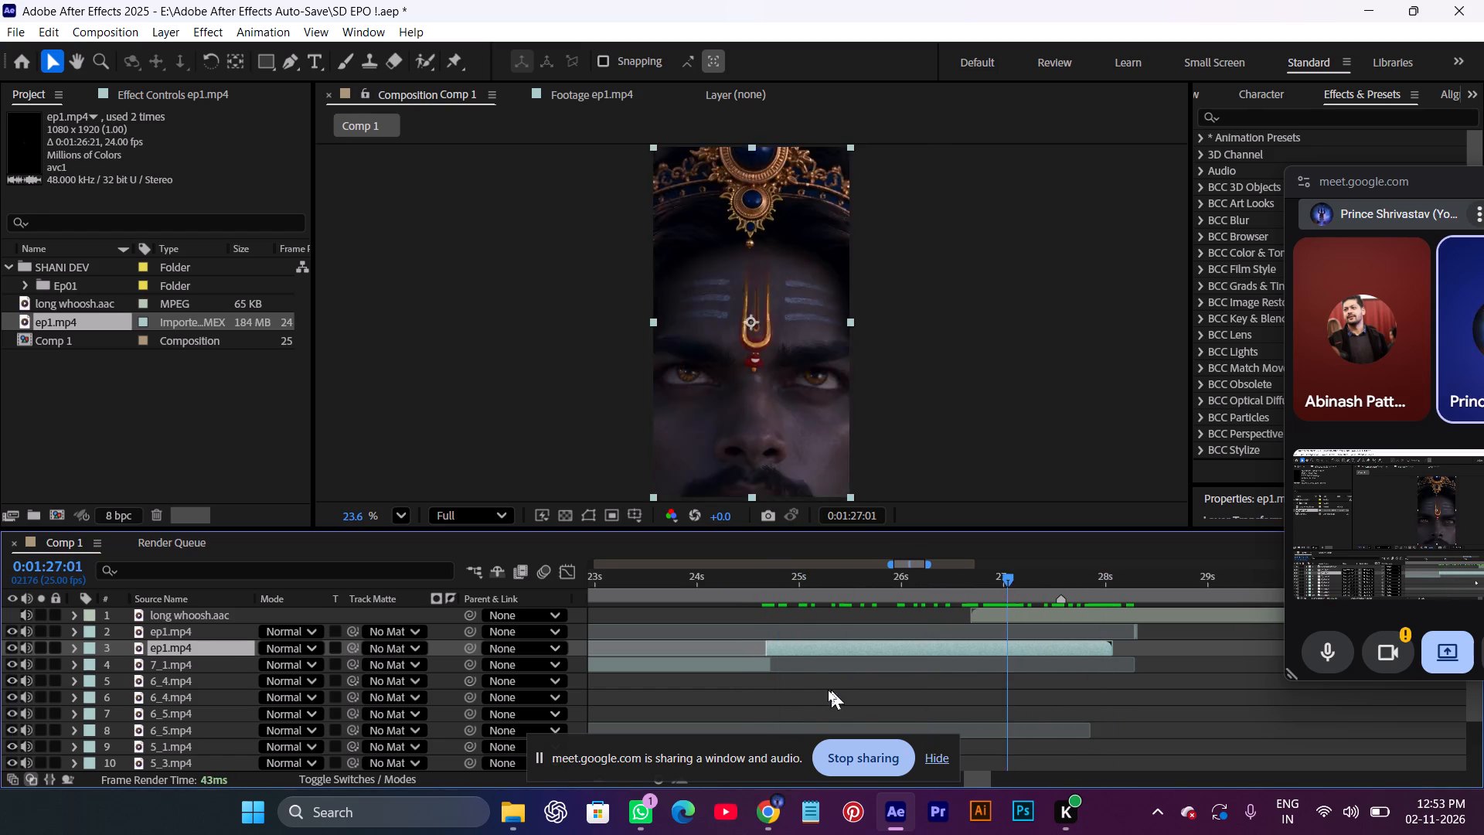
drag(828, 690, 756, 697)
key(space)
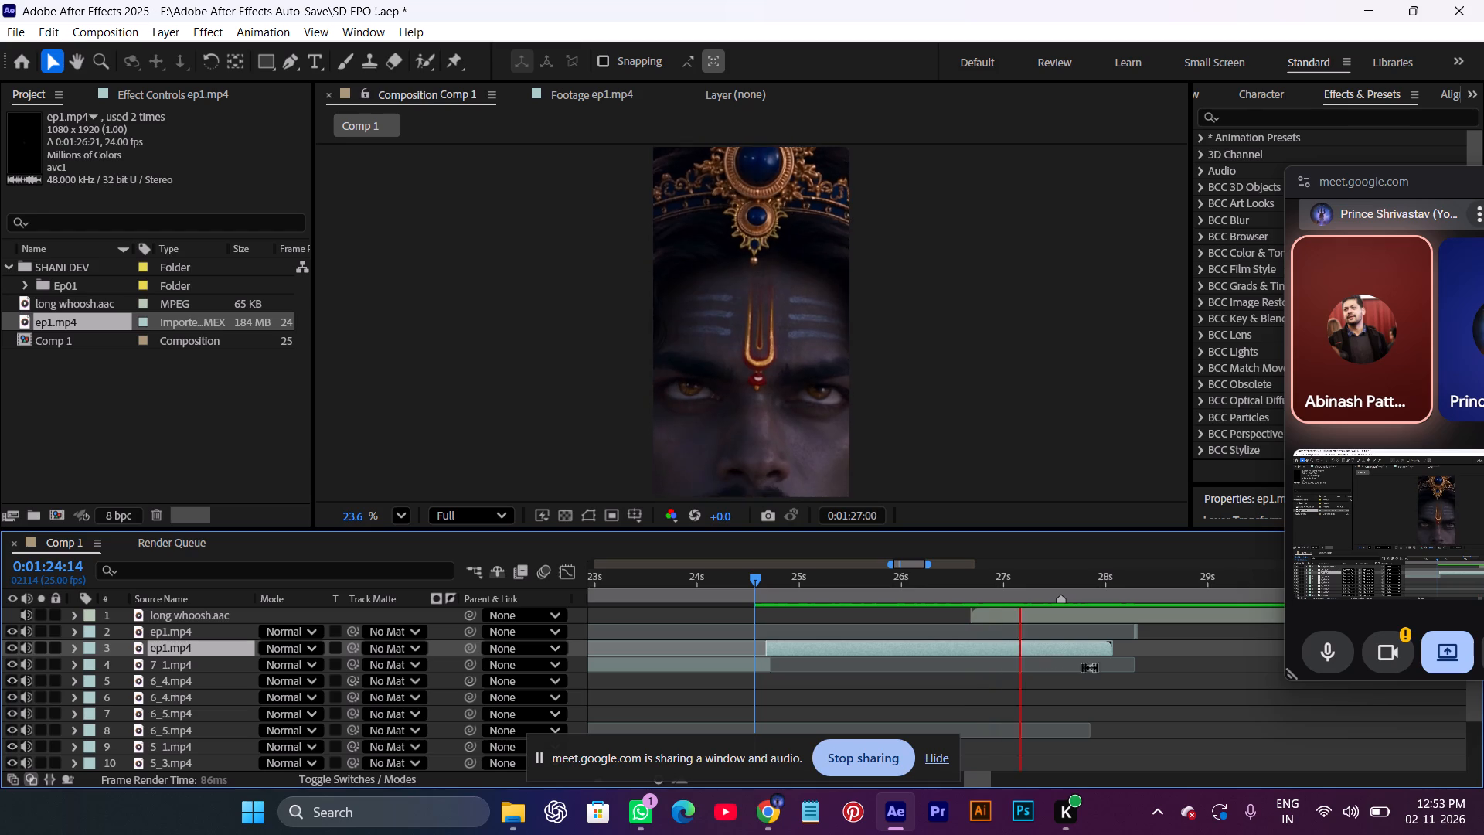
key(space)
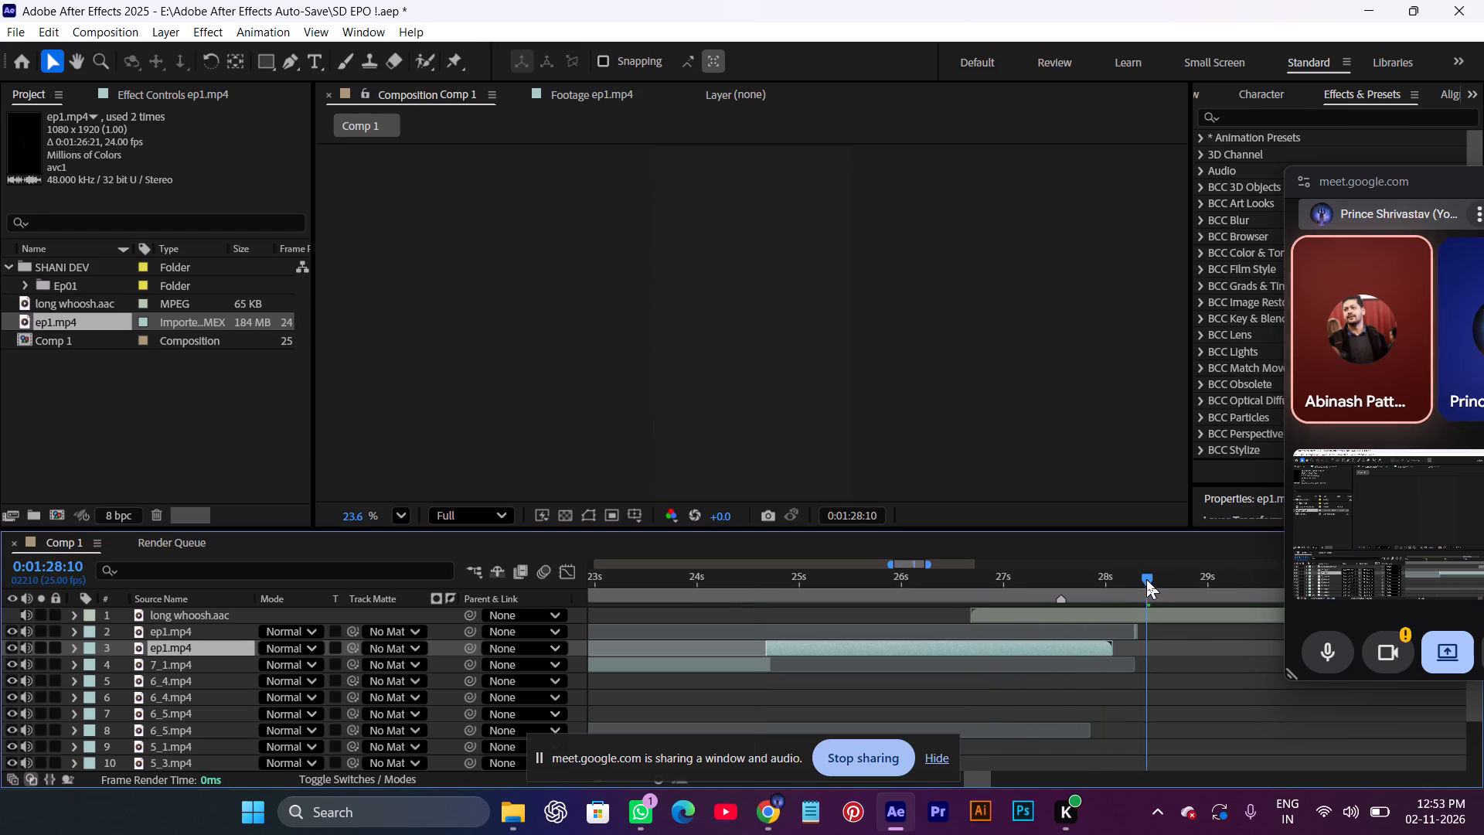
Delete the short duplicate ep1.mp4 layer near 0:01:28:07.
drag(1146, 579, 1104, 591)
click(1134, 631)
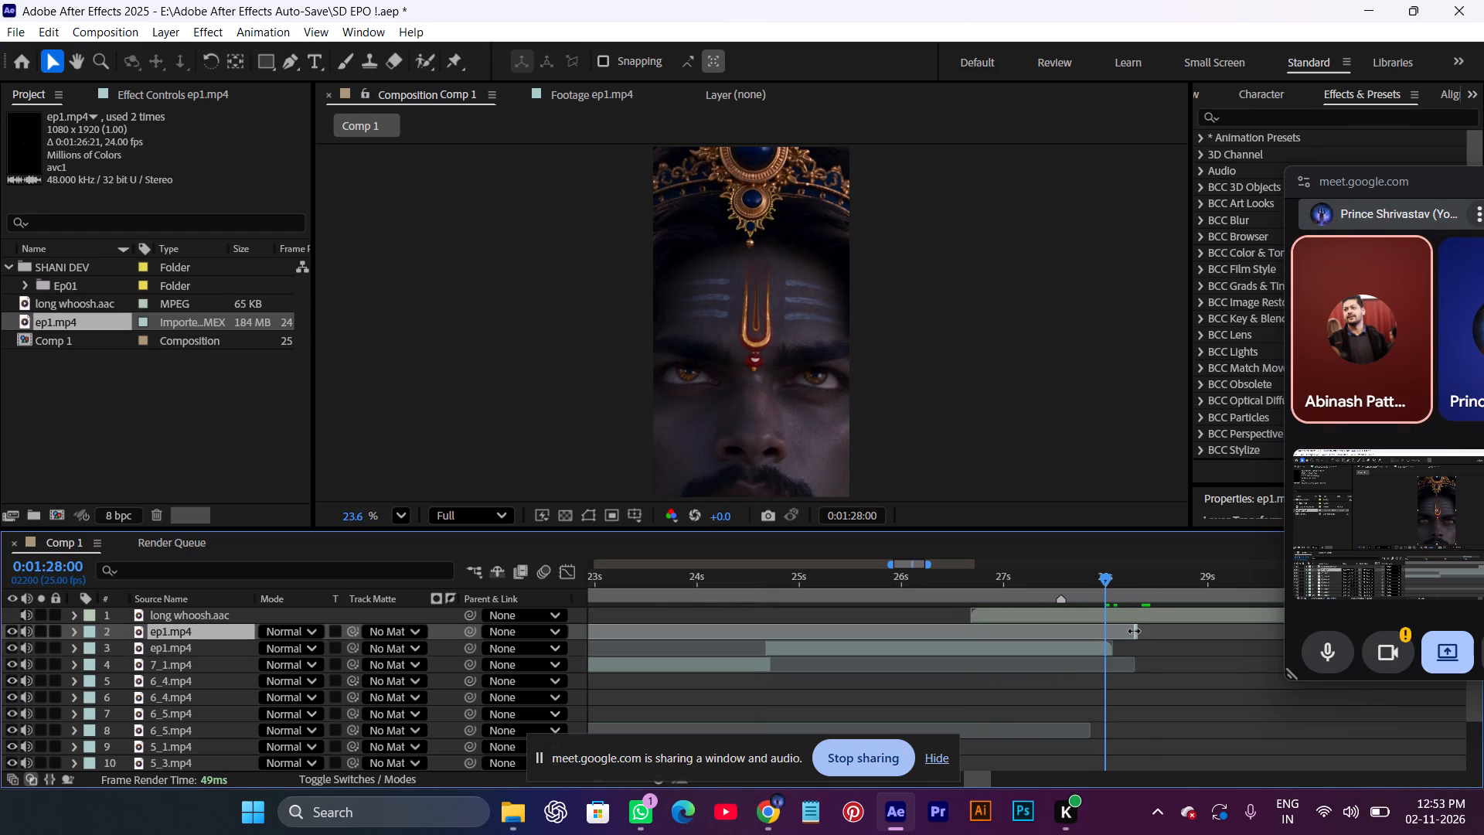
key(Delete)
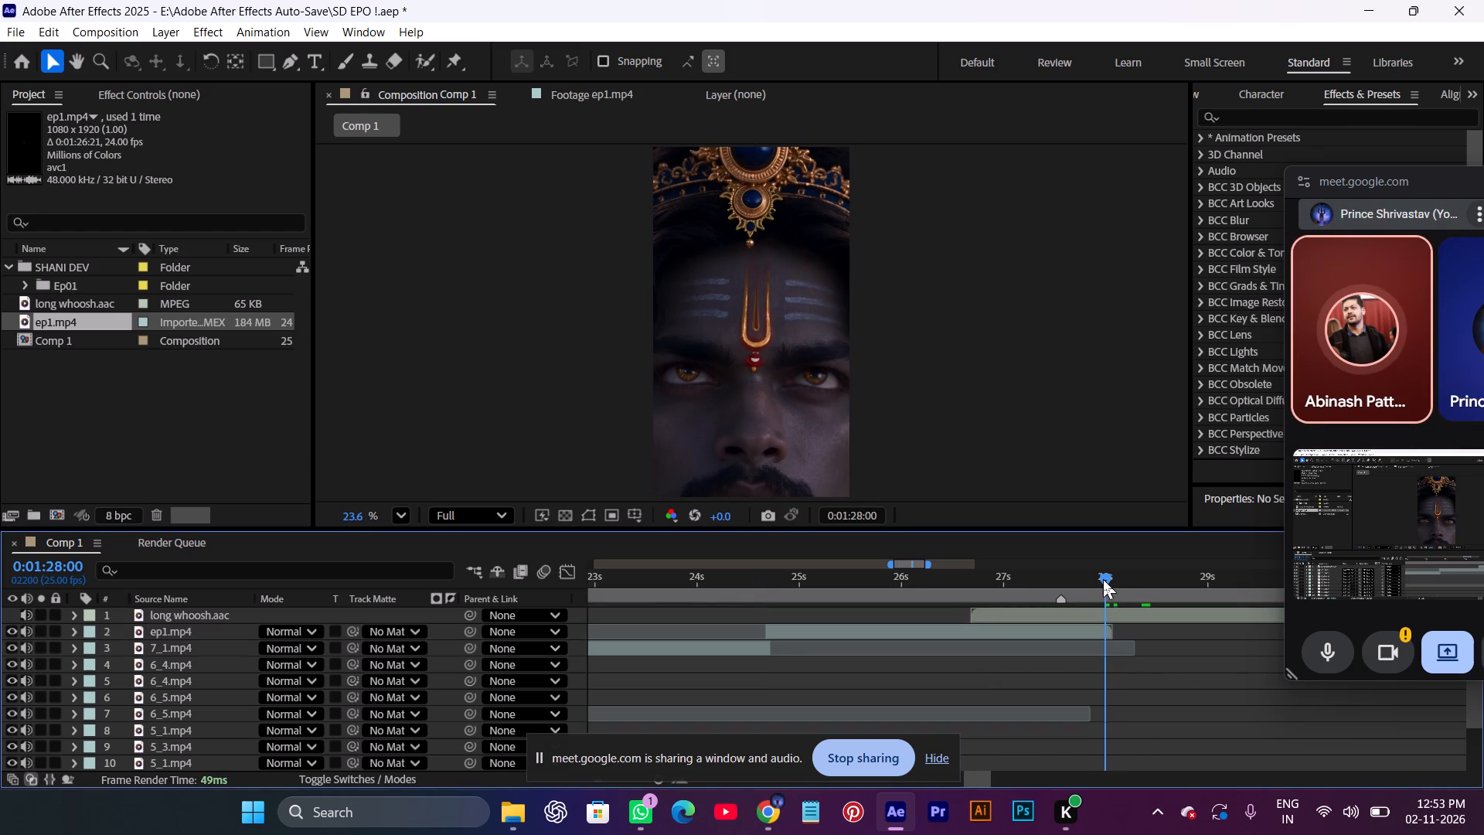
Scrub Comp 1 between about 0:01:28:01 and 0:01:24:23 to review the ep1.mp4 shot.
click(1103, 577)
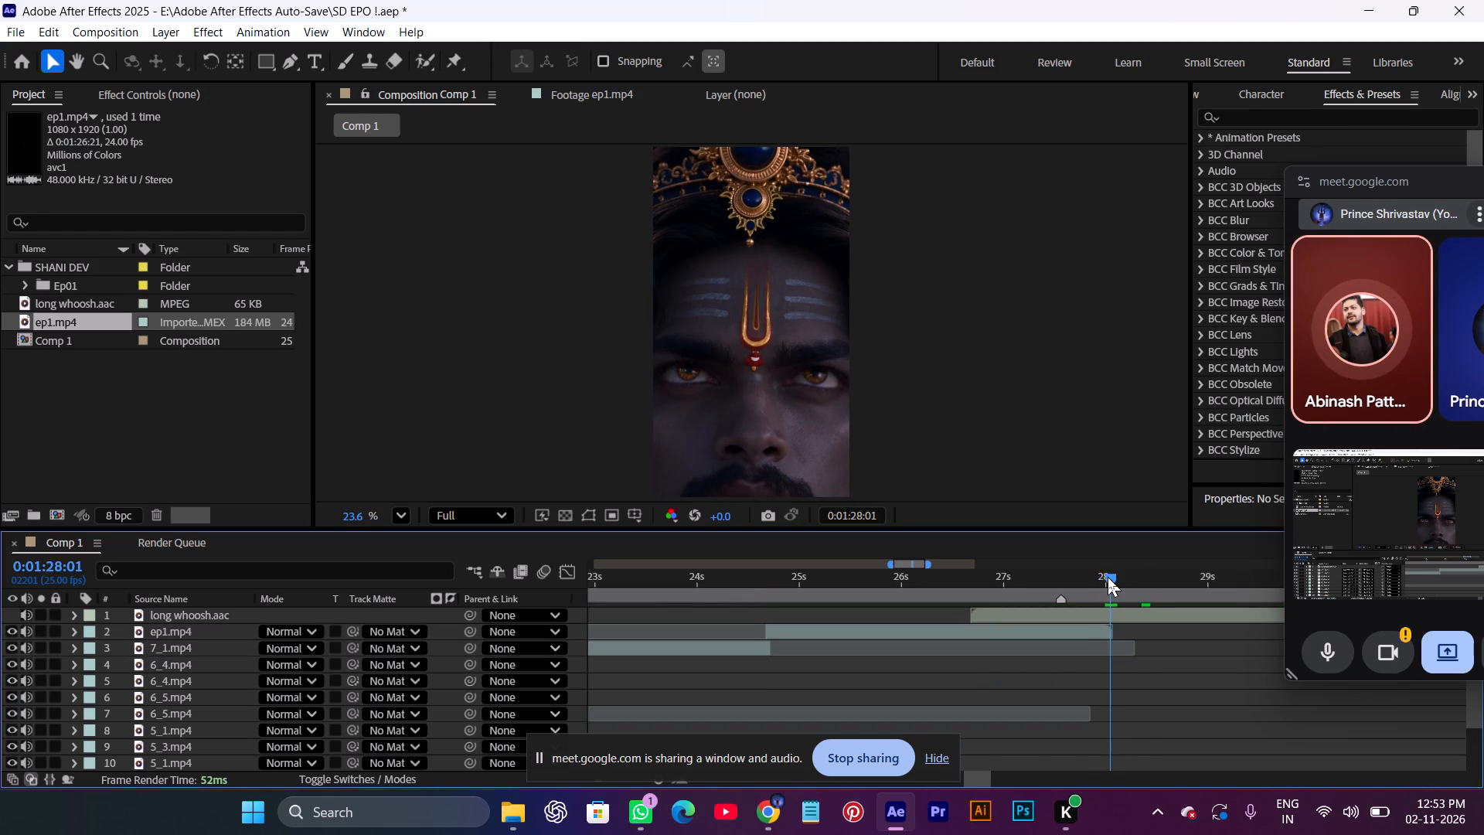
click(1081, 628)
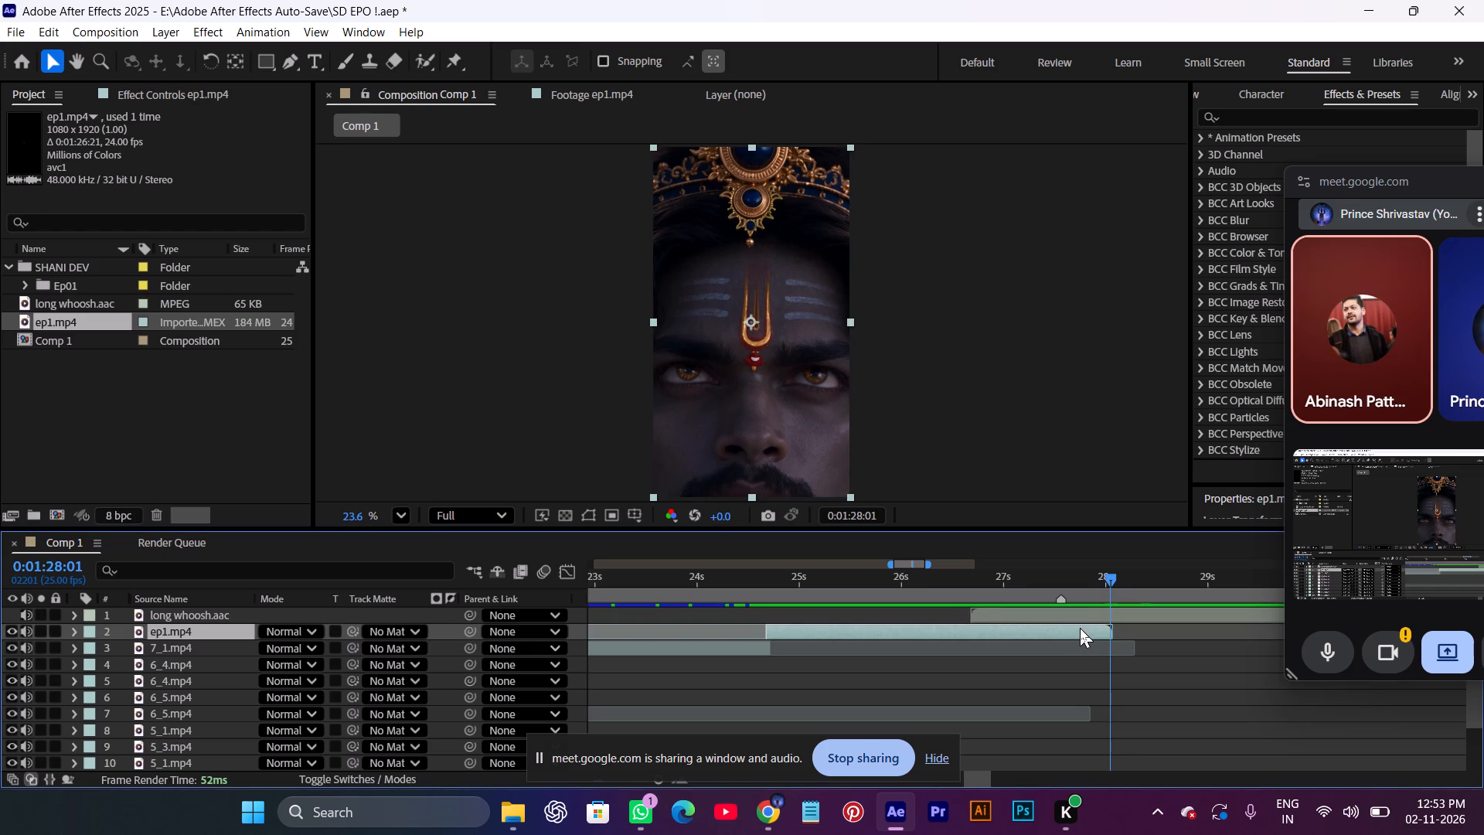
drag(1108, 581, 819, 606)
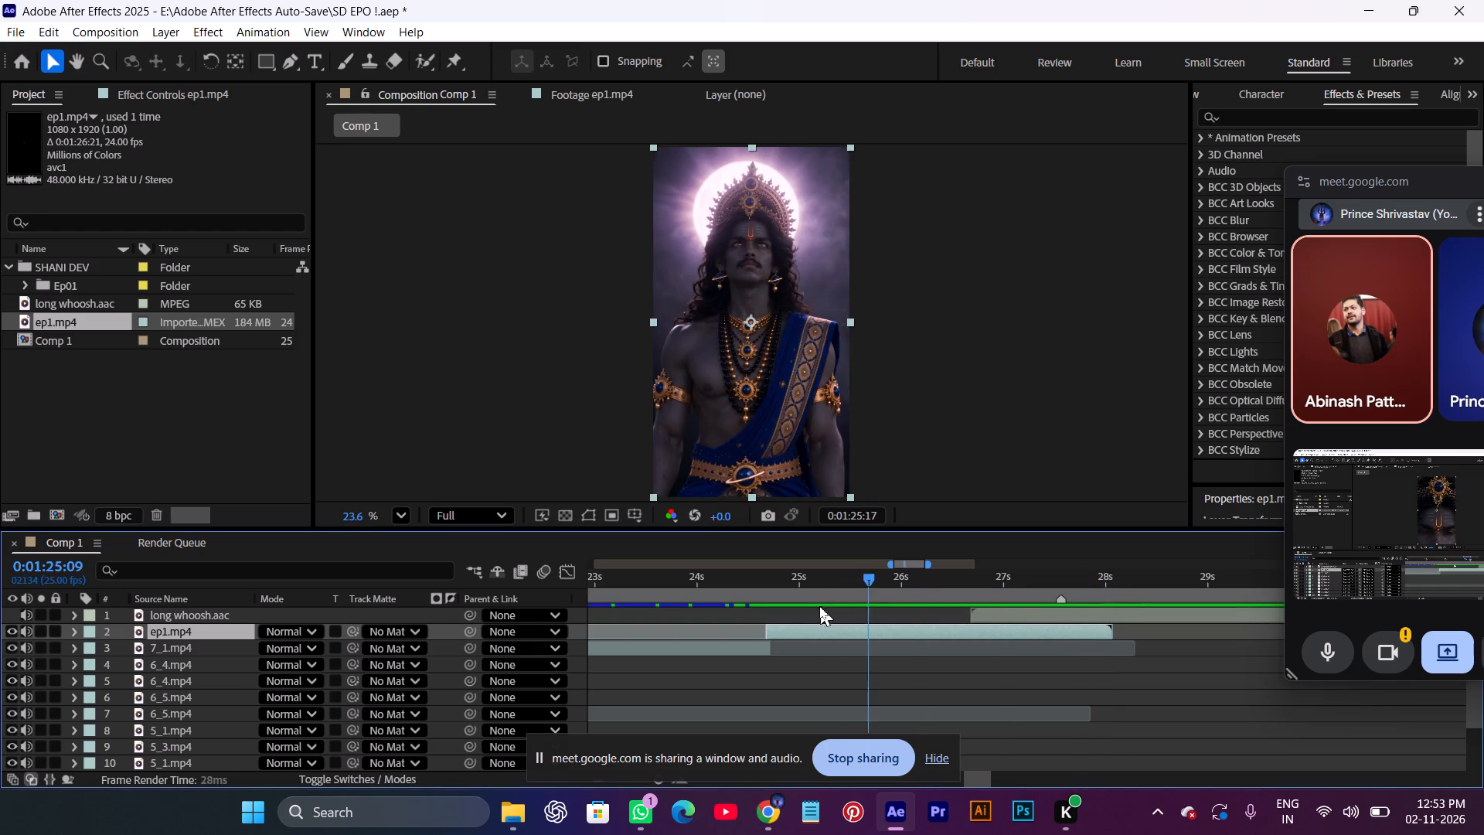
drag(819, 606, 791, 622)
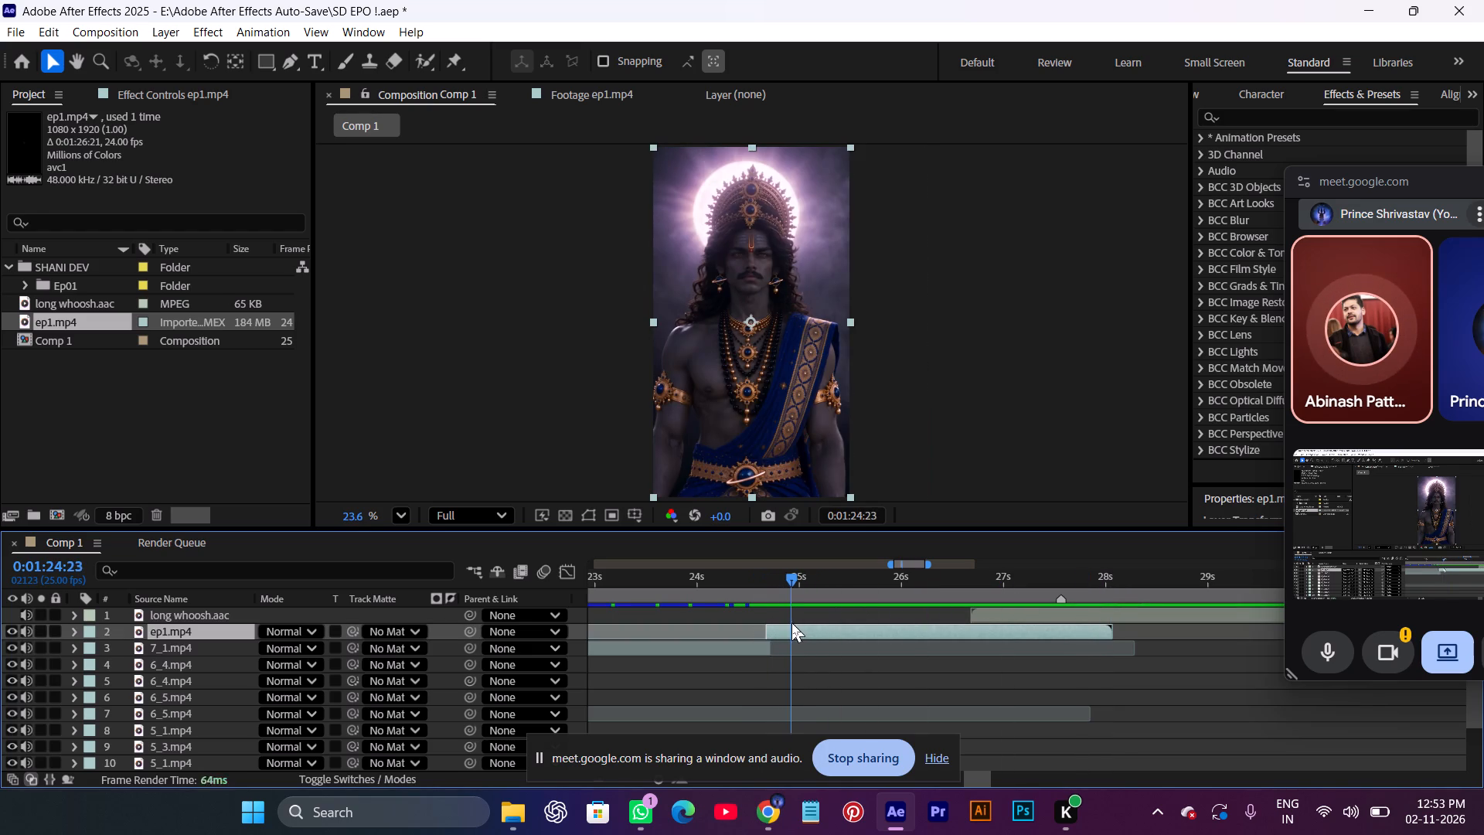
drag(791, 622, 808, 622)
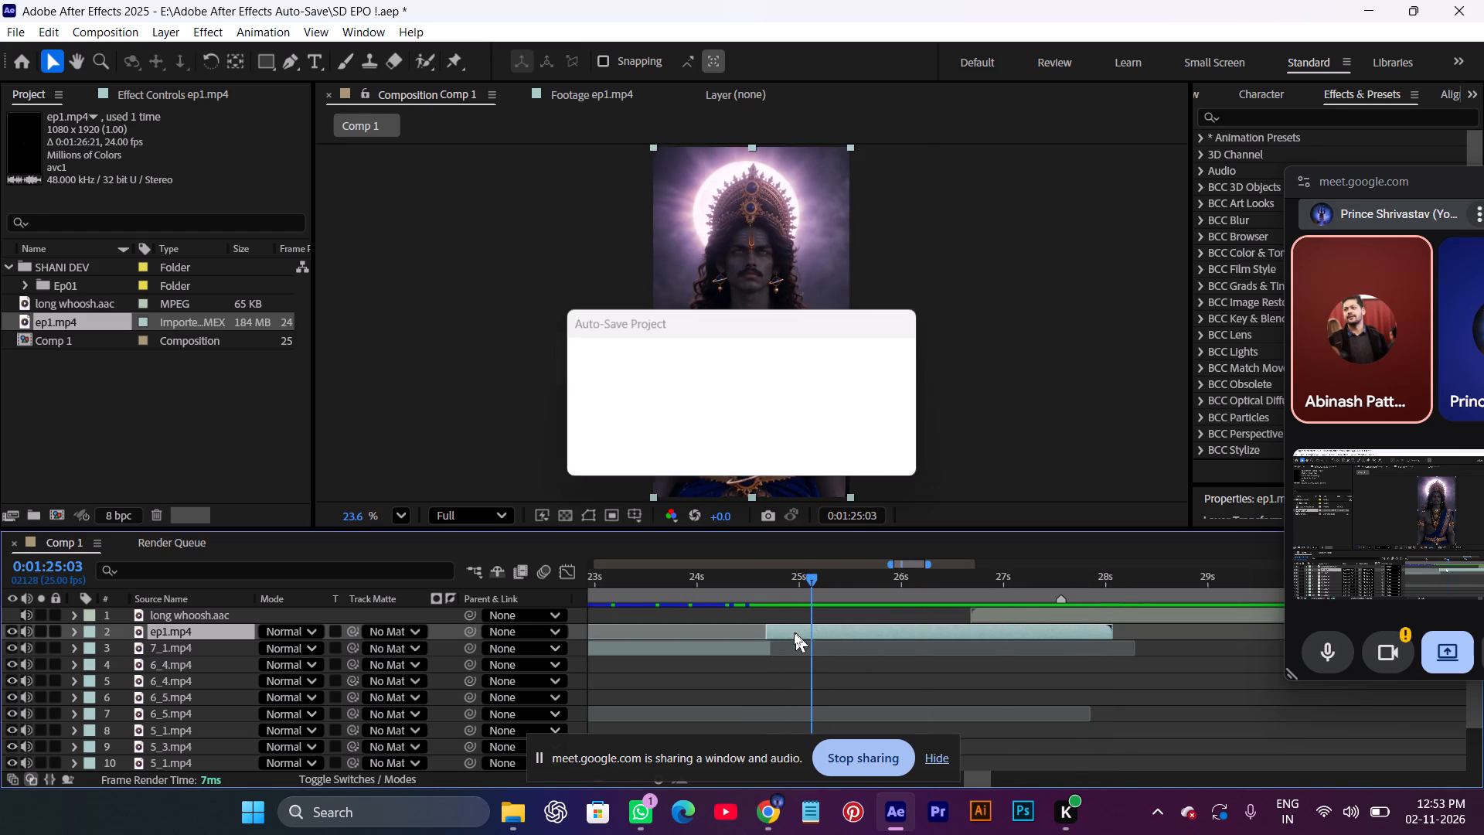
Undo the recent ep1.mp4 and 7_1.mp4 edits back to before the 7_1.mp4 layers after about 0:01:24:17 were removed.
key(ctrl+z)
key(ctrl+z)
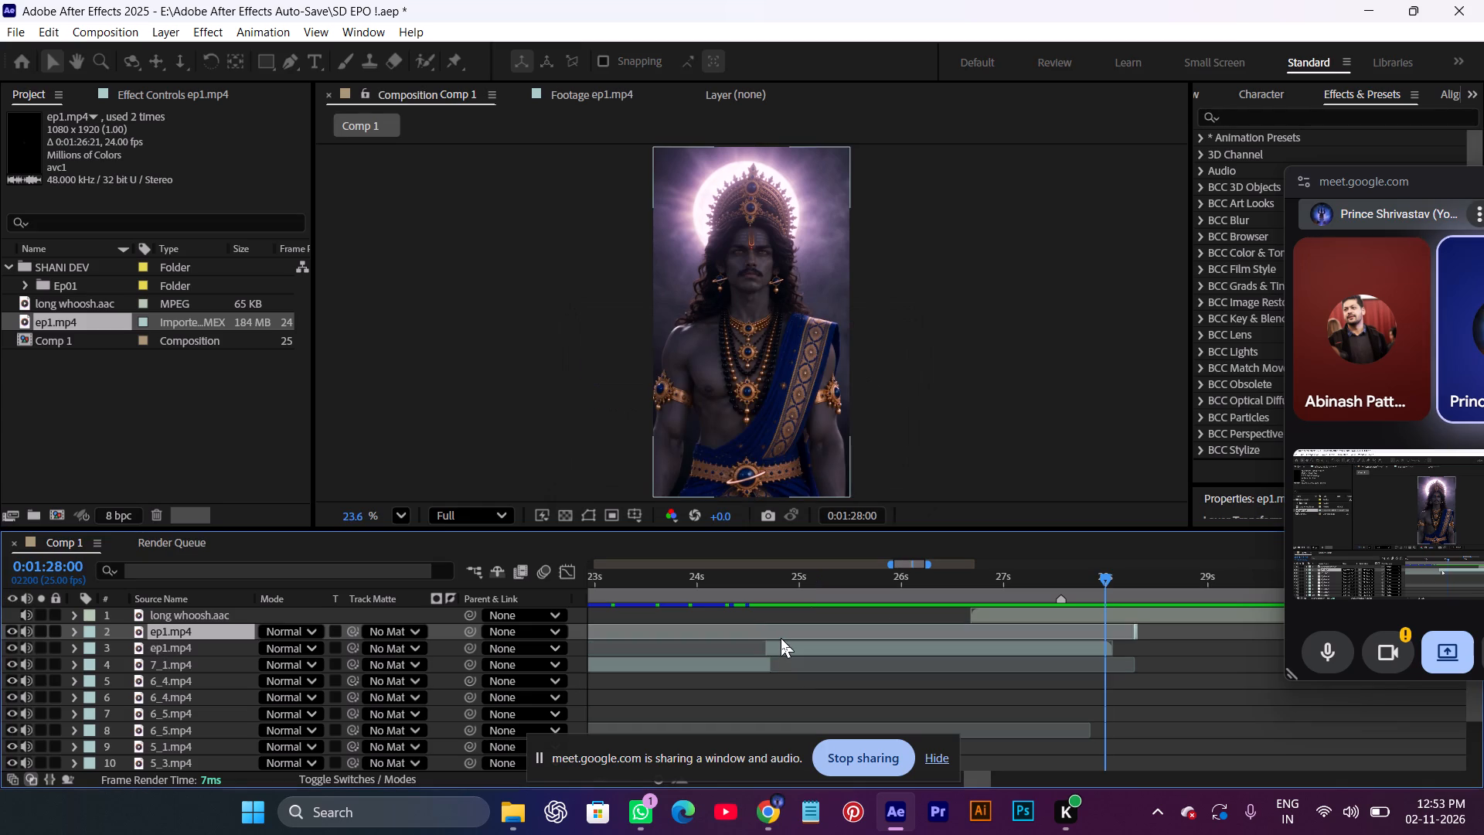
key(ctrl+z)
key(ctrl+z)
key(ctrl+z)
key(ctrl+z)
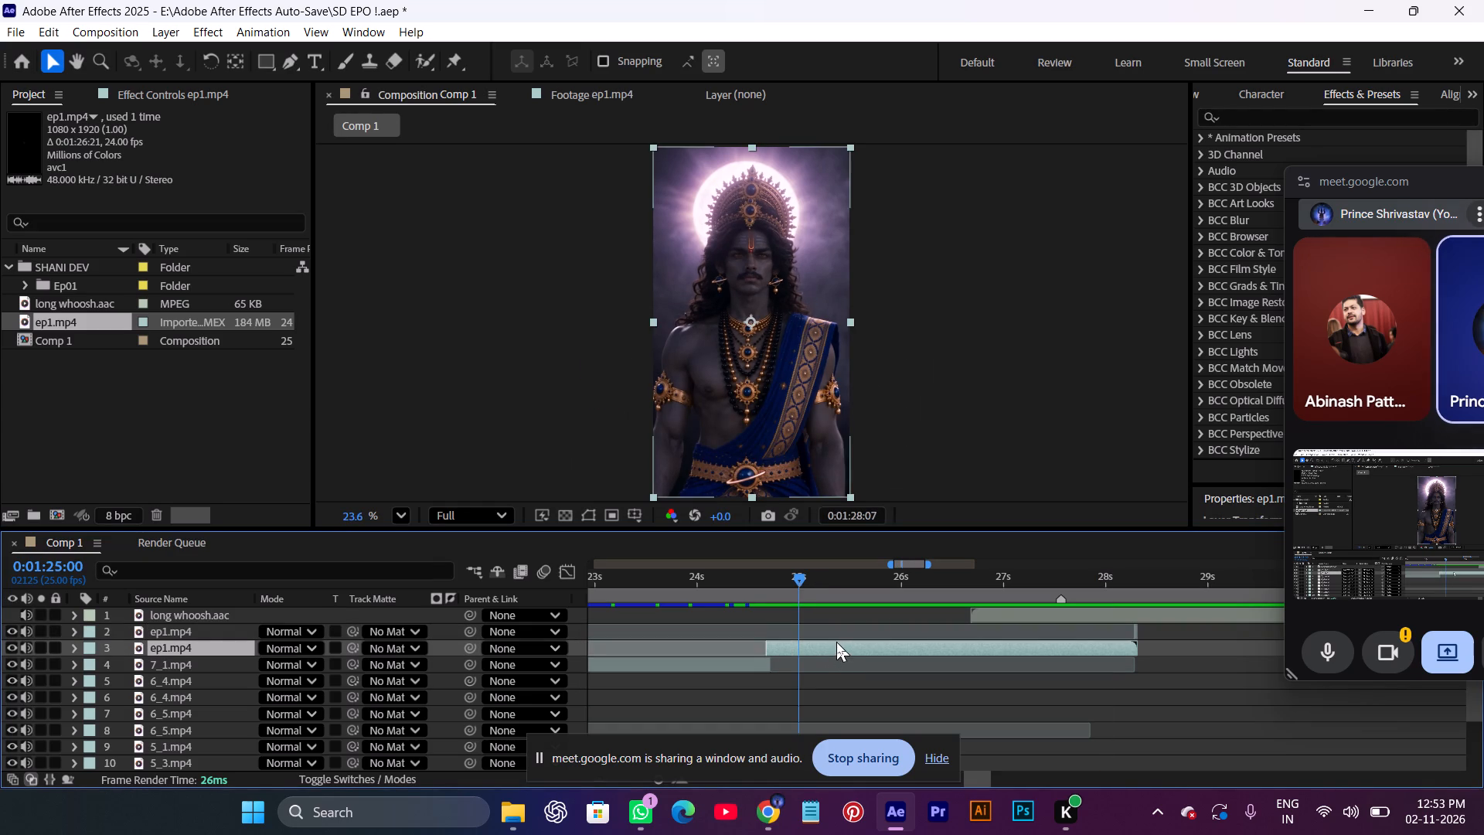
drag(1147, 574, 1075, 590)
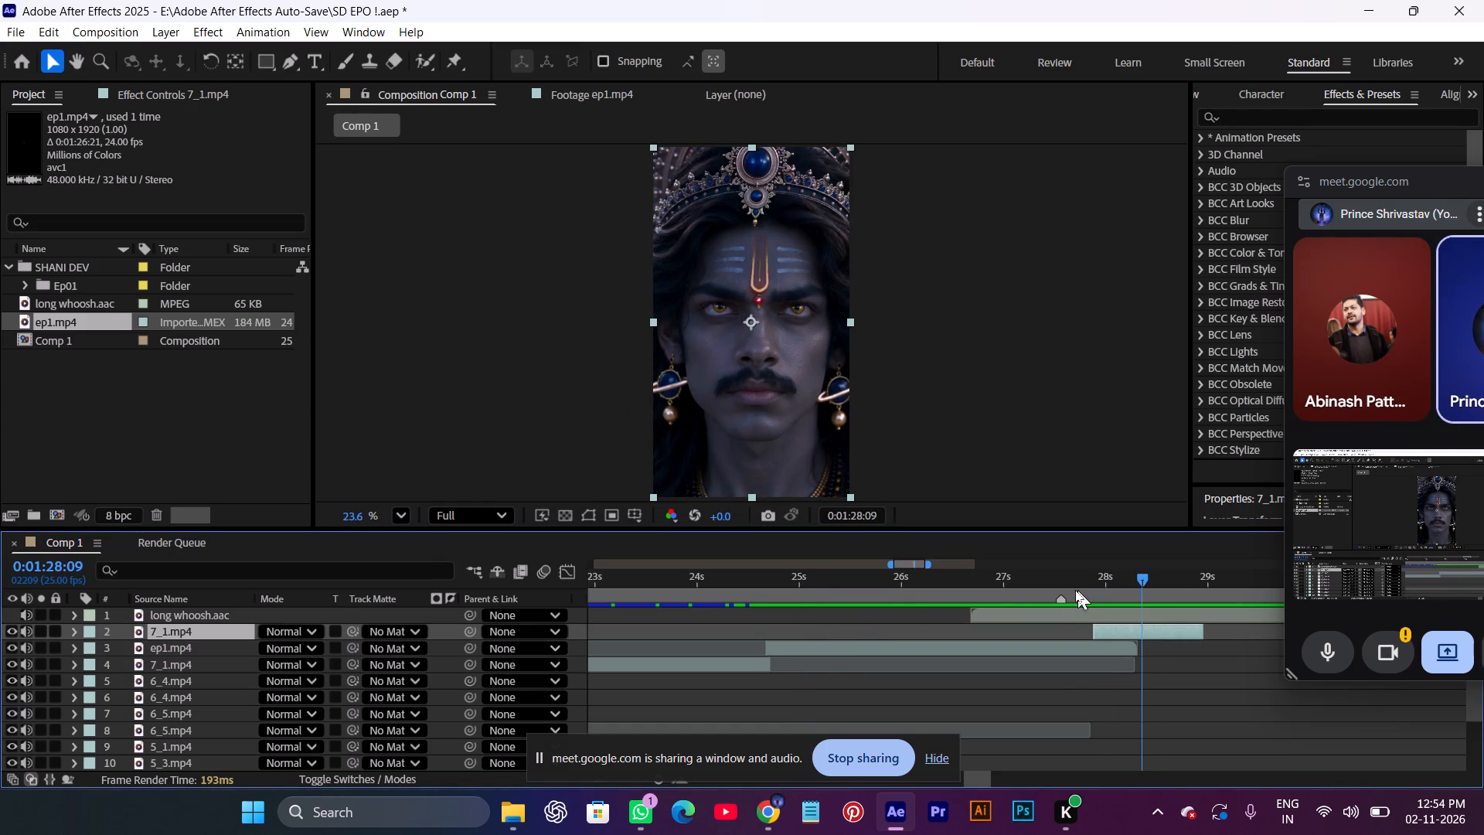
drag(1075, 590, 867, 604)
key(ctrl+z)
key(ctrl+z)
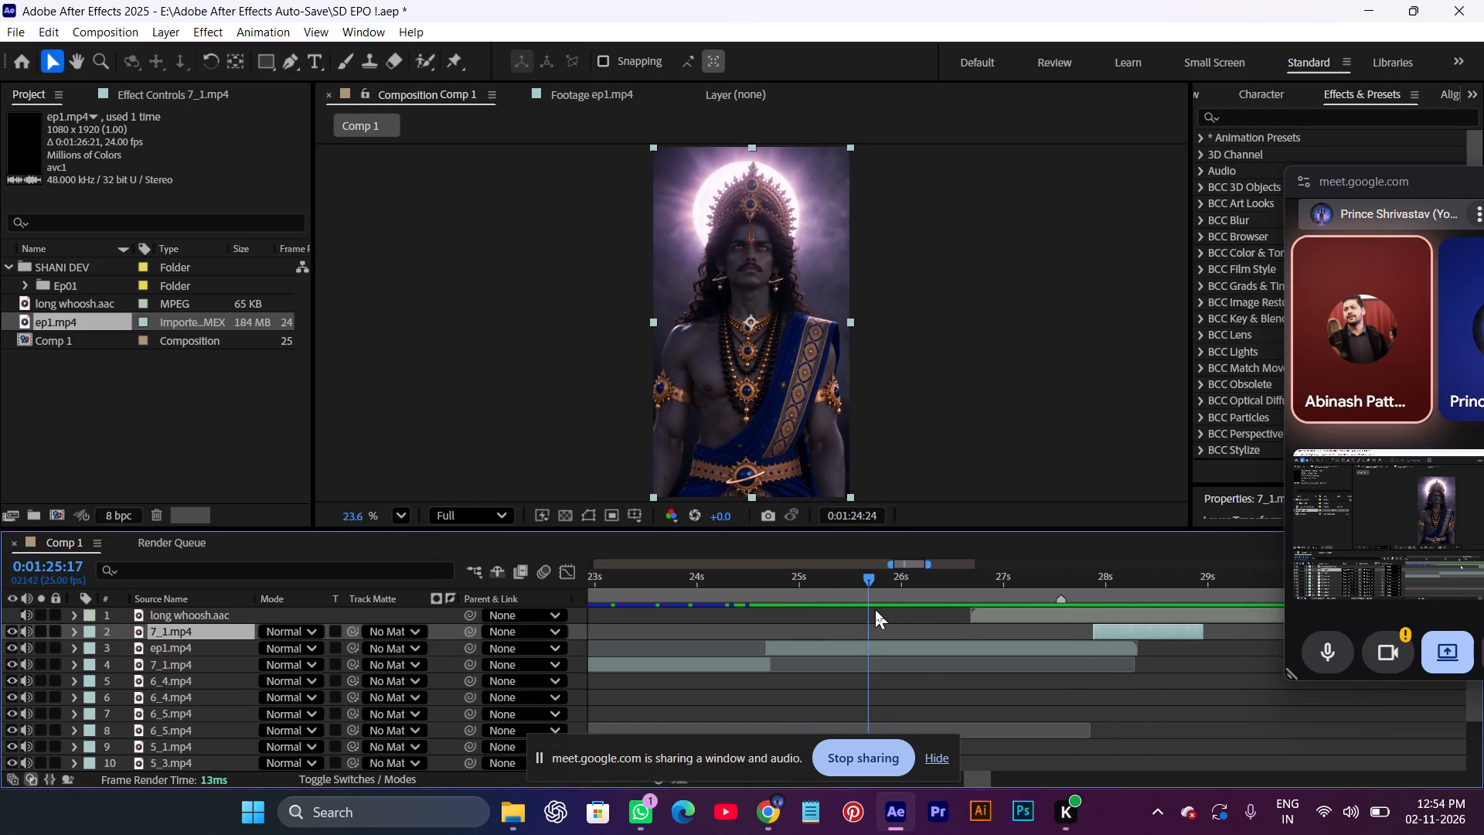
Scrub the 7_1.mp4 shot from about 0:01:25 to 0:01:28:03, and undo the last slide of the ep1.mp4 clip.
drag(790, 576, 838, 591)
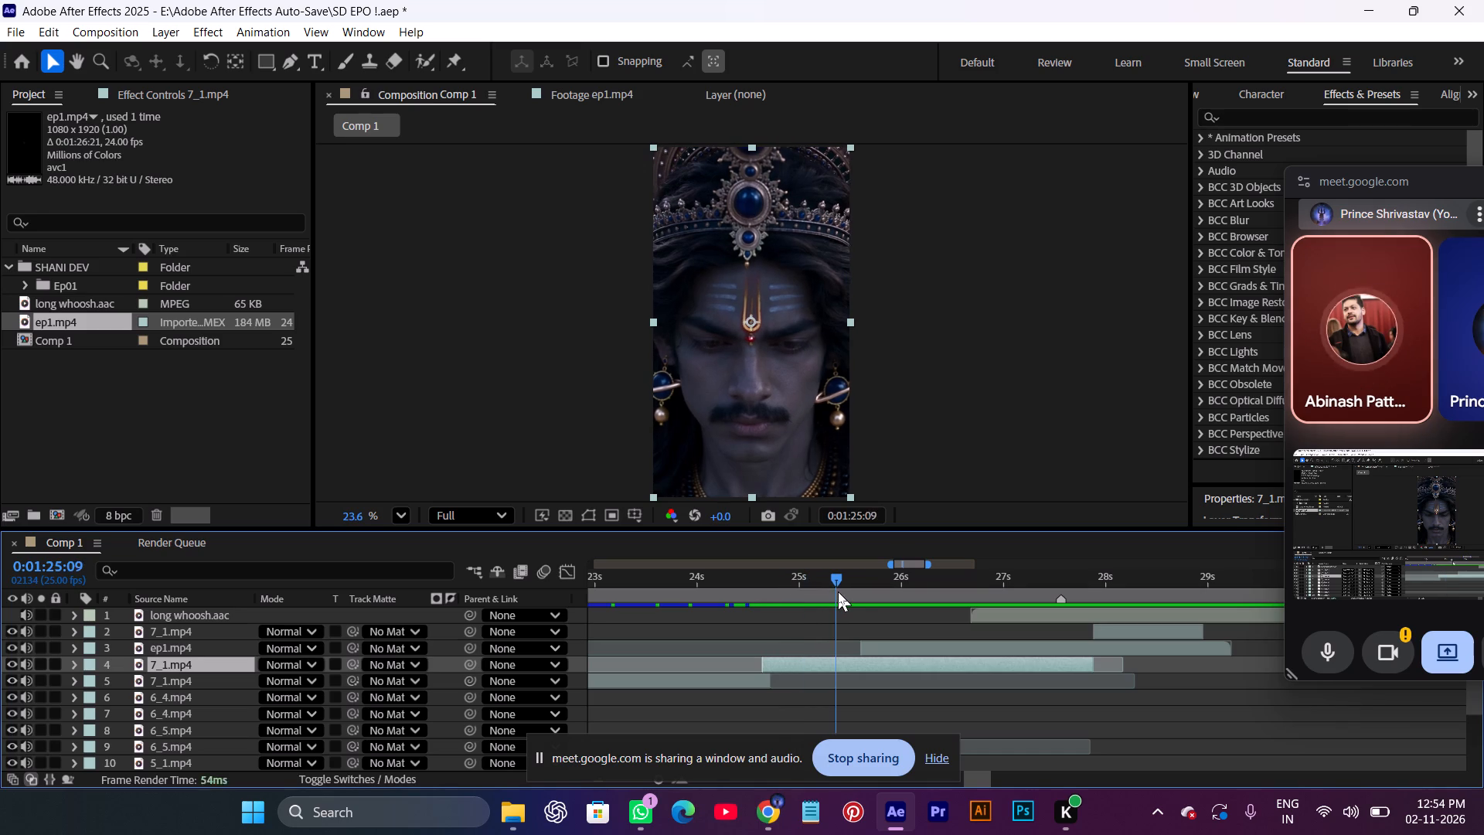
drag(838, 591, 928, 621)
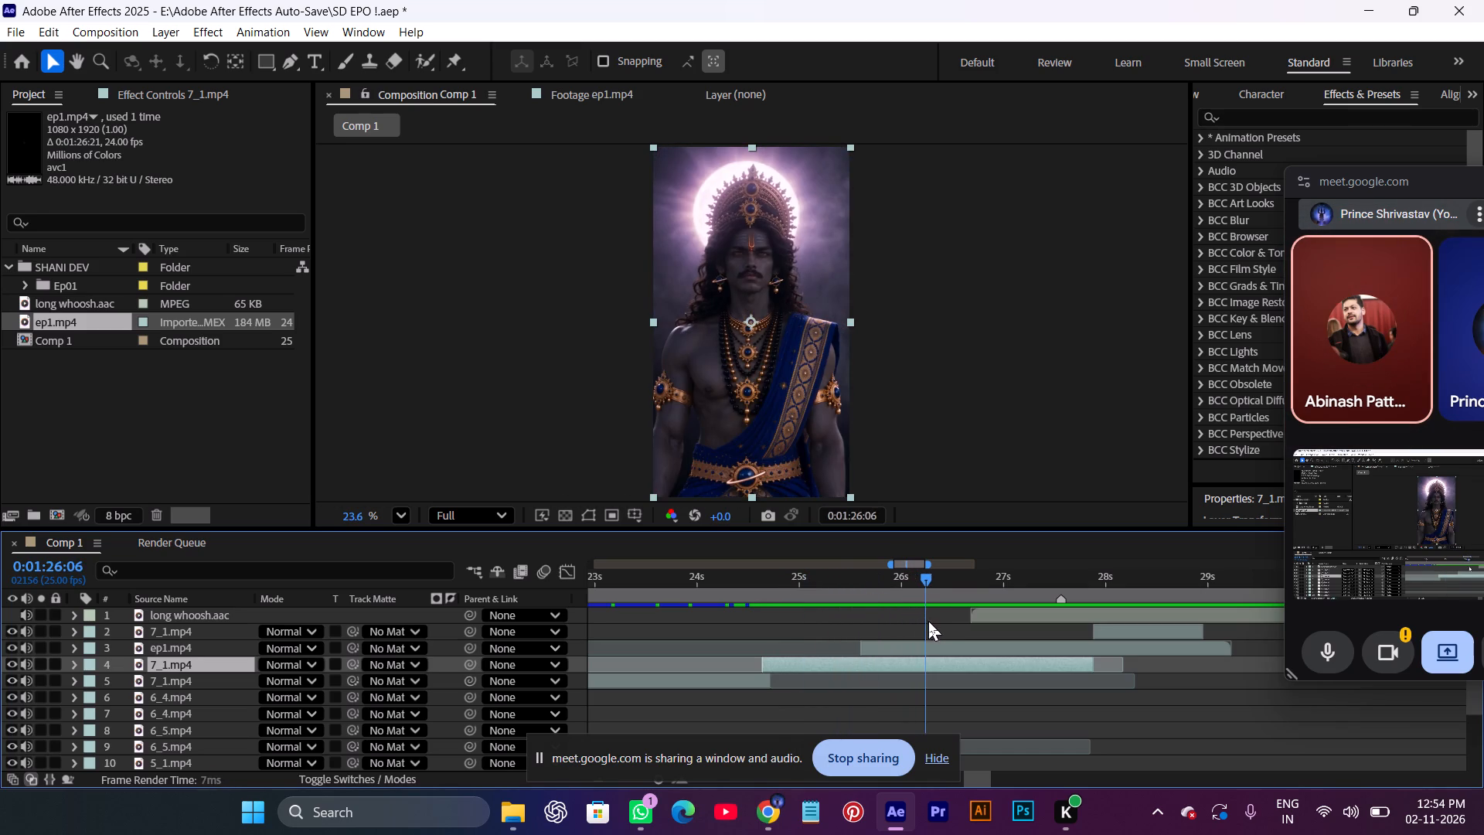
drag(928, 621, 1058, 649)
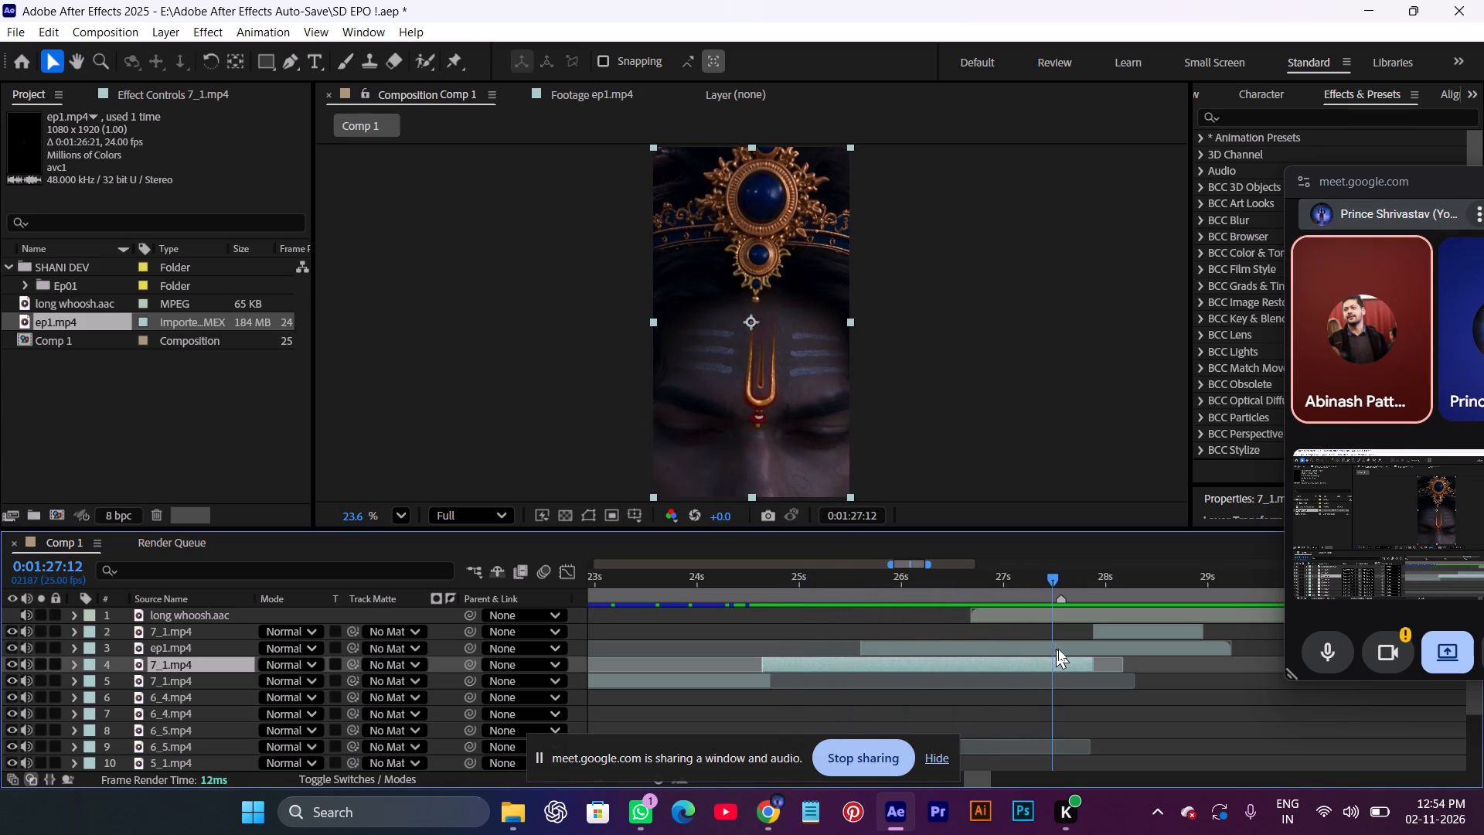
drag(1058, 649, 1113, 663)
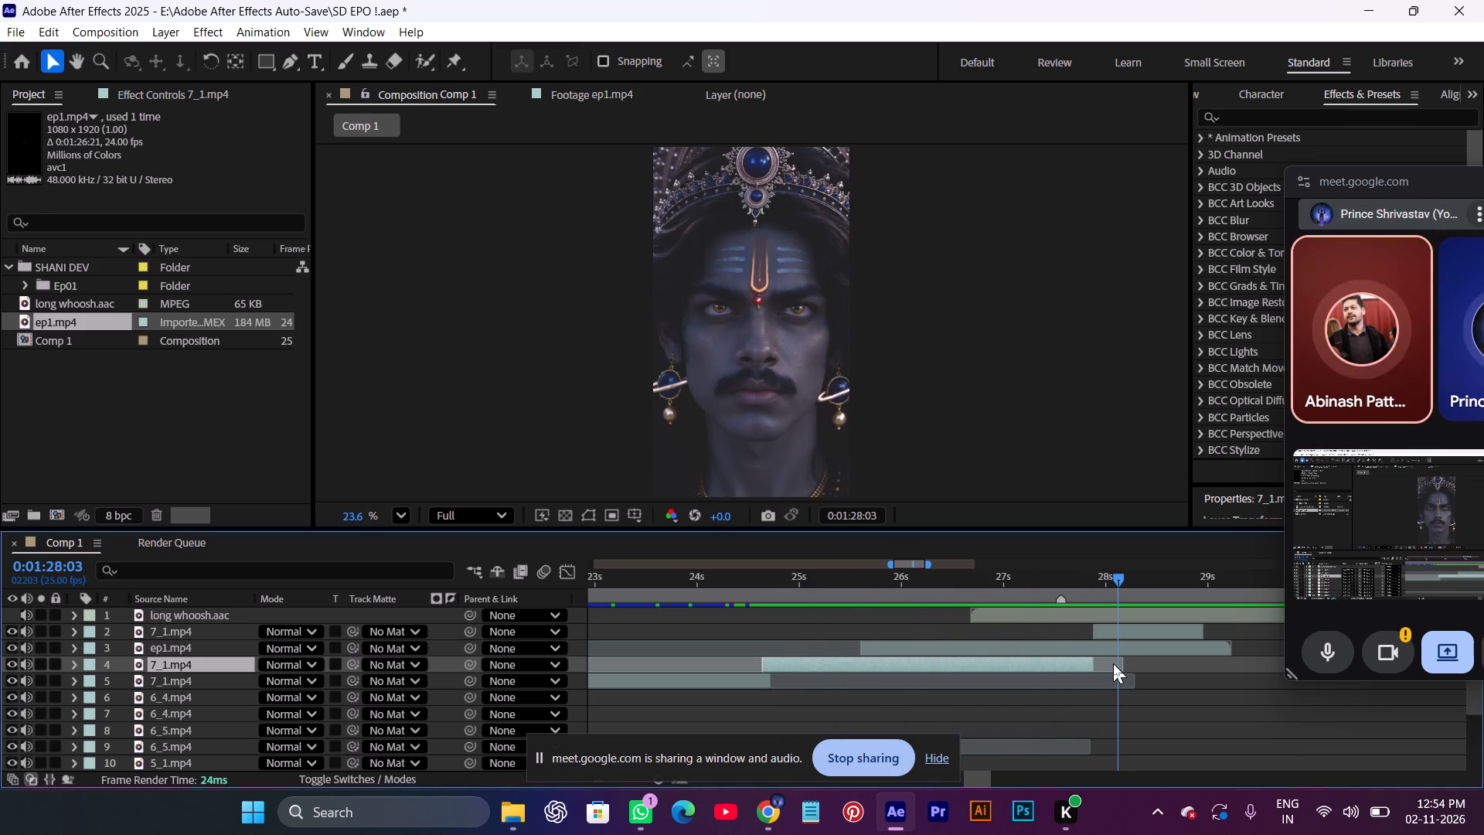
drag(1113, 663, 1114, 666)
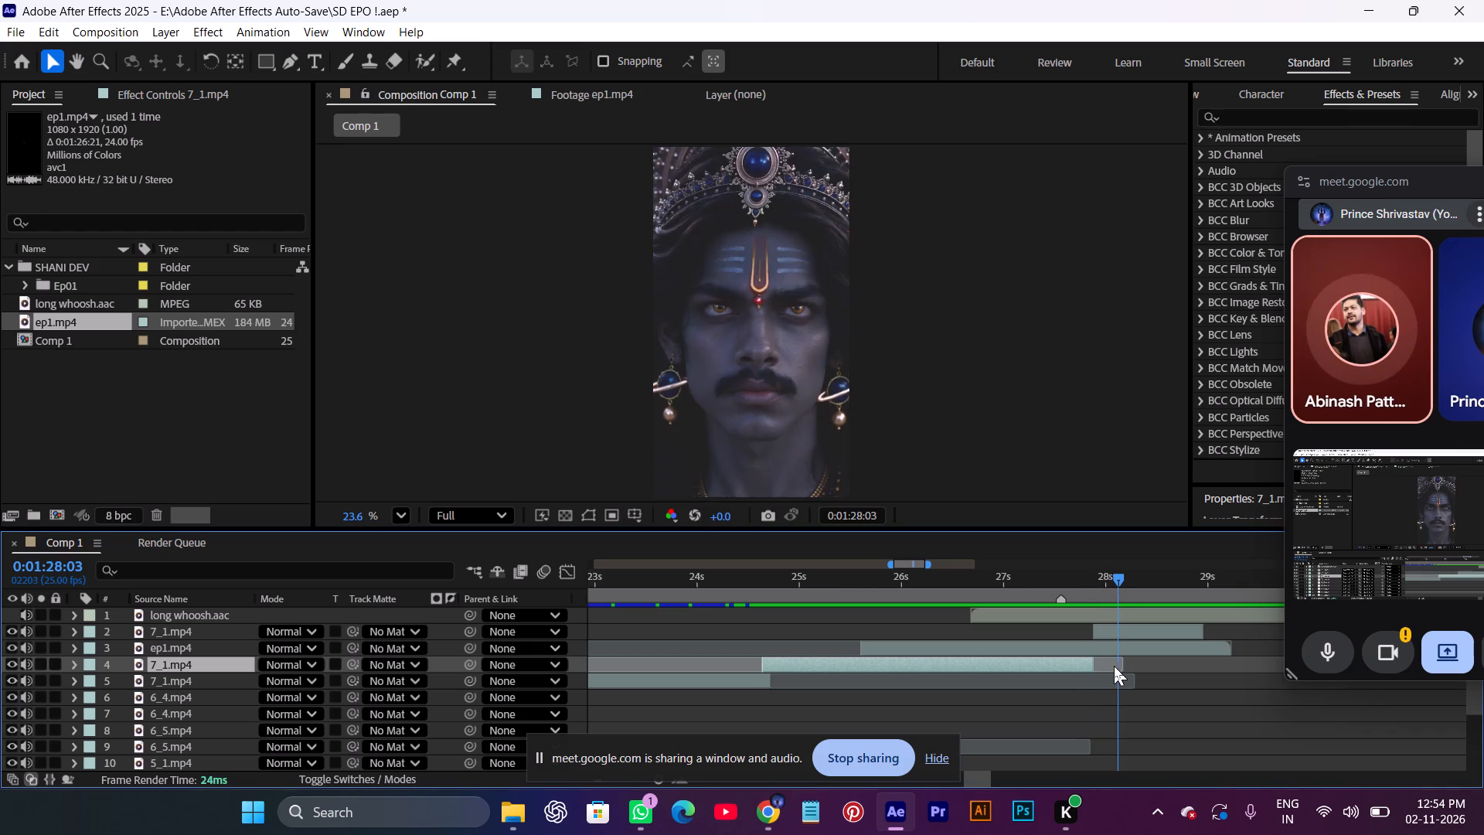
drag(1114, 666, 1082, 674)
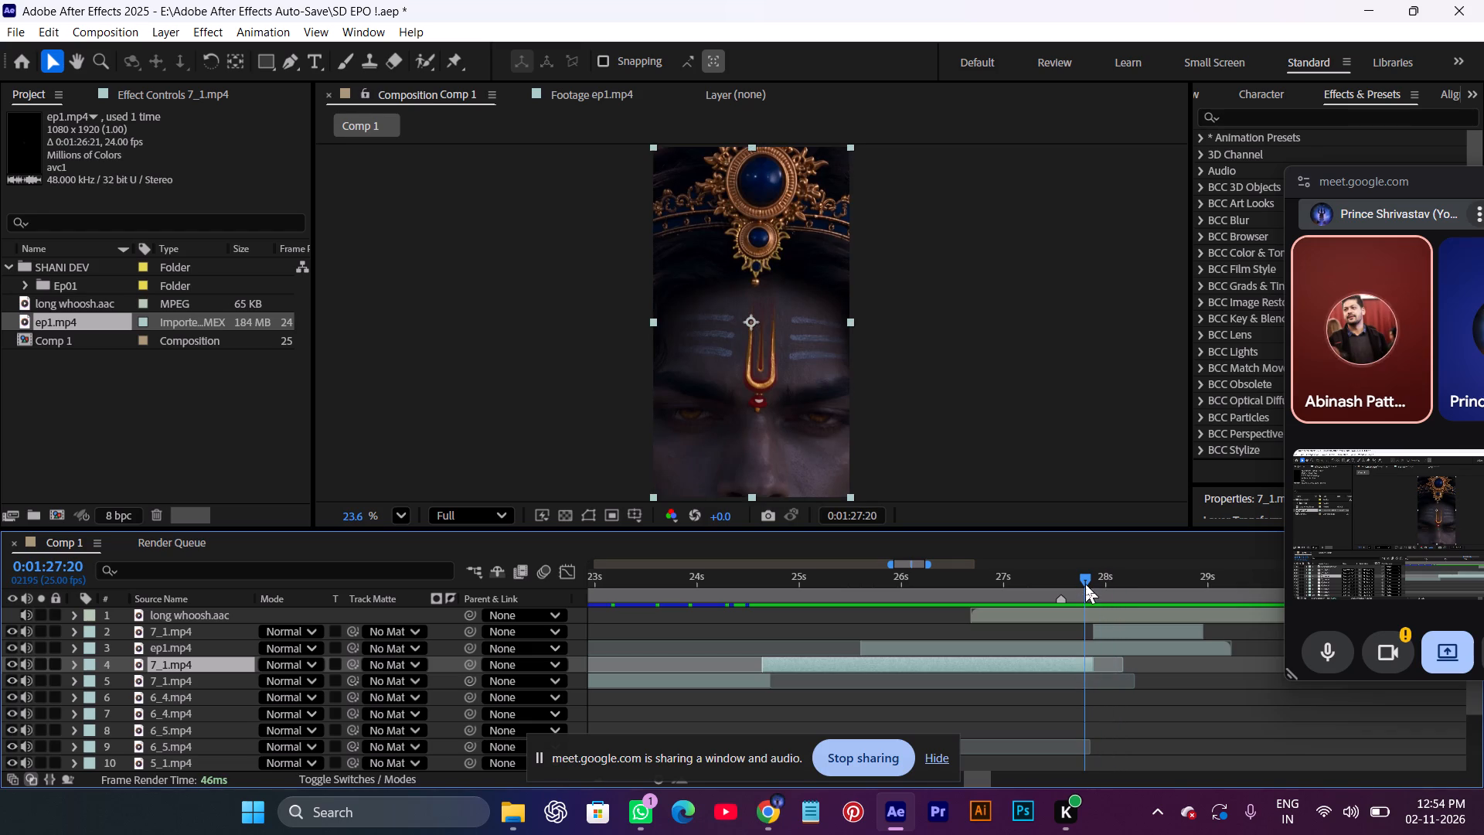
key(ctrl+z)
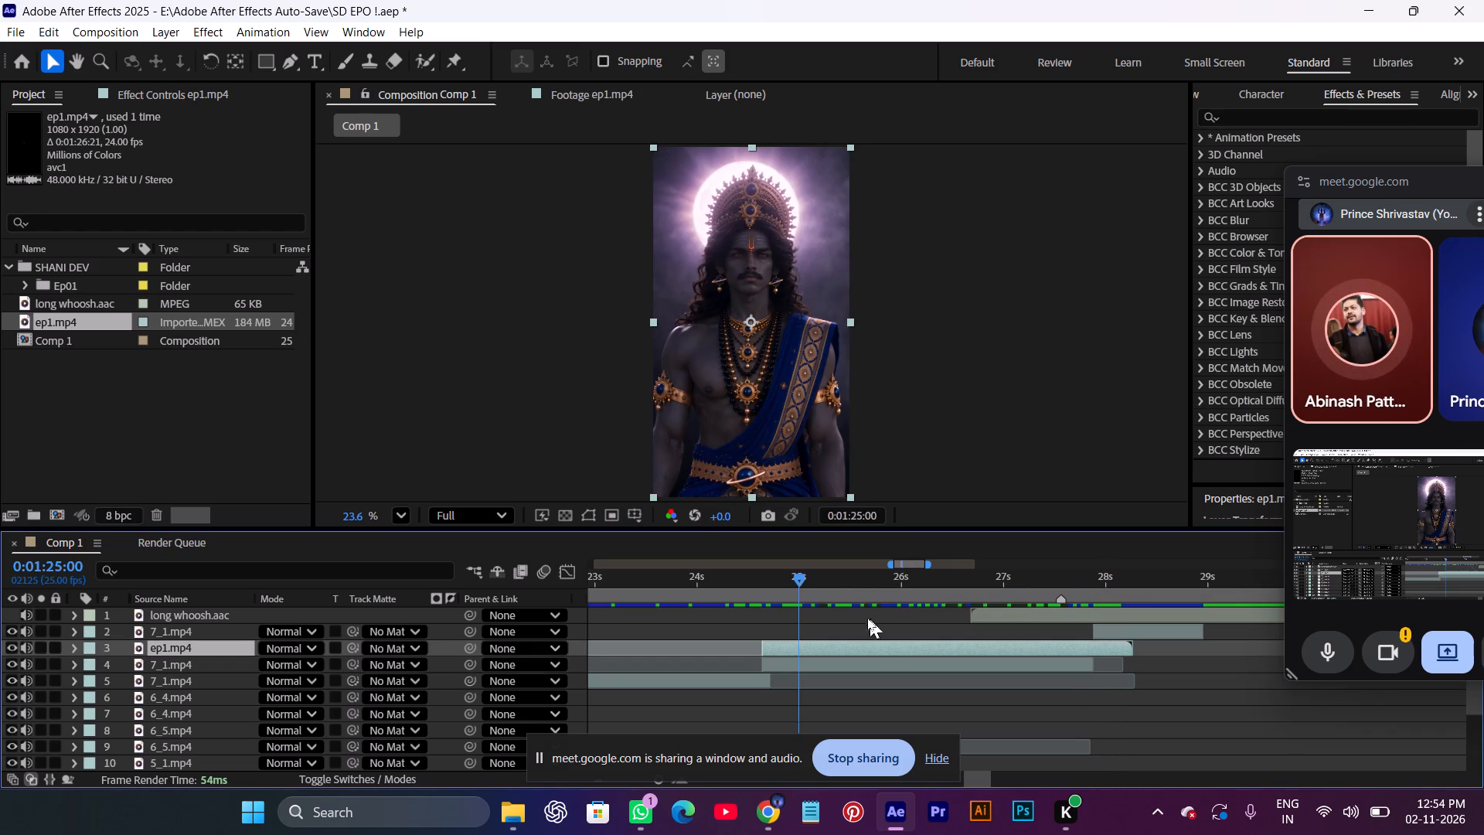
Cut the ep1.mp4 layer that overlaps the 7_1.mp4 clip between about 0:01:24:16 and 0:01:28:07.
drag(798, 577, 876, 595)
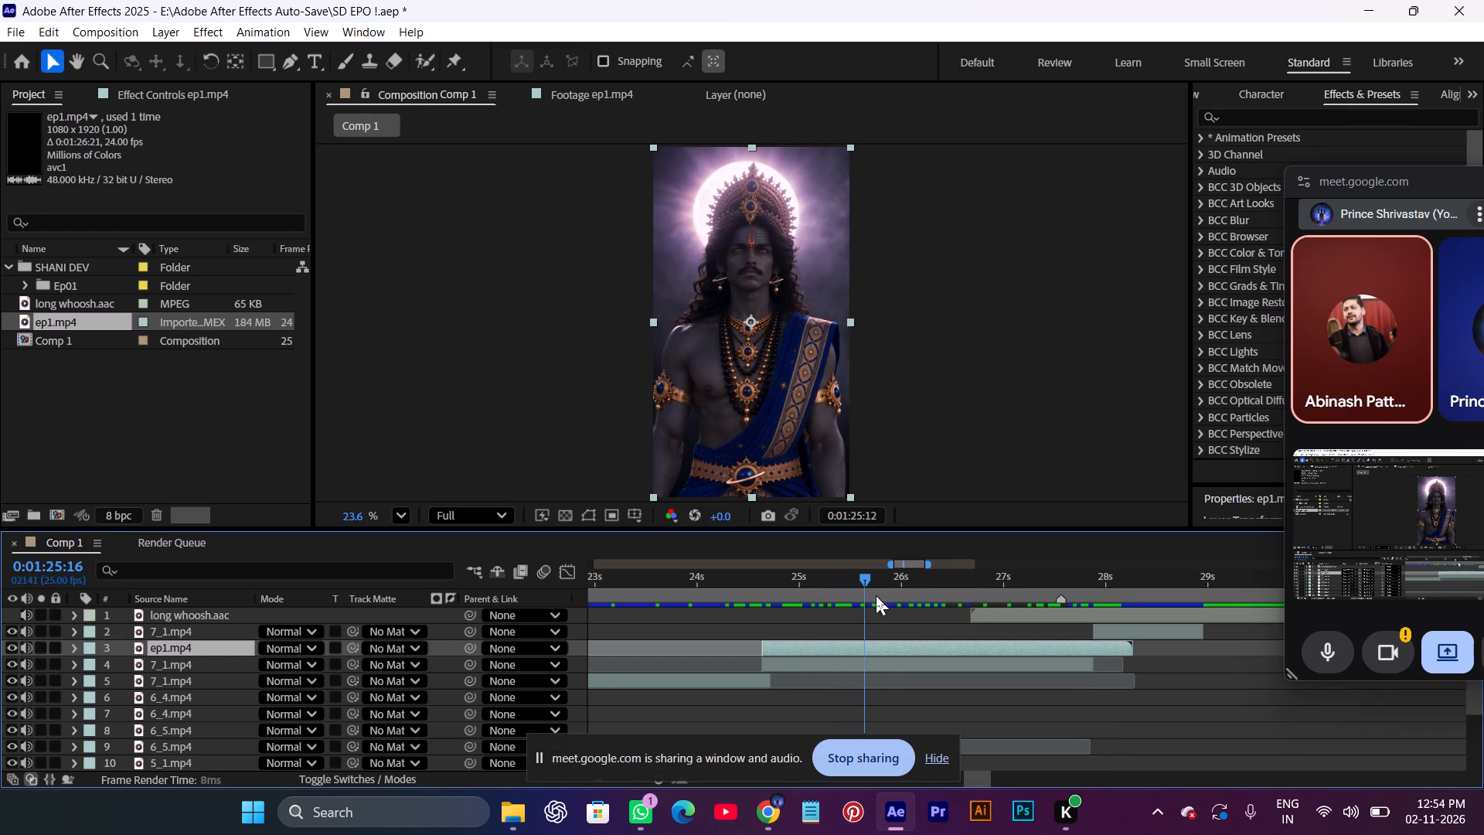
drag(876, 595, 887, 601)
click(876, 659)
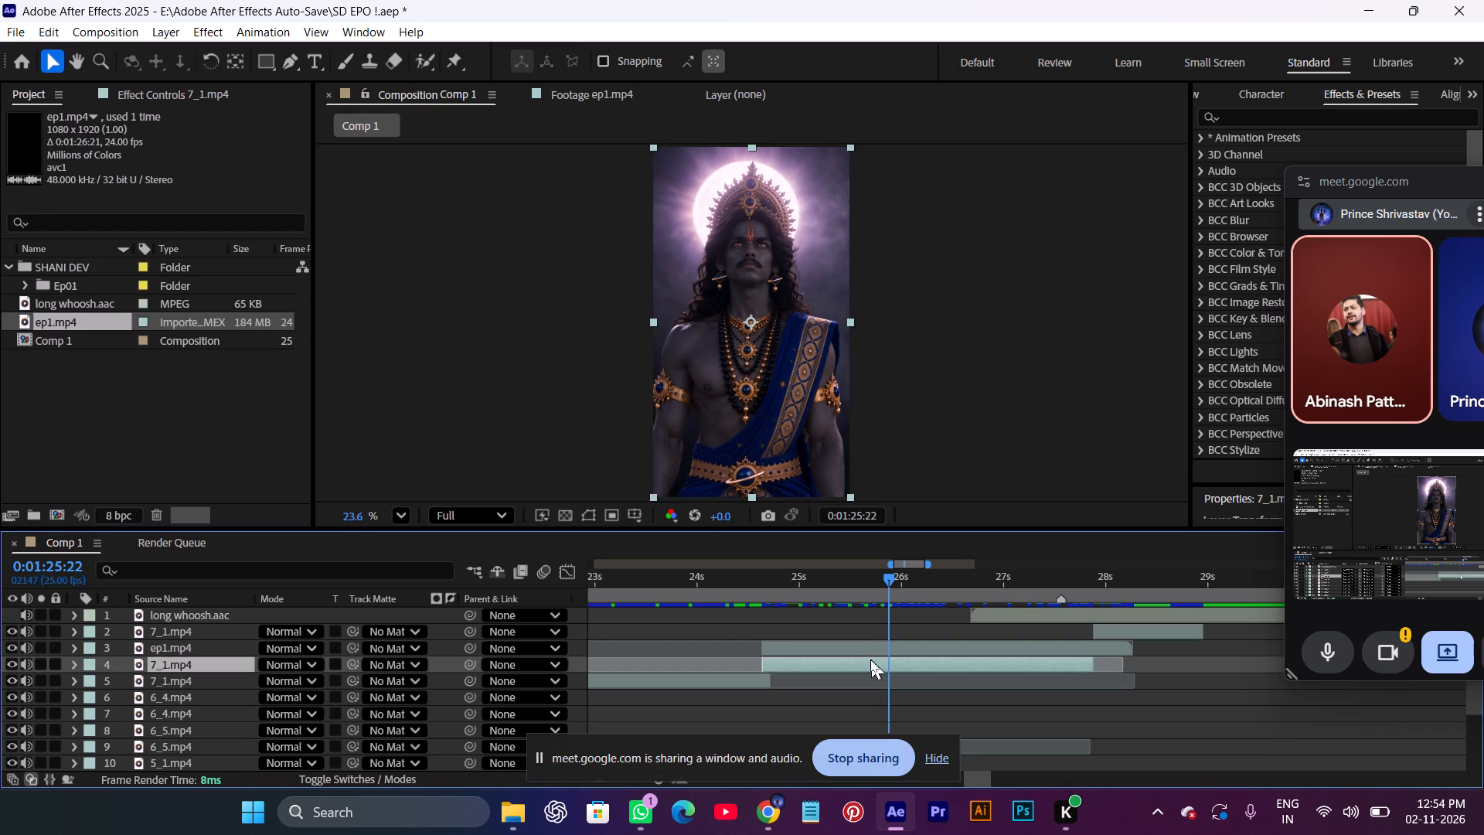
click(812, 645)
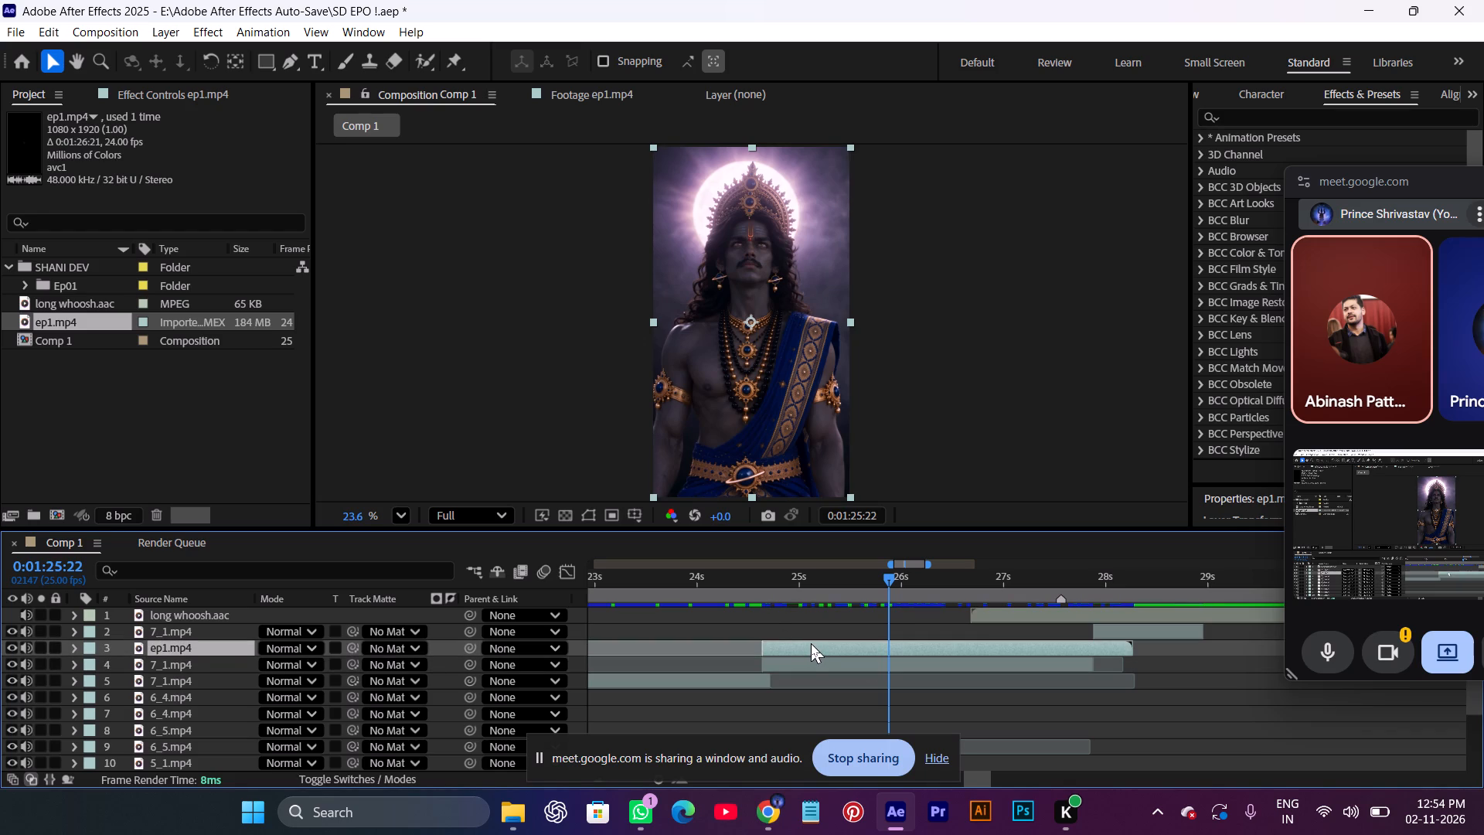
key(ctrl+x)
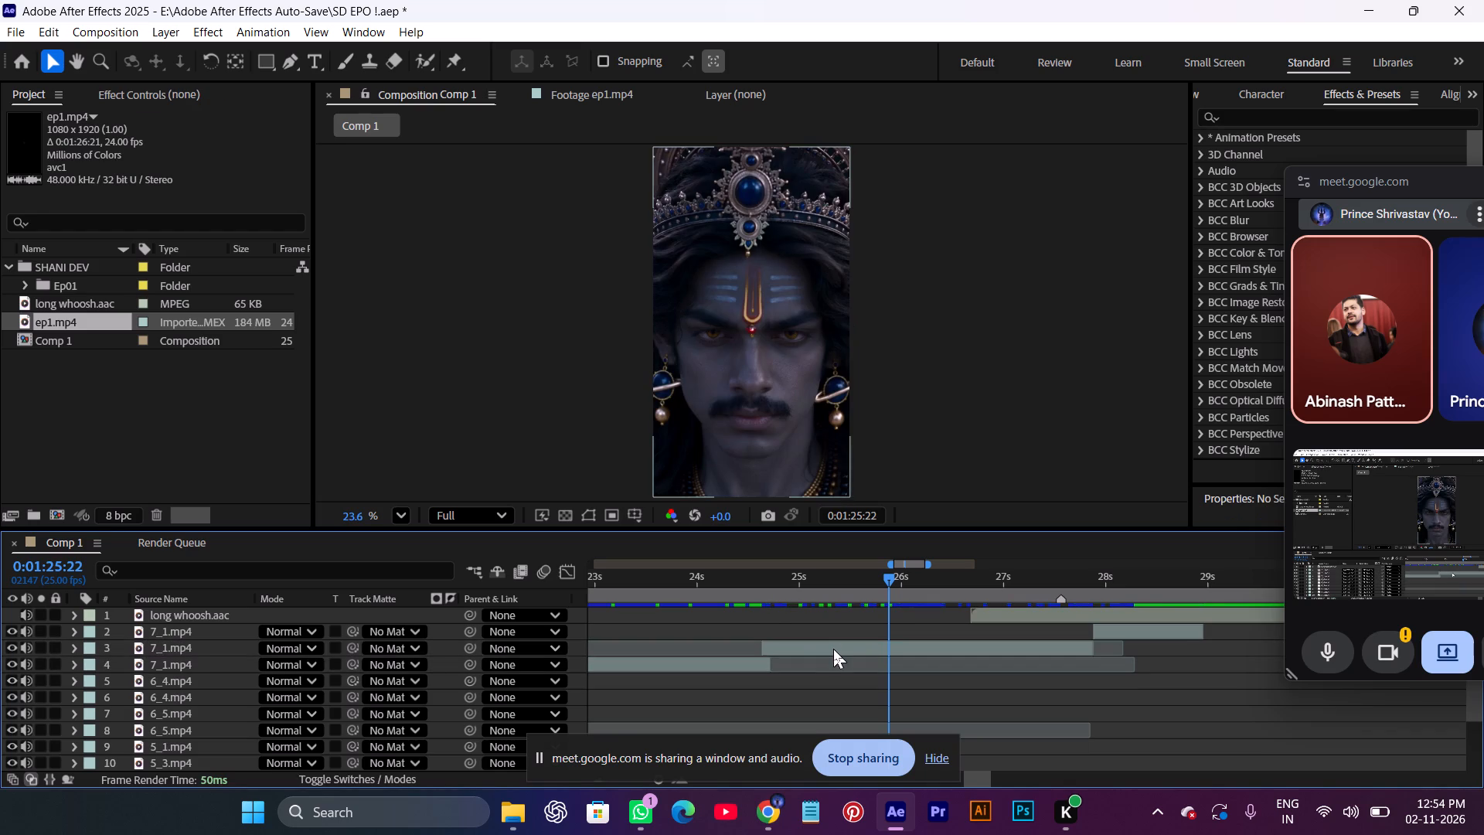
Slide the longer middle 7_1.mp4 clip to start at about 0:01:26:05.
drag(884, 578, 826, 591)
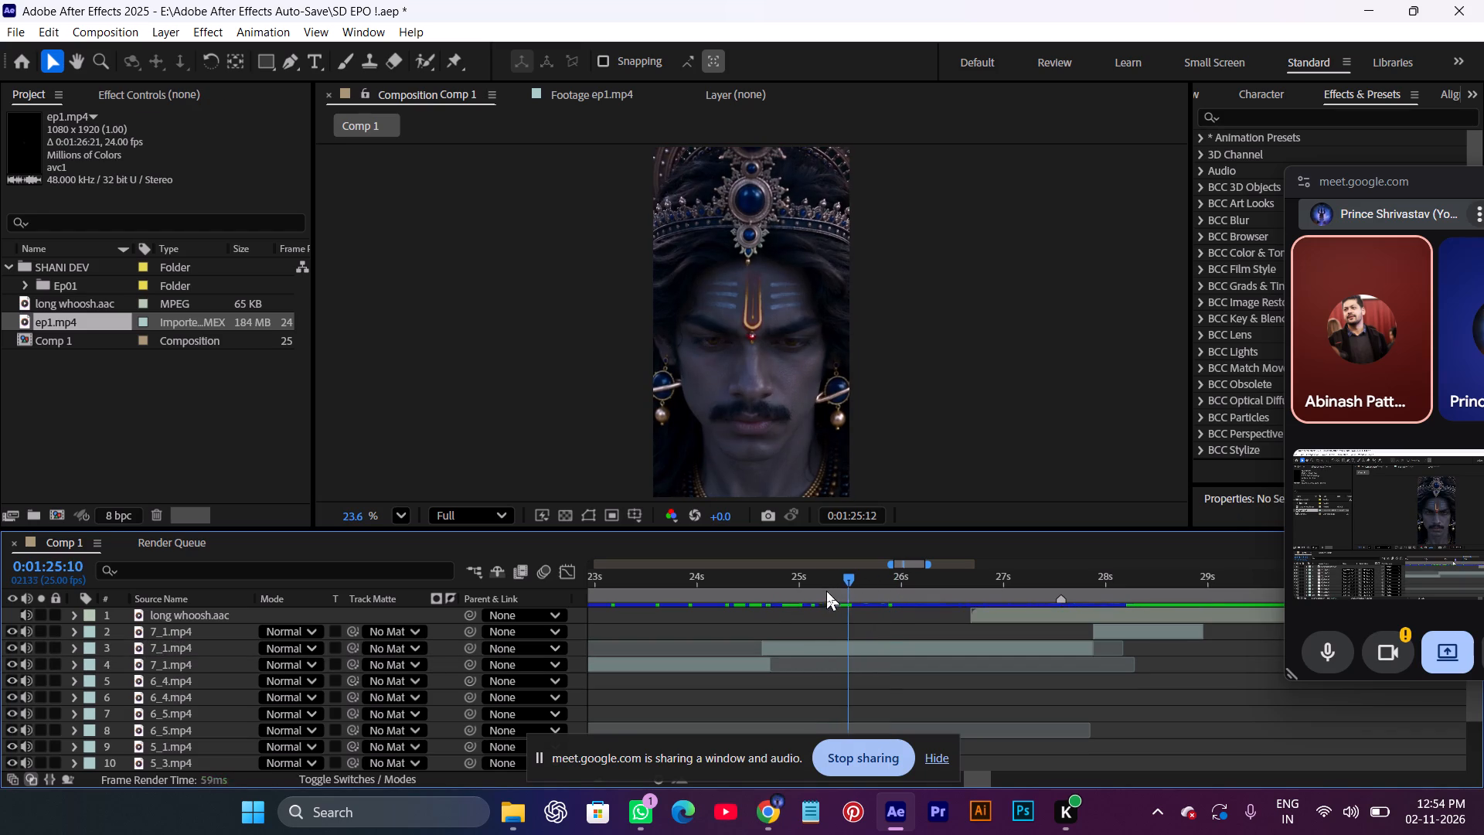
drag(826, 591, 791, 601)
drag(836, 649, 952, 651)
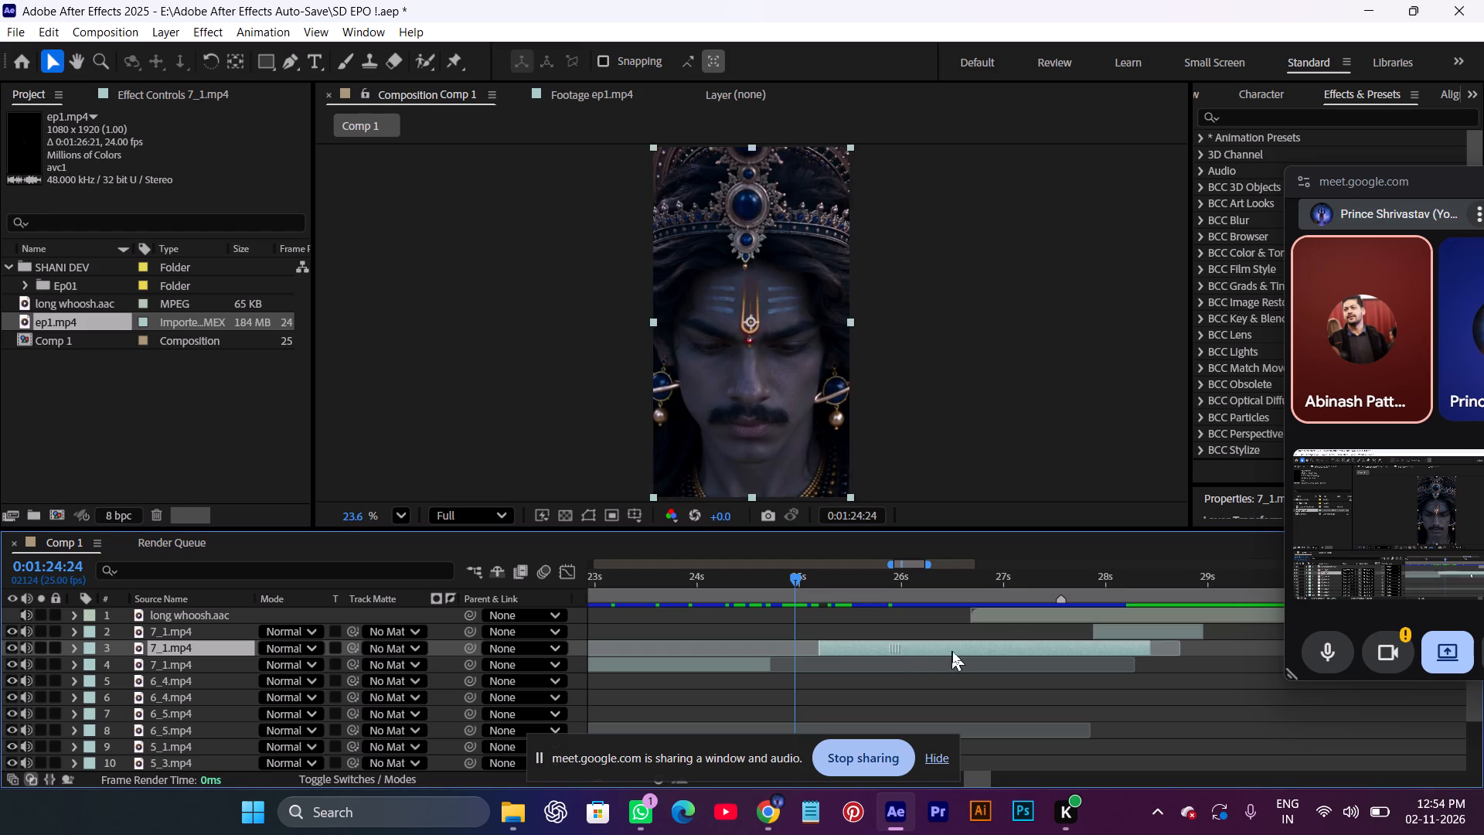
drag(952, 651, 994, 651)
Paste the cut ep1.mp4 layer directly above the 7_1.mp4 layer that ends at about 0:01:24:18.
drag(795, 578, 771, 583)
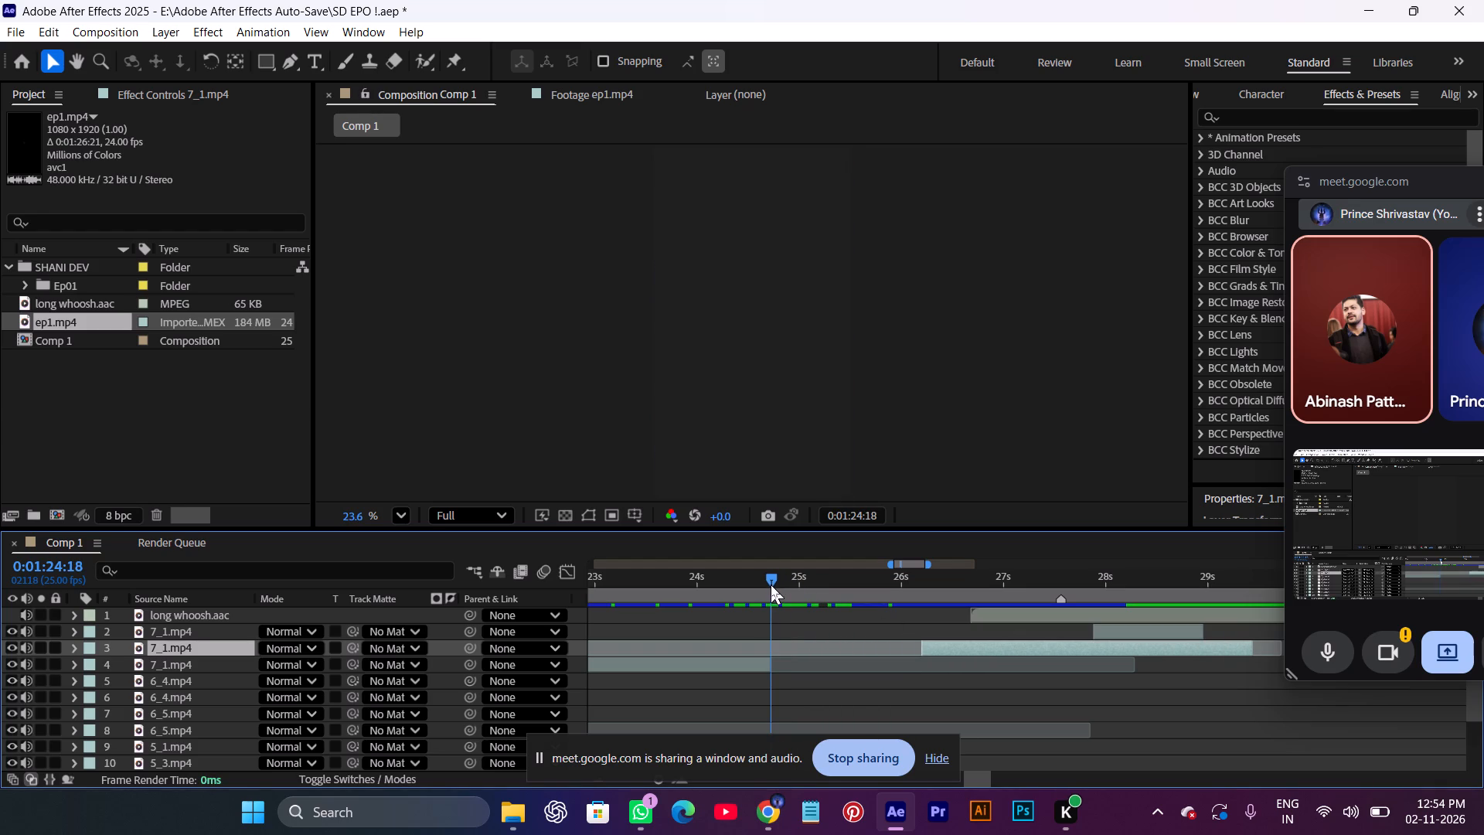
click(750, 660)
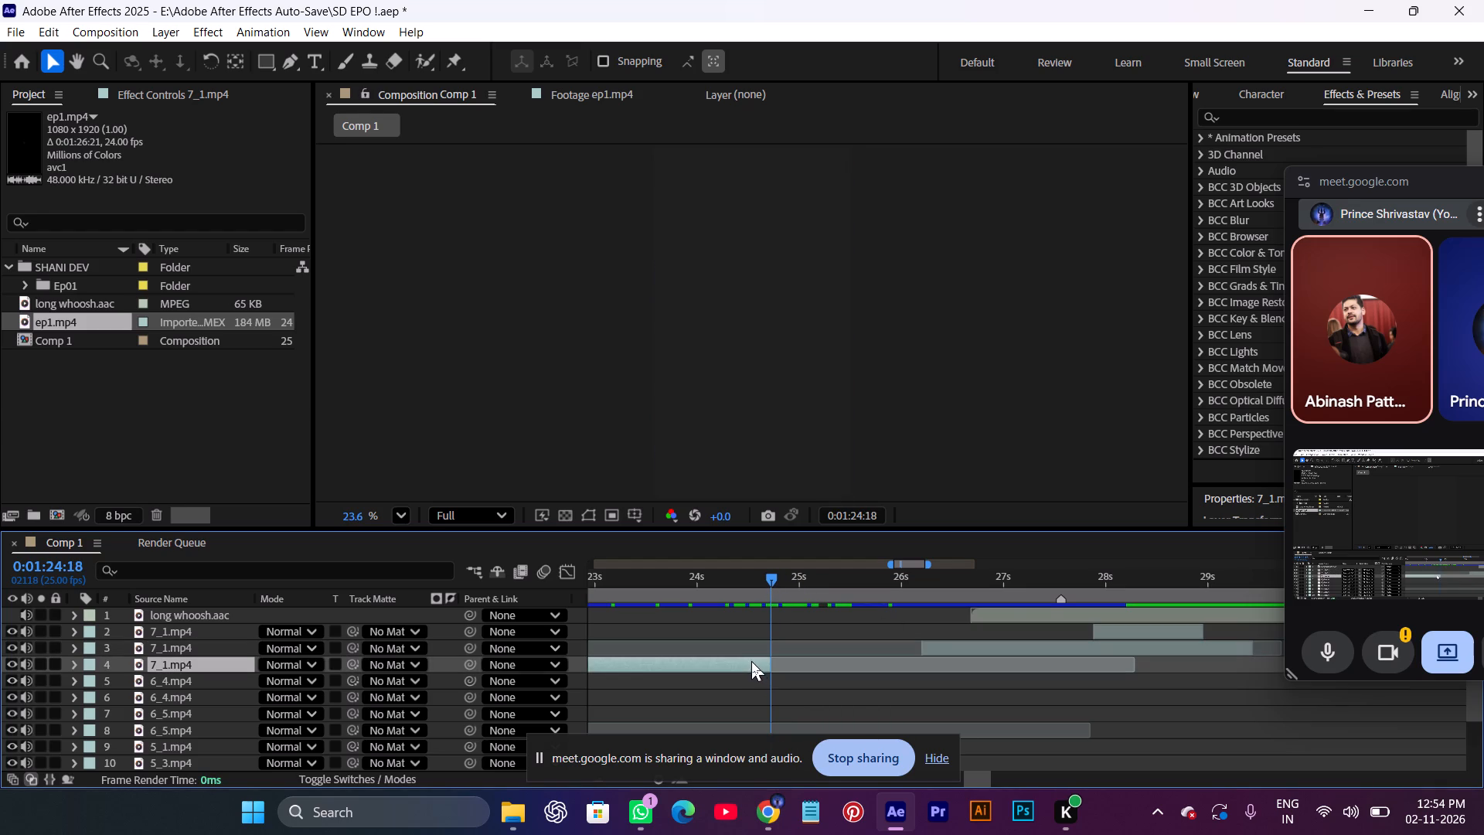
key(ctrl+v)
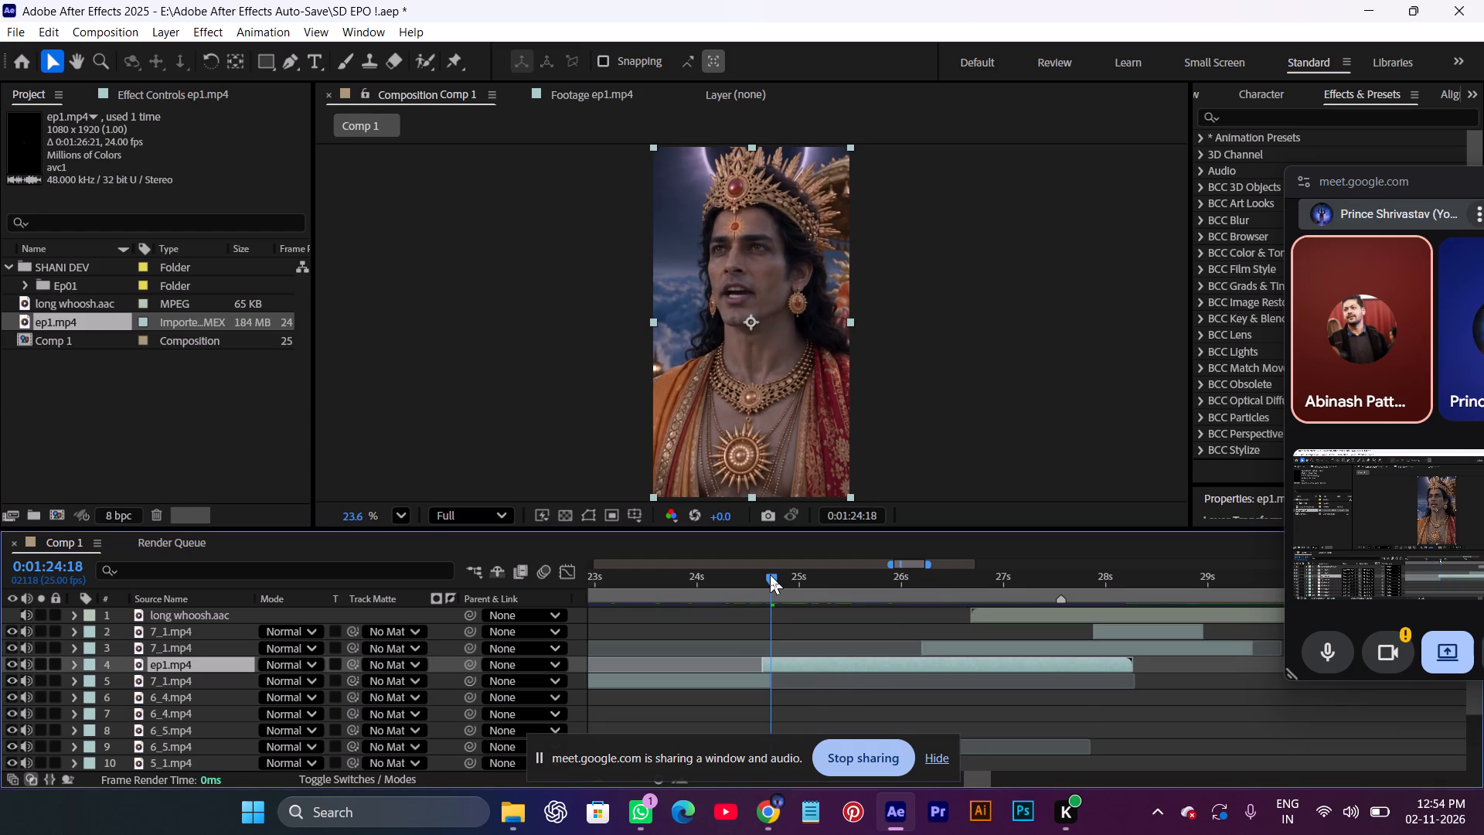
Trim the start of ep1.mp4 to about 0:01:24:23, and slide the clip back to start at about 0:01:24:17.
drag(770, 574, 785, 579)
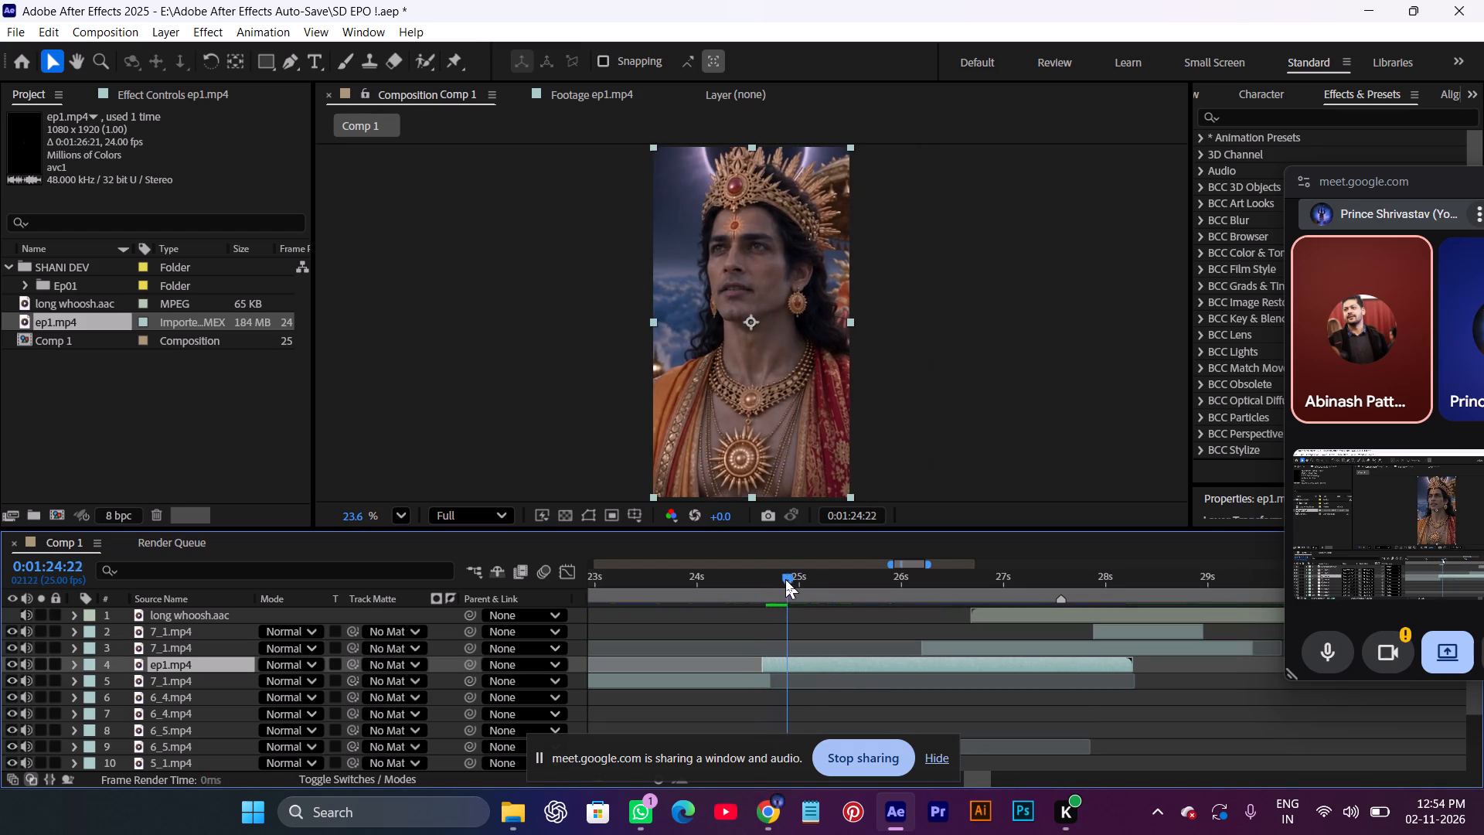
drag(785, 579, 791, 579)
drag(762, 663, 790, 670)
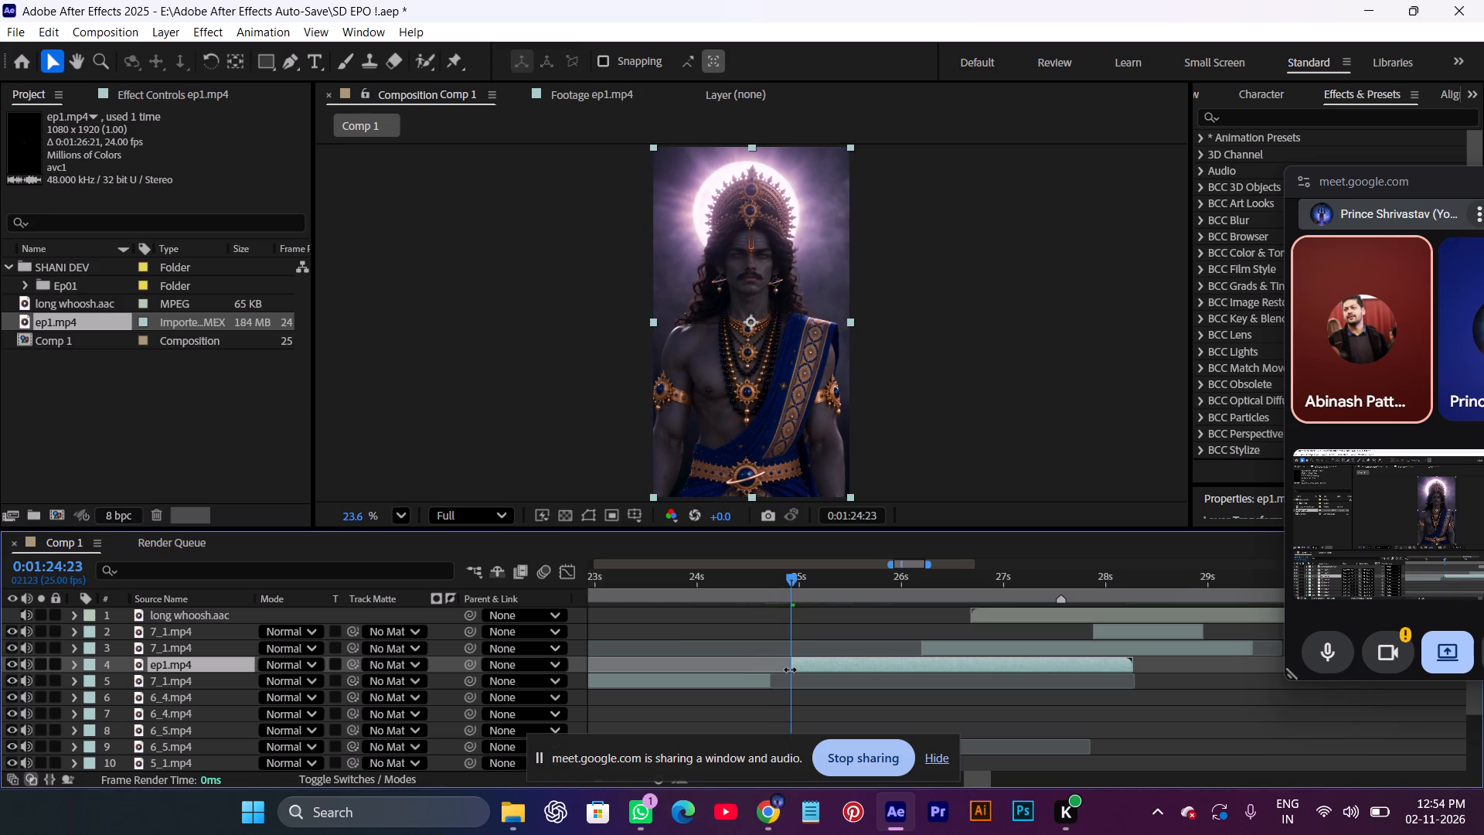
drag(820, 663, 797, 668)
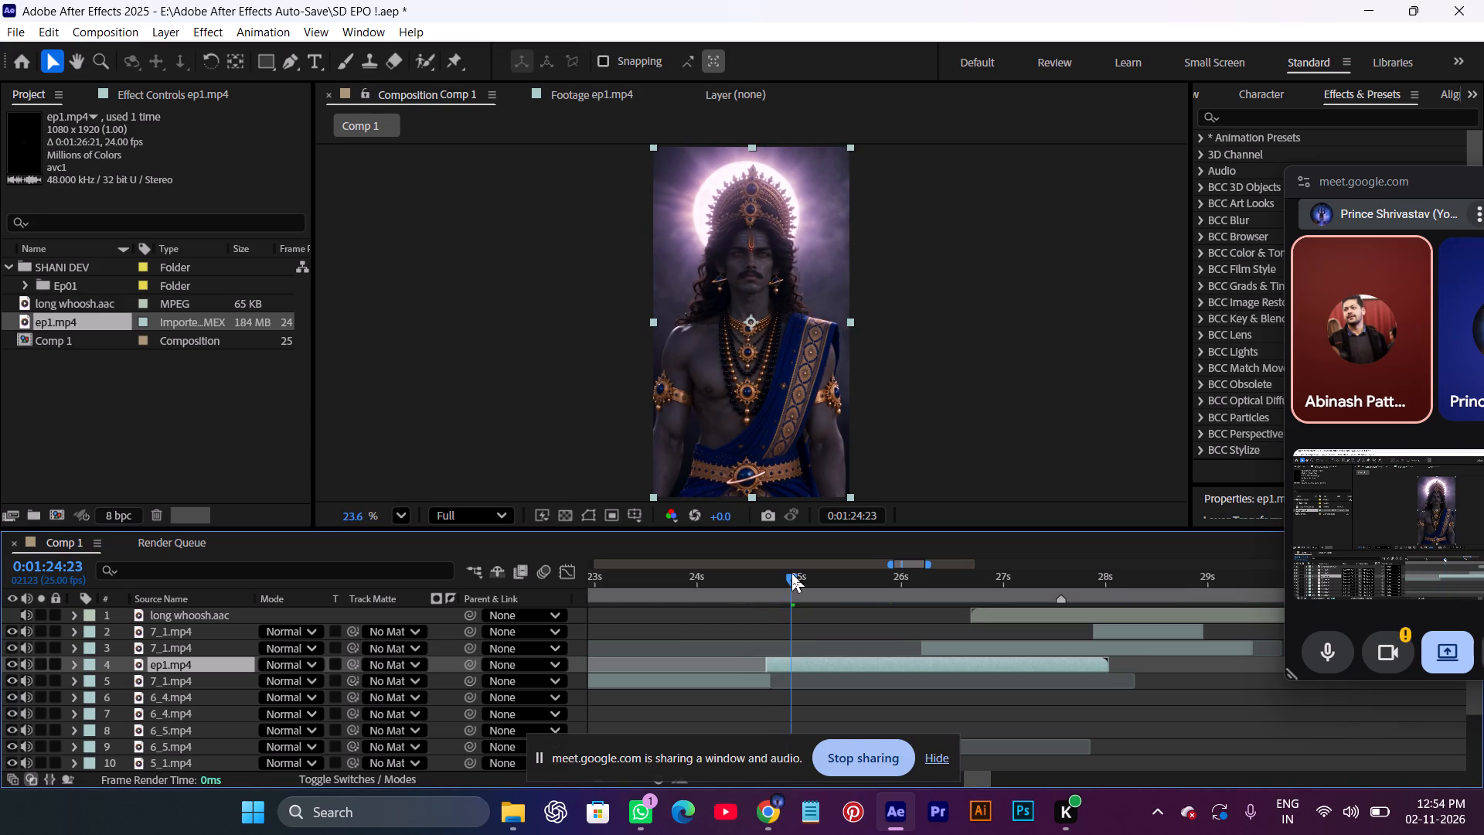
Trim the end of the ep1.mp4 clip to 0:01:26:00.
drag(791, 573, 829, 604)
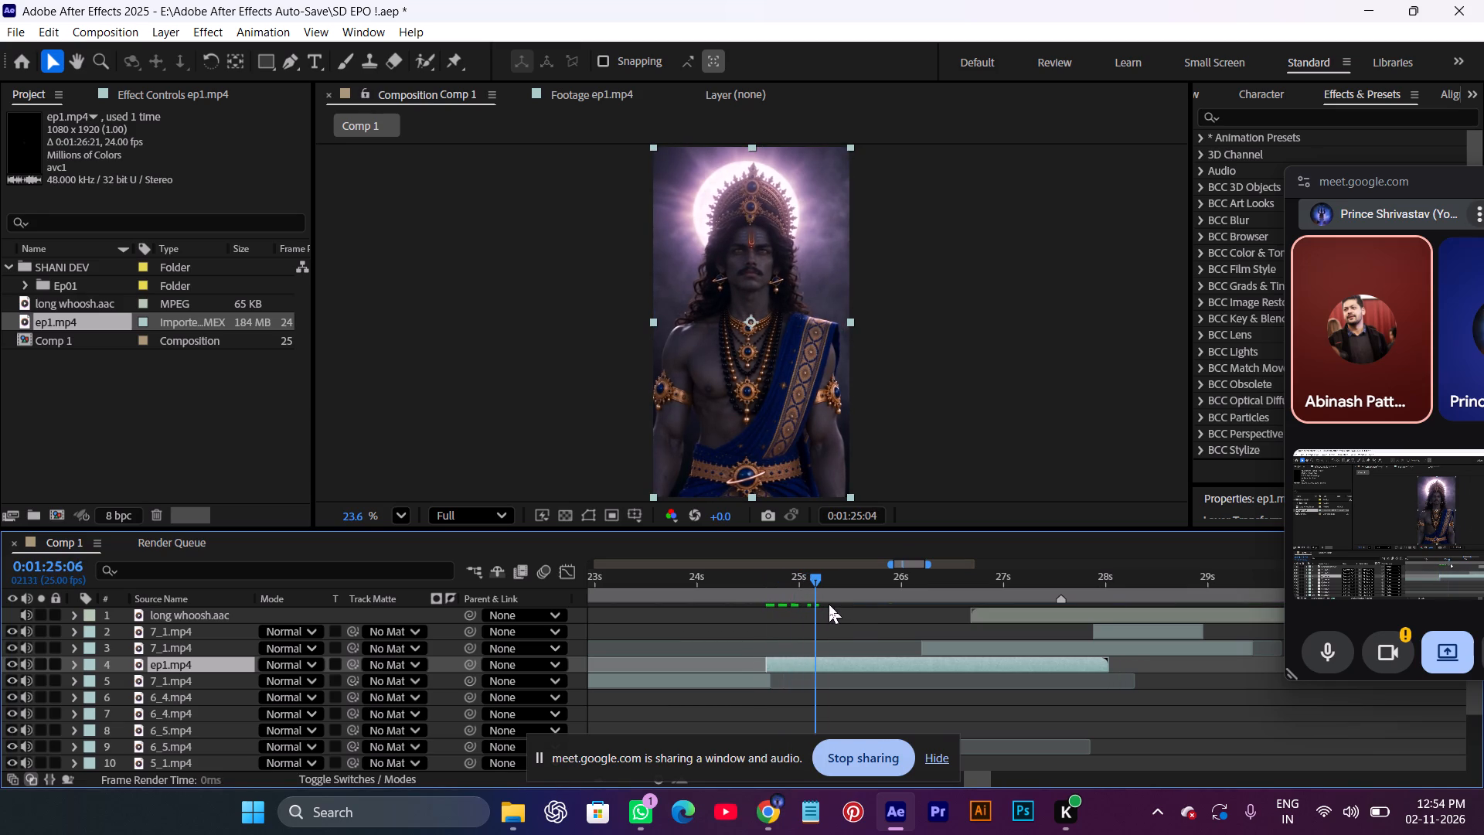
drag(829, 604, 897, 619)
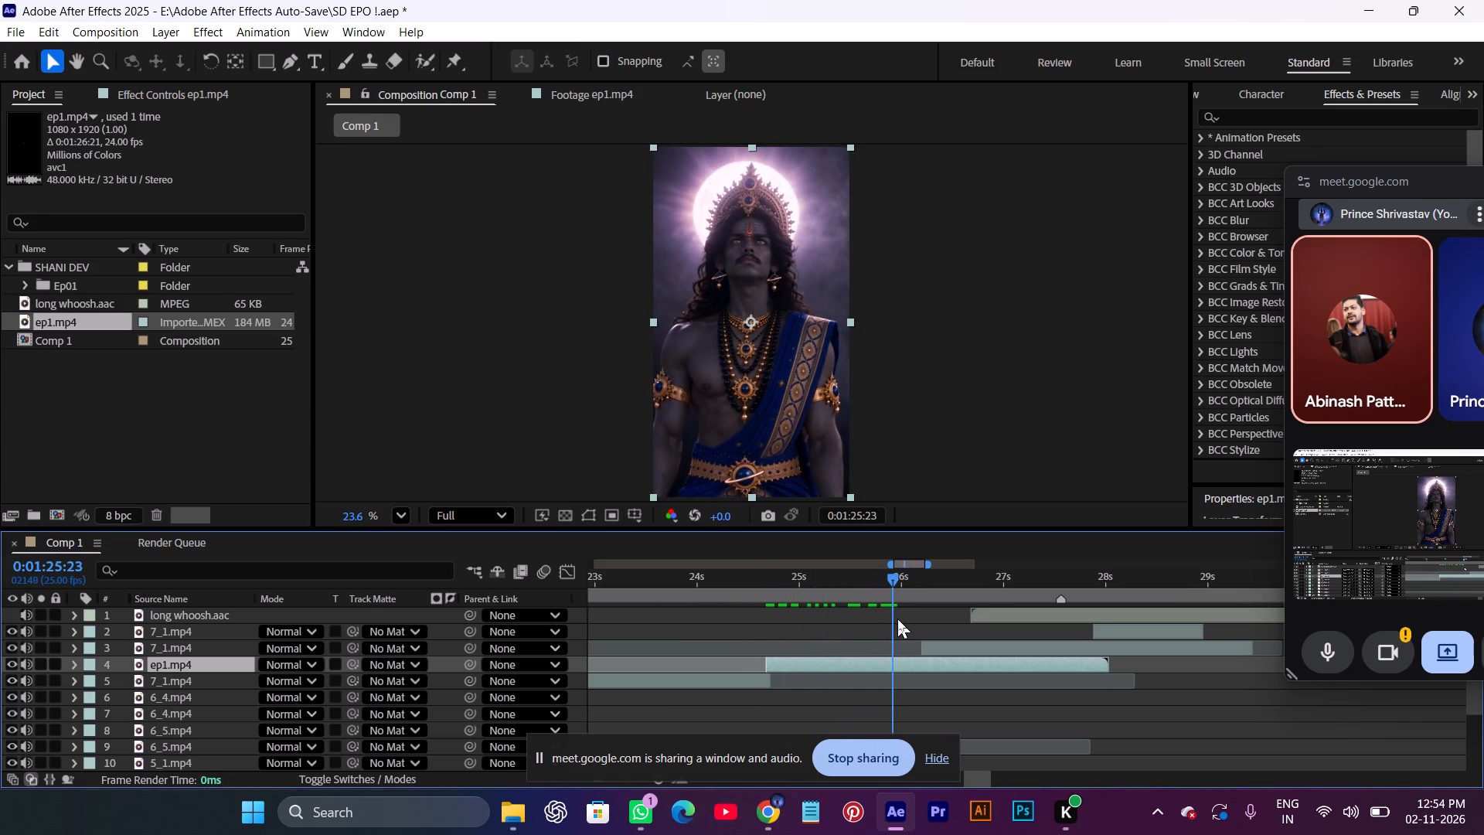
drag(897, 619, 901, 624)
click(907, 658)
key(alt+bracketright)
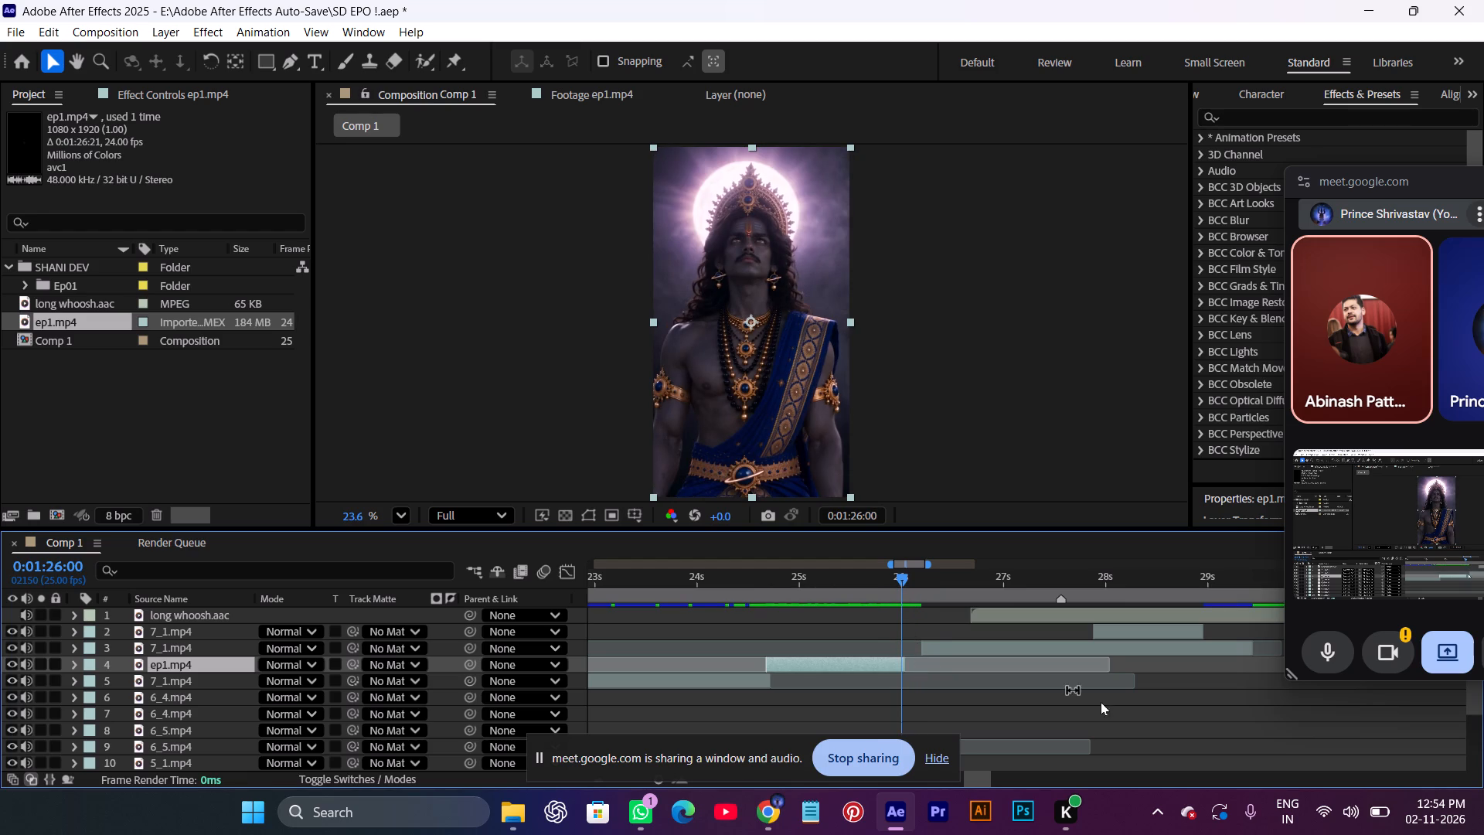
Slide the longer 7_1.mp4 clip back to start at about 0:01:25:24, against the end of ep1.mp4.
drag(984, 643, 954, 640)
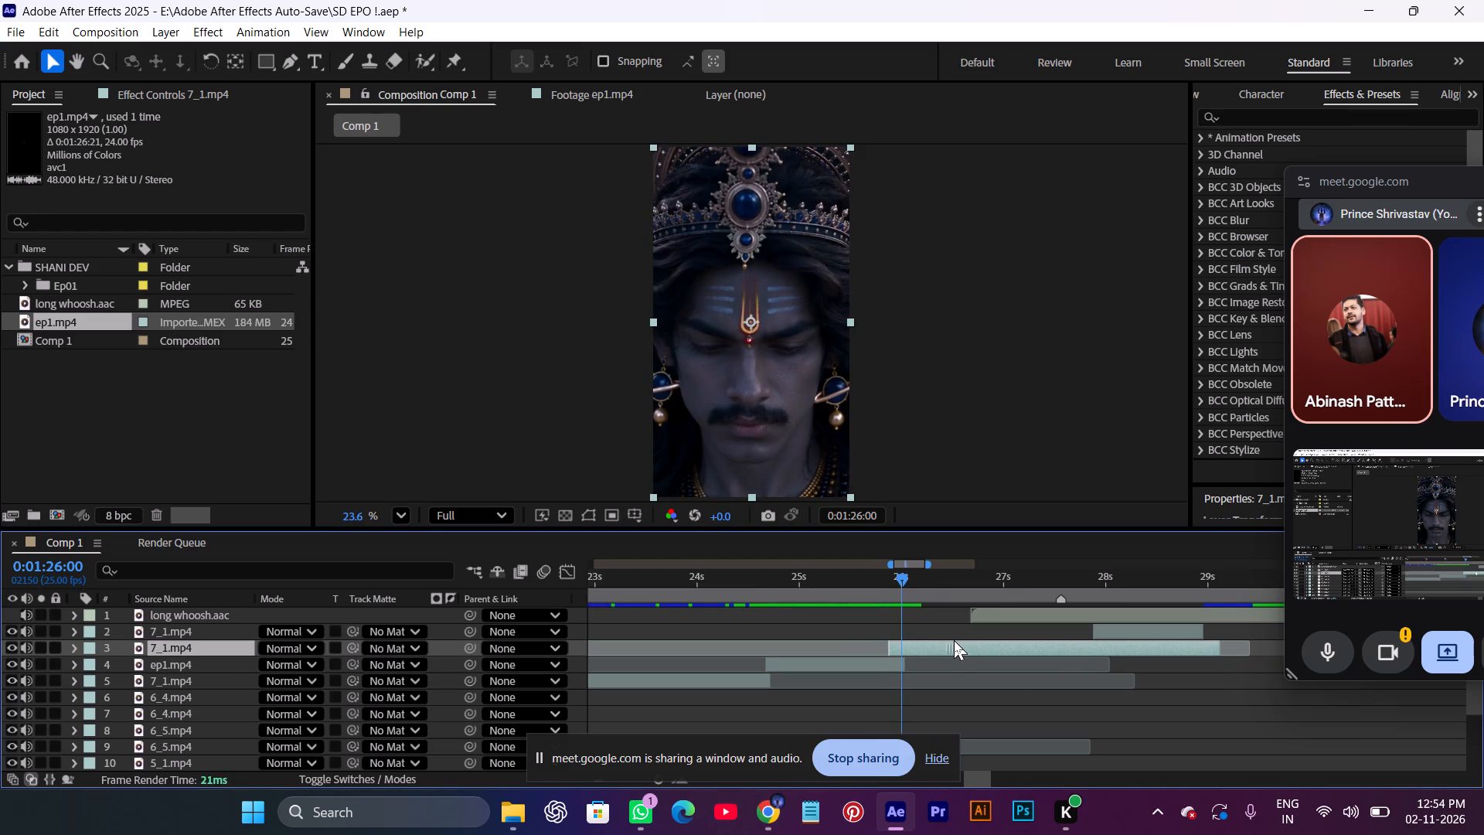
drag(954, 640, 959, 640)
Scrub Comp 1 from about 0:01:25:16 to 0:01:27:06 to check the cut from ep1.mp4 to 7_1.mp4.
drag(904, 580, 868, 590)
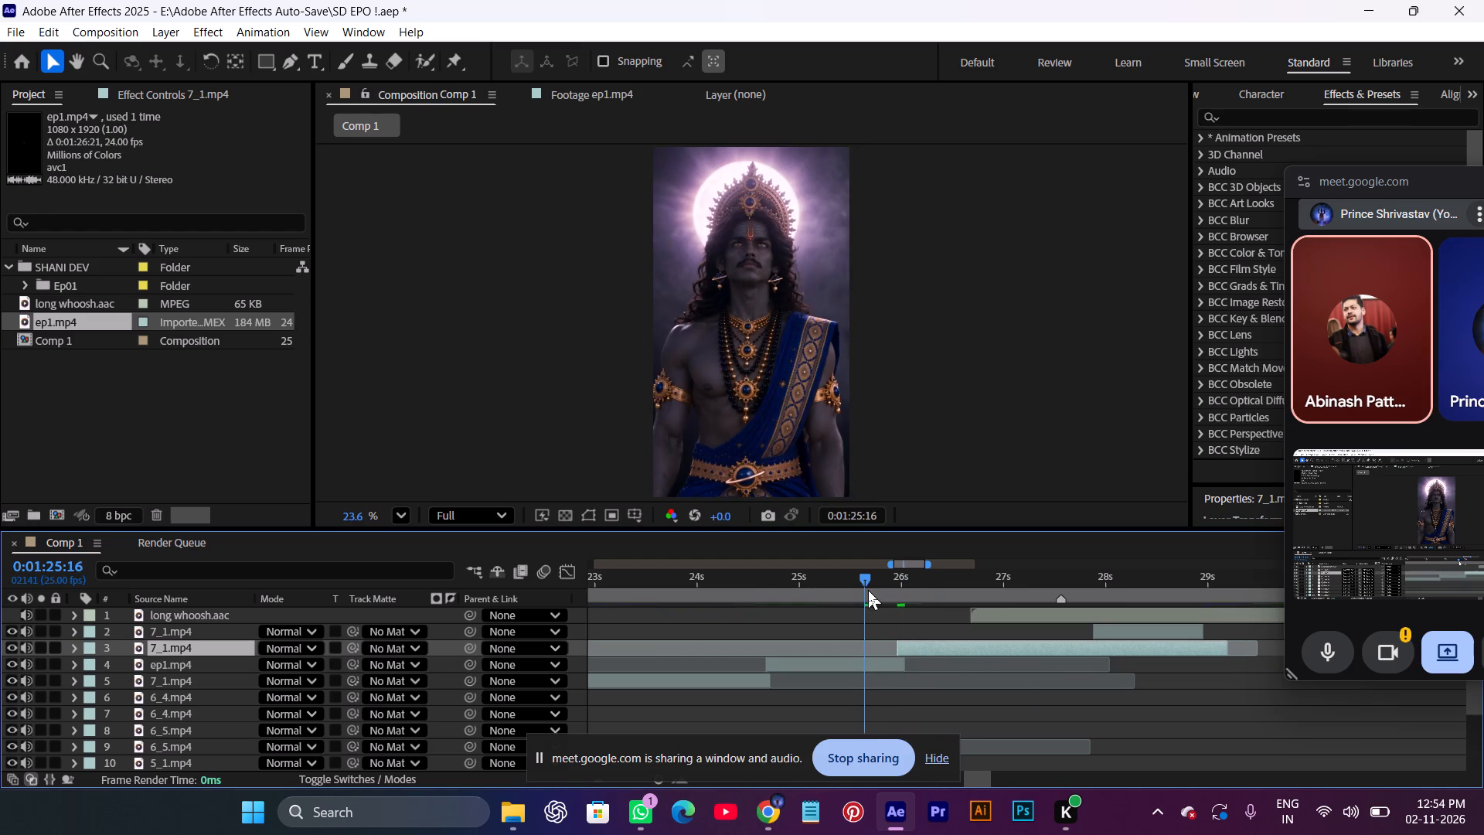
drag(868, 590, 964, 612)
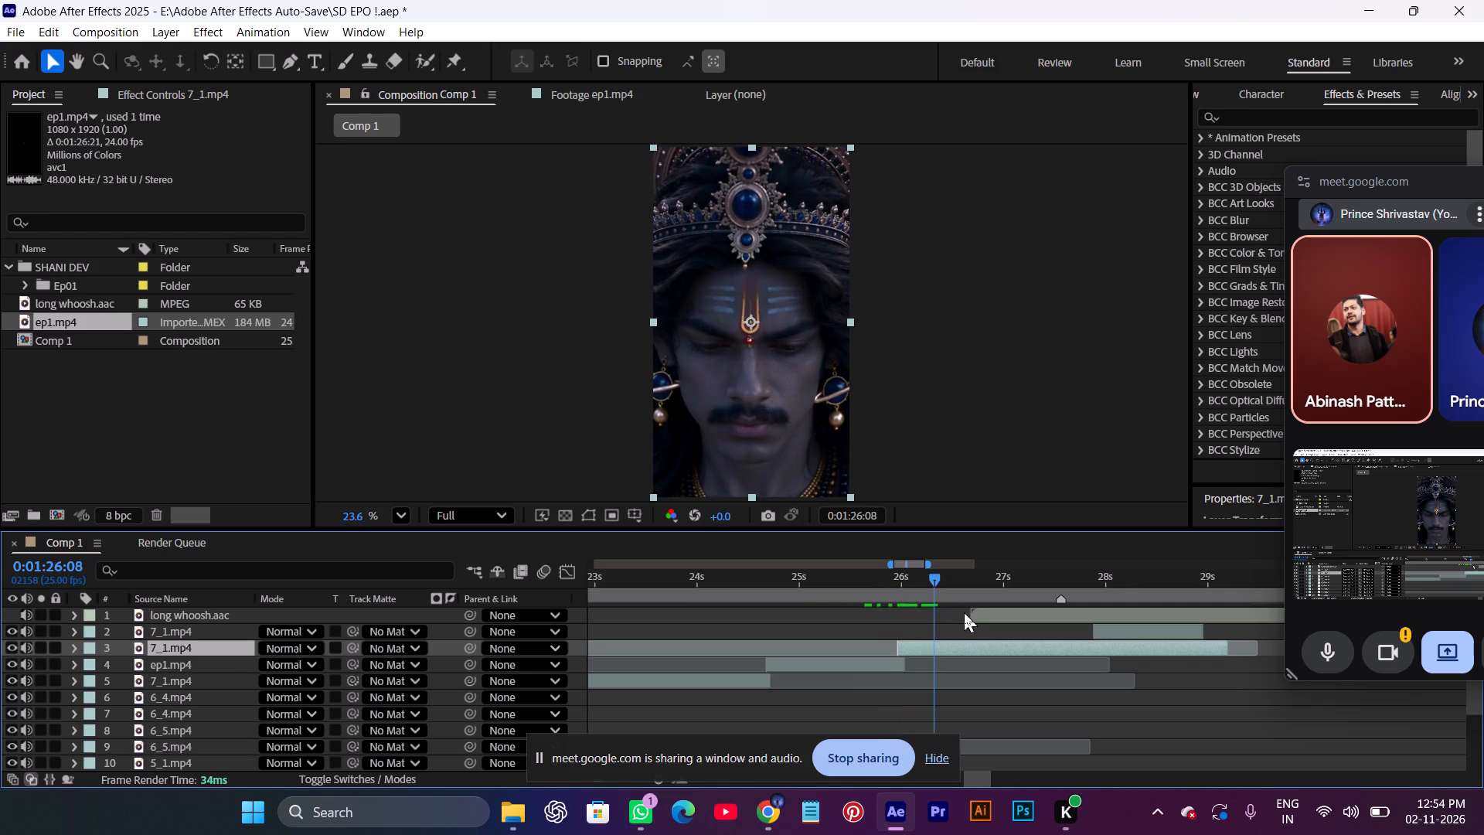
drag(964, 612, 1031, 619)
key(space)
key(space)
key(space)
key(space)
key(space)
key(space)
key(space)
key(space)
key(space)
key(space)
key(space)
key(space)
key(space)
key(space)
key(space)
key(space)
key(space)
key(space)
key(space)
key(space)
drag(1057, 721, 756, 715)
scroll(870, 700, up, 2)
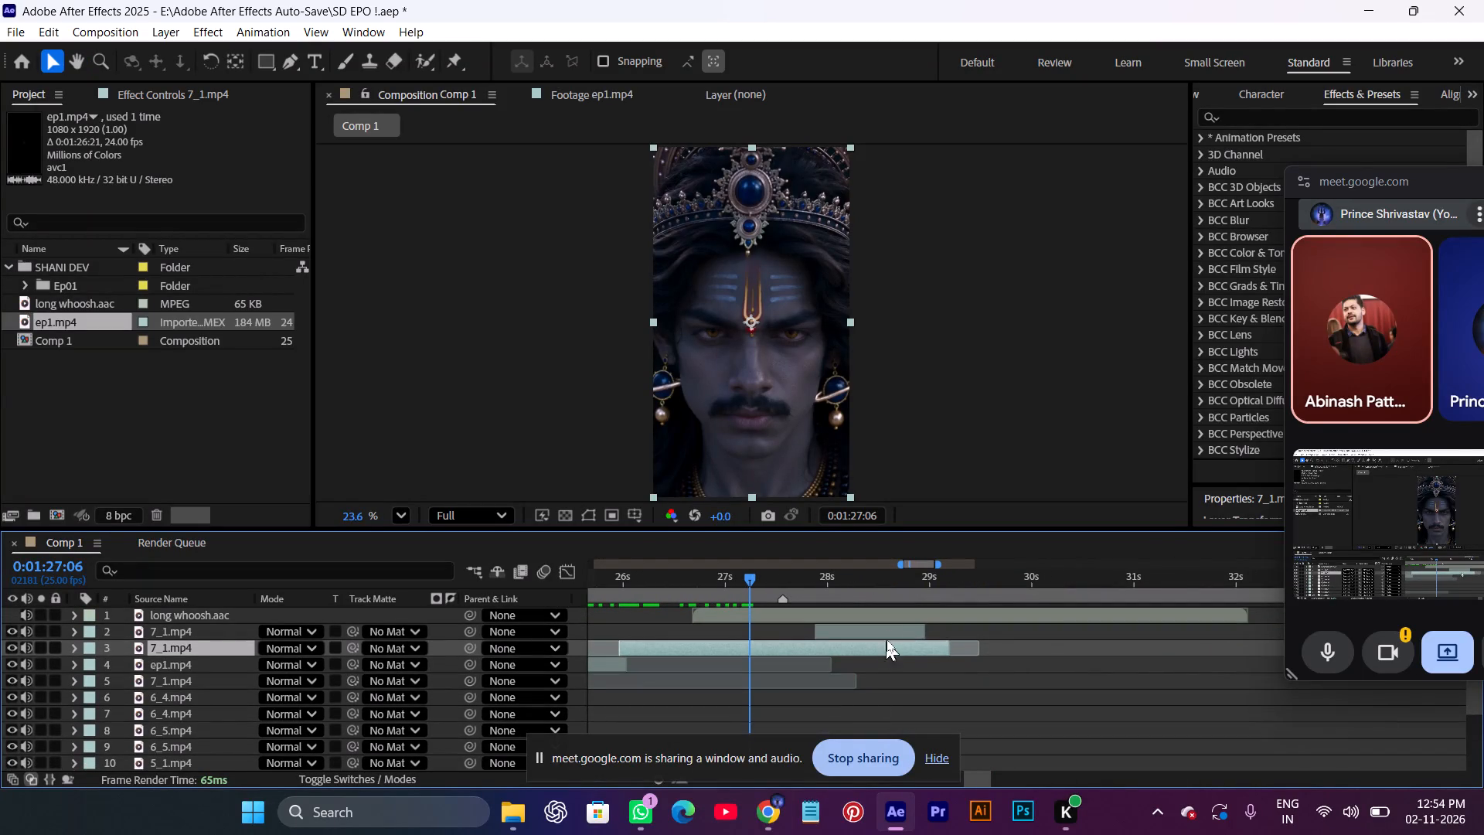
Slide the shorter 7_1.mp4 clip later to start at about 0:01:29:05, against the end of the longer 7_1.mp4 clip.
drag(887, 626, 1019, 644)
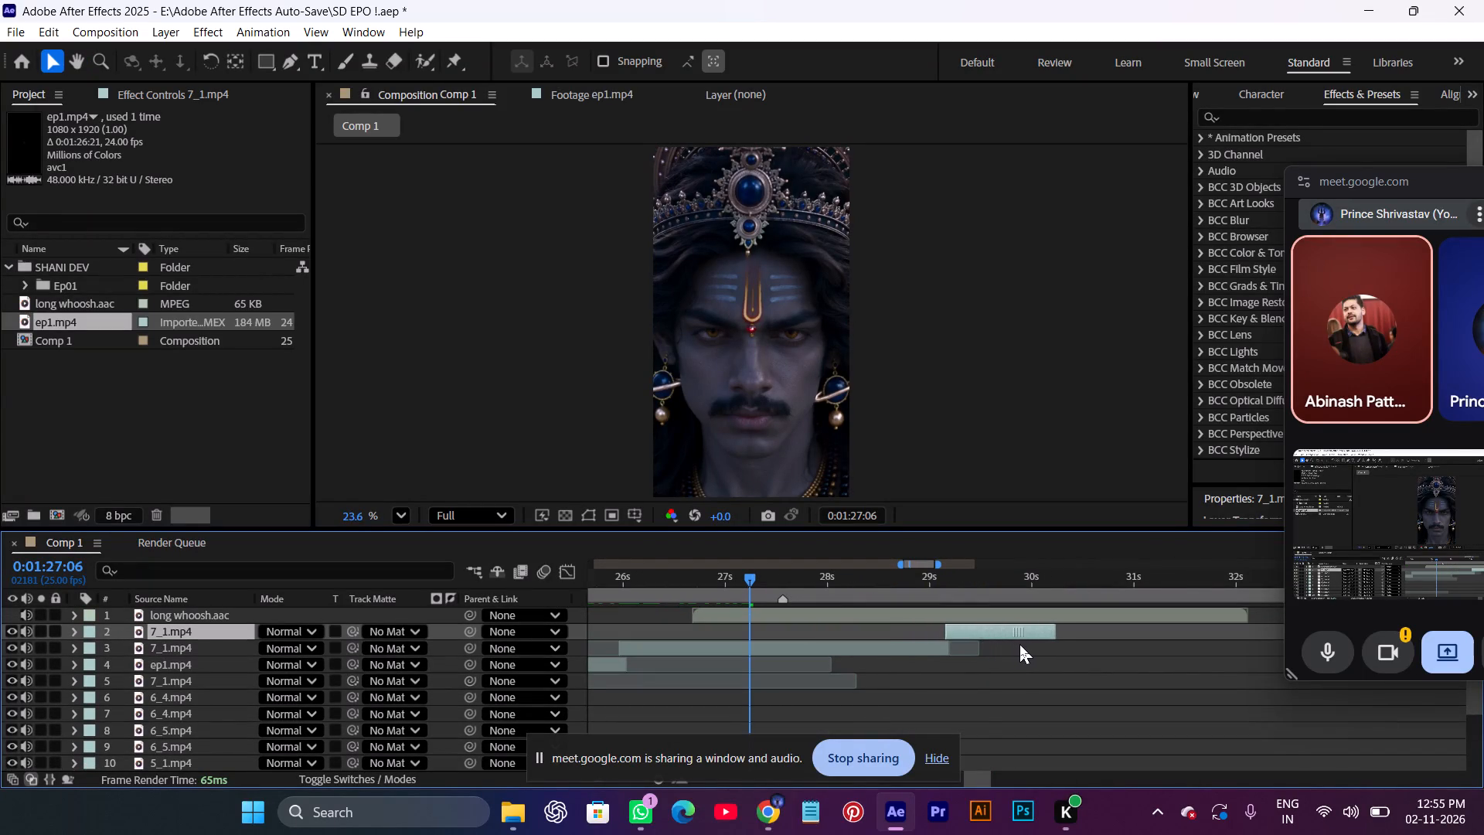
drag(1019, 644, 1020, 645)
Slide the long whoosh.aac audio layer later to start at about 0:01:28:10.
drag(878, 608, 973, 622)
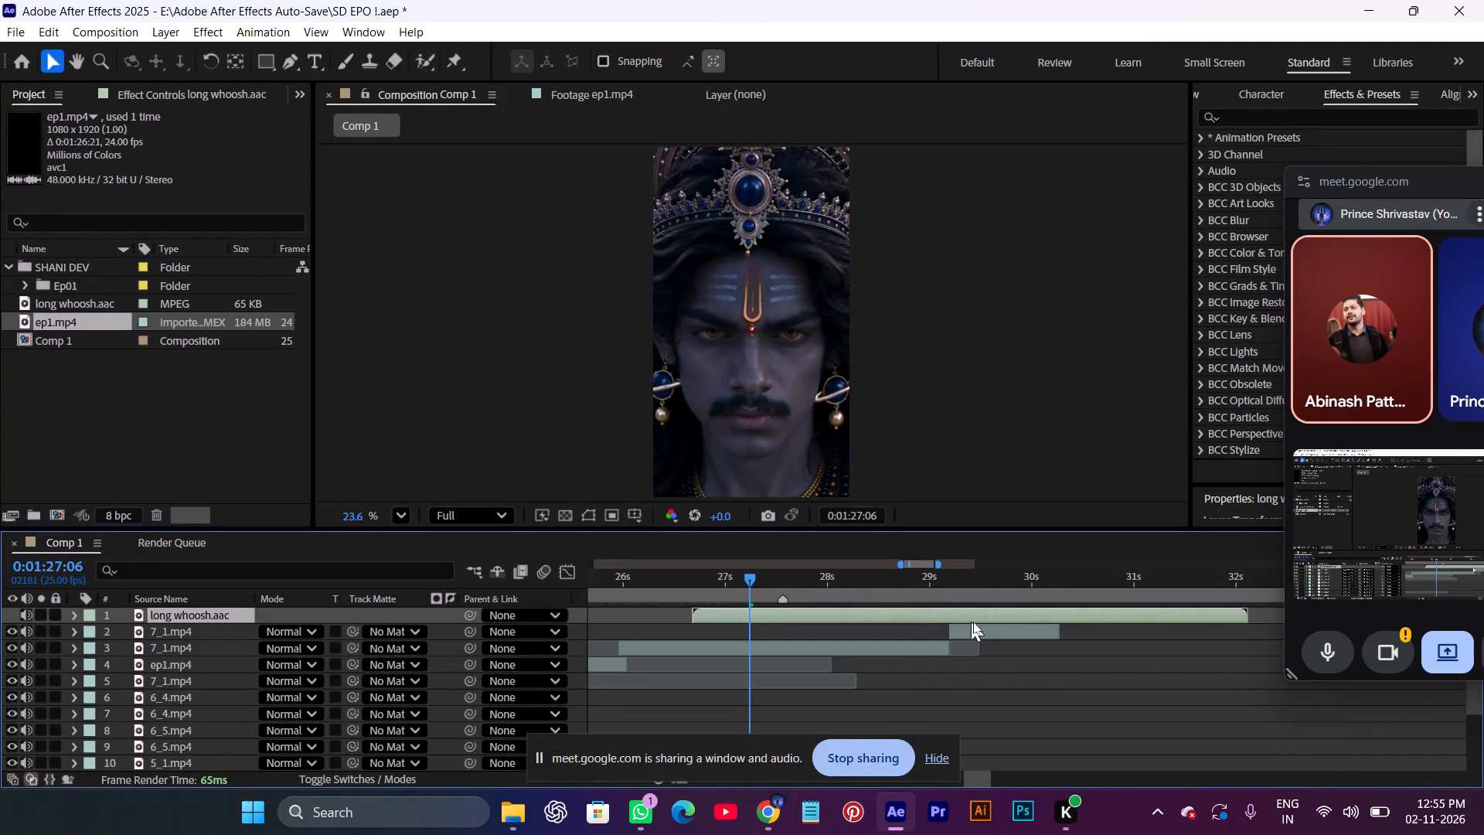
drag(973, 622, 1053, 624)
Preview Comp 1 from 0:01:24:02 to about 0:01:30:03 to check the retimed ep1.mp4, 7_1.mp4 and whoosh layers.
key(space)
key(space)
key(space)
key(space)
key(space)
key(space)
key(space)
key(space)
key(space)
key(space)
key(space)
key(space)
key(space)
key(space)
key(space)
key(space)
key(space)
key(space)
key(space)
key(space)
drag(955, 719, 1295, 695)
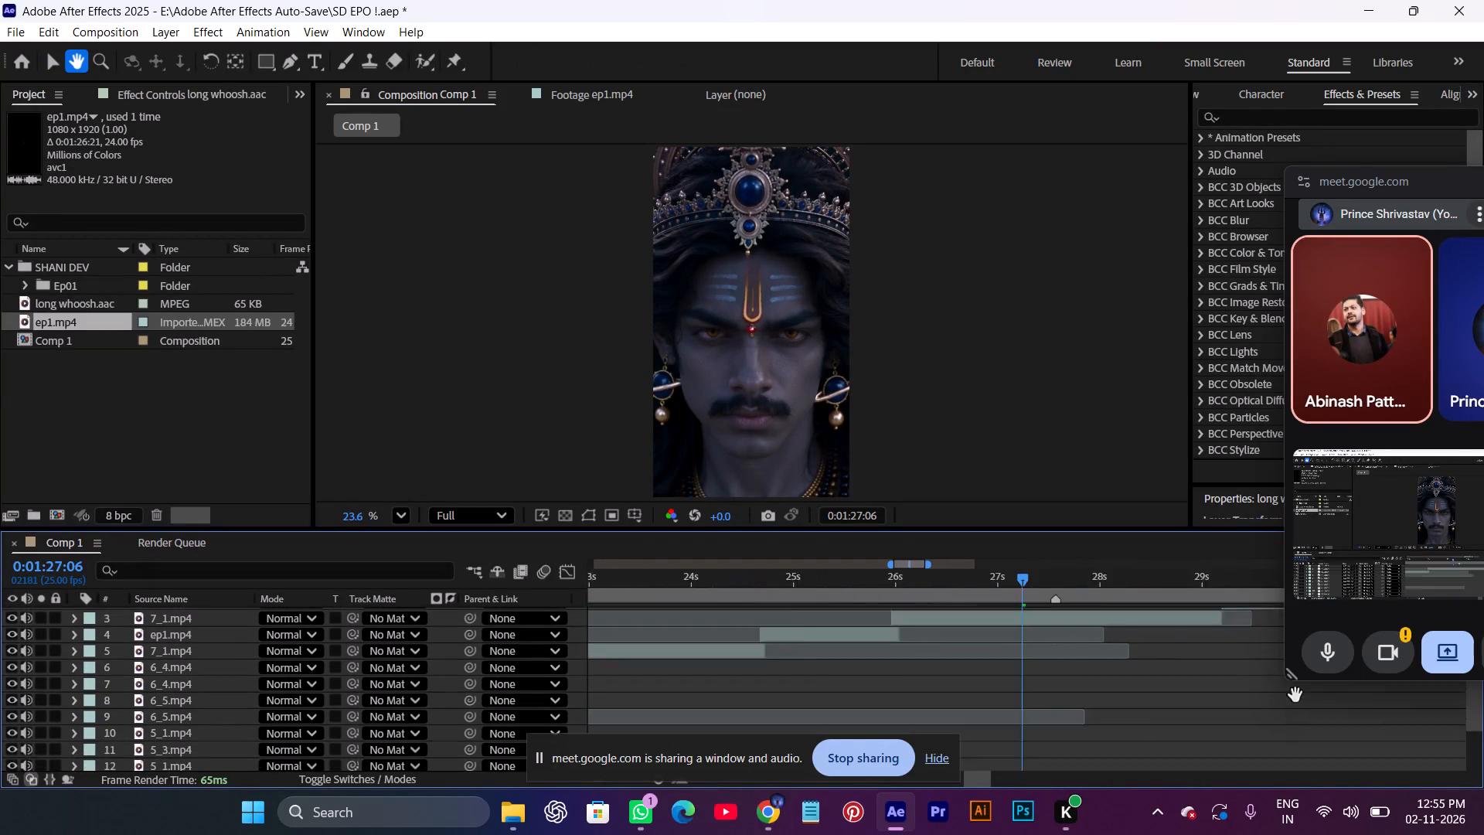
drag(1295, 695, 1343, 708)
drag(1131, 571, 803, 609)
key(space)
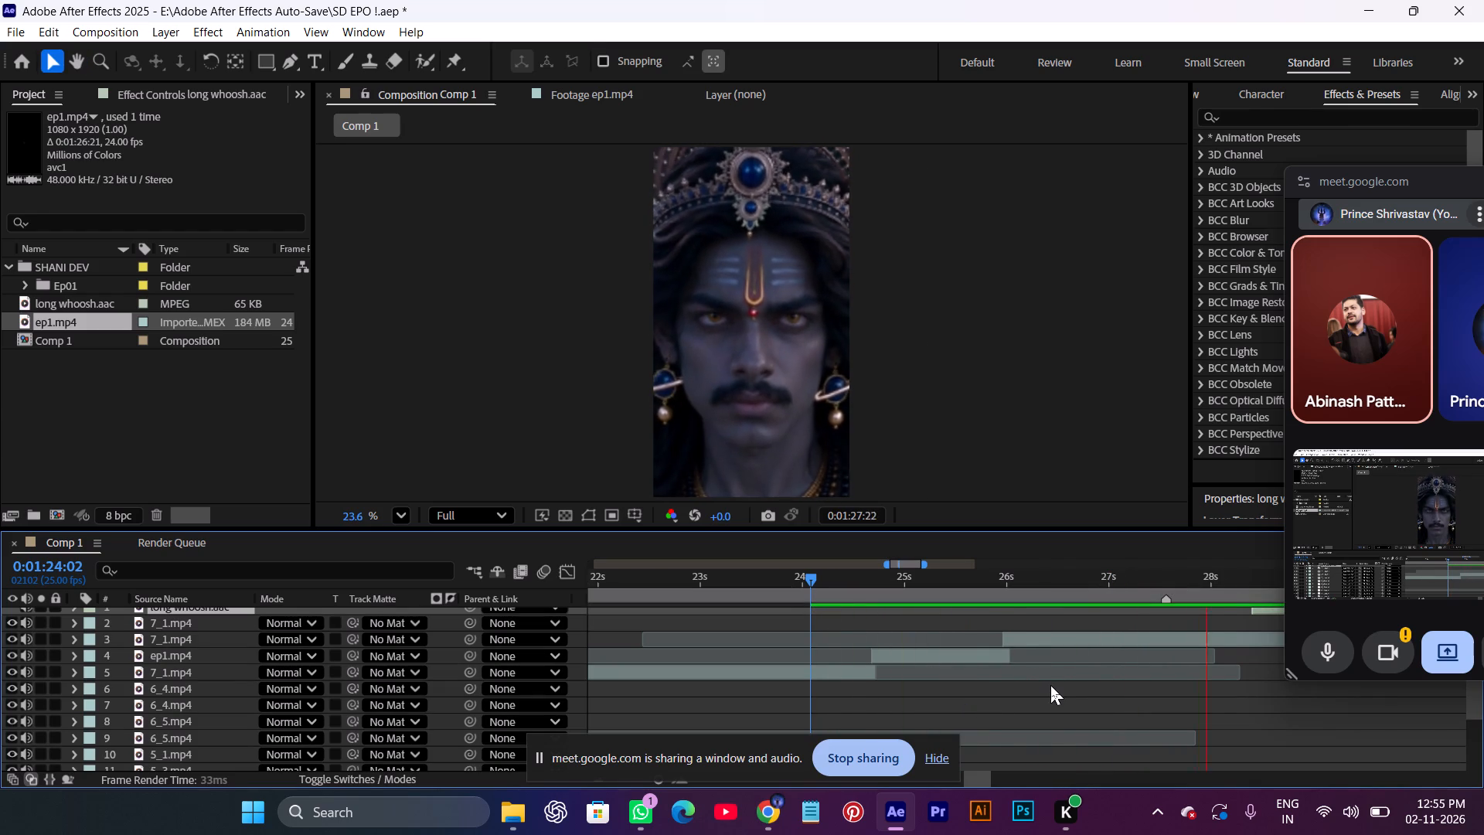
key(space)
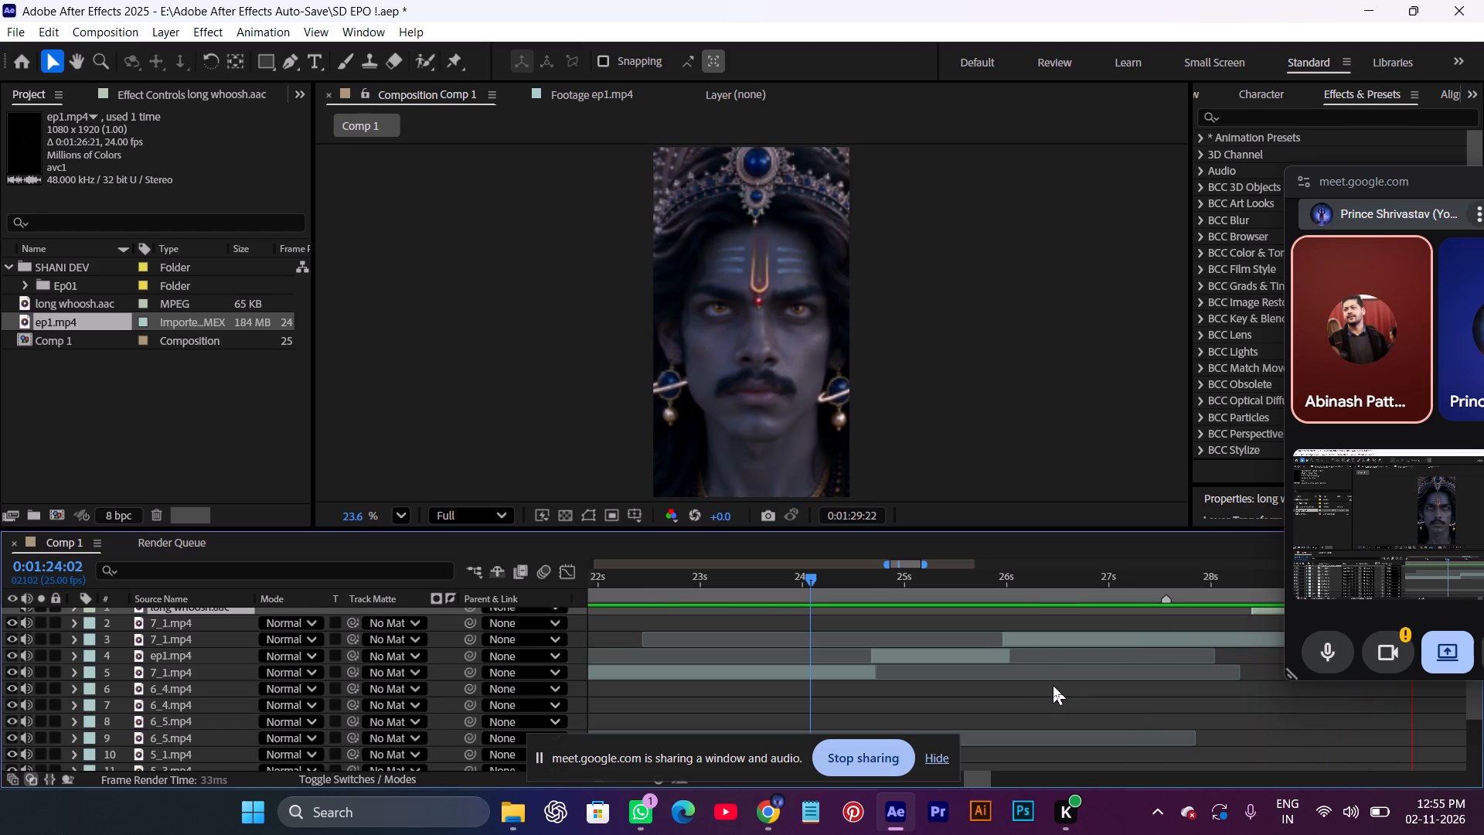
Scrub Comp 1 back and forth between about 0:01:21 and 0:01:30 to review the closing cuts, and rewind towards the beginning.
alt+scroll(1015, 693, down, 1)
scroll(1012, 693, down, 1)
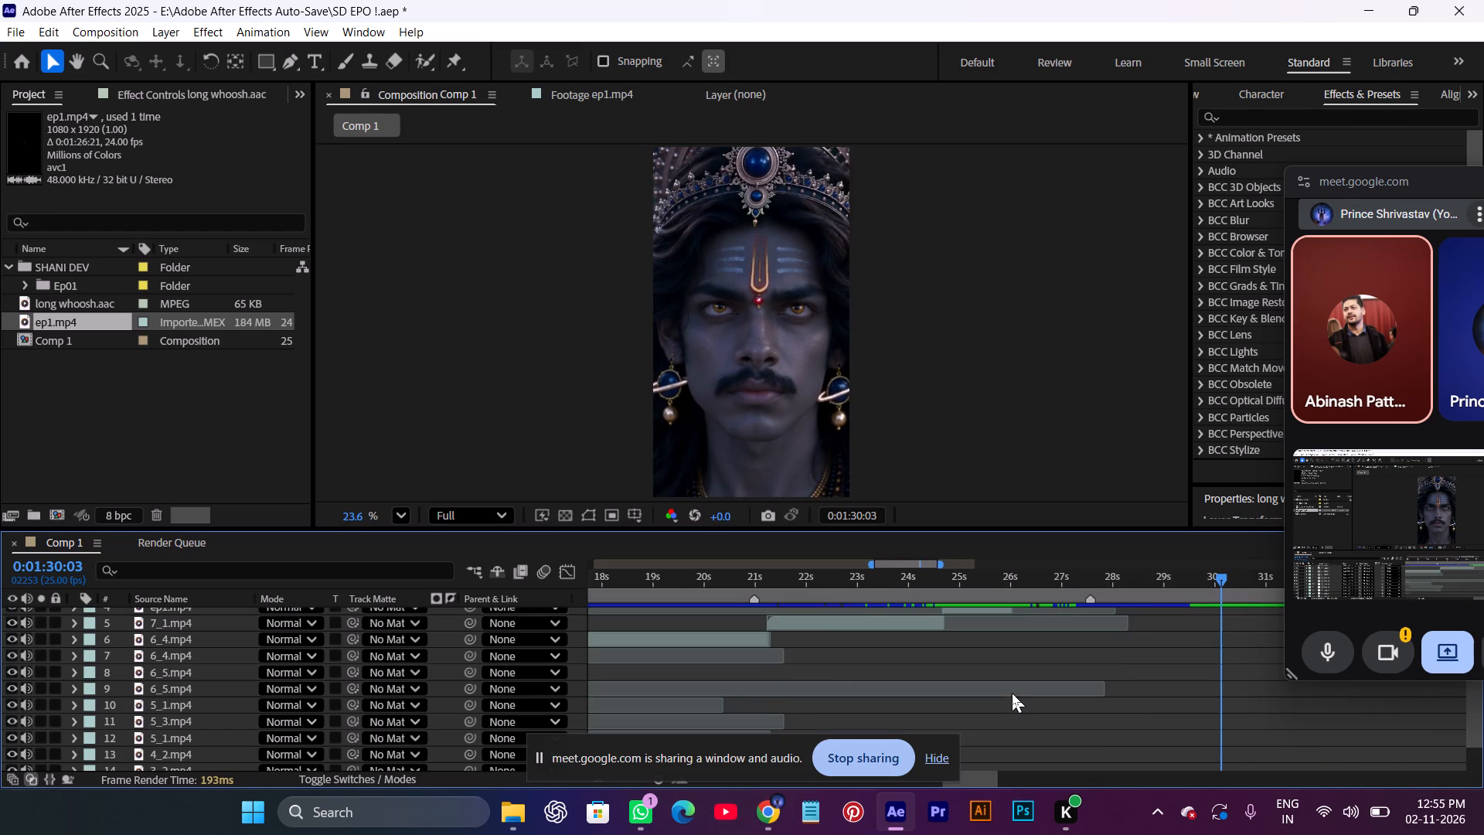
scroll(1027, 693, up, 3)
drag(1220, 576, 890, 659)
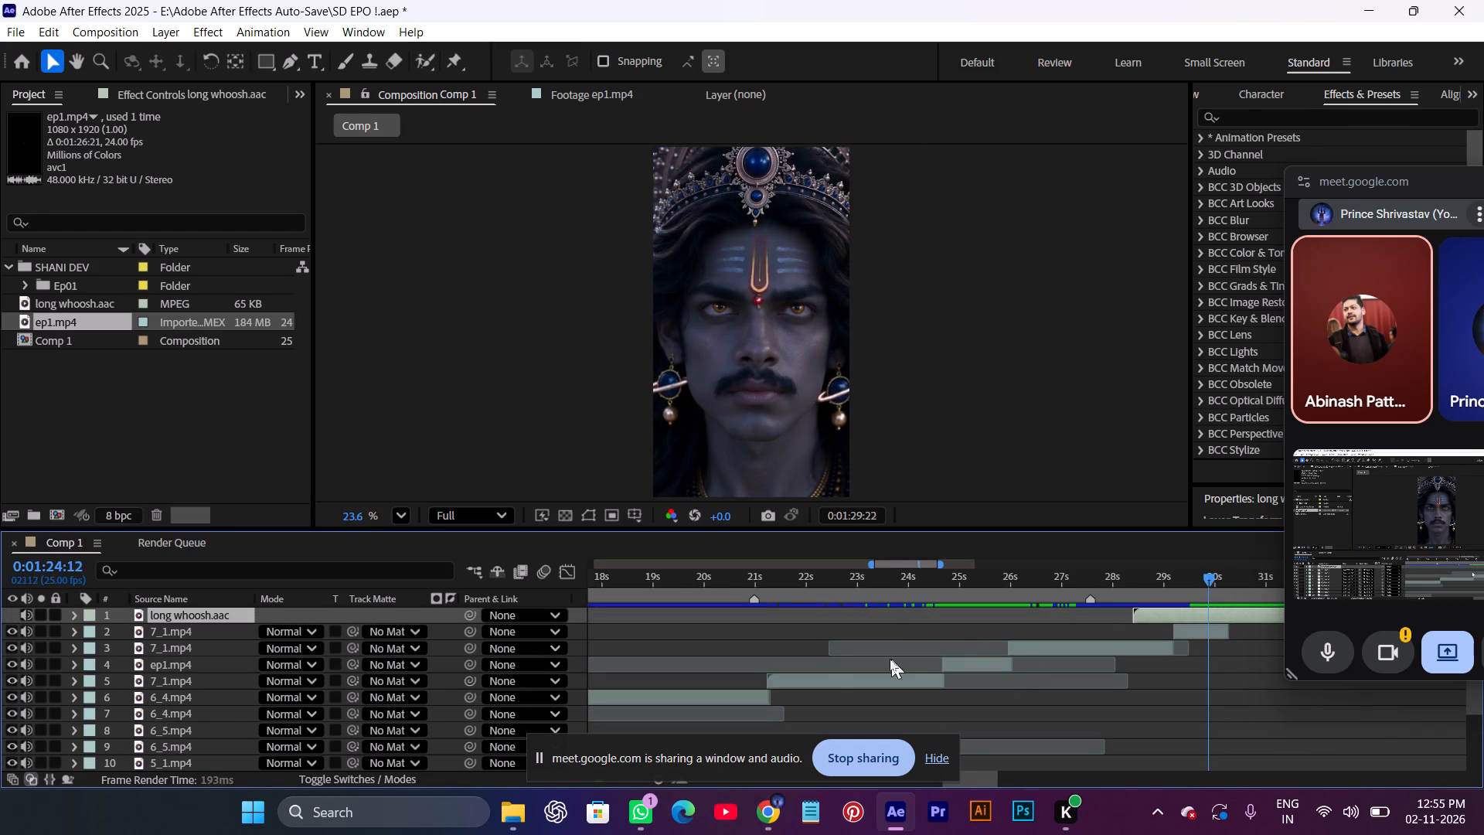
drag(890, 659, 754, 696)
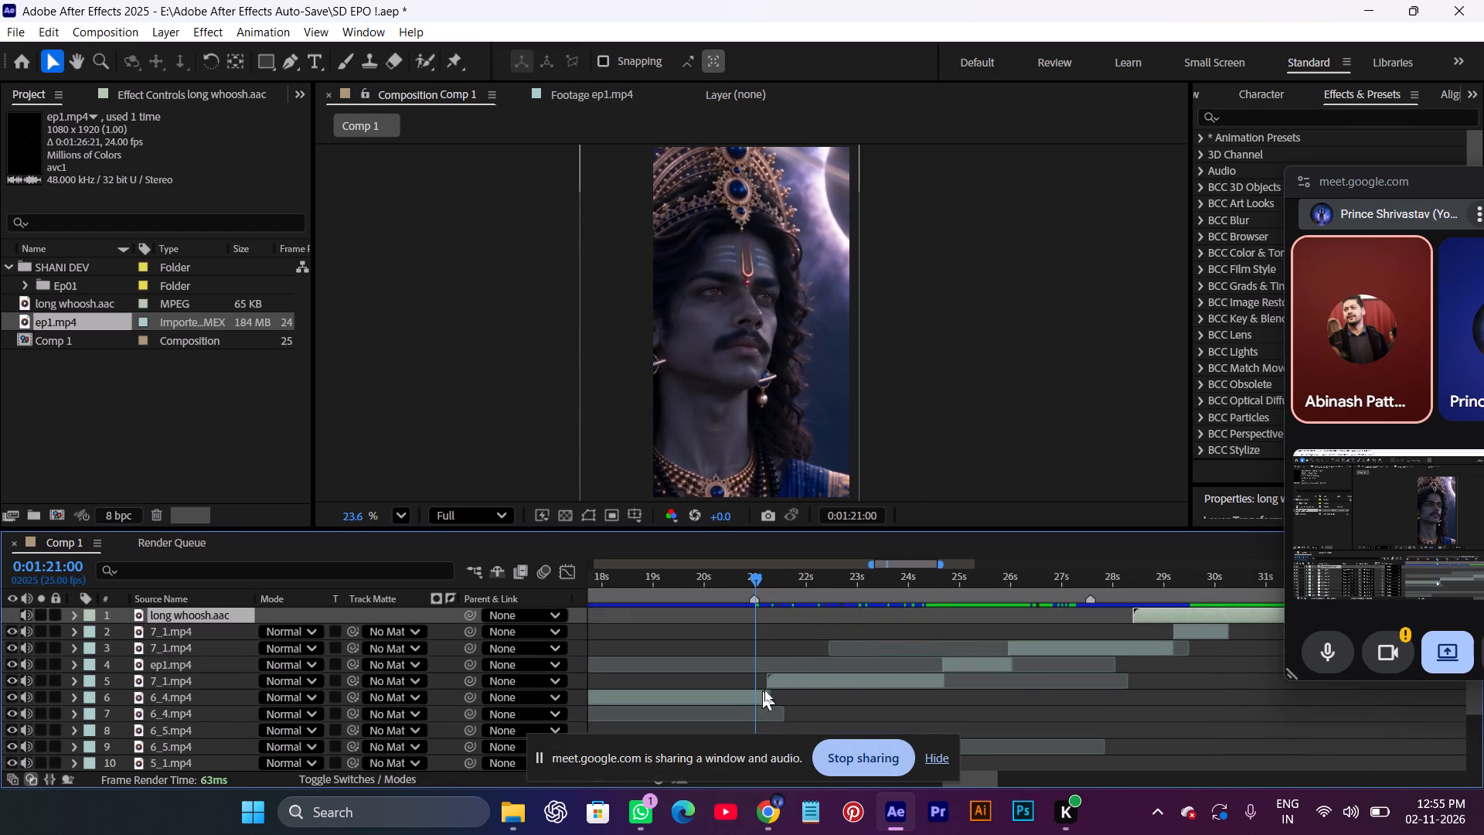
drag(748, 574, 1224, 656)
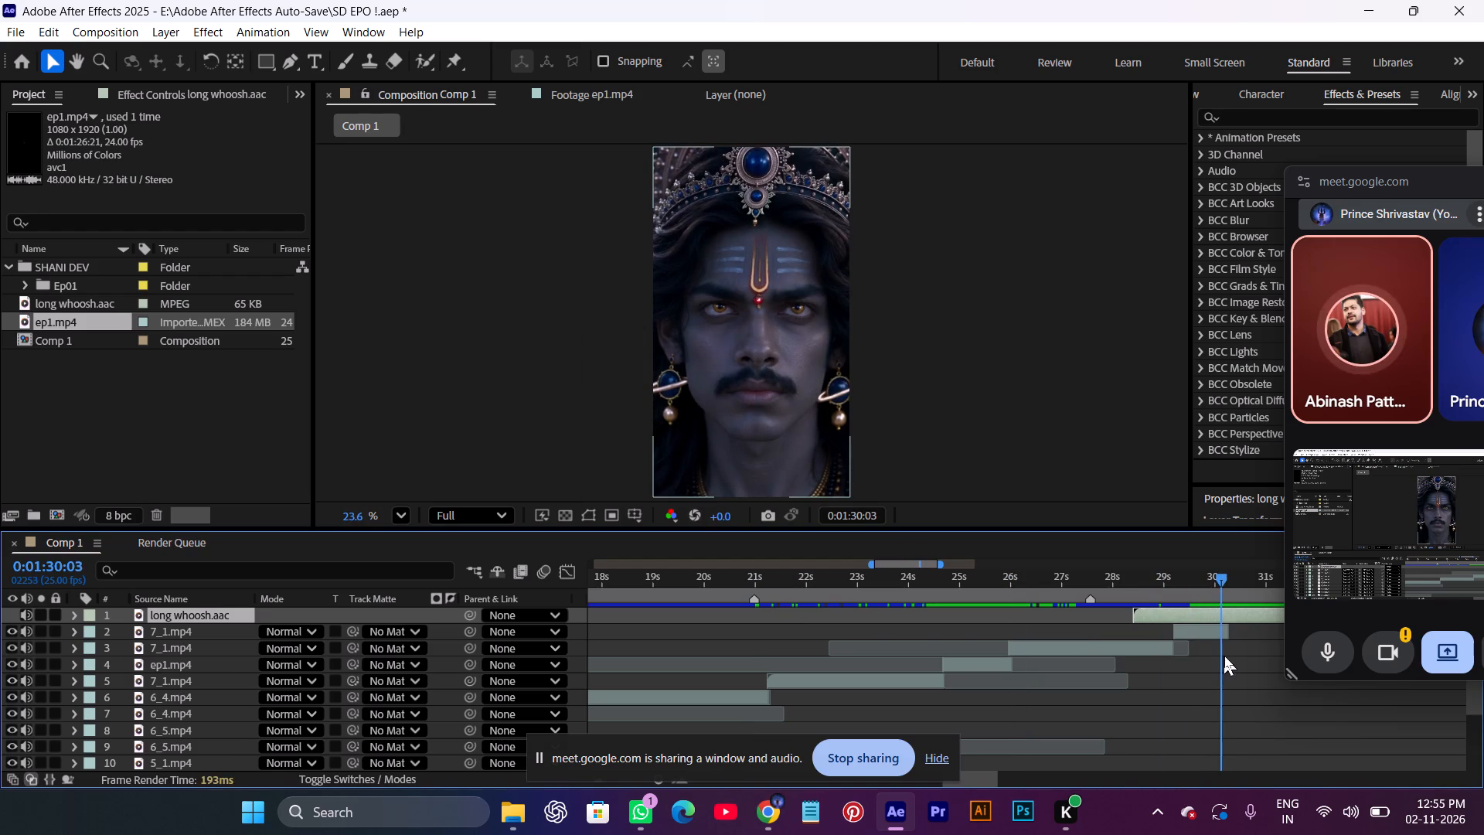
drag(1224, 656, 1225, 656)
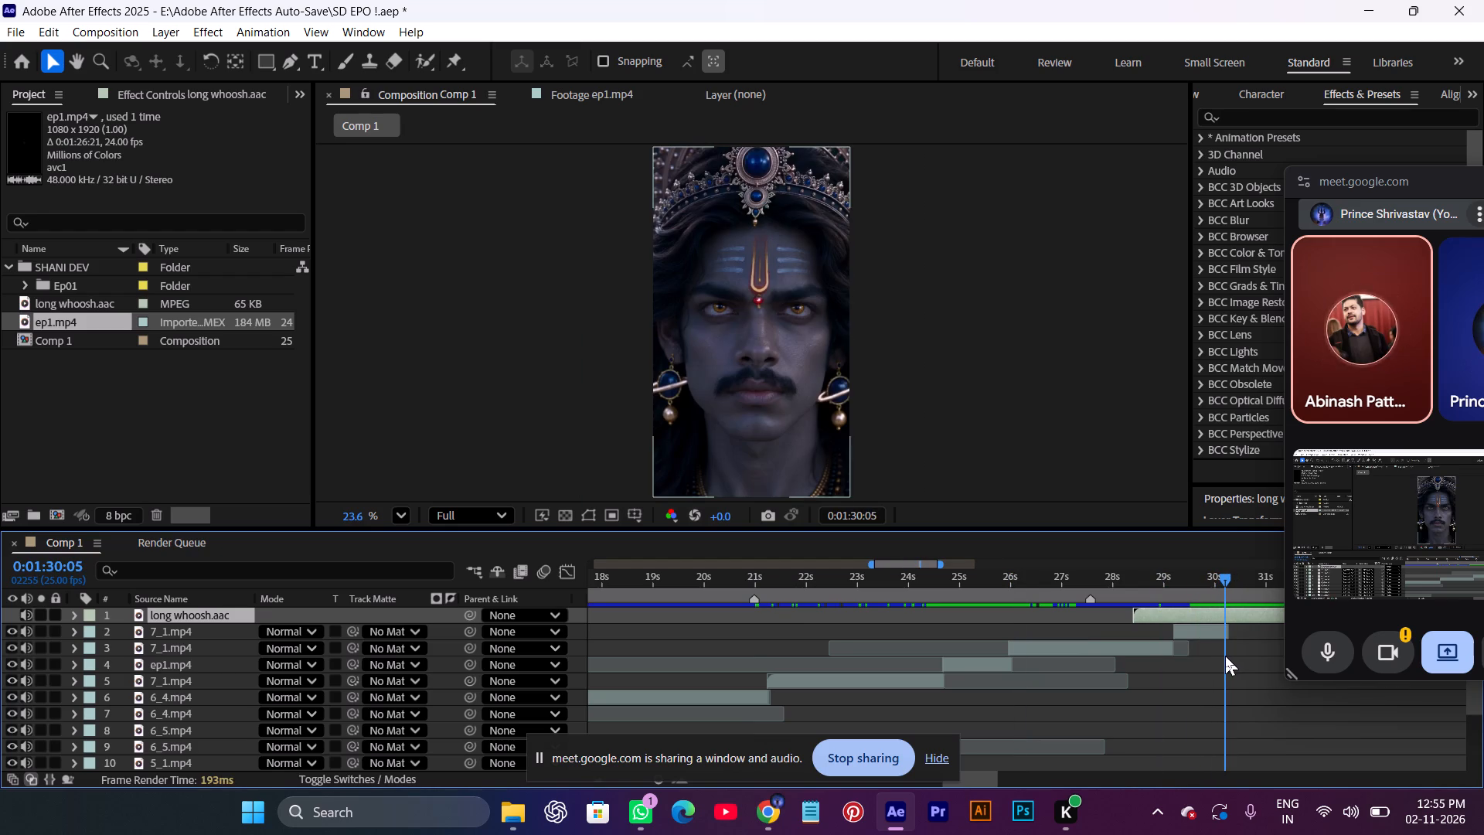
drag(1223, 576, 829, 642)
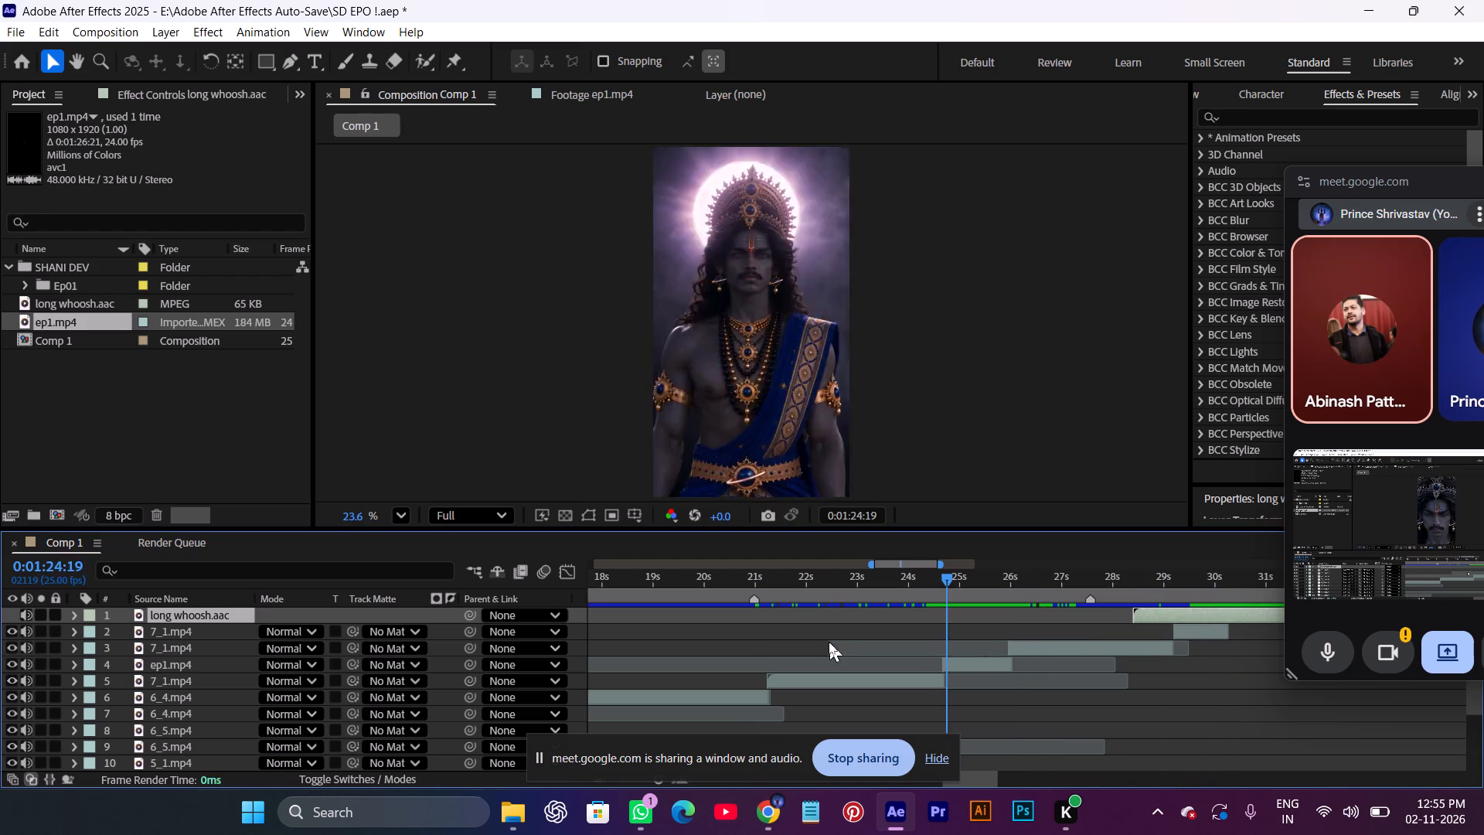
drag(829, 642, 751, 654)
drag(759, 661, 757, 661)
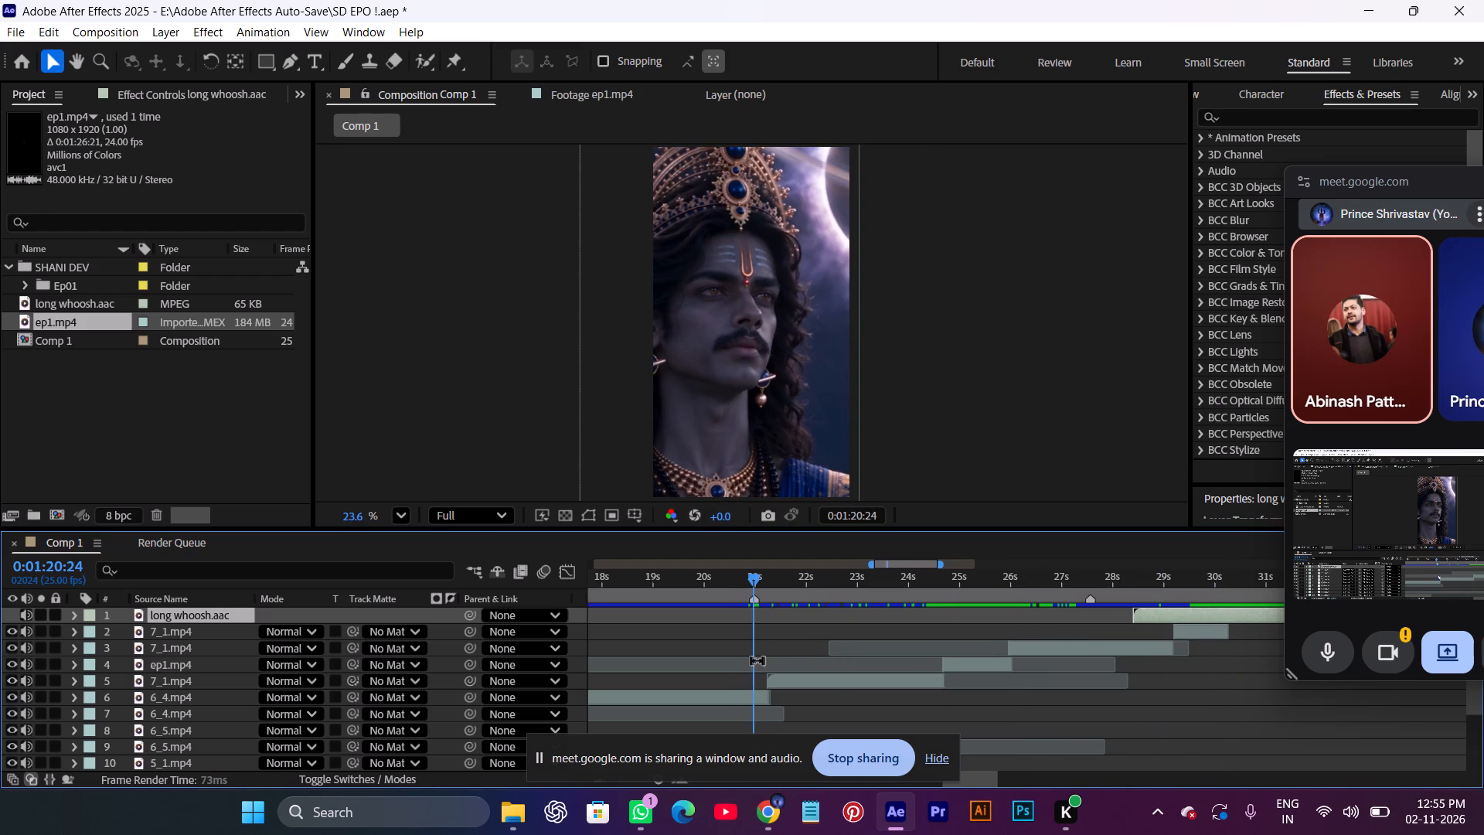
drag(757, 661, 731, 653)
drag(744, 578, 443, 592)
Move the meeting's screen-sharing bar down, clear of the timeline layers.
drag(690, 764, 538, 803)
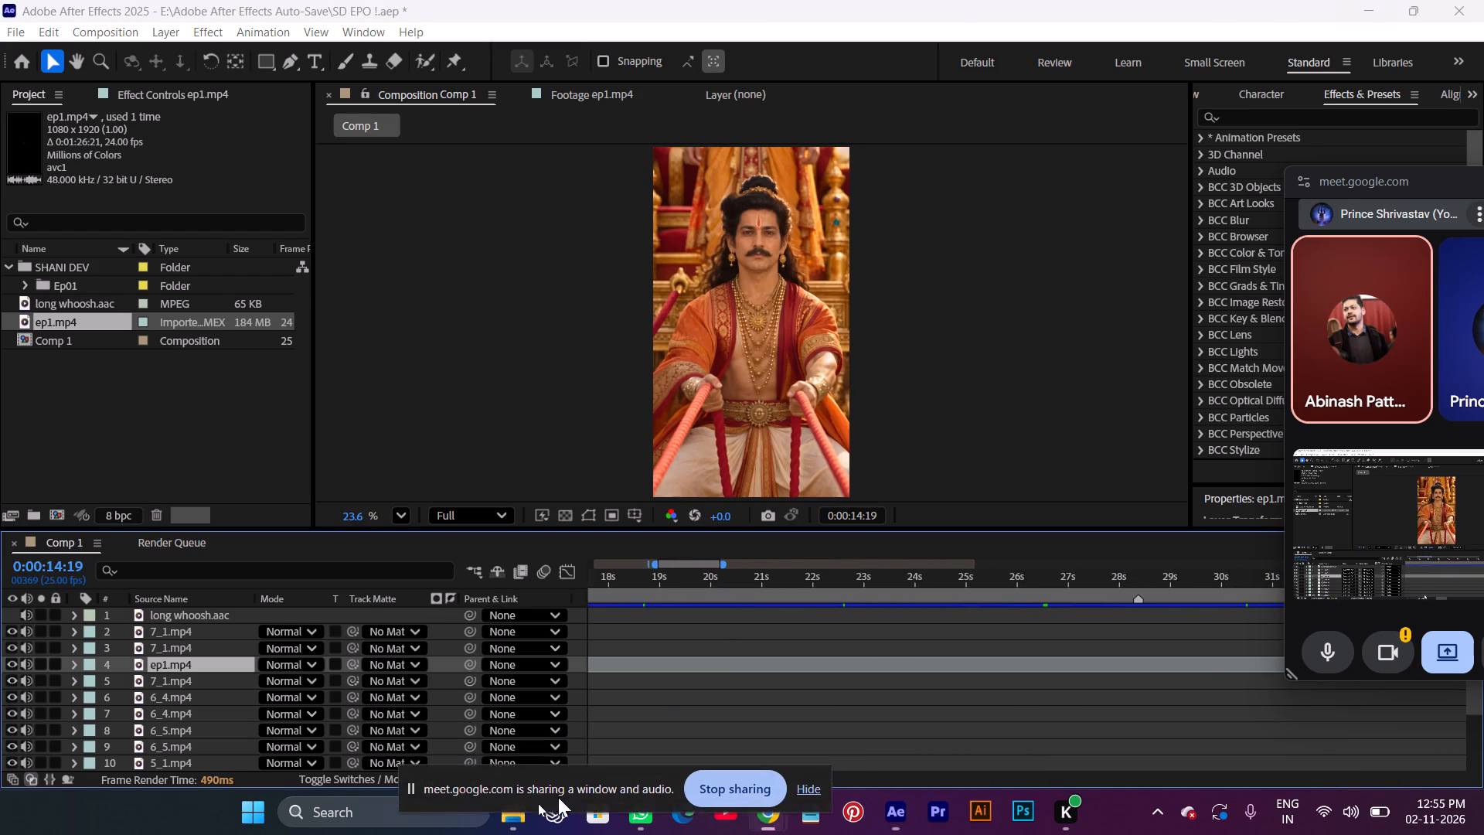
drag(538, 803, 466, 830)
drag(768, 774, 565, 775)
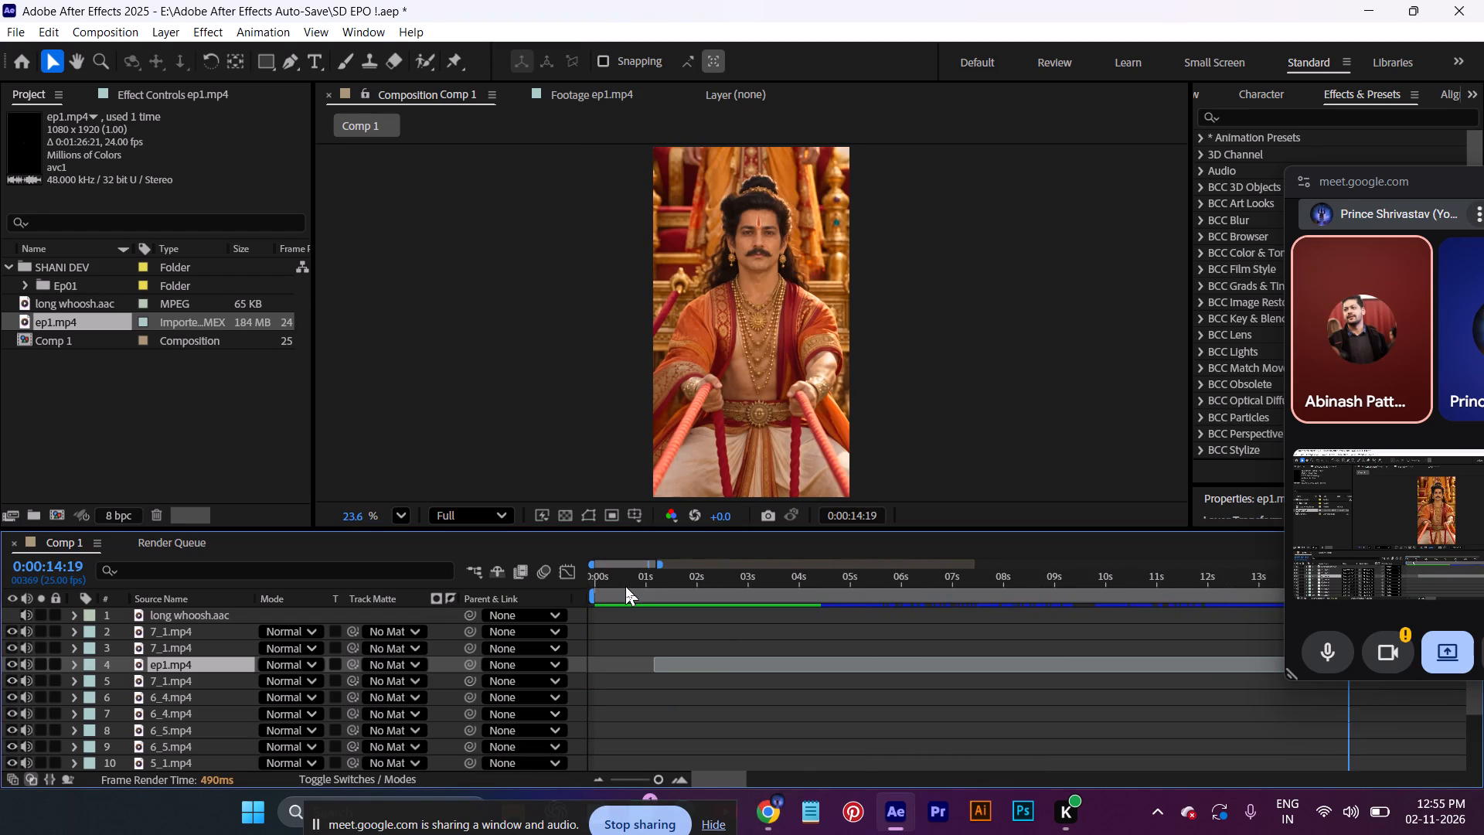
Preview Comp 1 from 0:00:00:00 to about 0:00:08:09 to check the opening.
drag(630, 584, 526, 588)
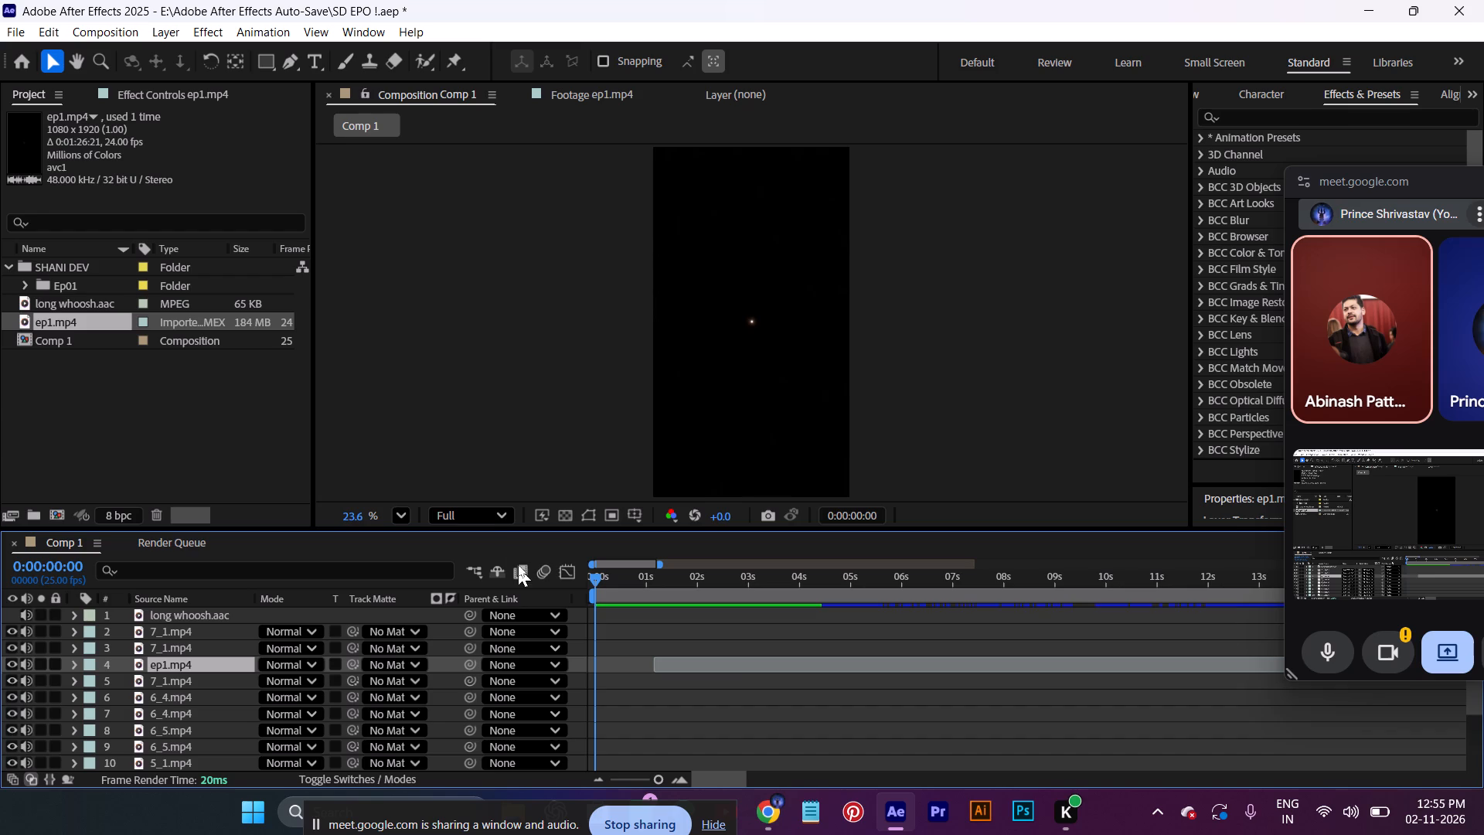
key(space)
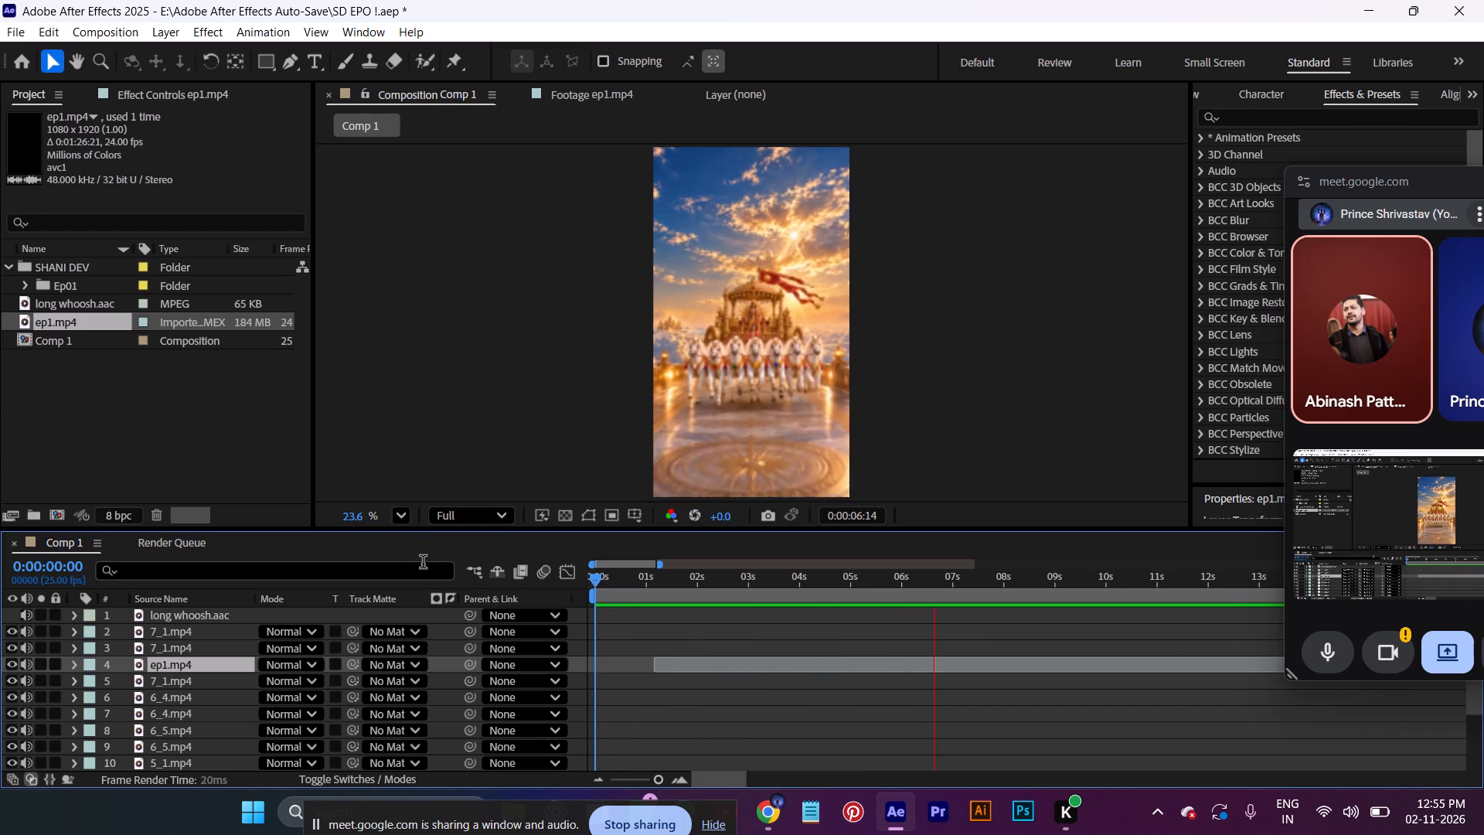
key(space)
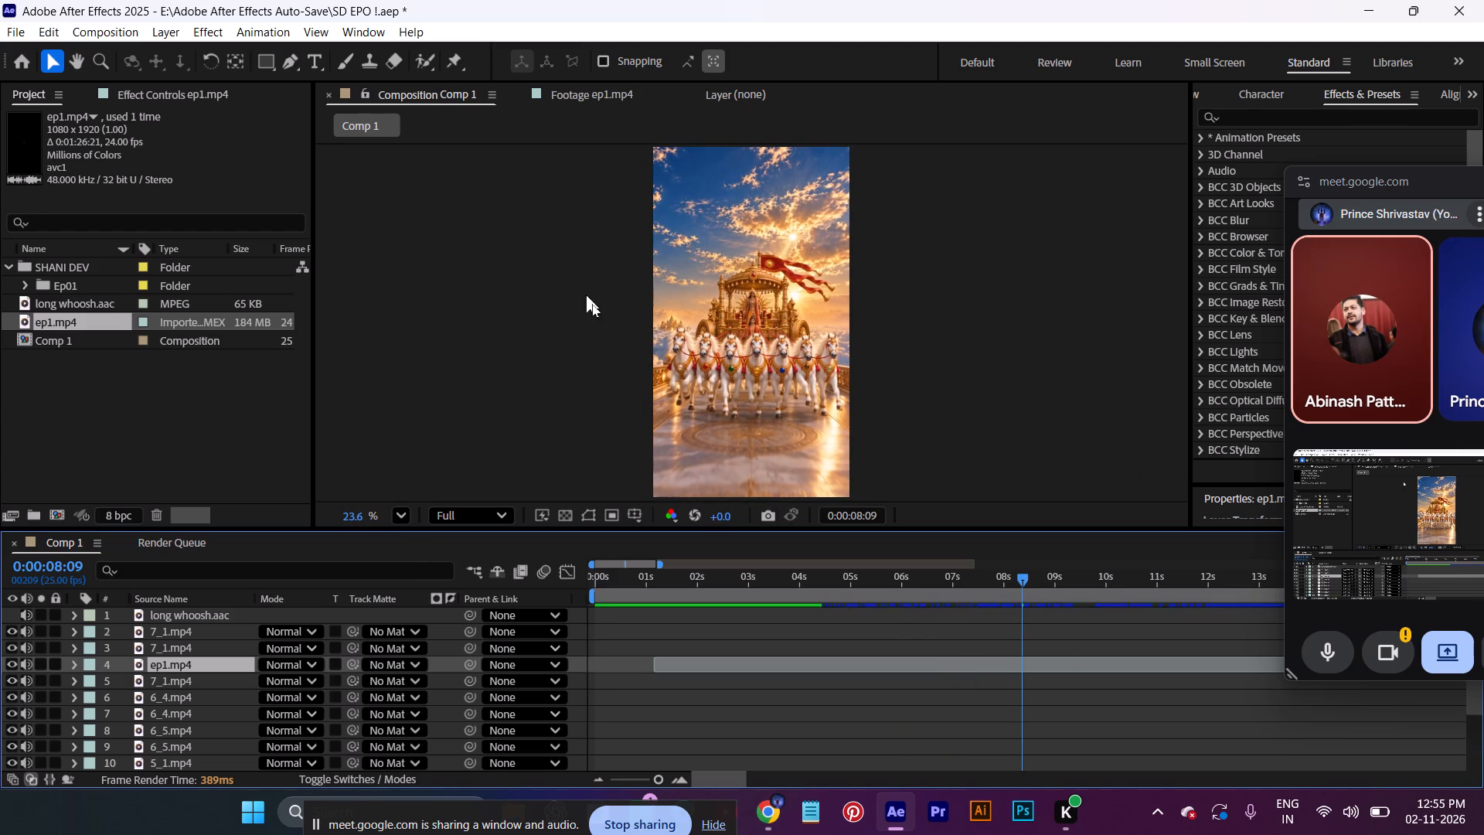
Select Full as the preview resolution for Comp 1.
click(510, 520)
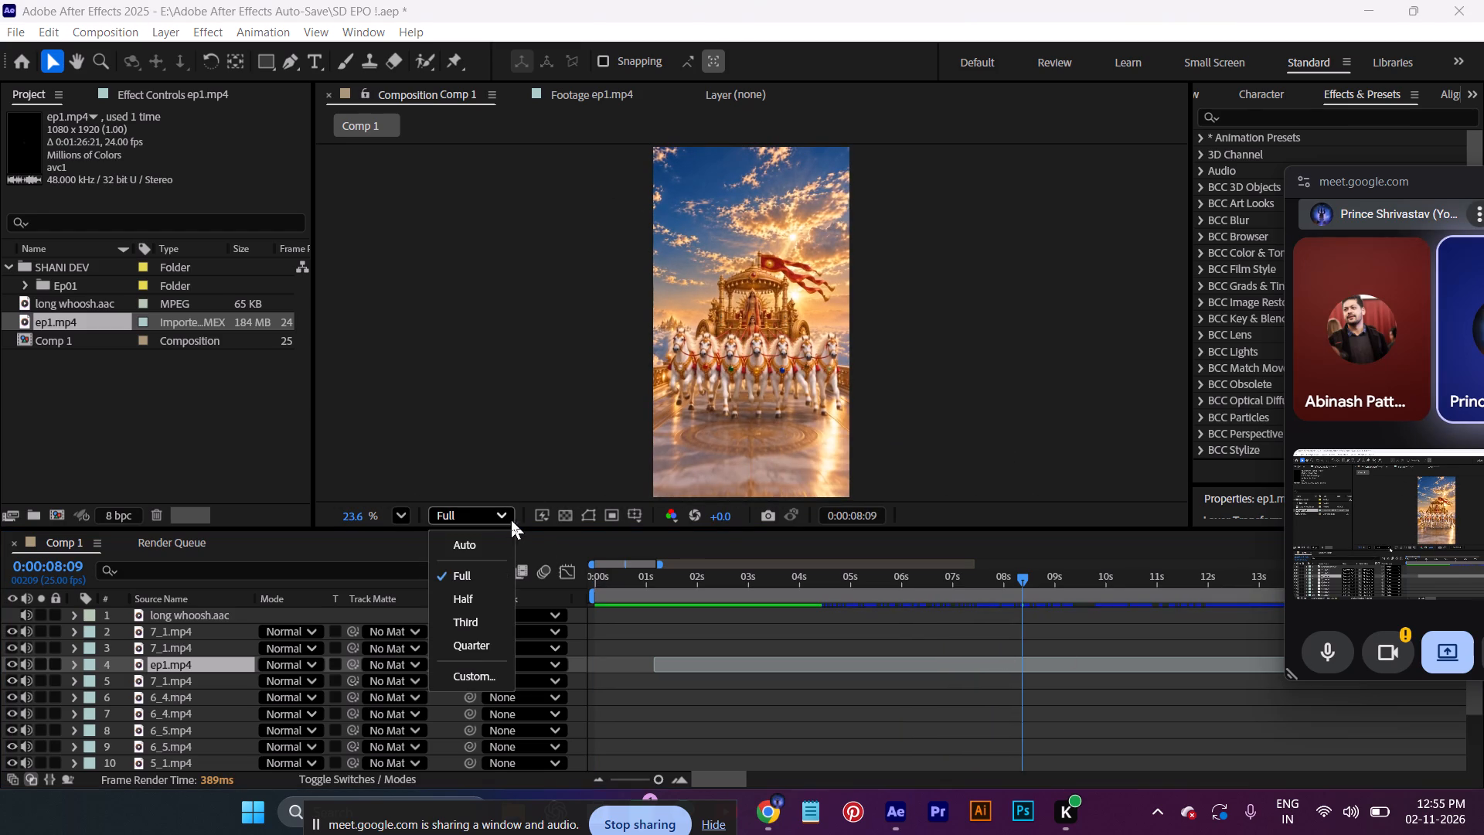
click(465, 571)
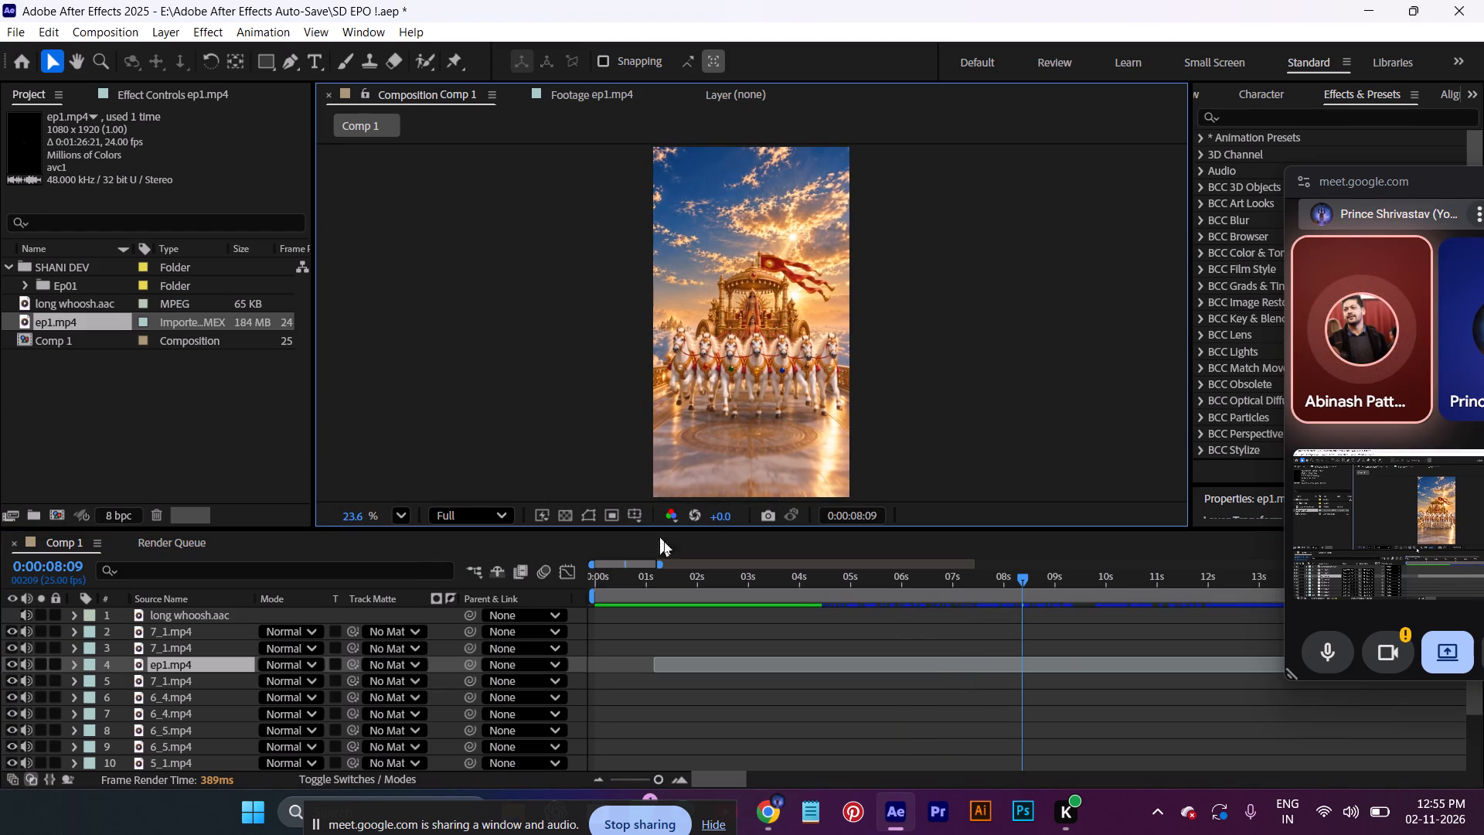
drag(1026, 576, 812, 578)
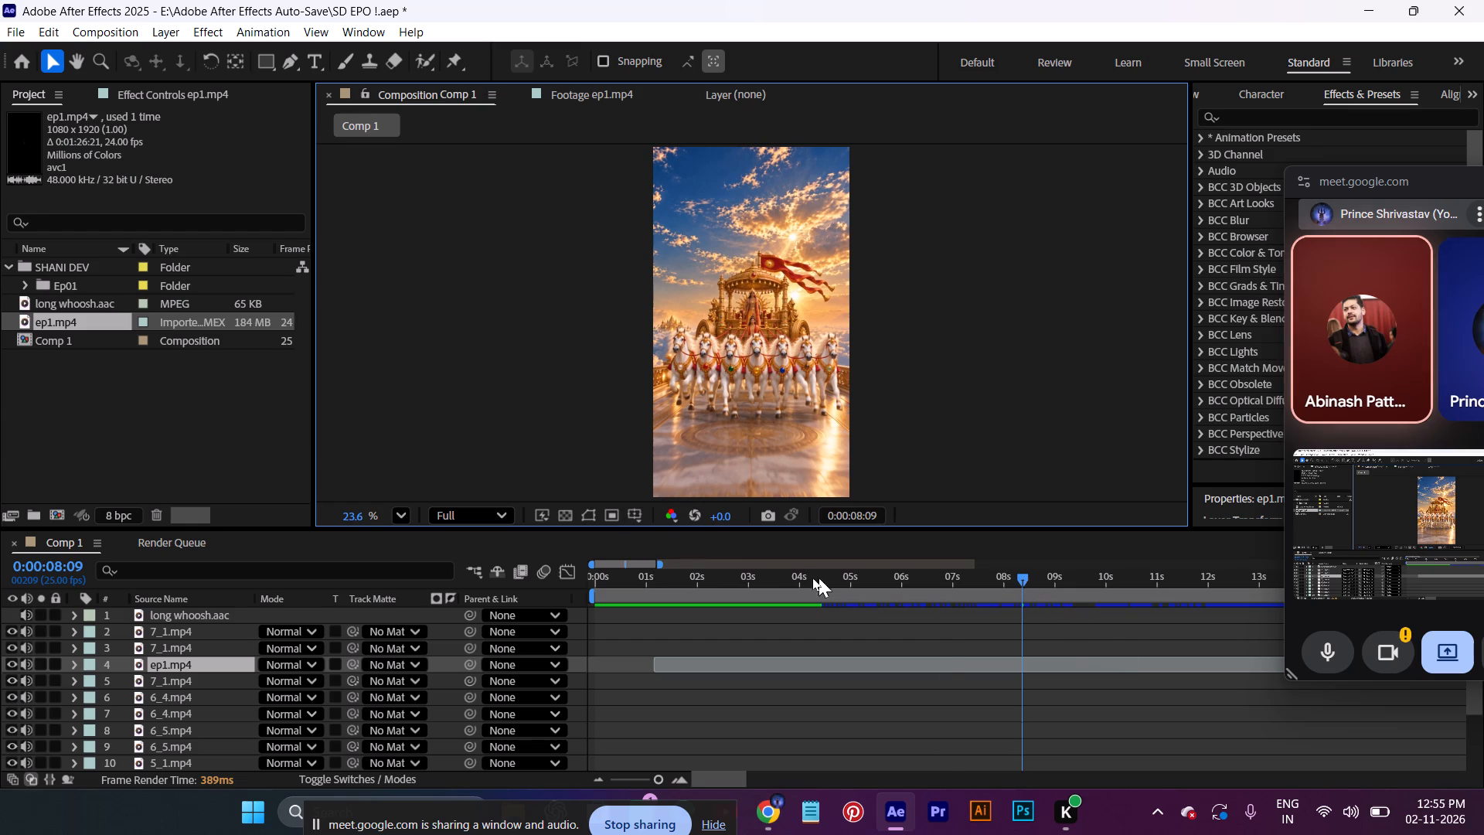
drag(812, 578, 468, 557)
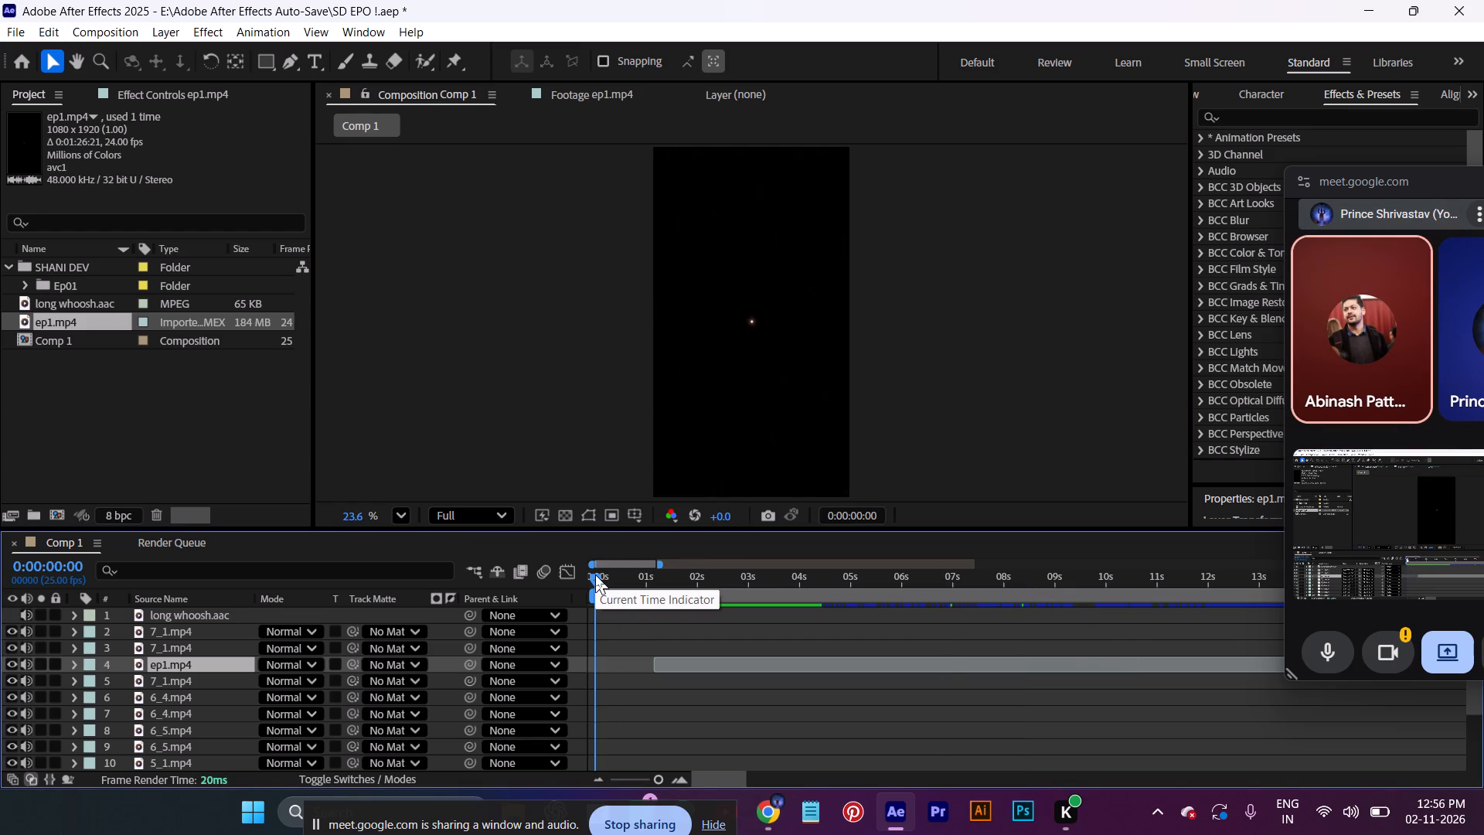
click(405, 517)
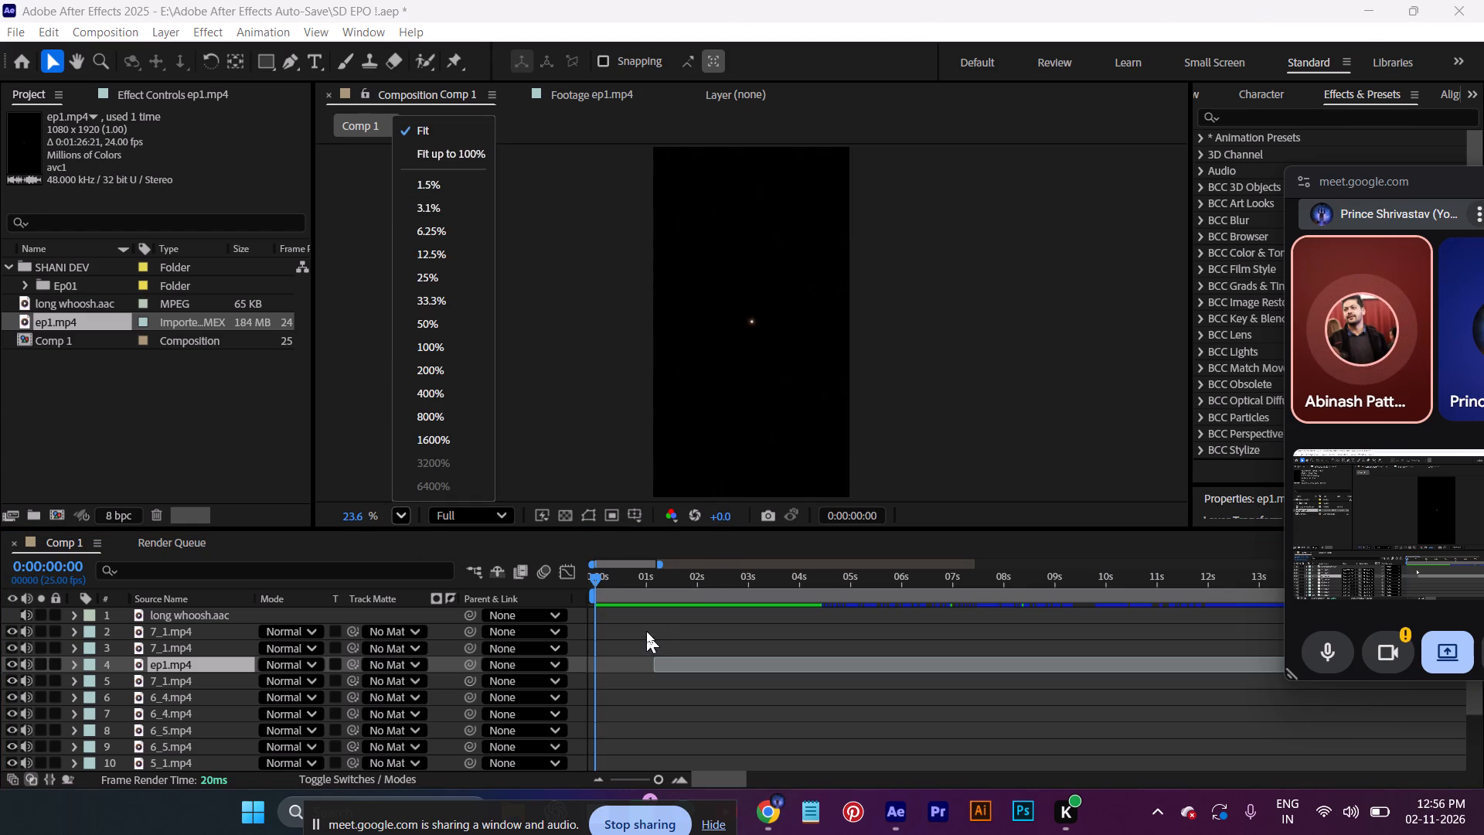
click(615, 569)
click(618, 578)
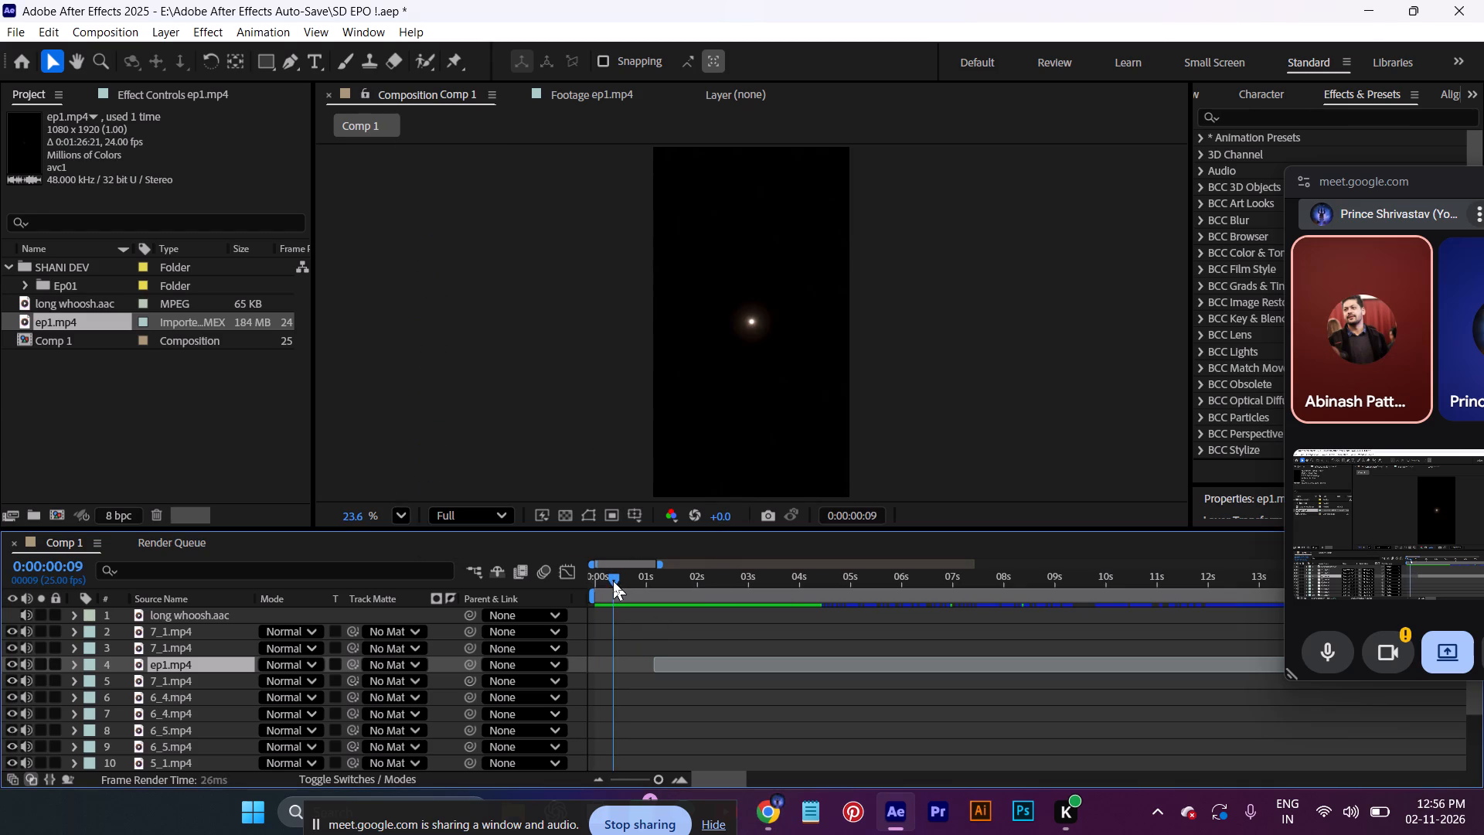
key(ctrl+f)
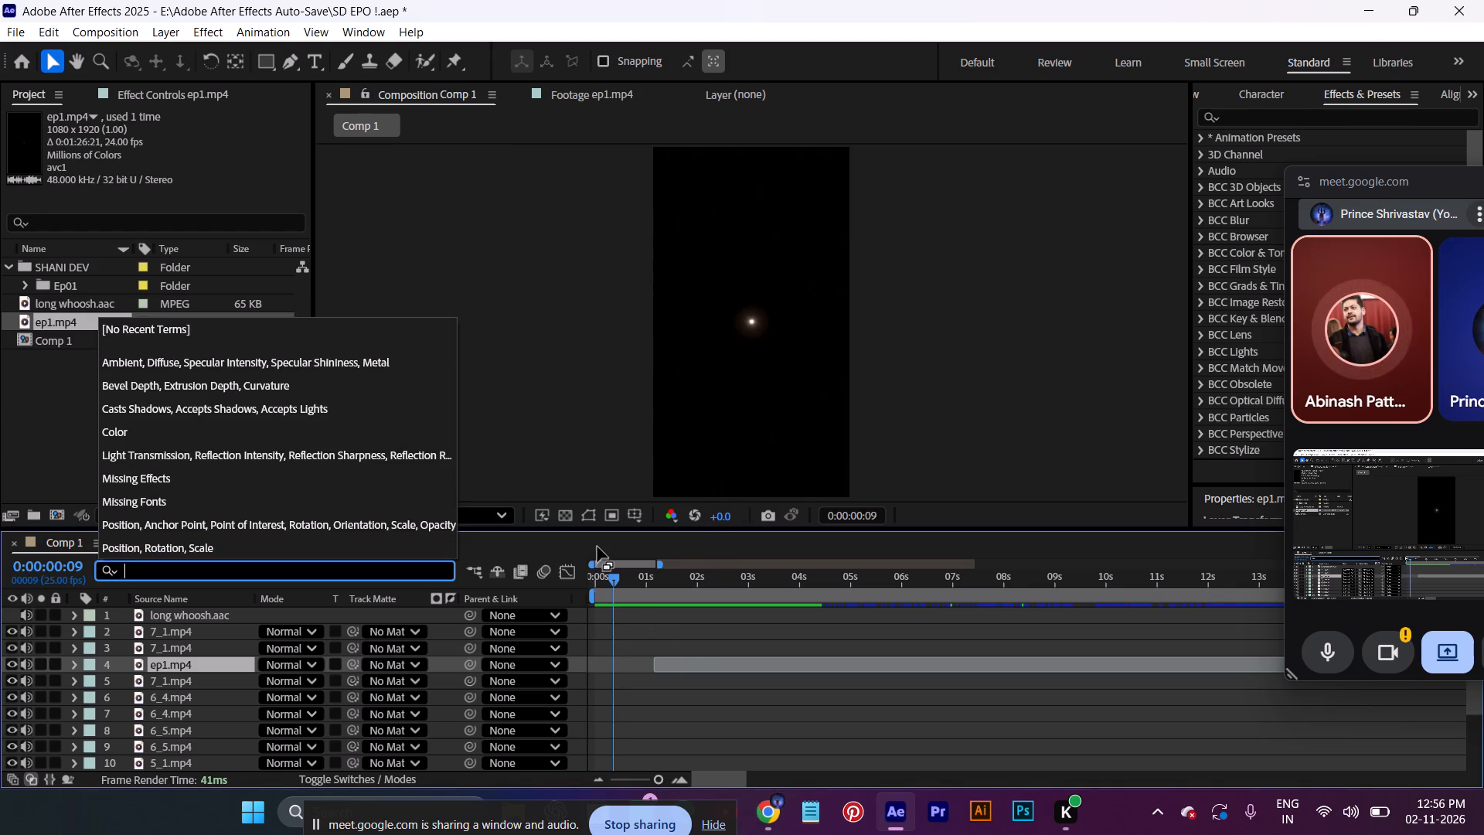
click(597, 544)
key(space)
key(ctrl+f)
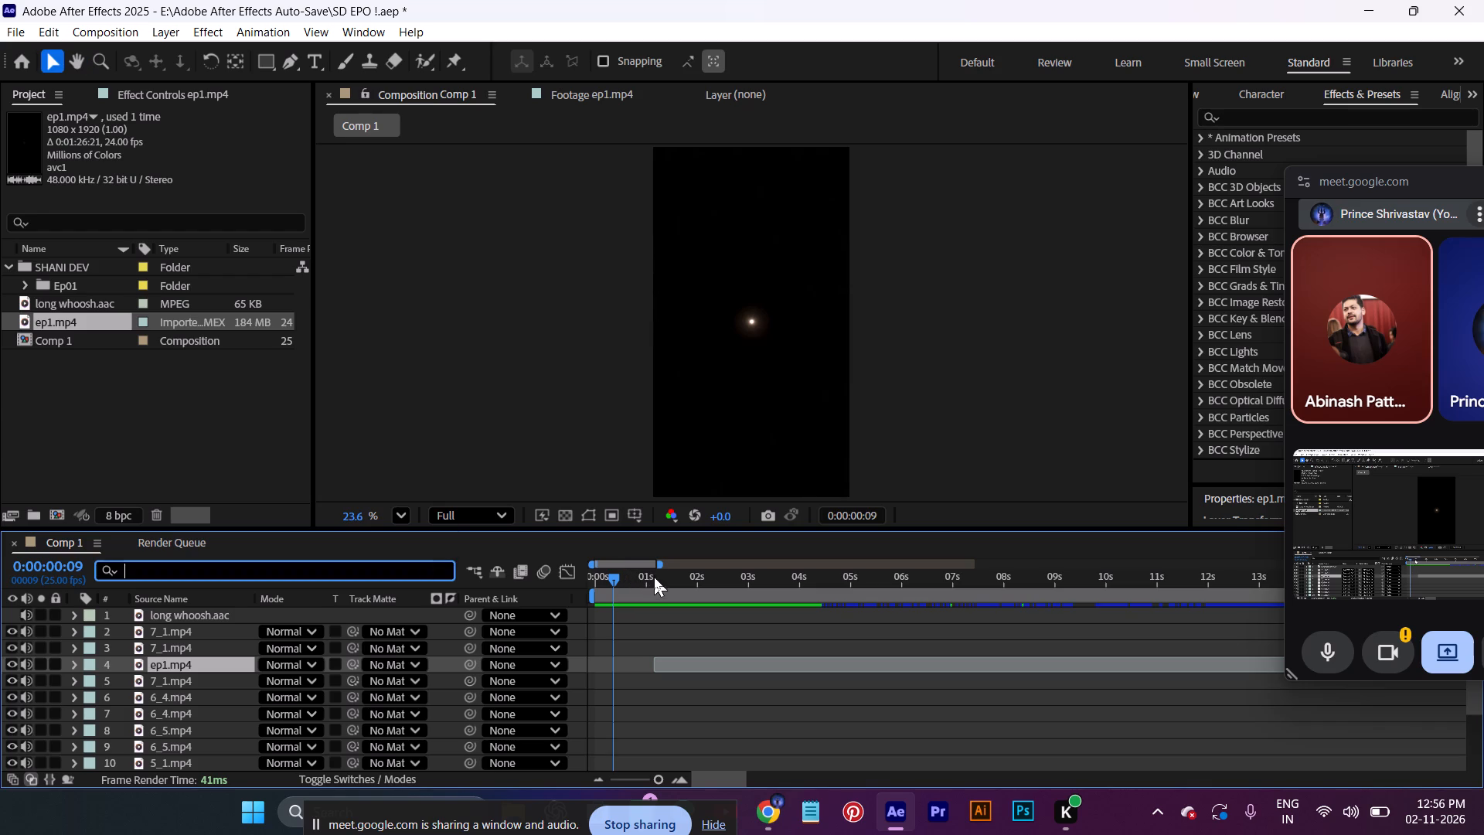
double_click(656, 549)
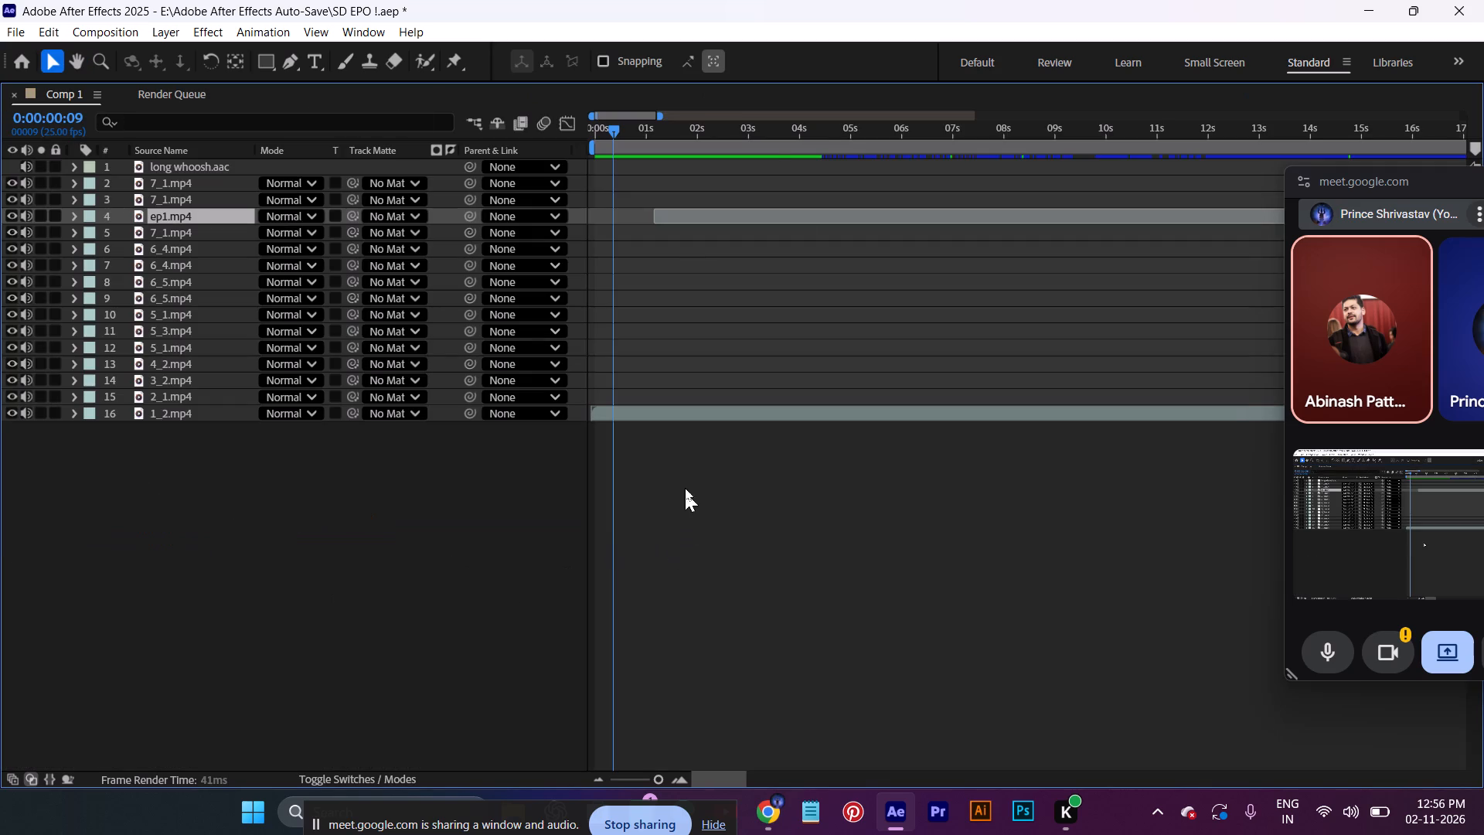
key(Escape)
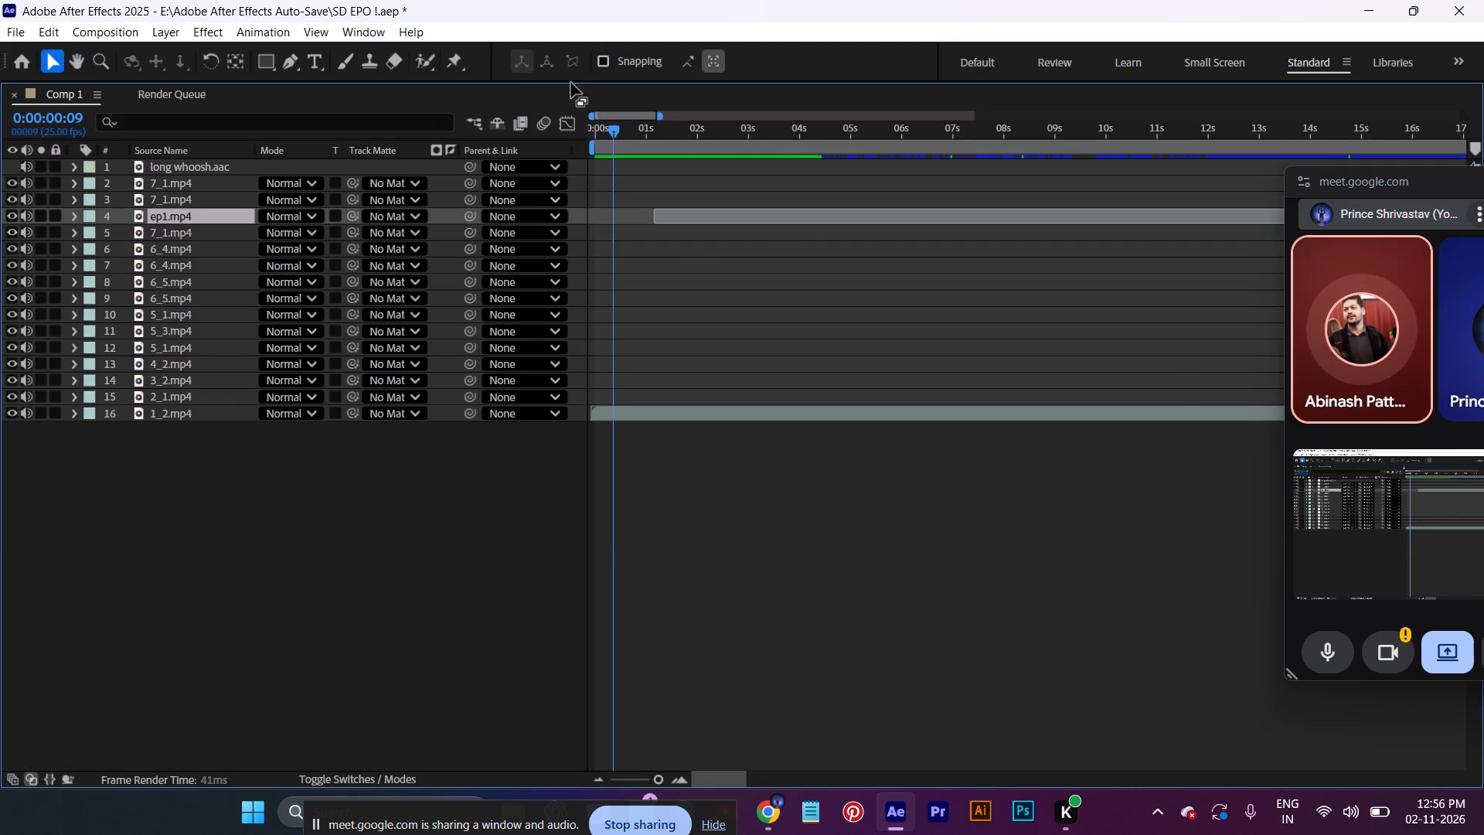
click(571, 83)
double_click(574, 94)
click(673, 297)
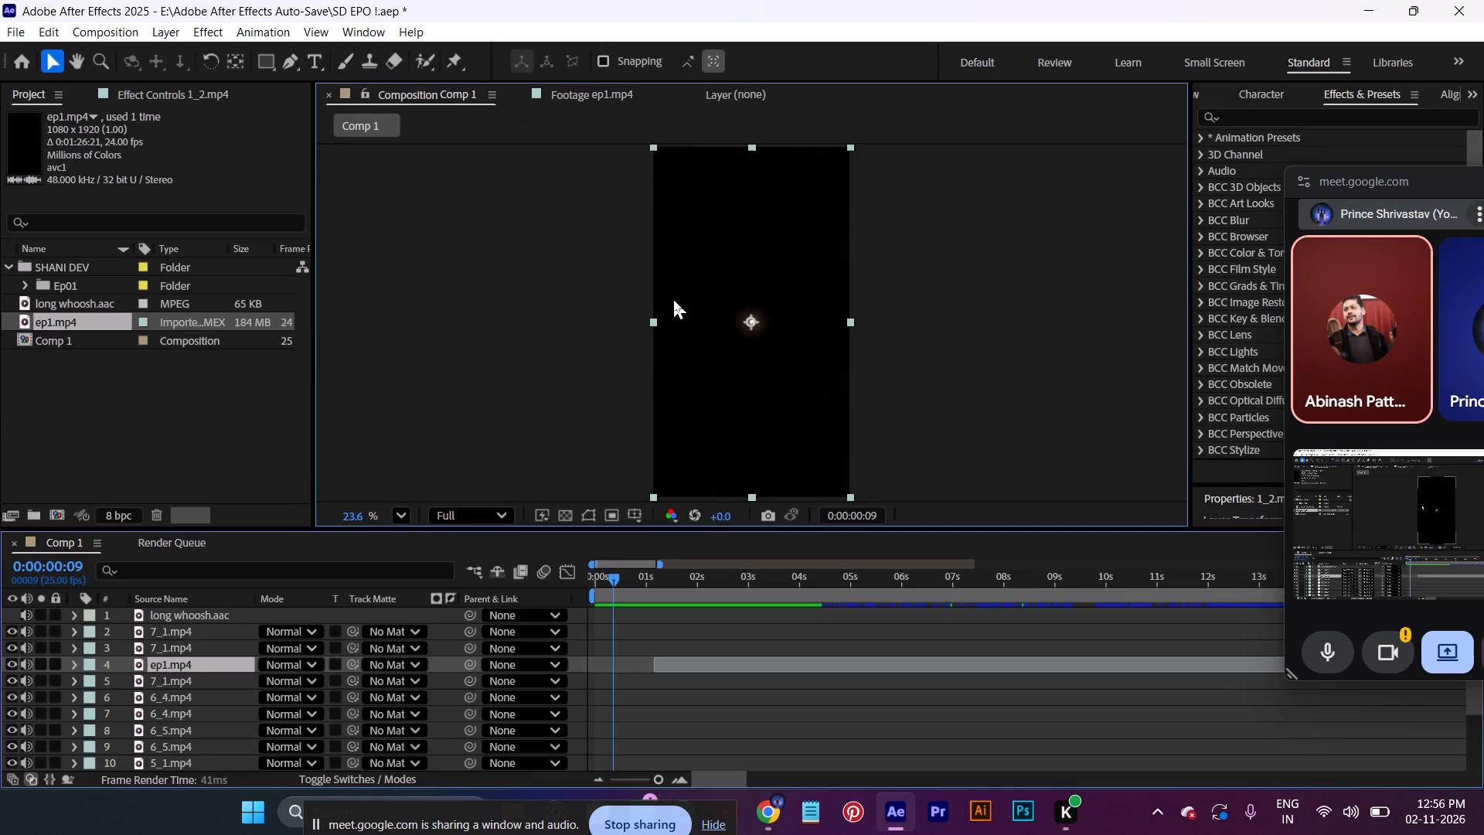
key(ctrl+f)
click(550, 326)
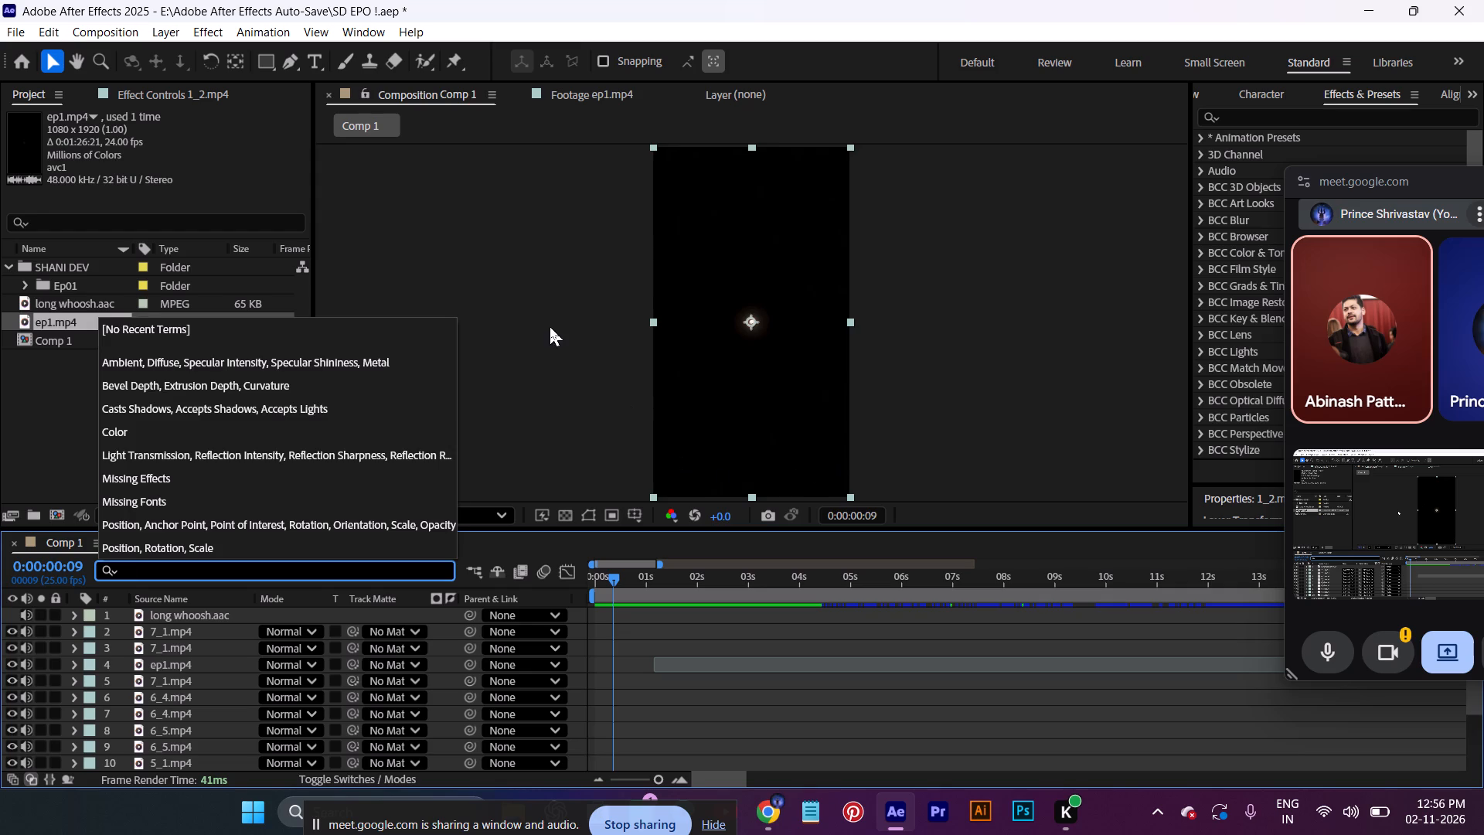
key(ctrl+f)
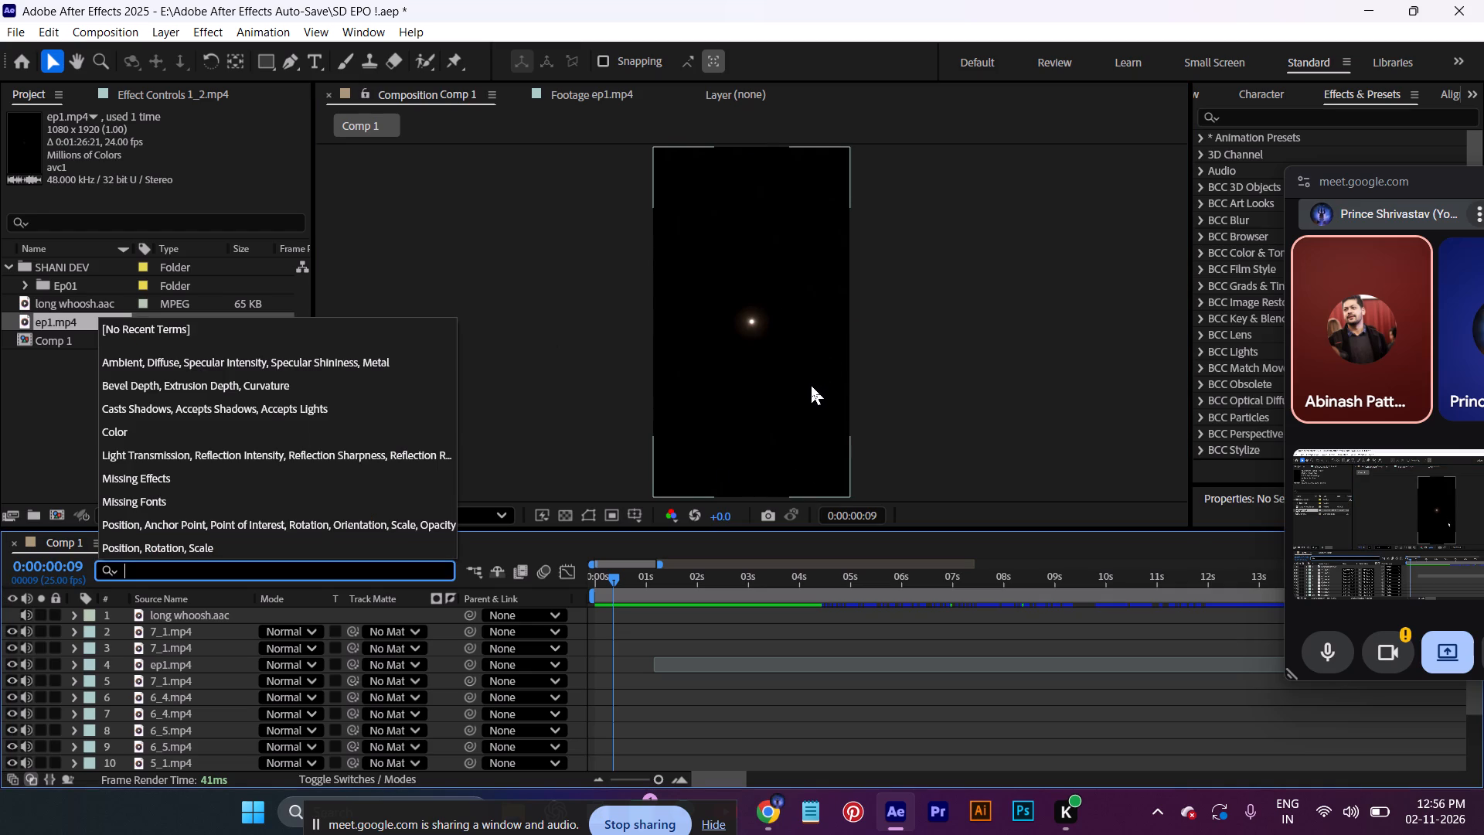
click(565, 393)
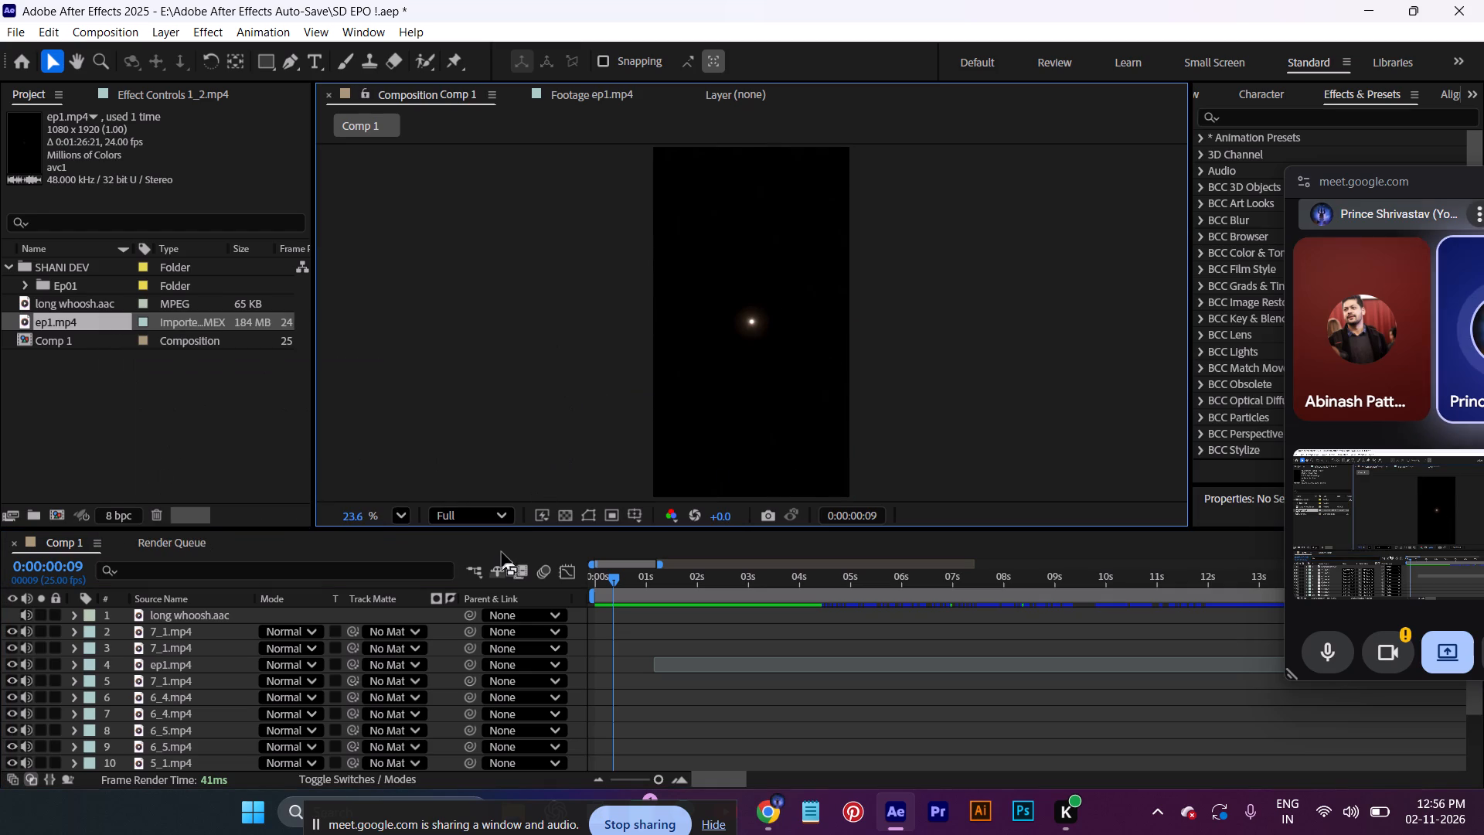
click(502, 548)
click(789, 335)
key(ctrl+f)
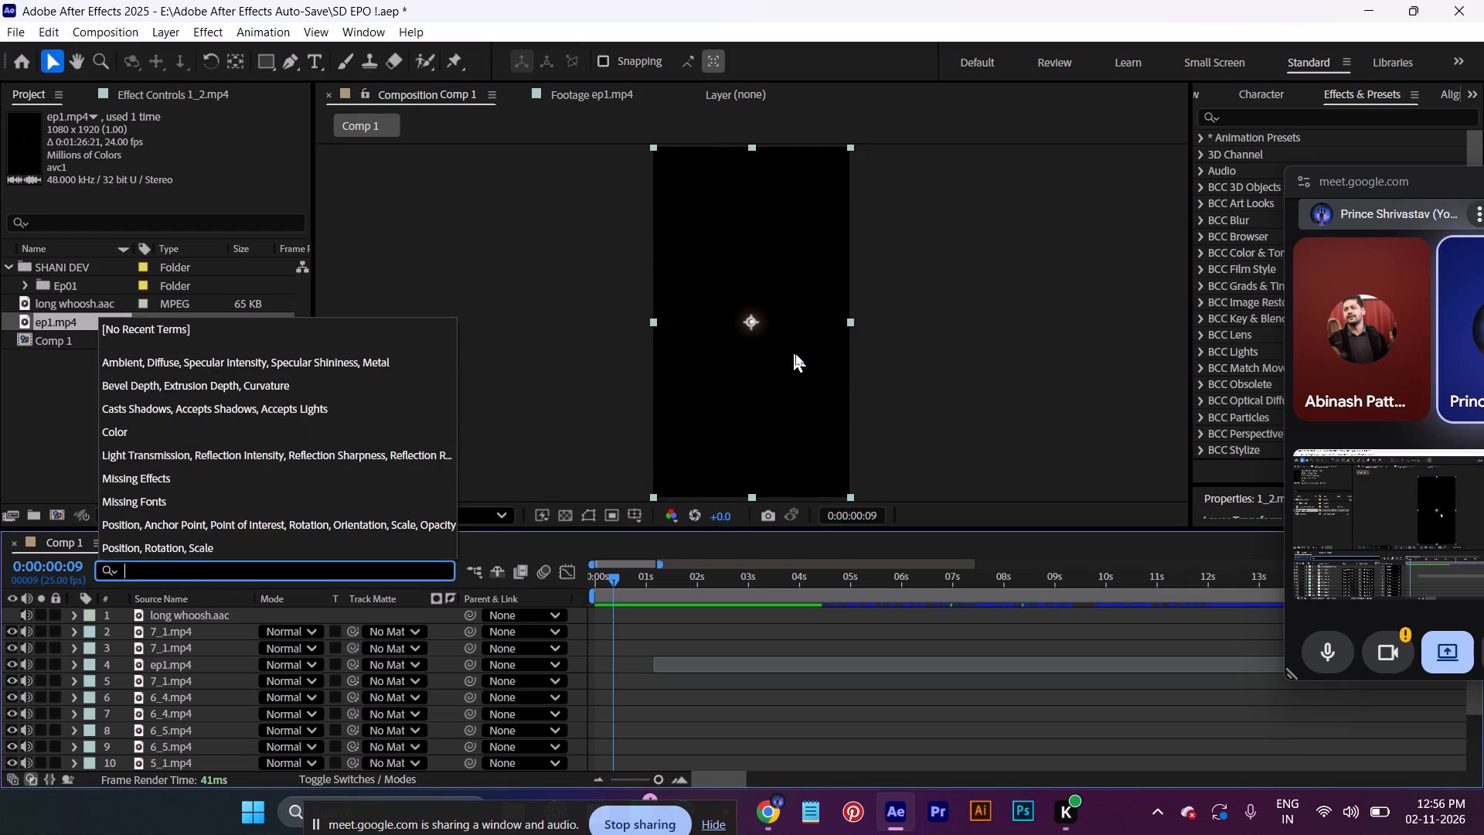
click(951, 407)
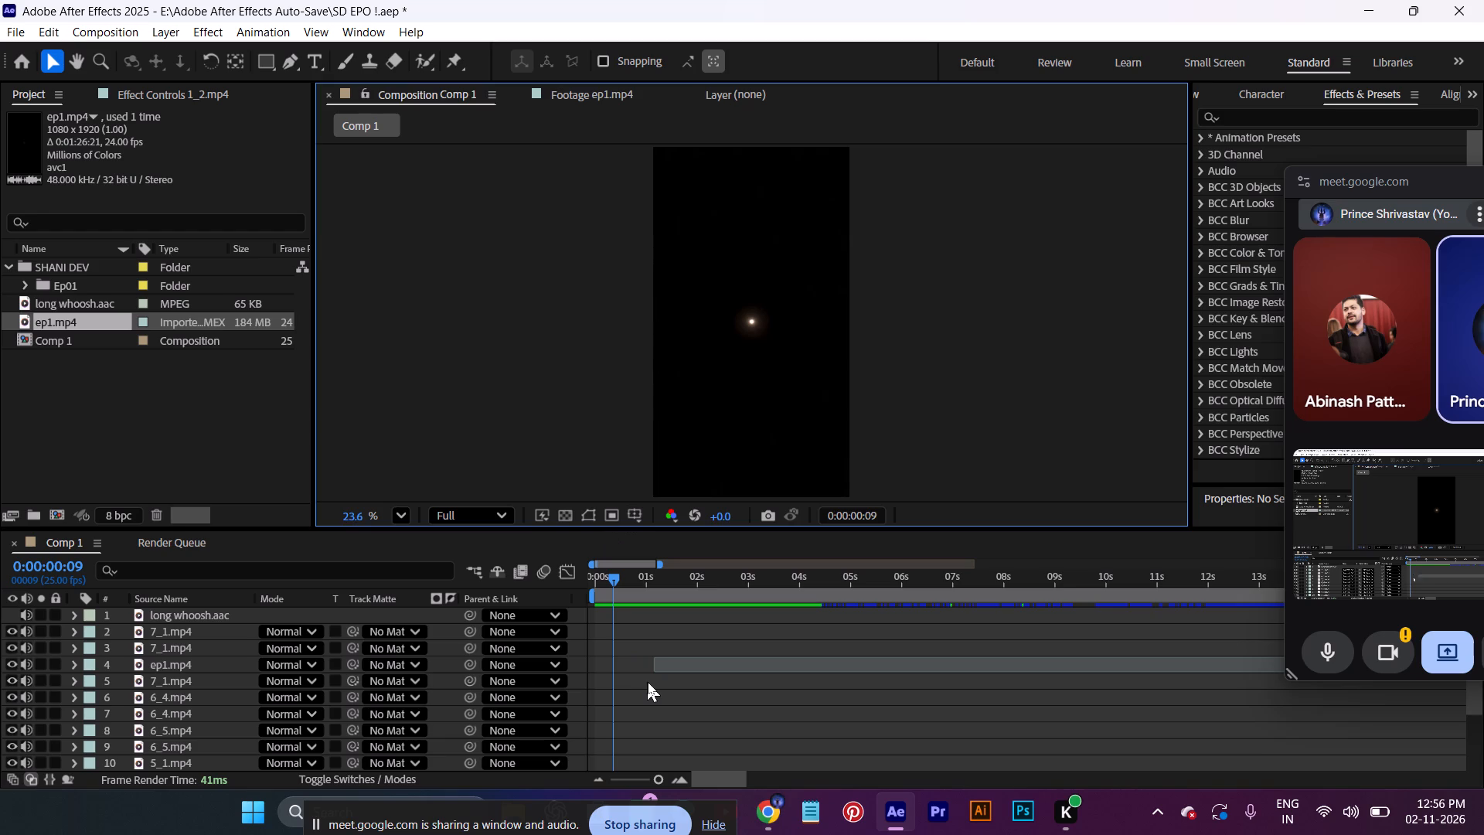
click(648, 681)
Return the Comp 1 playhead to 0:00:00:00.
scroll(654, 651, down, 8)
drag(609, 581, 557, 583)
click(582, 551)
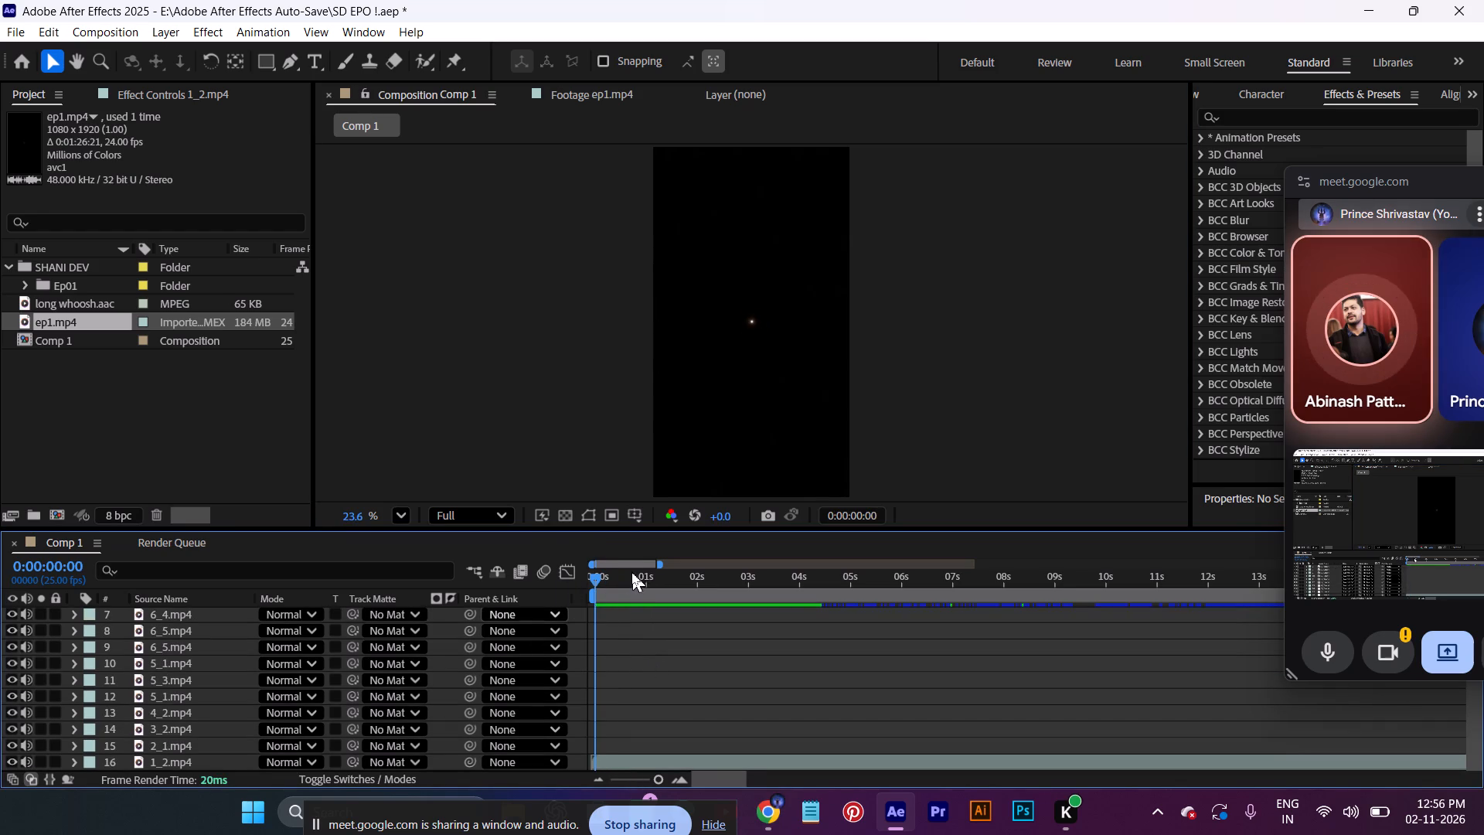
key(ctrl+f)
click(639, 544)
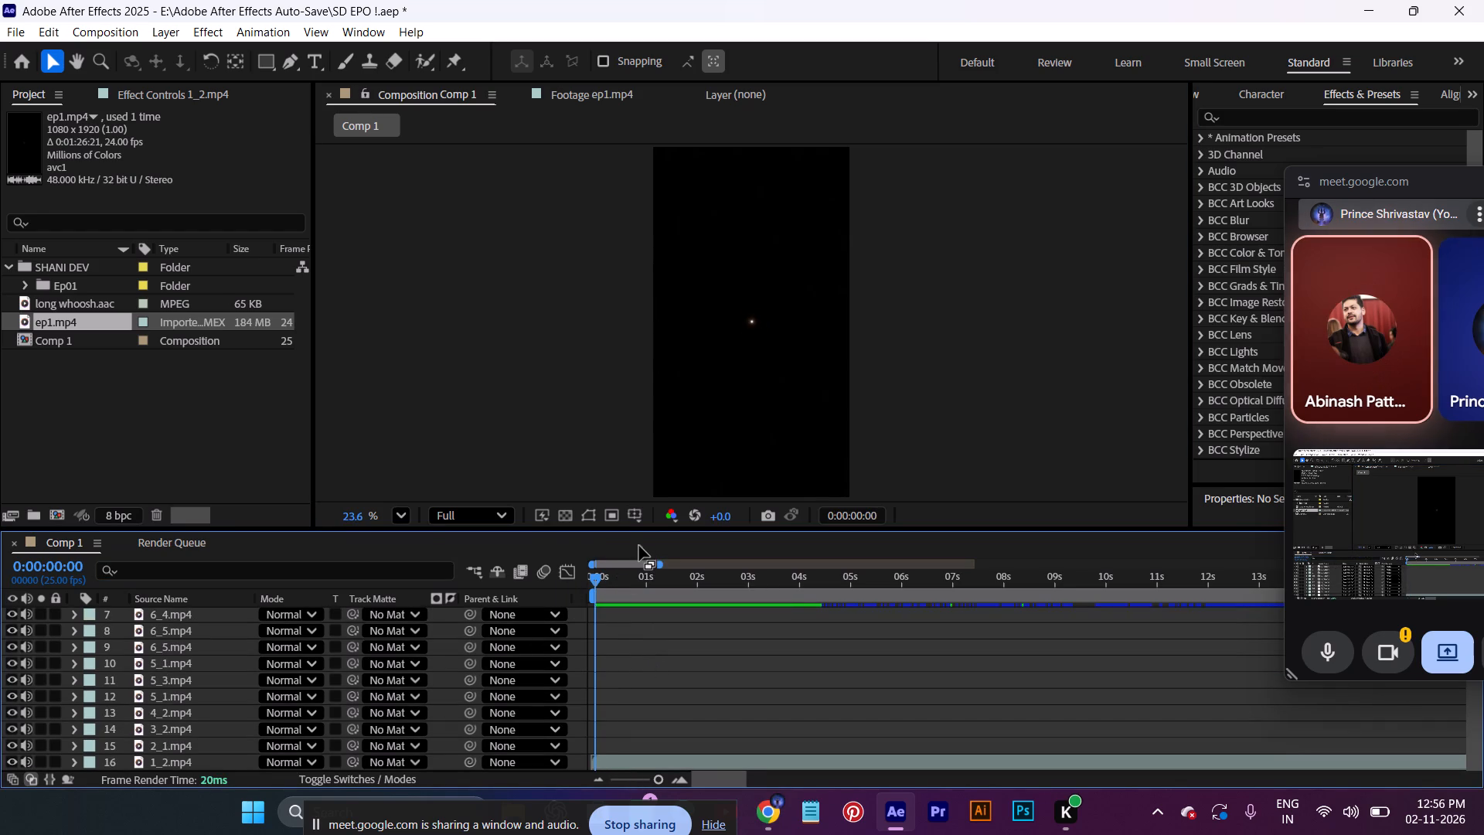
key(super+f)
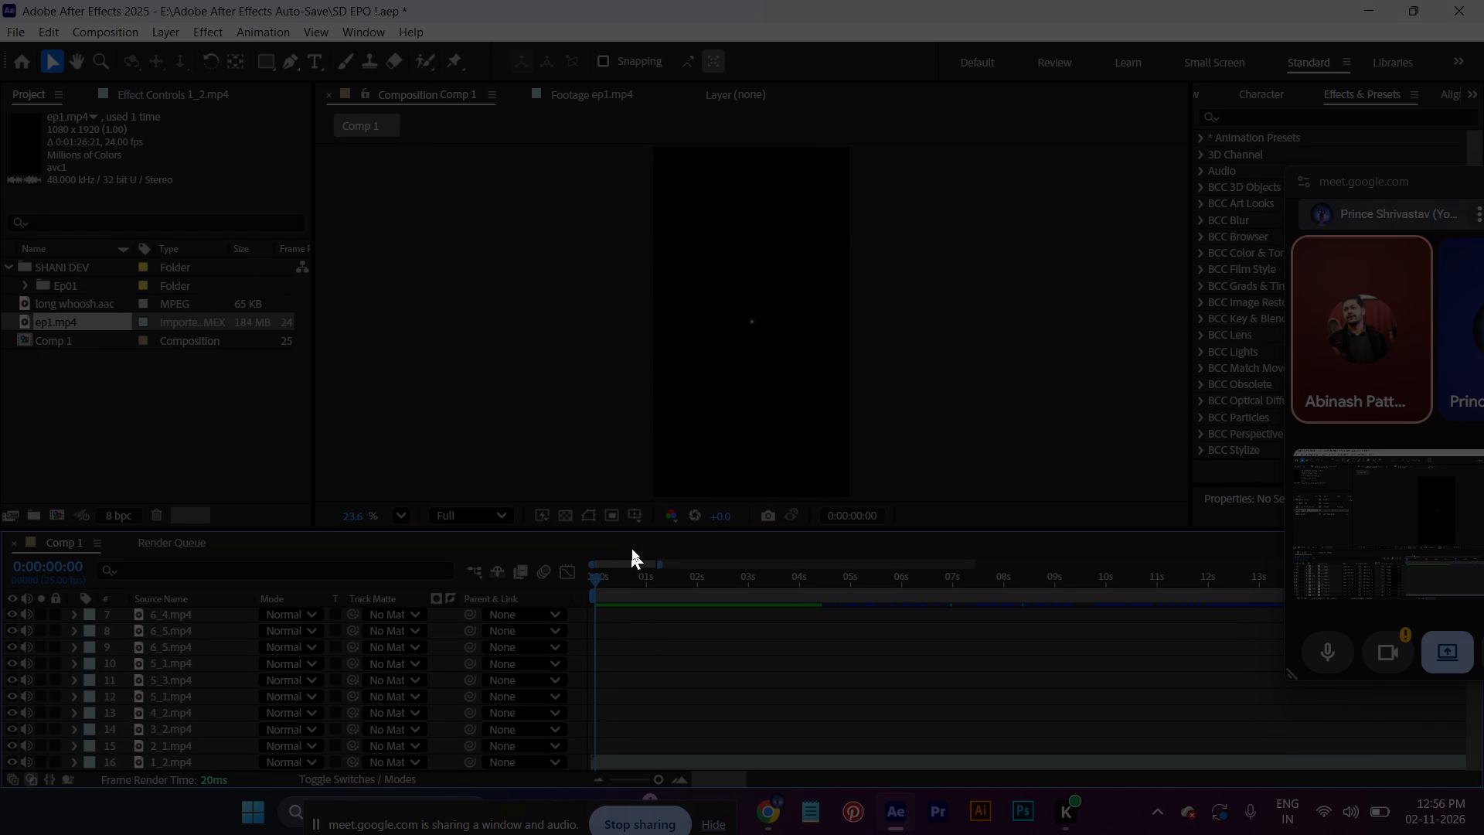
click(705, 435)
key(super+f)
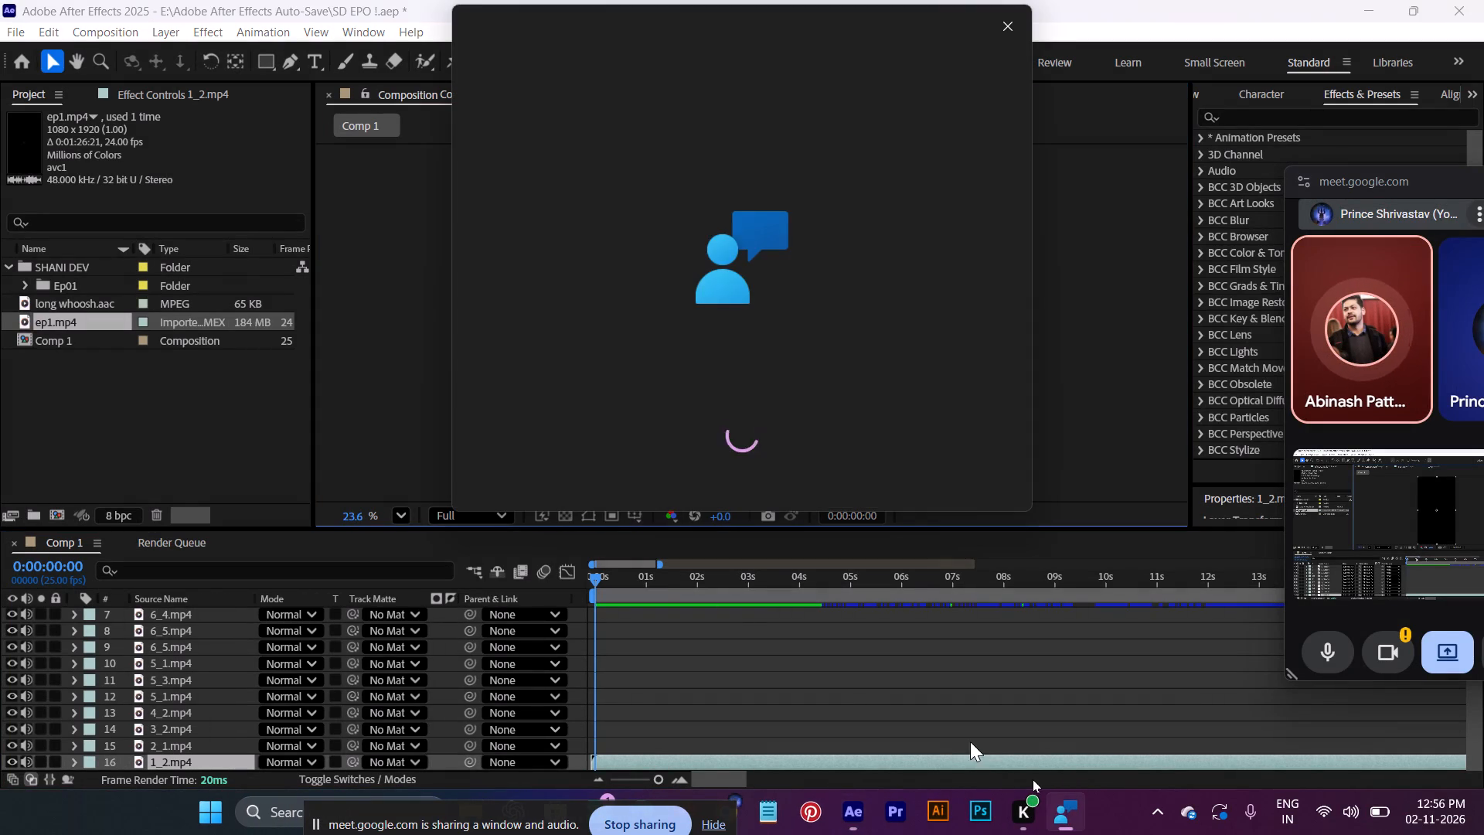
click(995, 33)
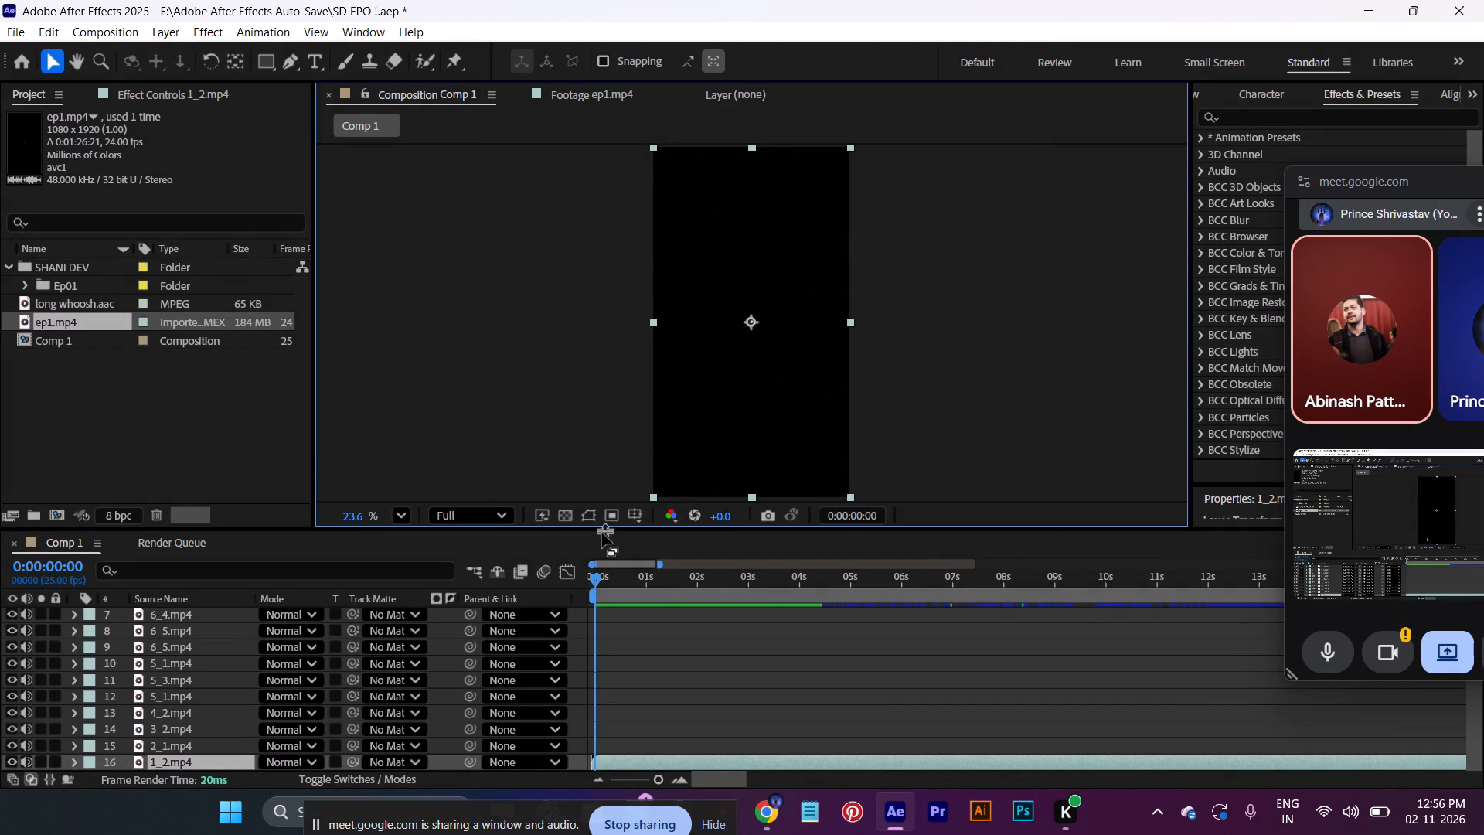
Preview Comp 1 from 0:00:00:00 to about 0:00:53:24 to check the edit at full resolution.
drag(597, 581, 595, 602)
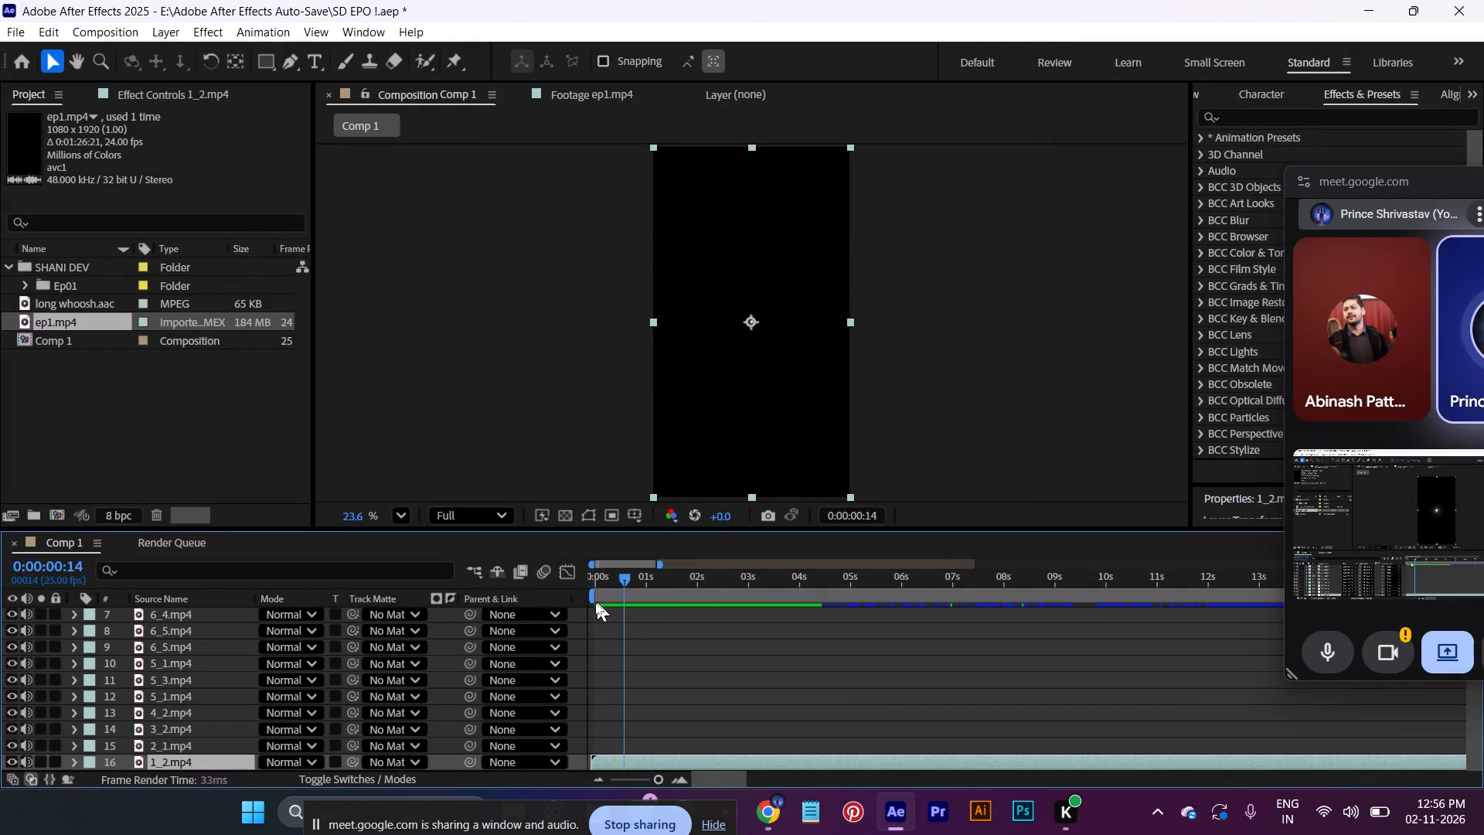
drag(595, 602, 485, 629)
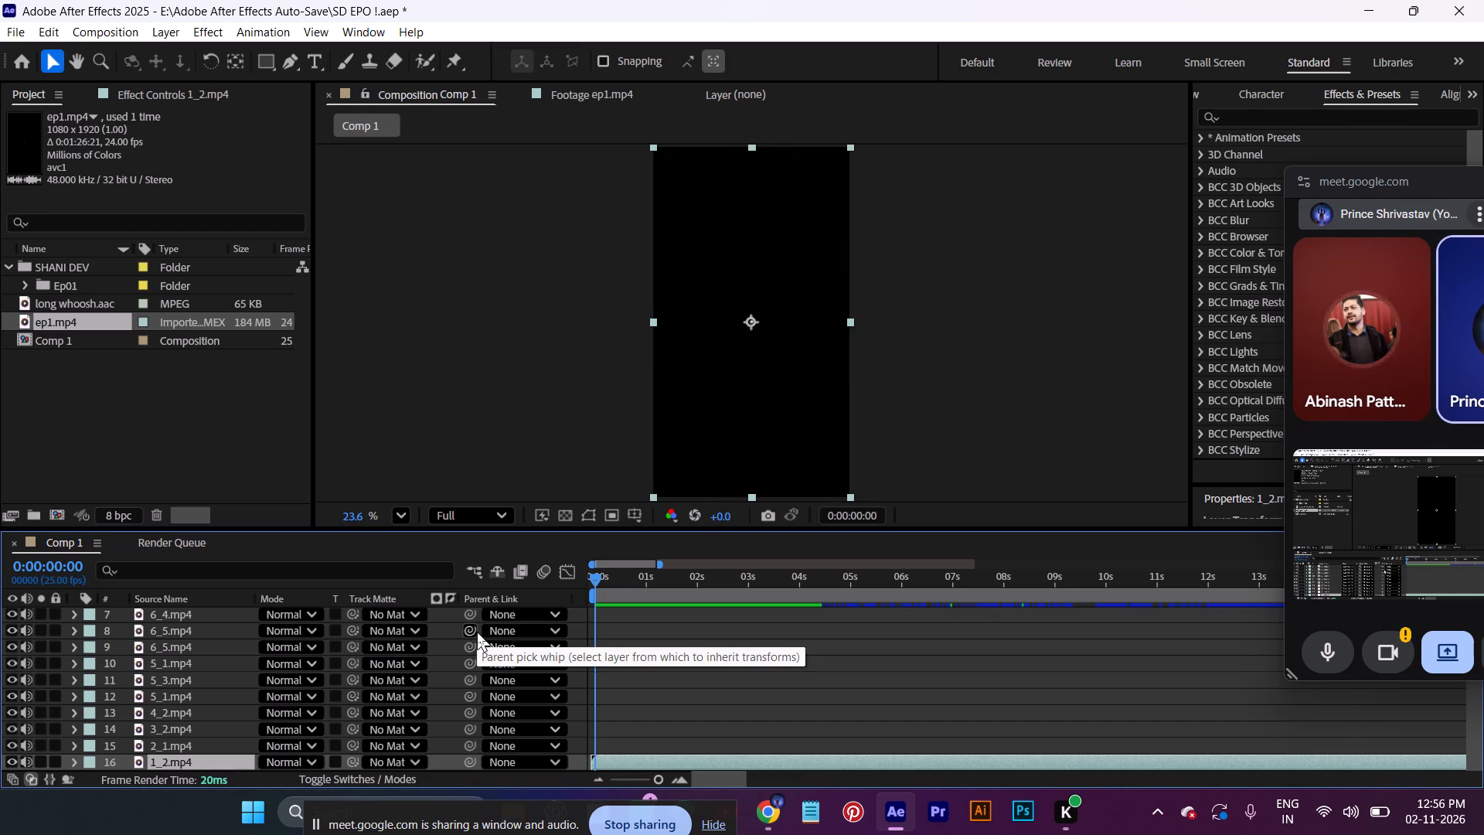
key(ctrl+f)
click(524, 550)
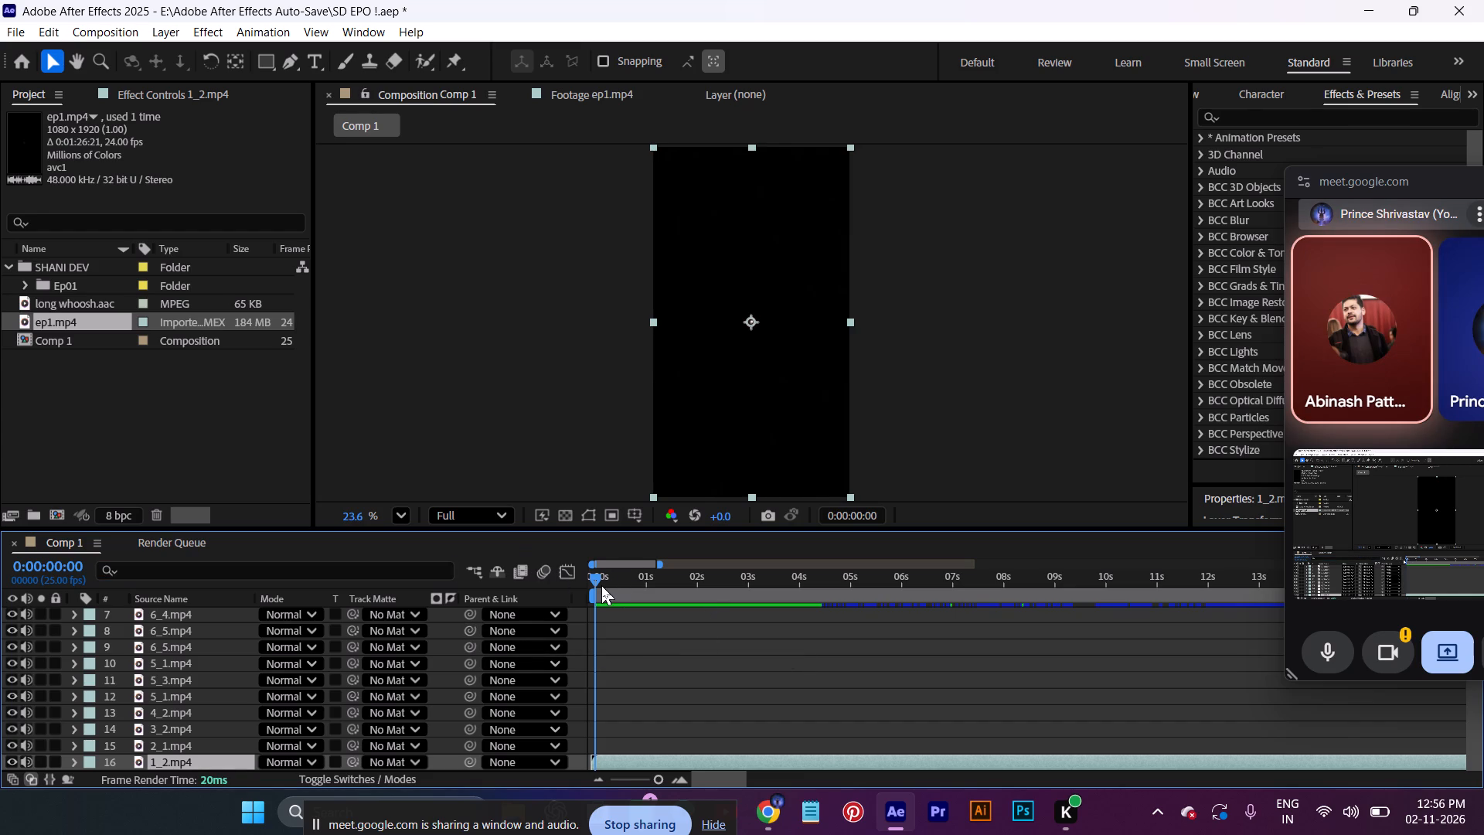
drag(597, 581, 584, 582)
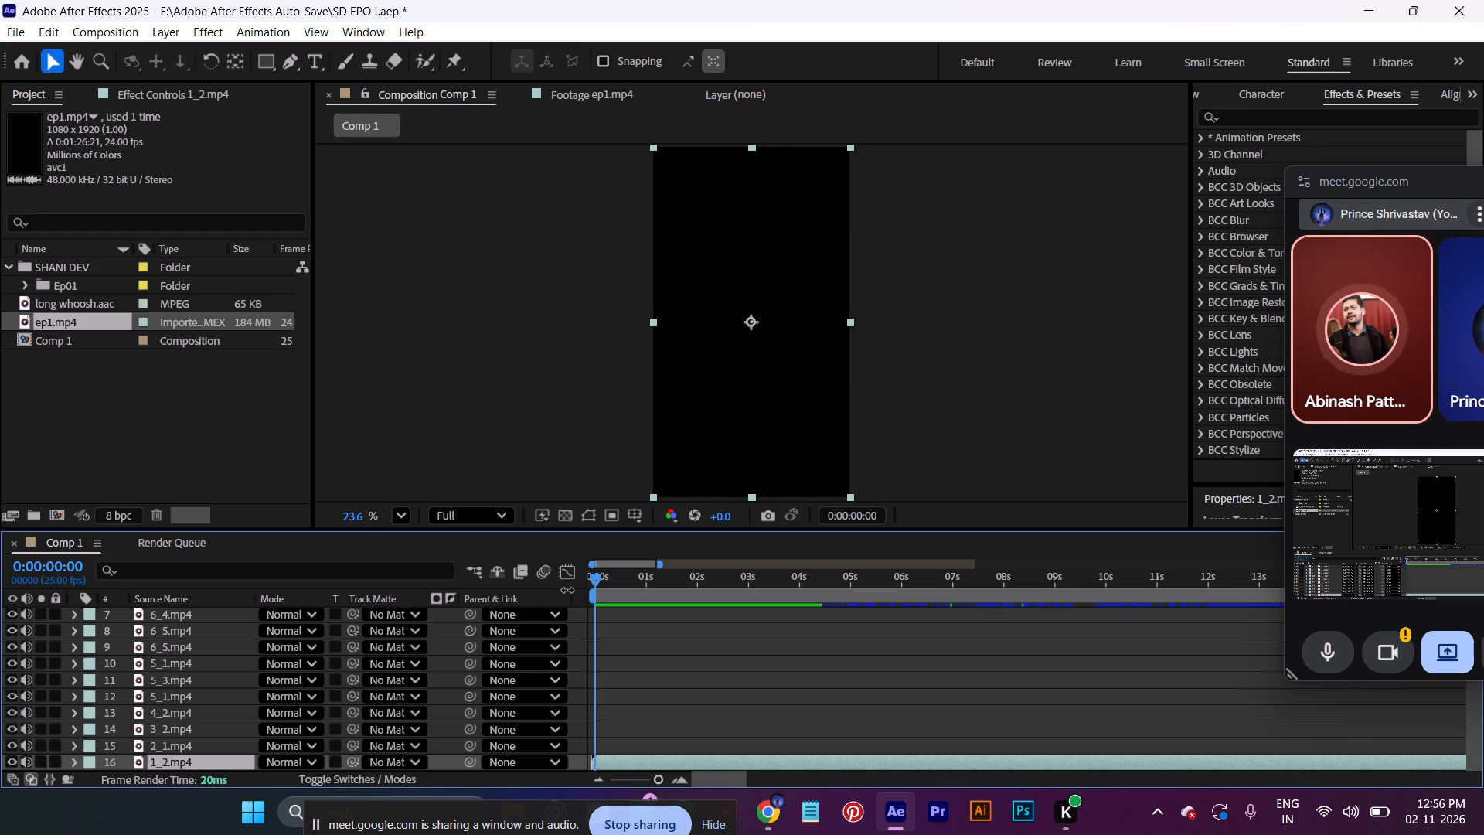
key(space)
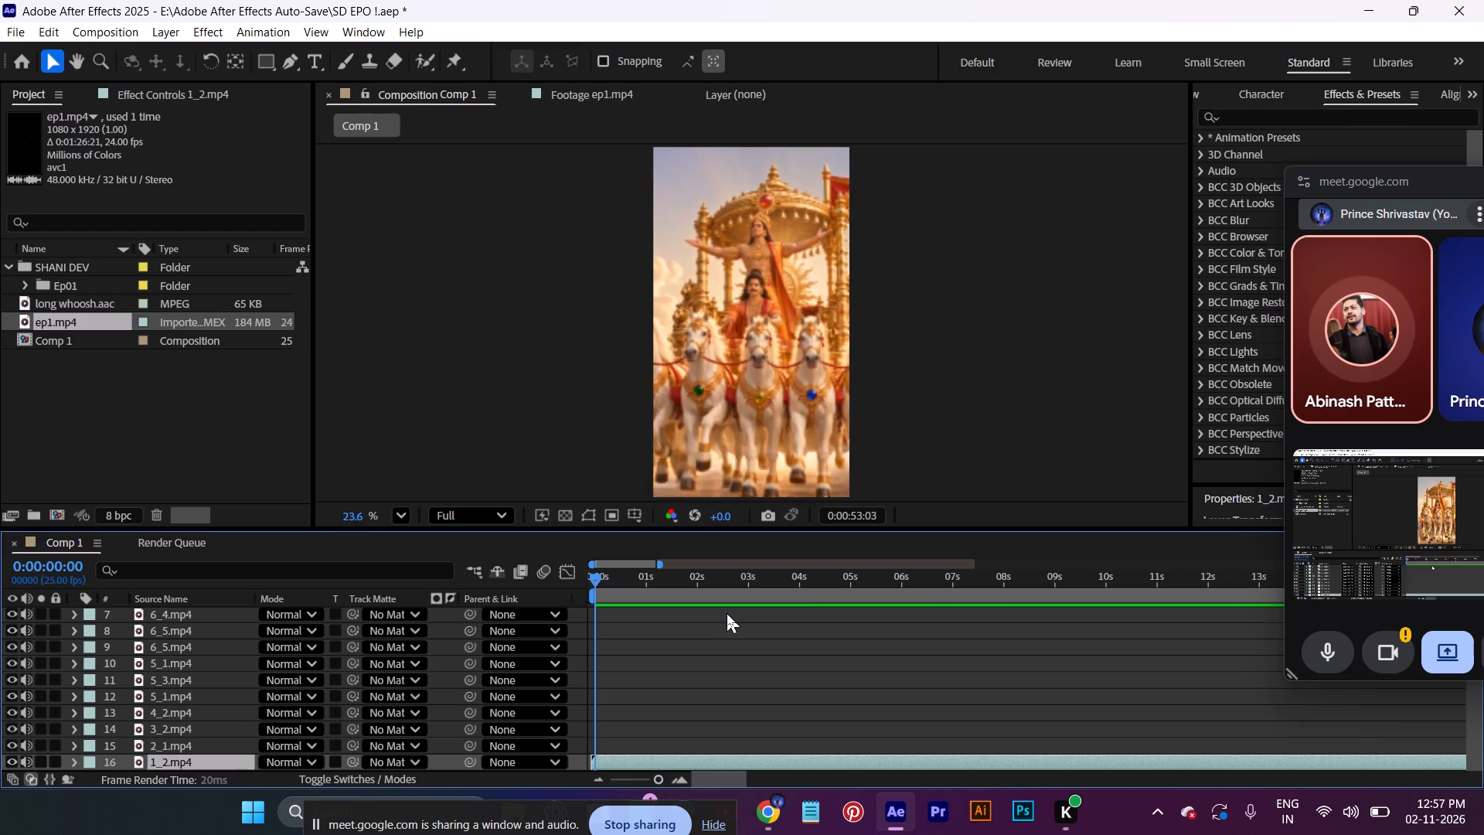
key(space)
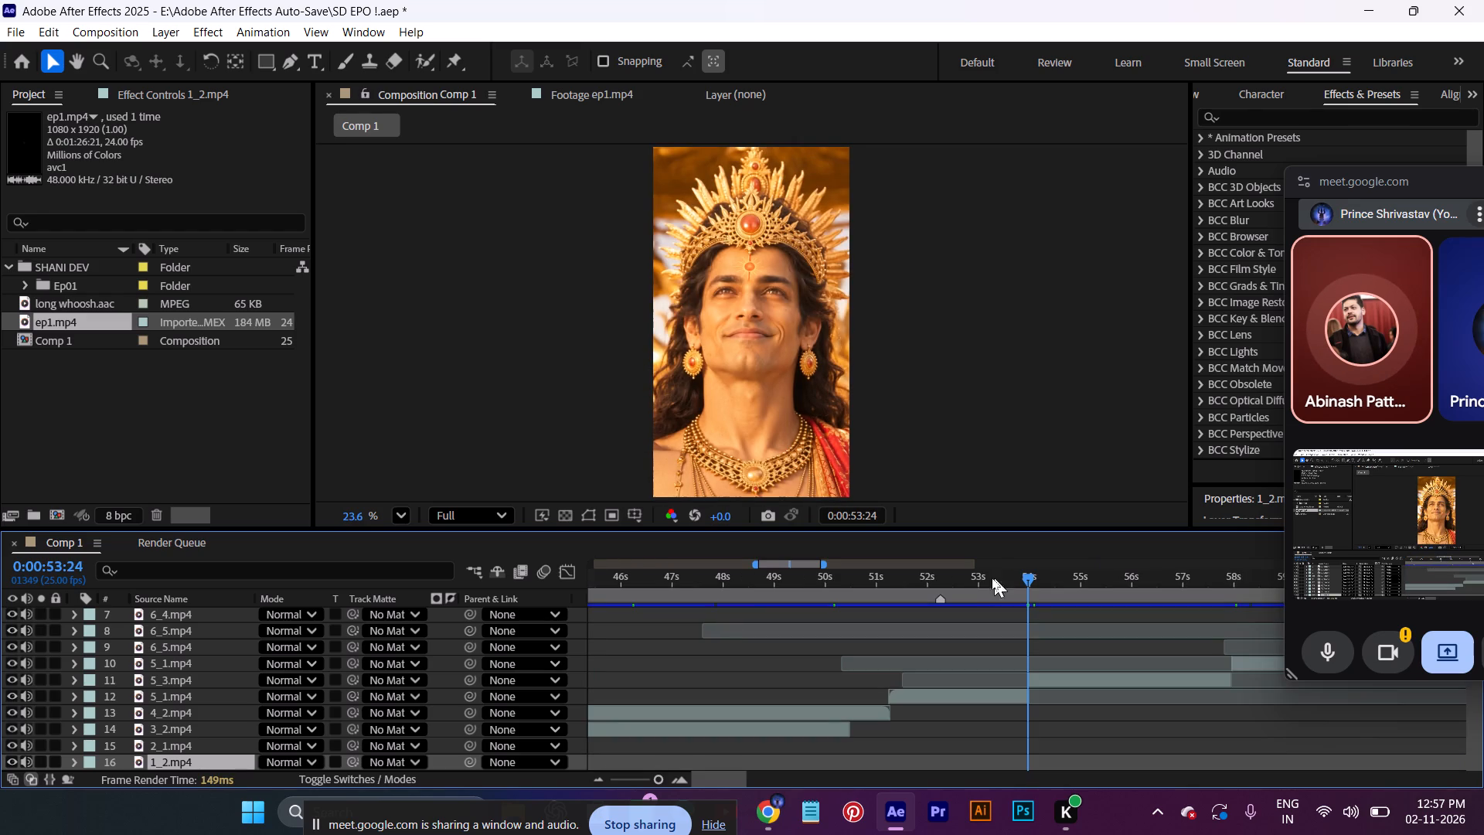
Duplicate the 4_2.mp4 layer and split it at 0:00:47:20, starting the upper copy and ending the lower copy there.
drag(1031, 579, 920, 587)
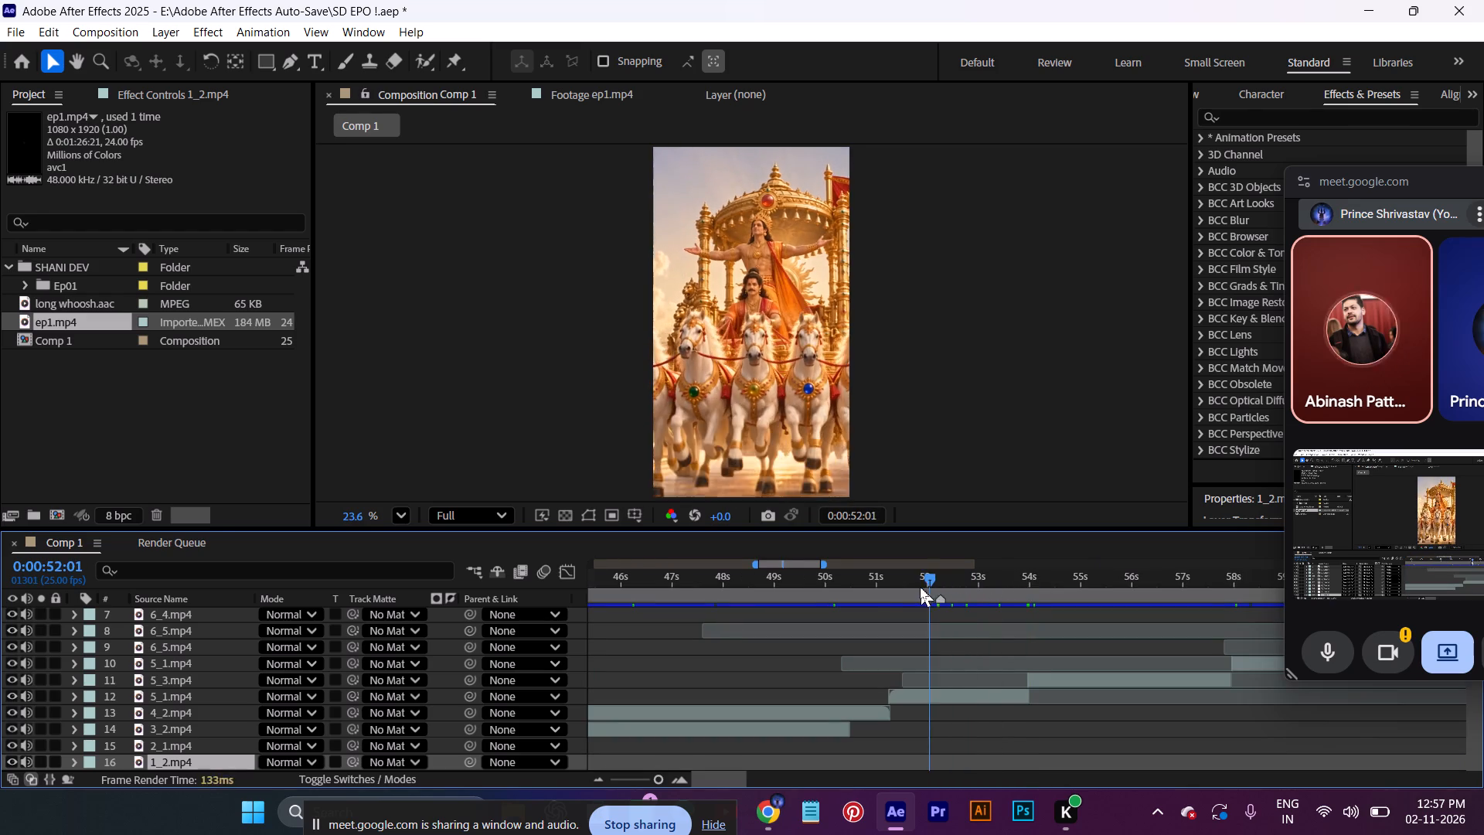
drag(920, 587, 939, 592)
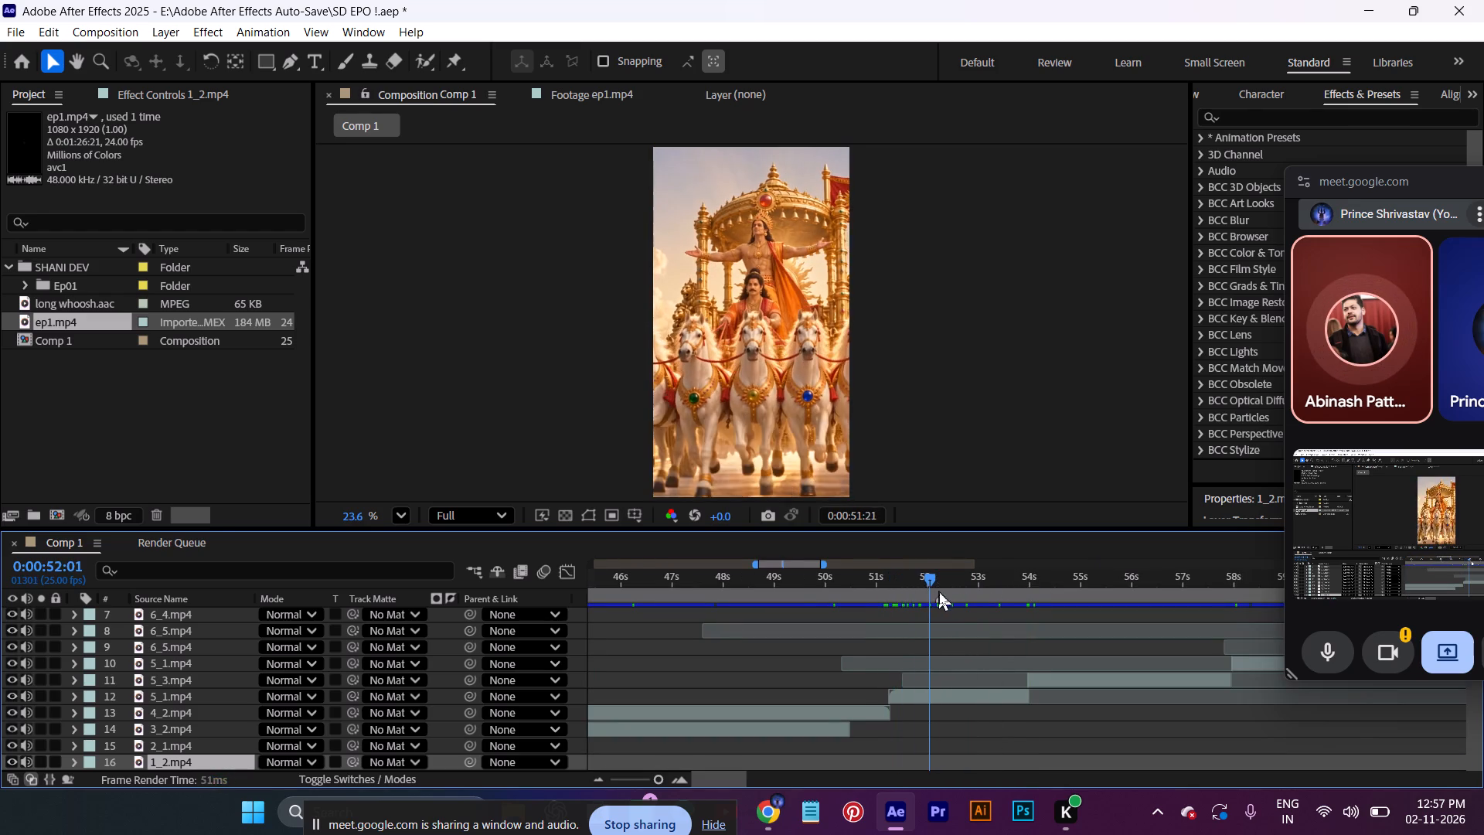
drag(939, 592, 1014, 594)
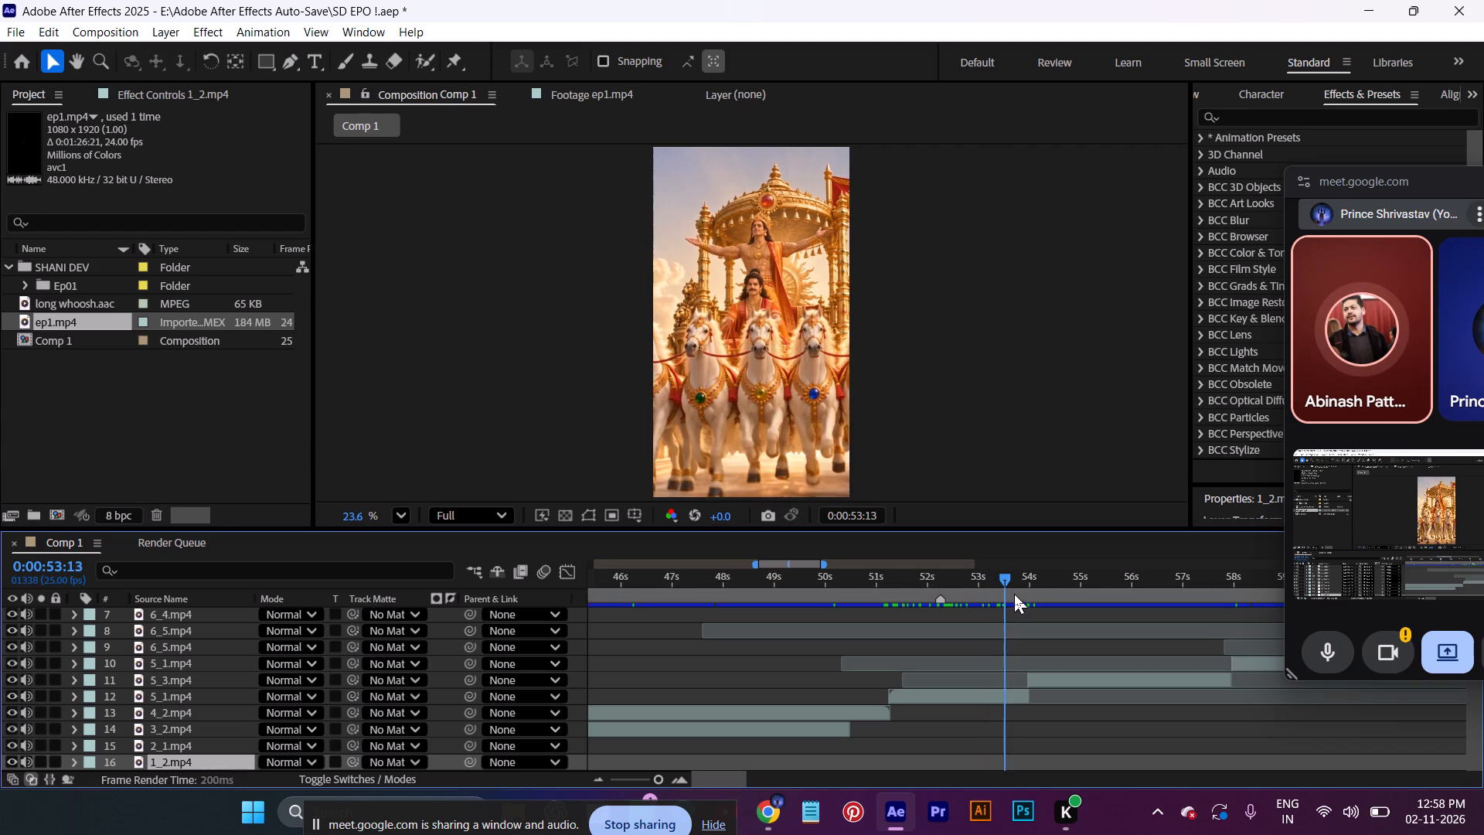
drag(1014, 594, 807, 621)
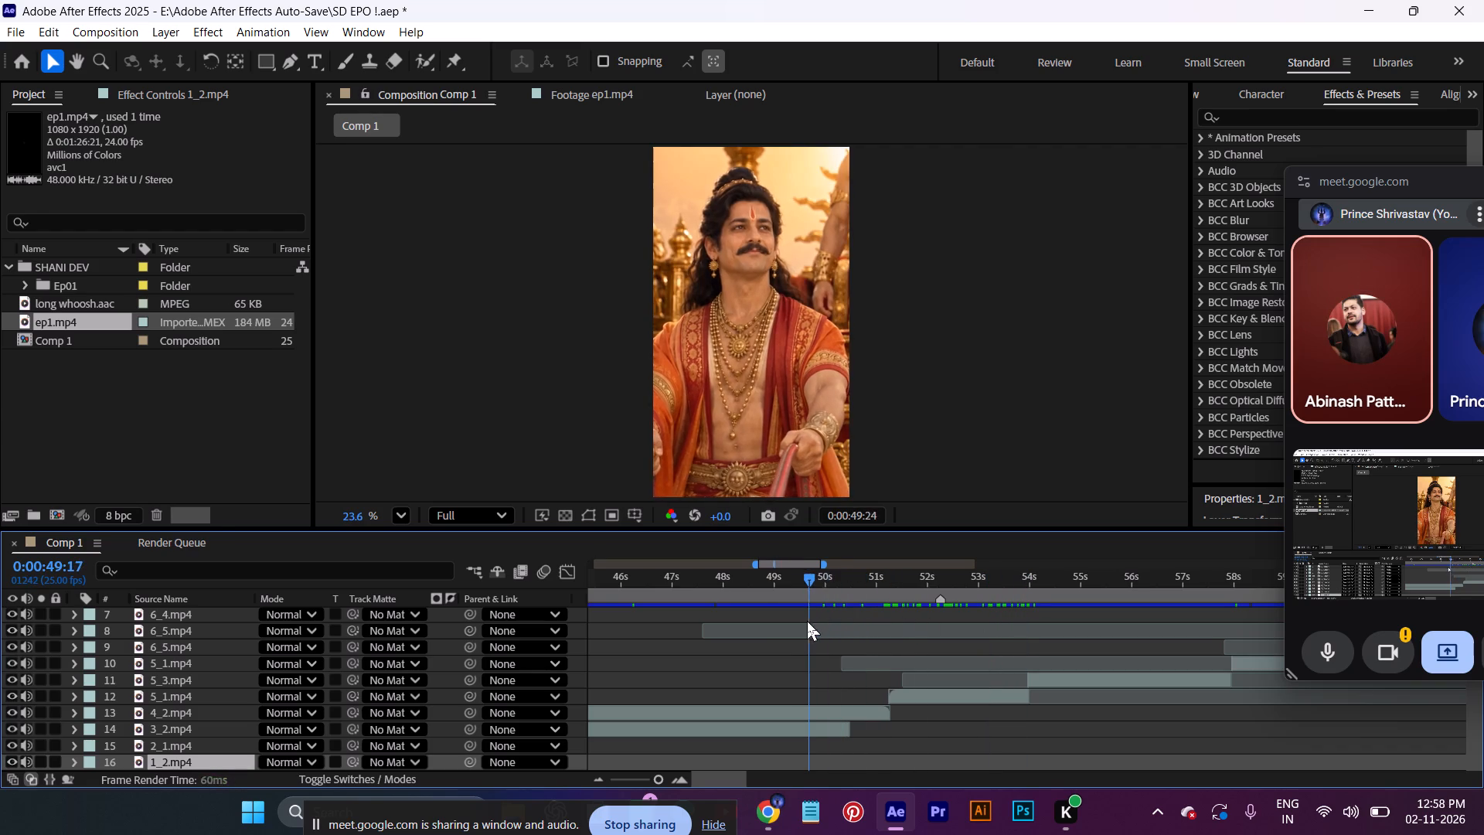
drag(807, 621, 740, 605)
key(space)
key(space)
key(space)
key(space)
key(space)
key(space)
key(space)
key(space)
key(space)
key(space)
key(space)
key(space)
key(space)
key(space)
key(space)
key(space)
key(space)
key(space)
drag(849, 737, 1169, 714)
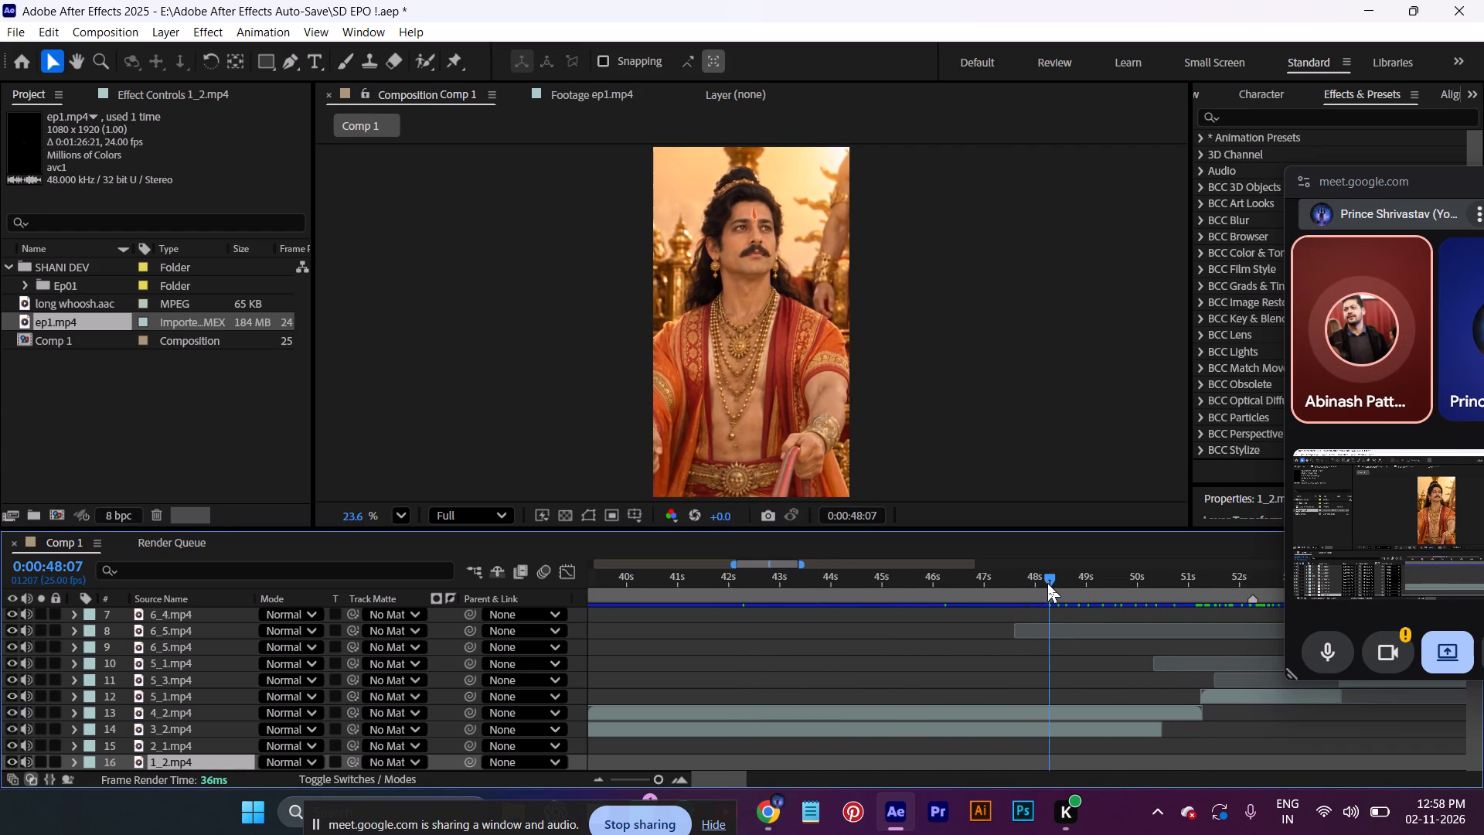
drag(1047, 583, 989, 600)
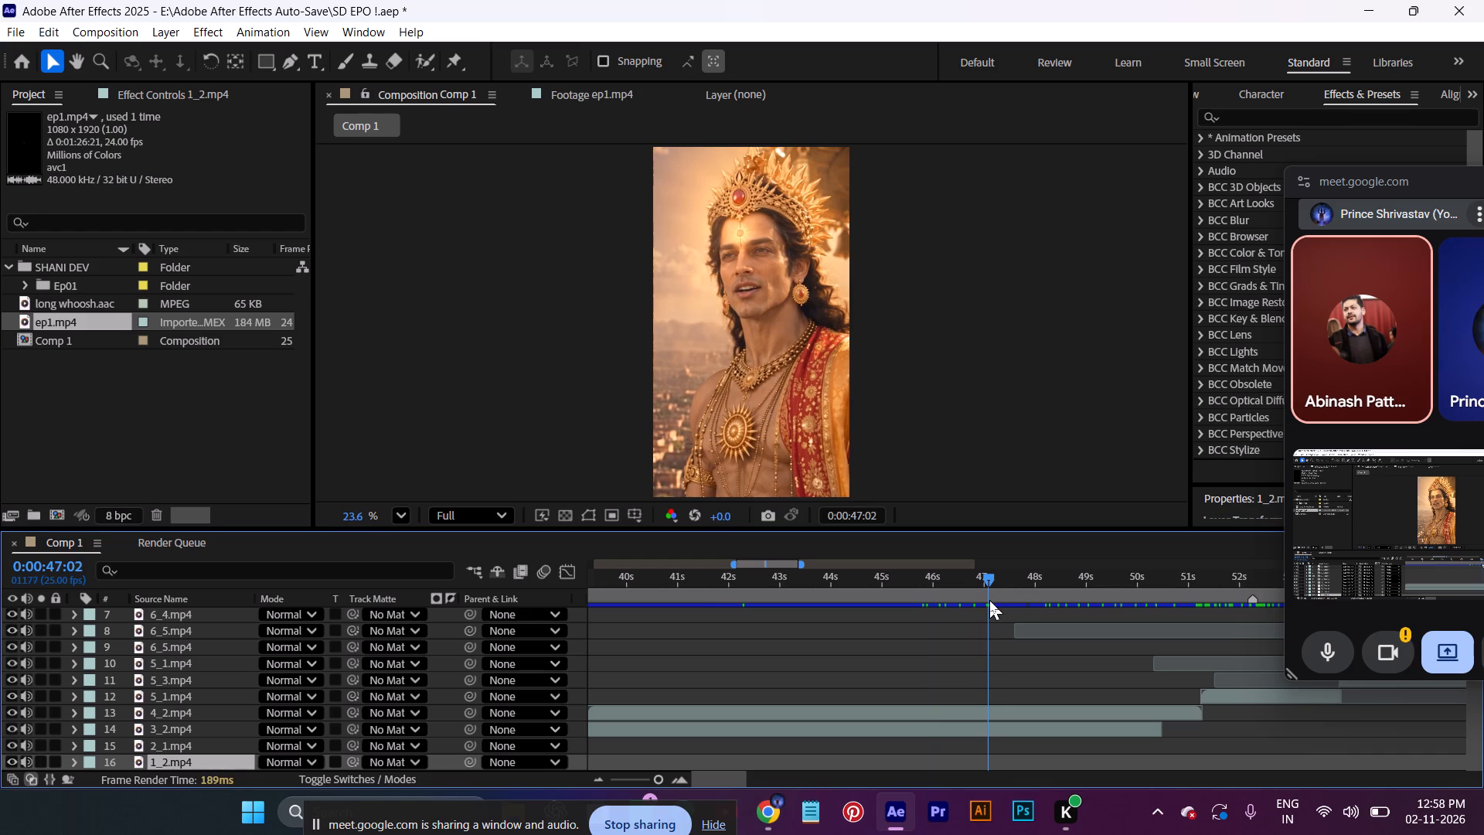
drag(989, 600, 1011, 606)
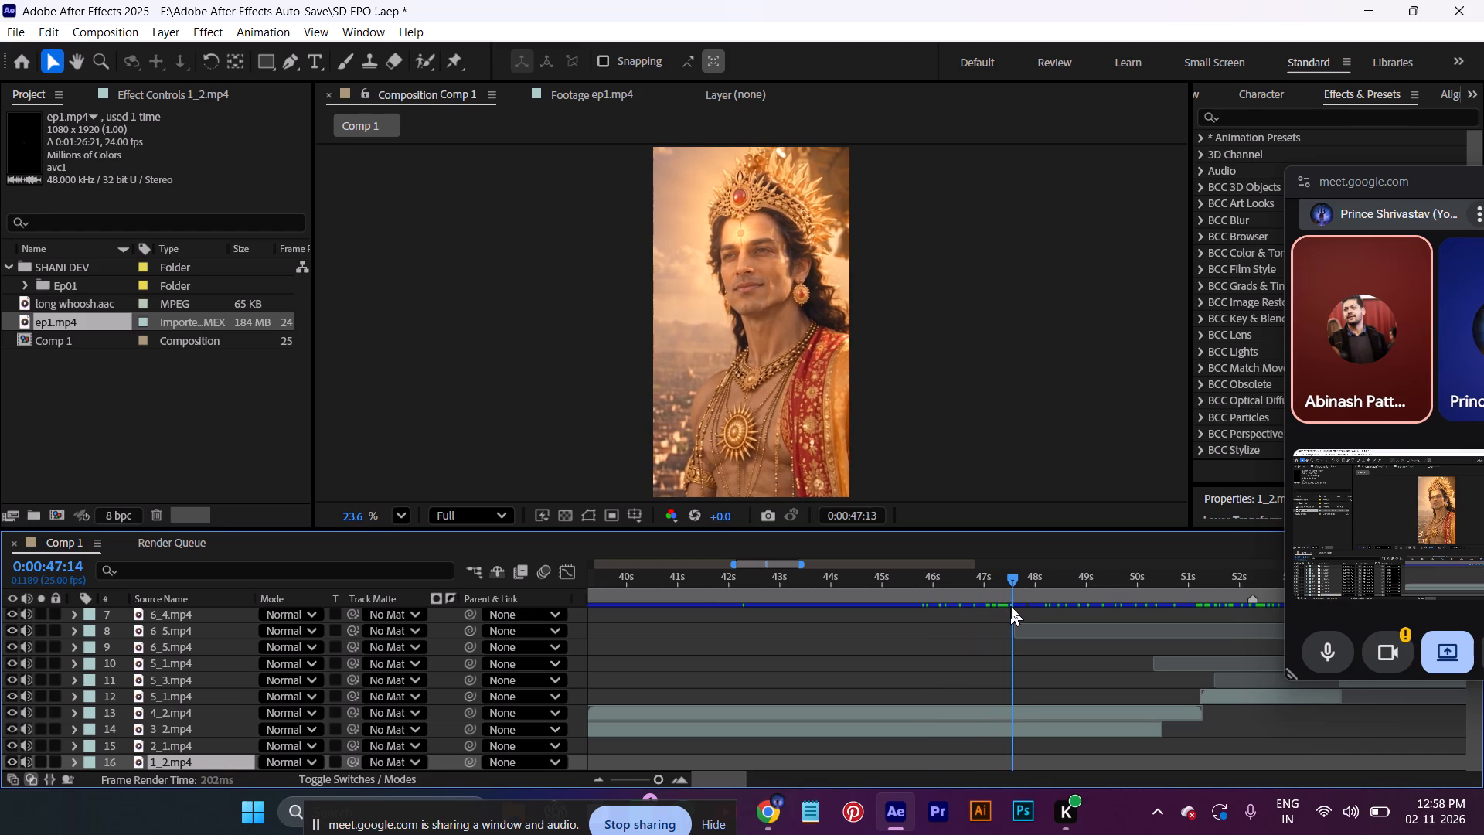
drag(1011, 606, 1033, 615)
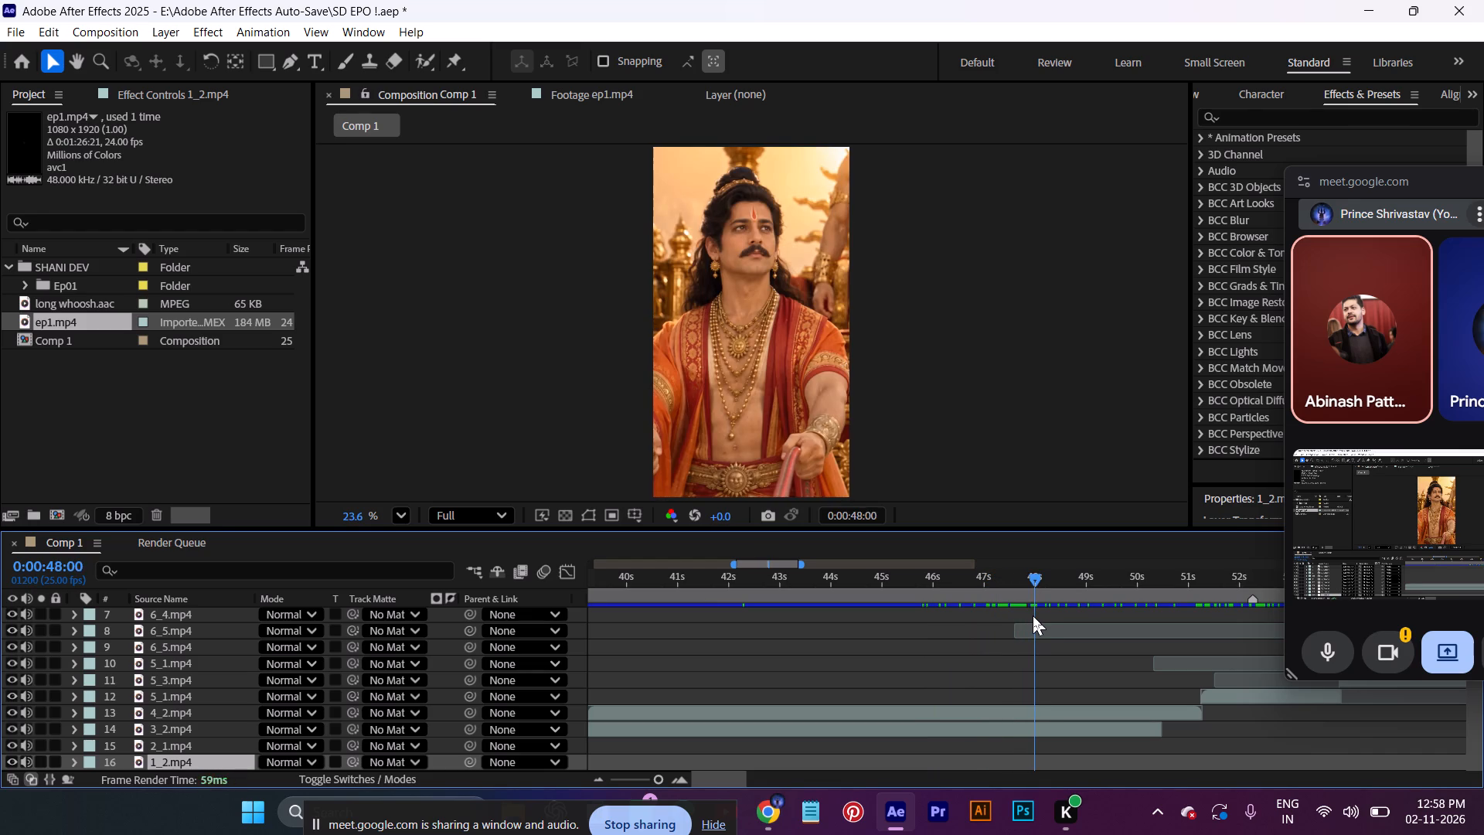
drag(1033, 615, 1023, 619)
click(1022, 711)
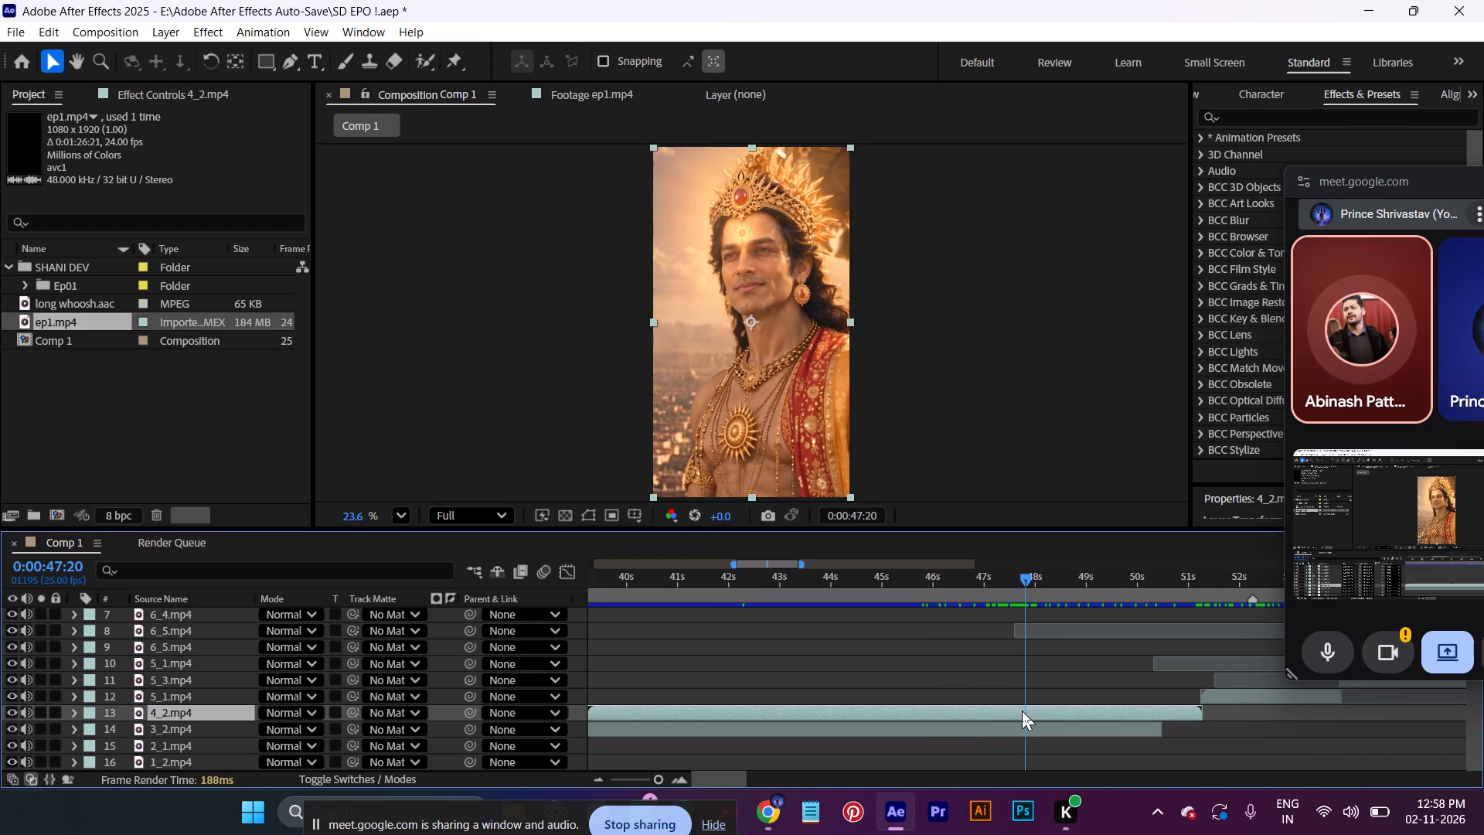
key(ctrl+d)
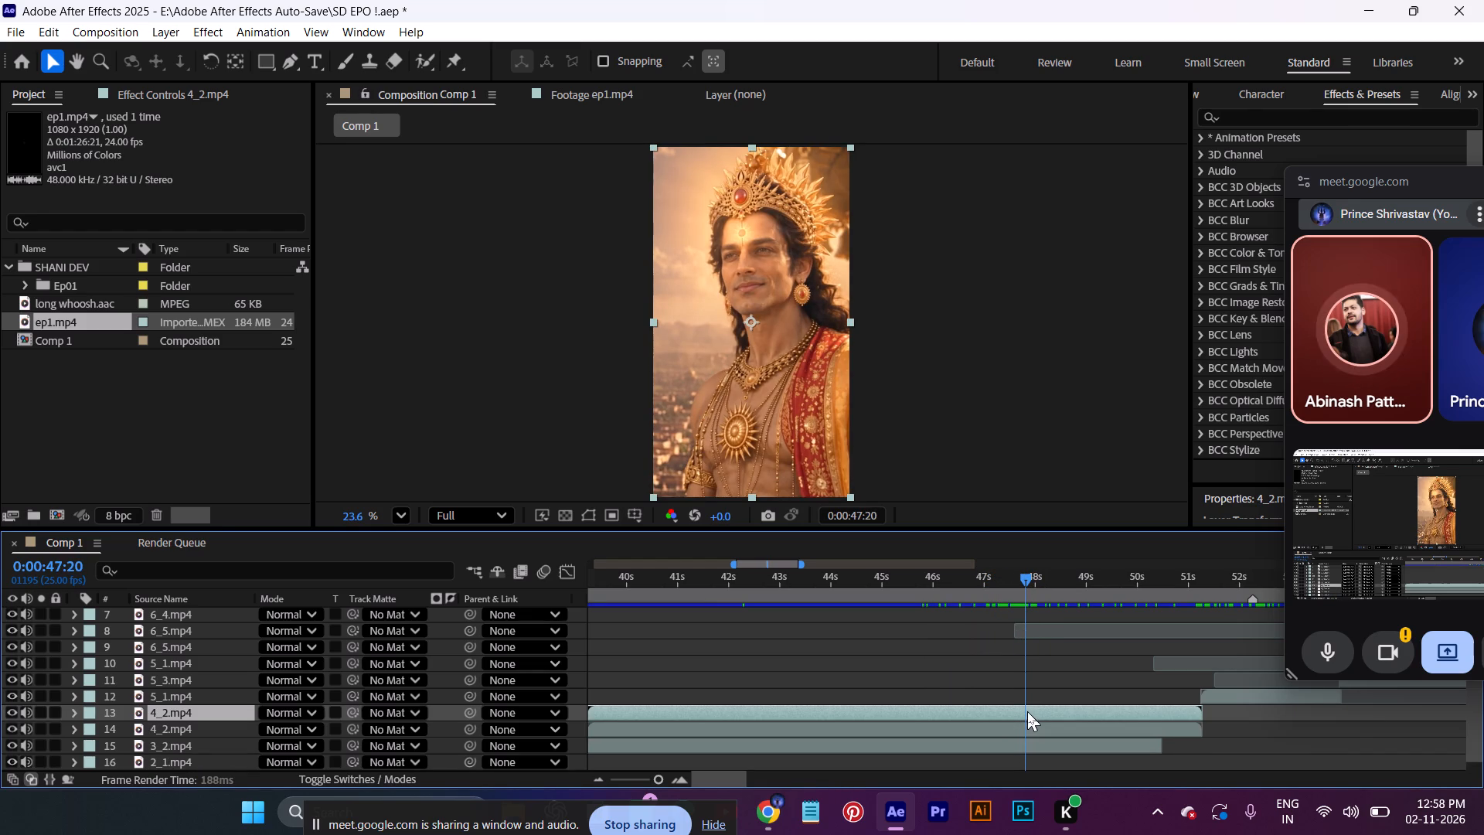
key(alt+bracketleft)
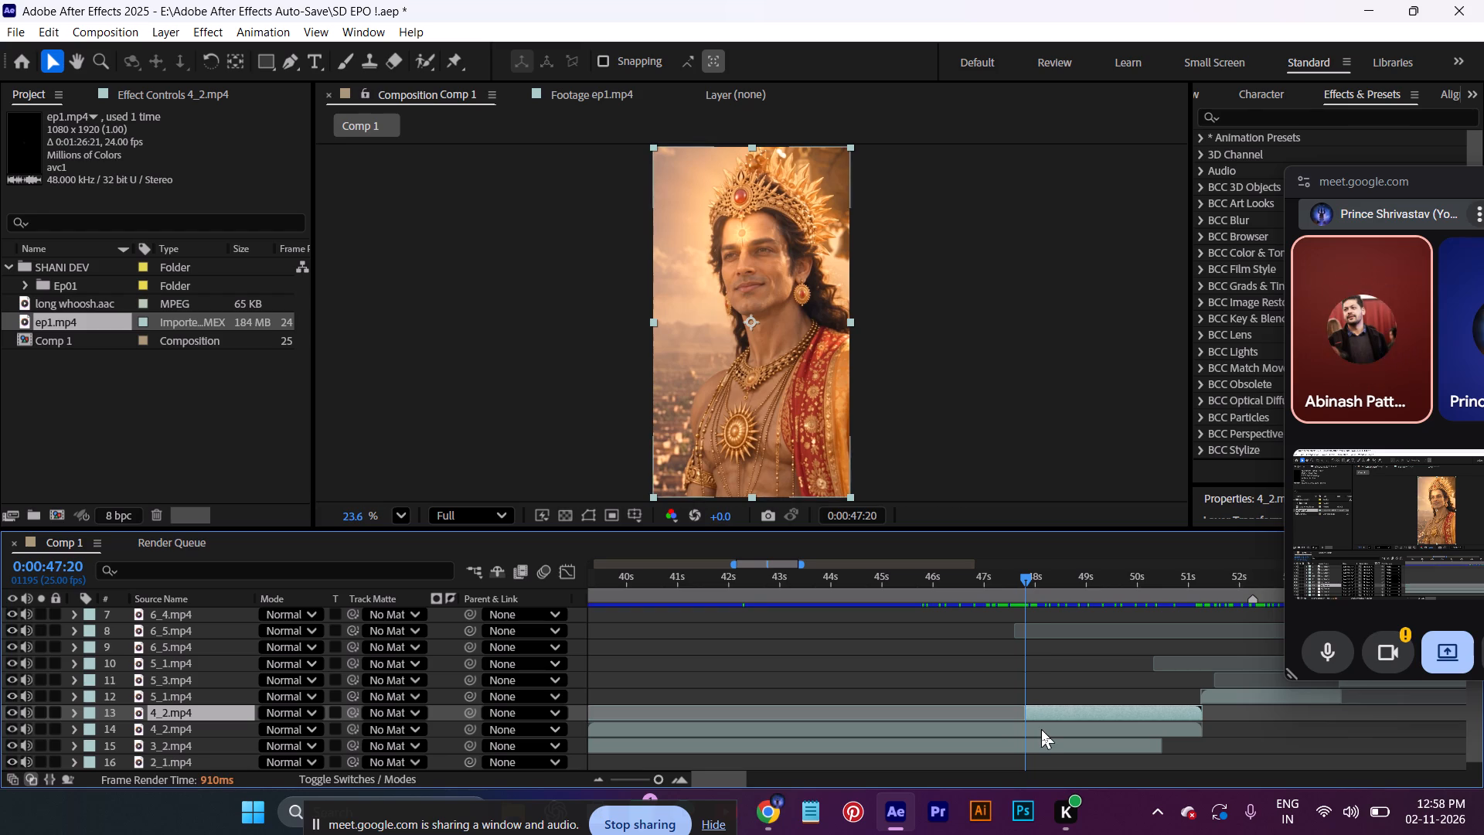
click(1041, 729)
key(alt+bracketright)
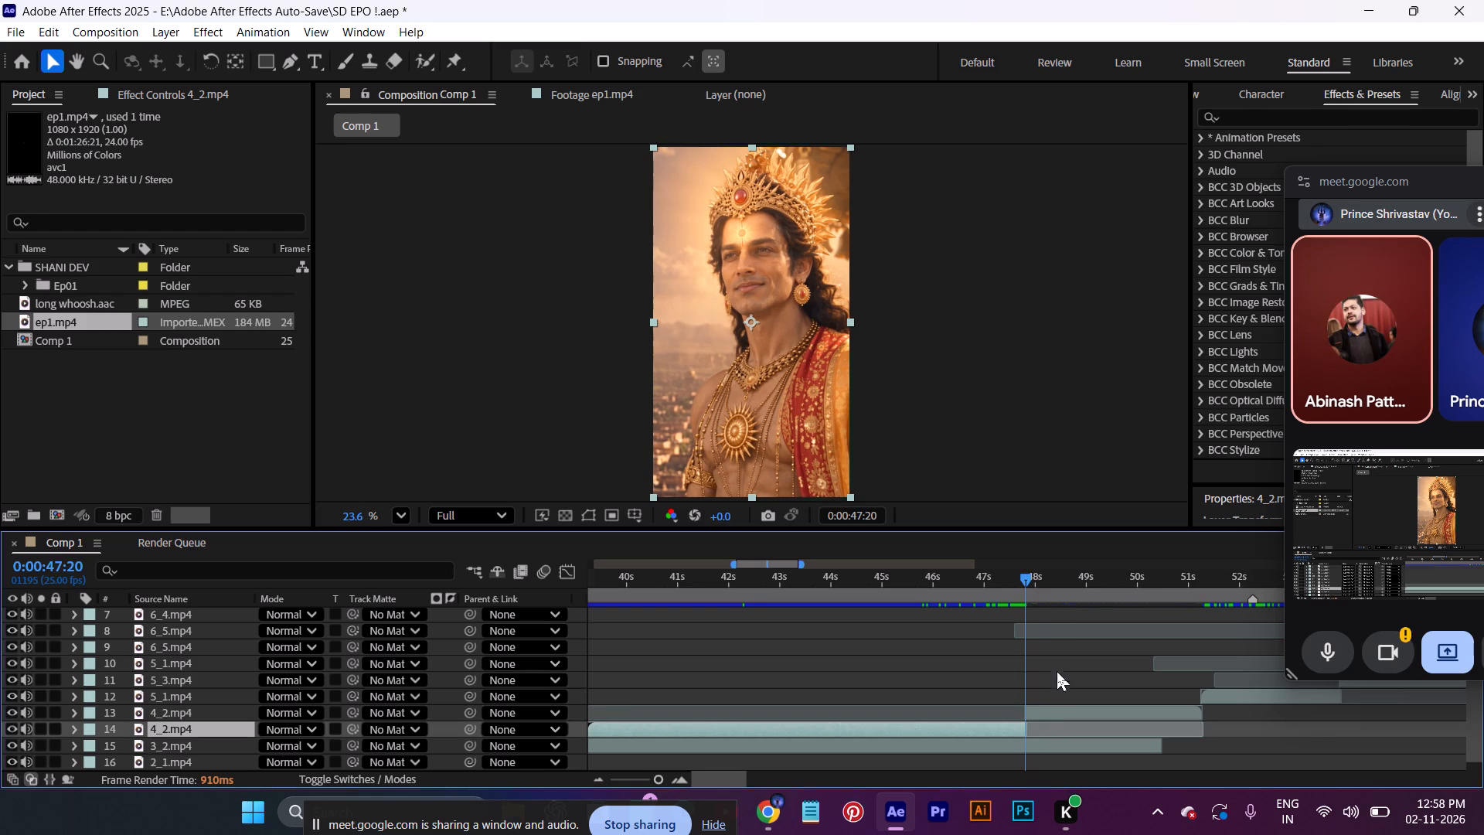
Review the lower 4_2.mp4 copy in Comp 1 from its start near 0:00:39:05 to about 0:00:46:08.
drag(1029, 581, 795, 615)
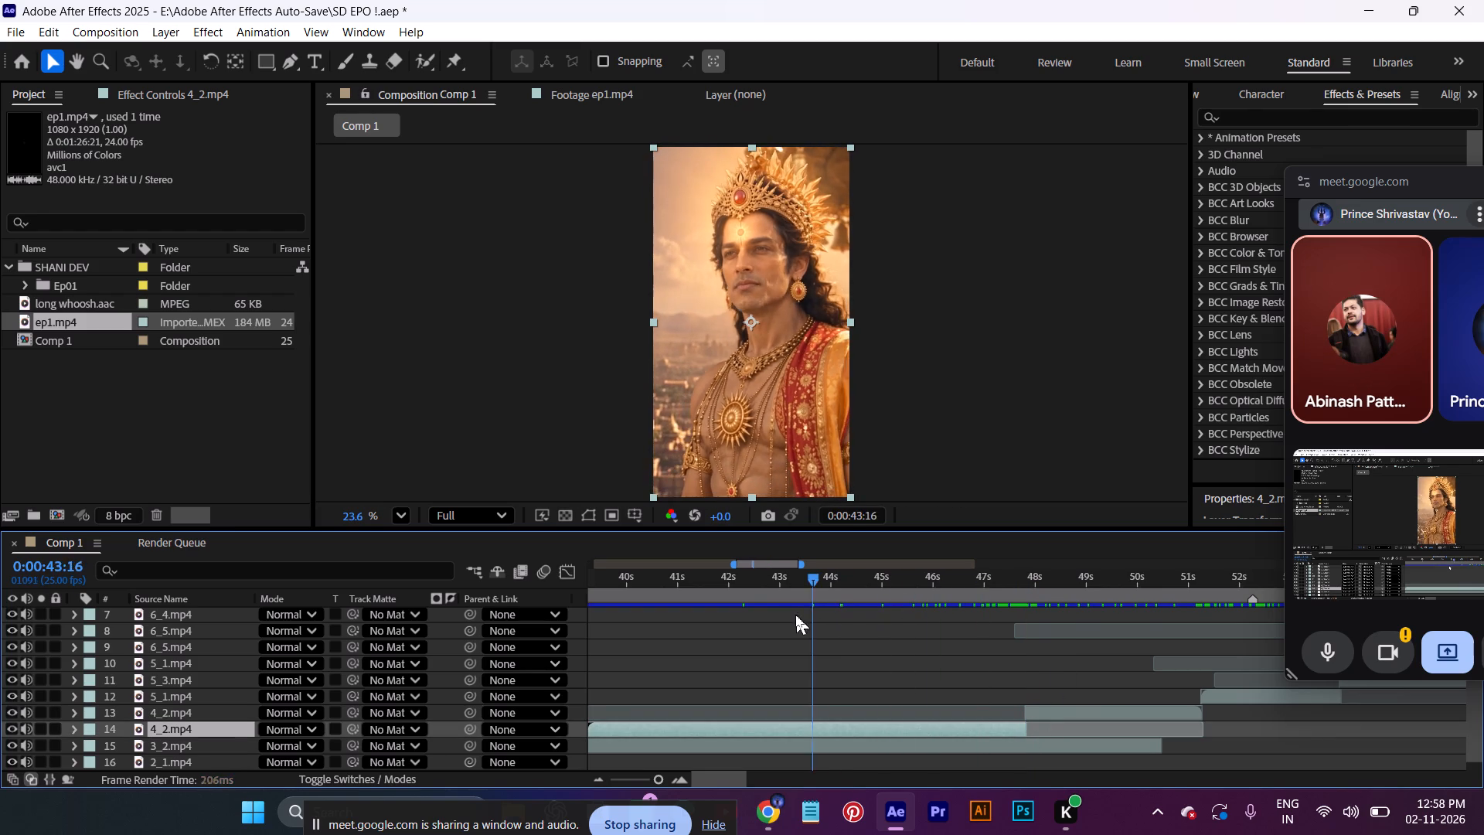
drag(795, 615, 712, 588)
key(space)
key(space)
key(space)
key(space)
key(space)
key(space)
key(space)
key(space)
key(space)
key(space)
key(space)
key(space)
key(space)
key(space)
key(space)
key(space)
key(space)
key(space)
key(space)
key(space)
drag(890, 716, 1142, 660)
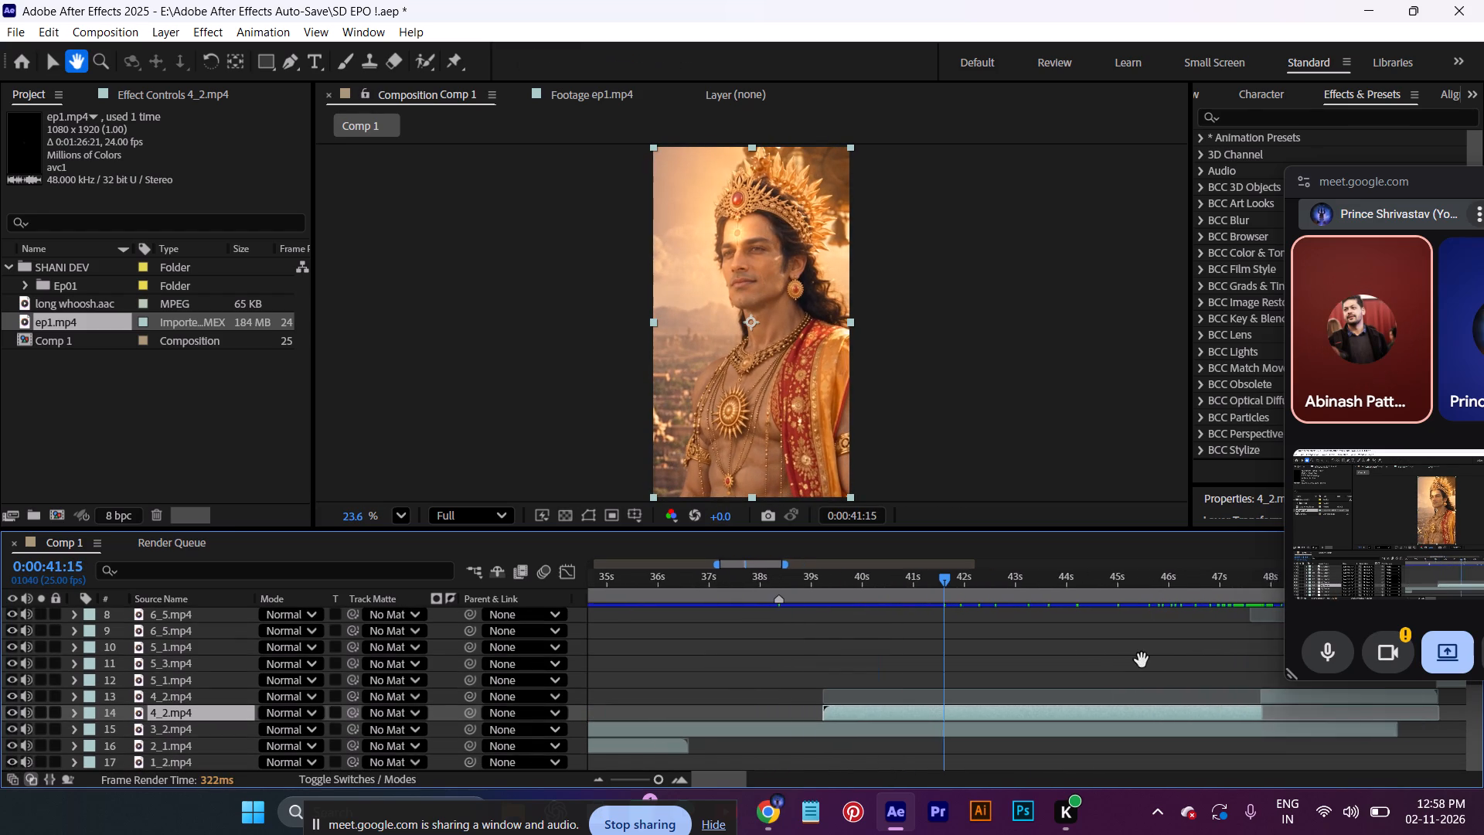
drag(1142, 660, 1144, 660)
drag(959, 573, 849, 601)
click(773, 672)
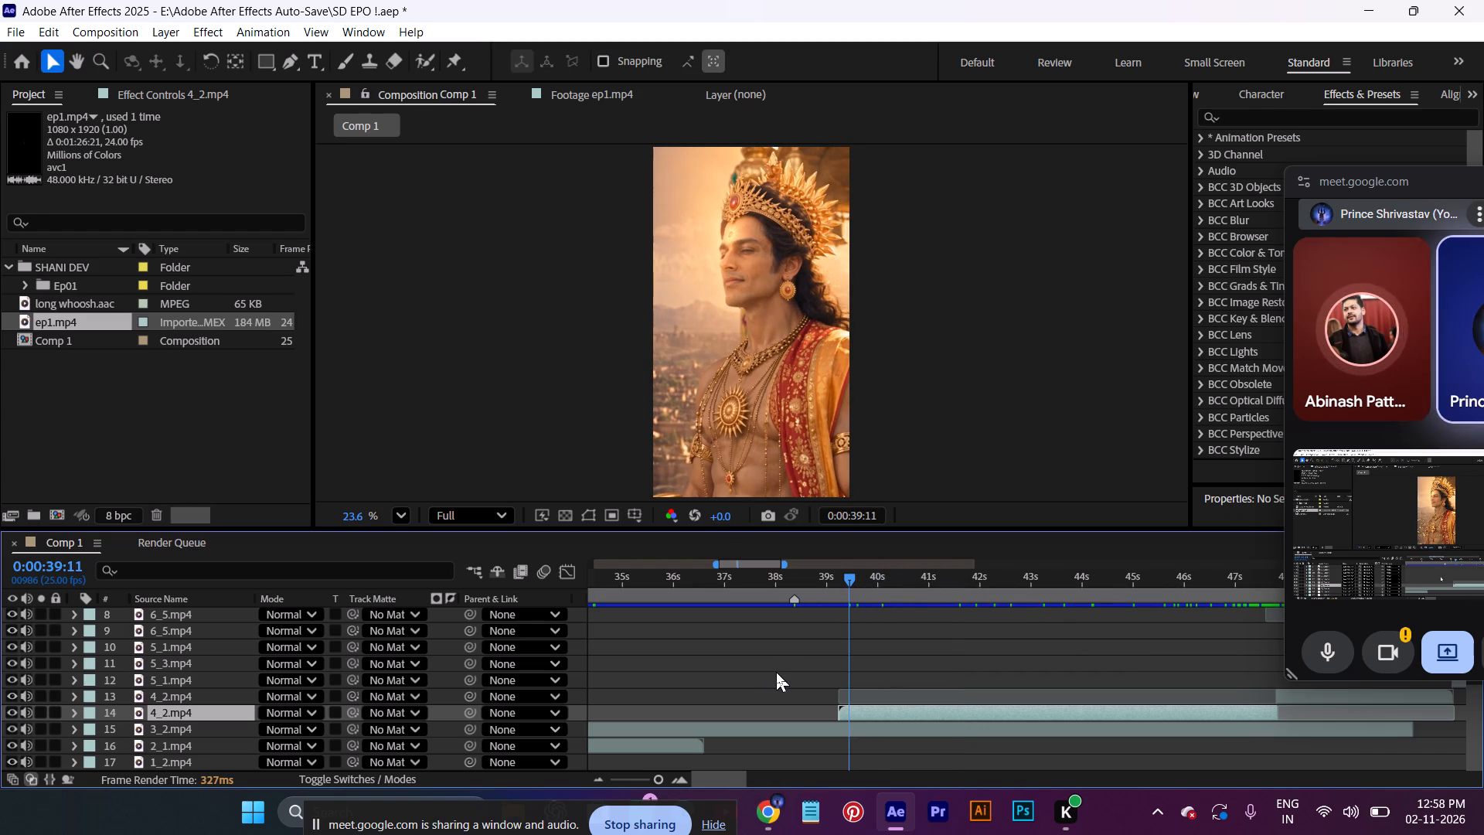
key(space)
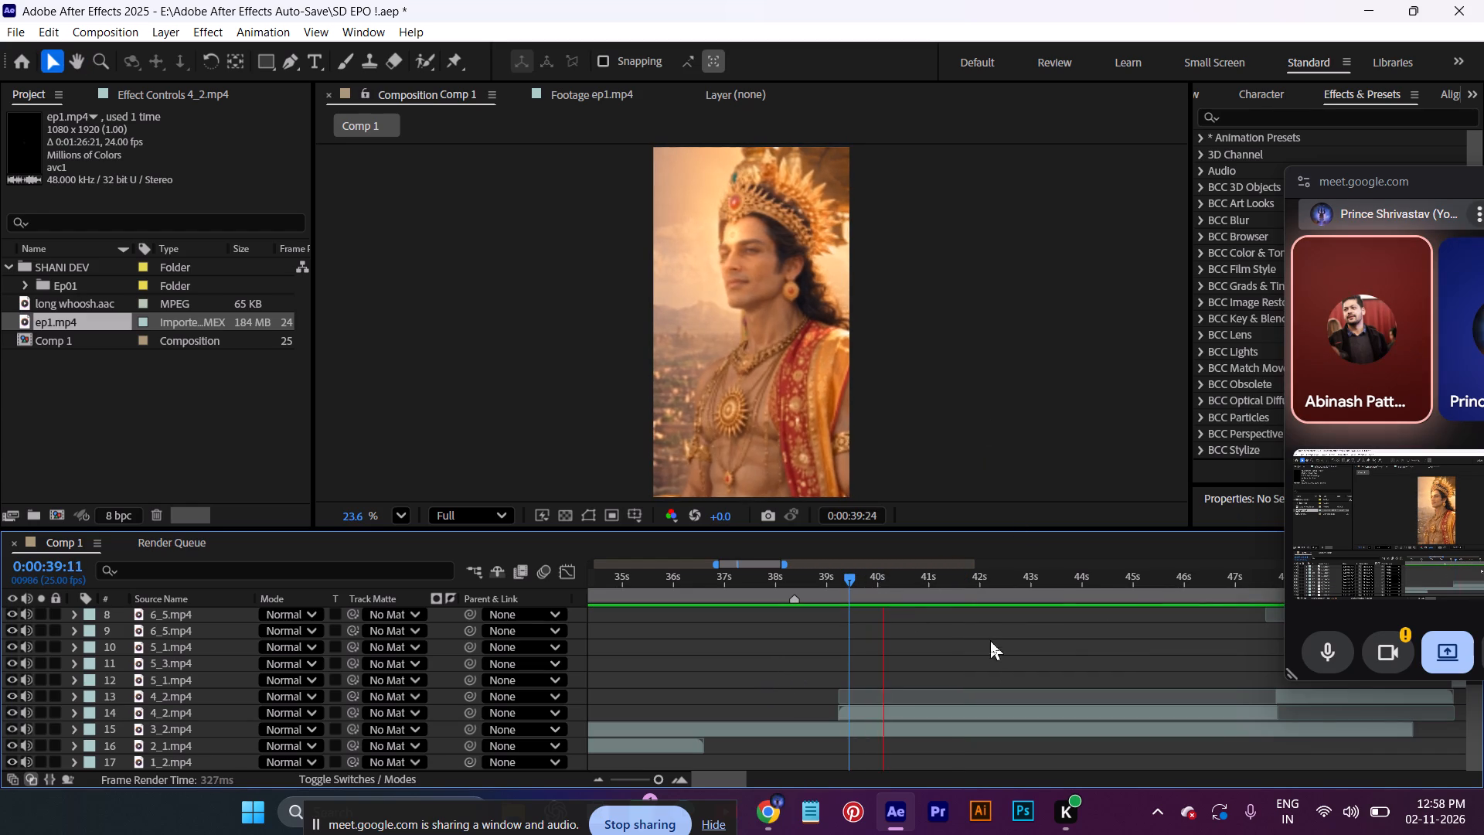
key(space)
drag(920, 581, 977, 596)
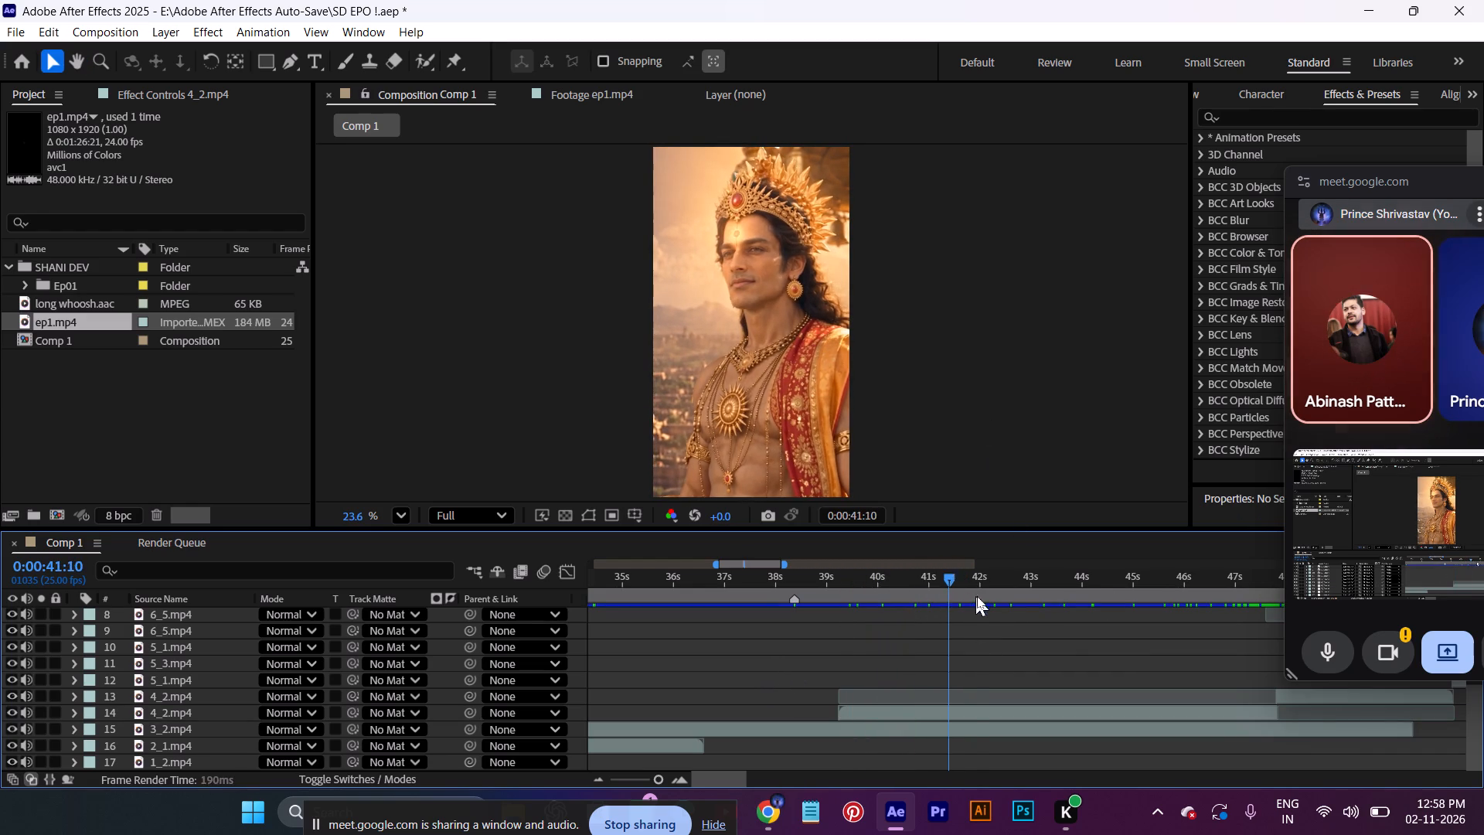
drag(977, 596, 800, 642)
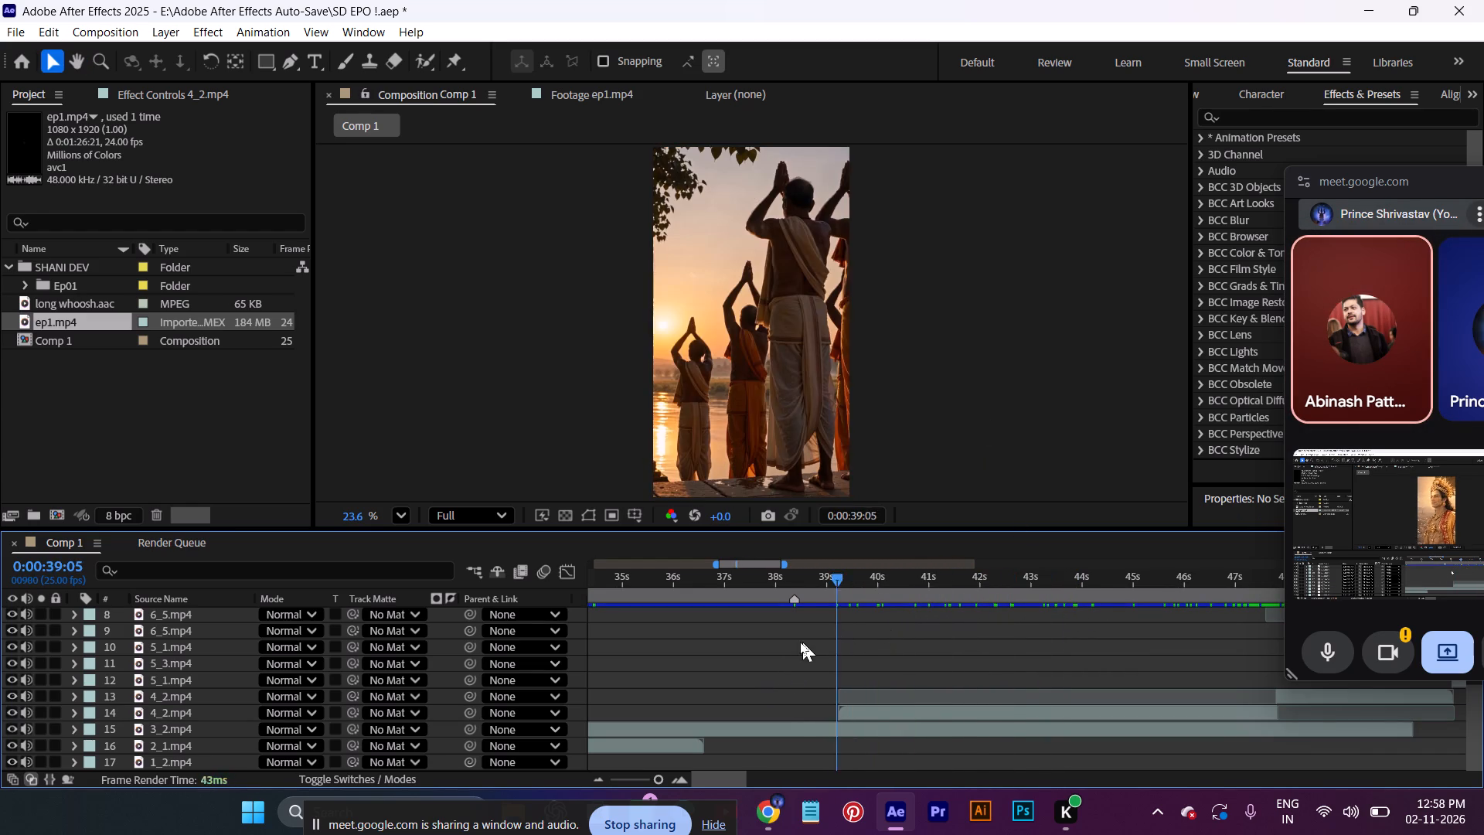
drag(800, 642, 917, 645)
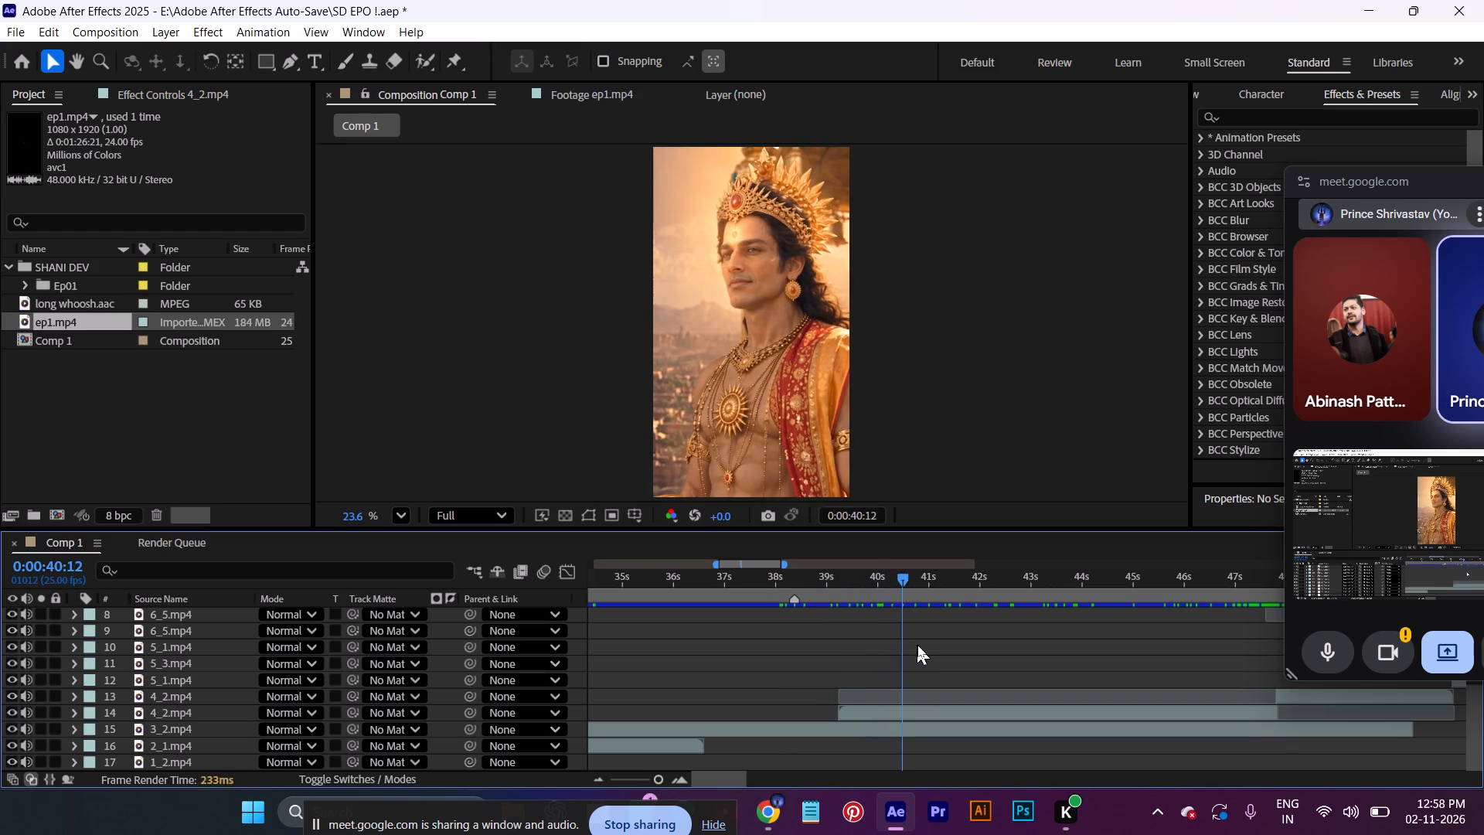
drag(917, 645, 988, 654)
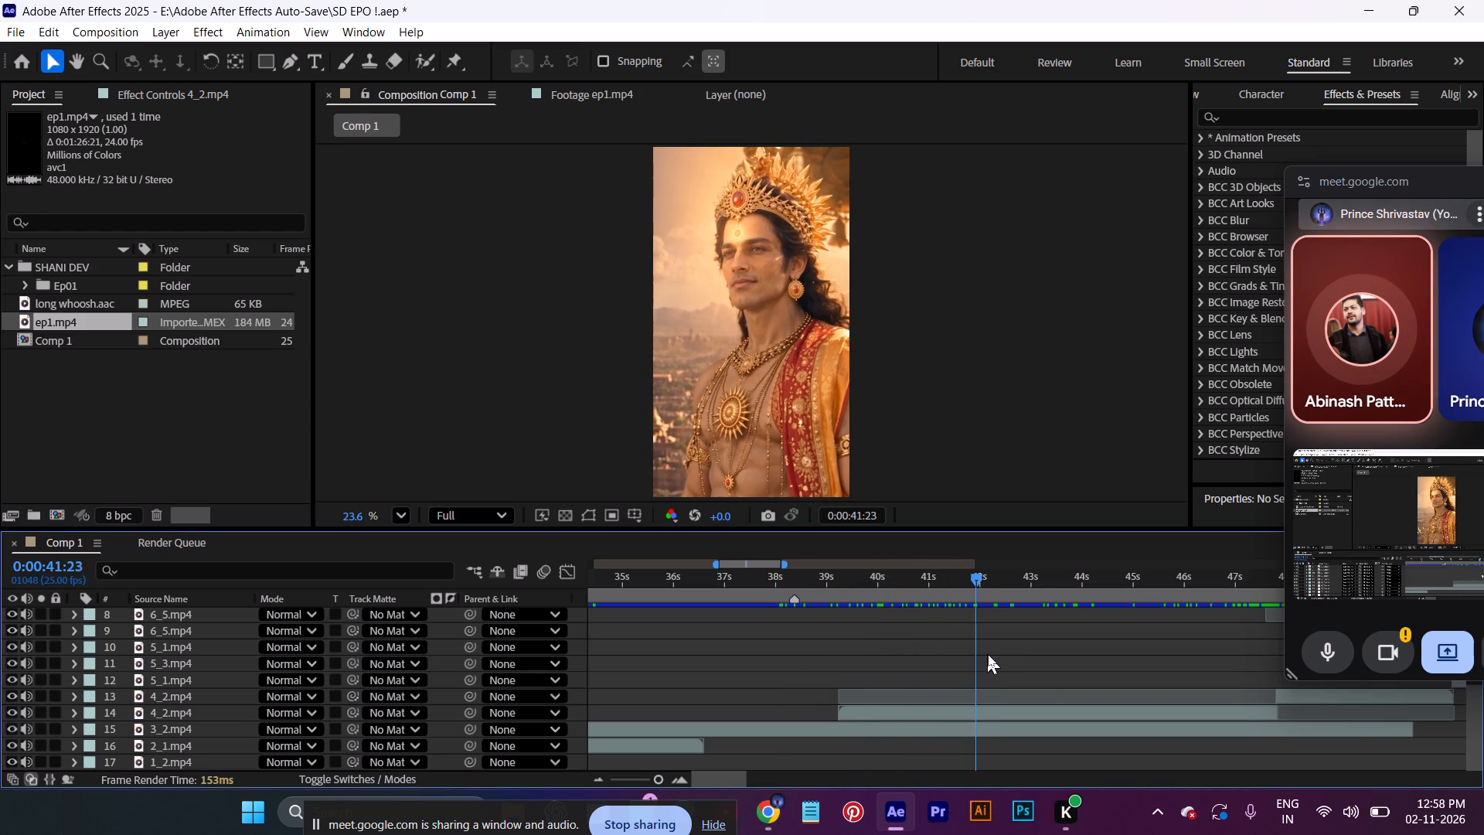
drag(988, 654, 1134, 657)
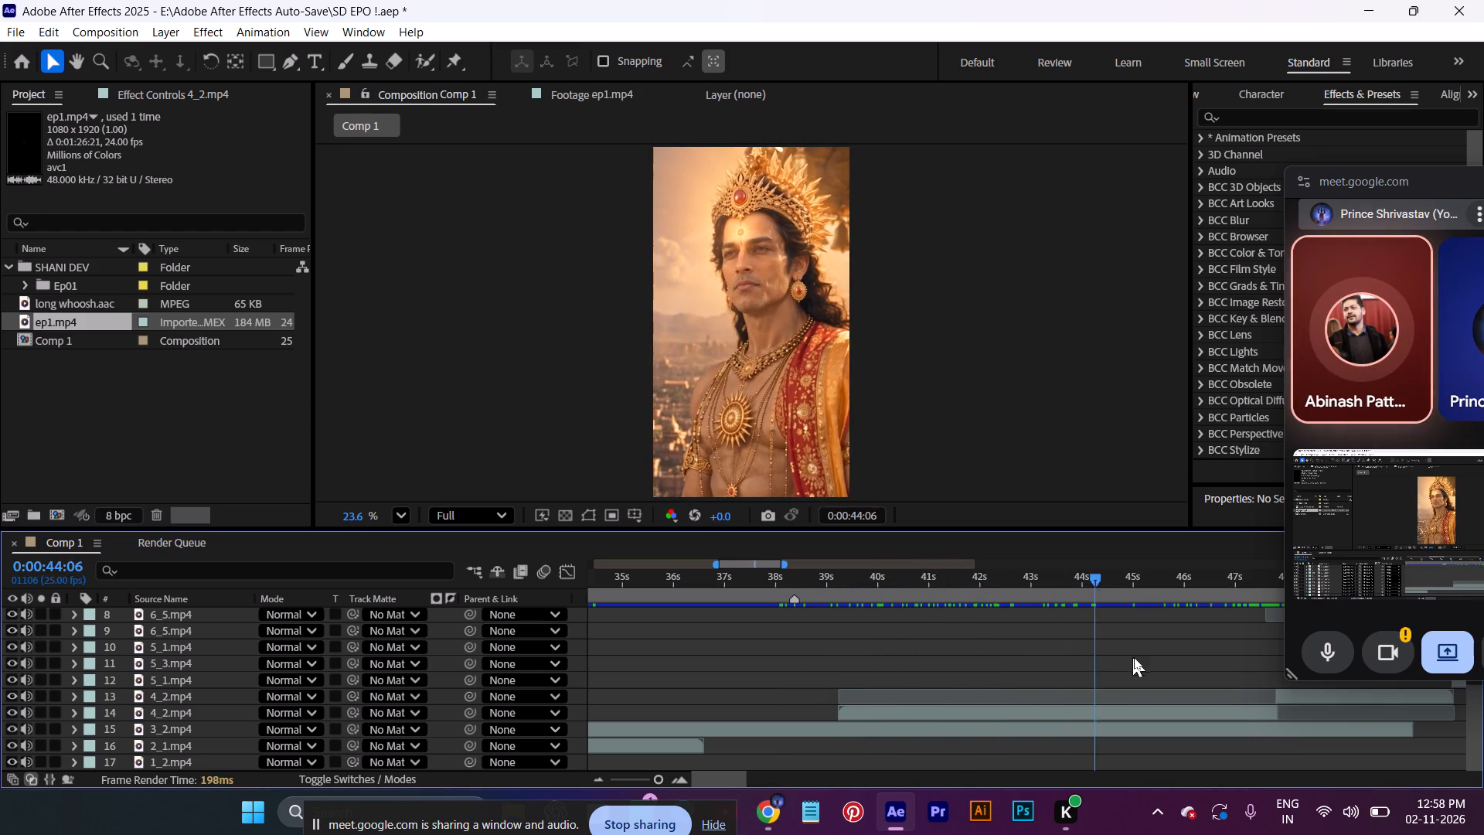
drag(1134, 657, 1206, 661)
Trim the start of the upper 4_2.mp4 copy to 0:00:50:05.
key(space)
key(space)
key(space)
key(space)
key(space)
key(space)
key(space)
key(space)
key(space)
key(space)
key(space)
key(space)
key(space)
key(space)
key(space)
key(space)
key(space)
key(space)
key(space)
key(space)
drag(1196, 703, 727, 697)
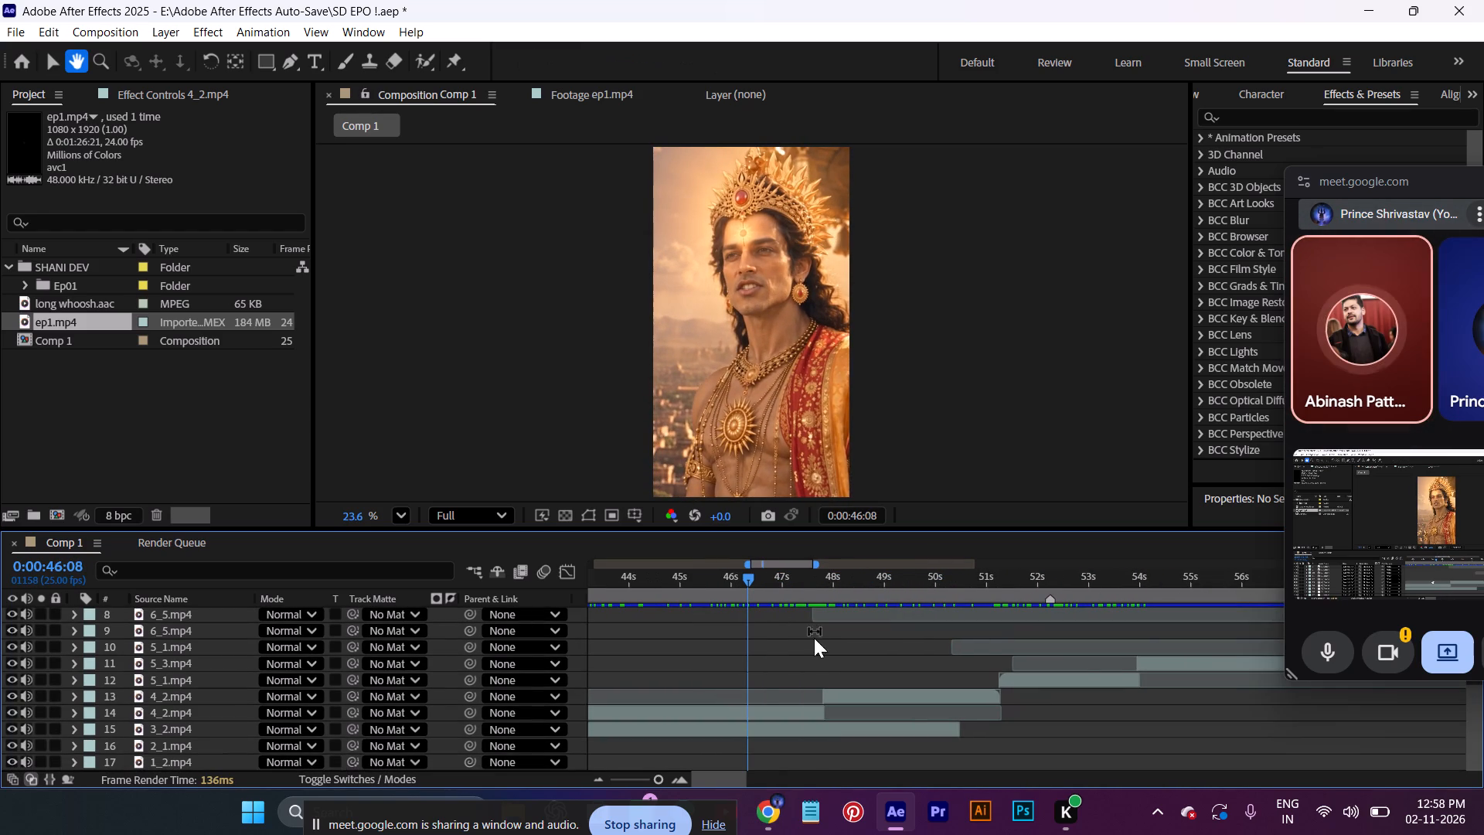
drag(747, 579, 856, 603)
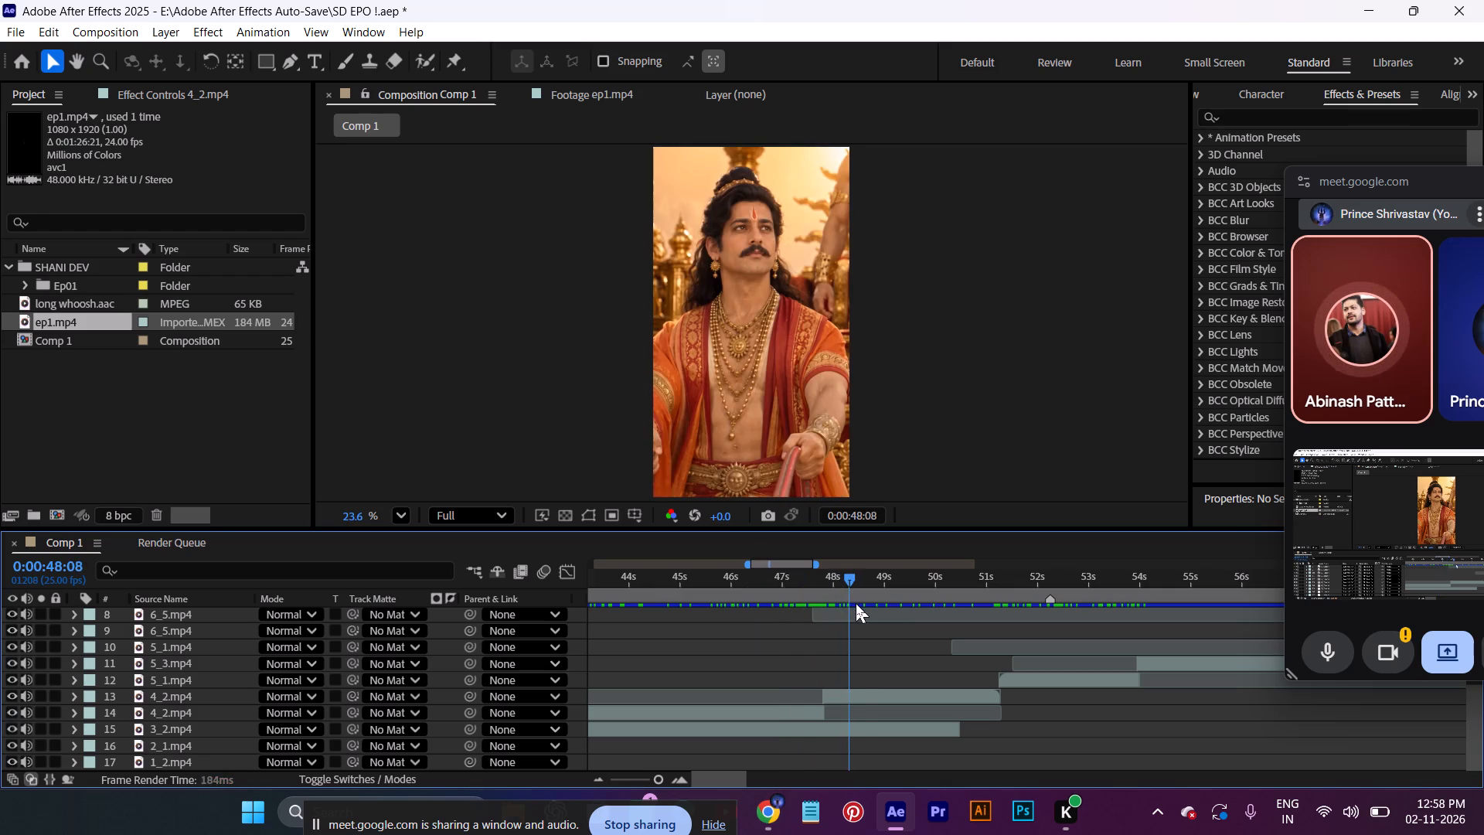
drag(856, 603, 935, 616)
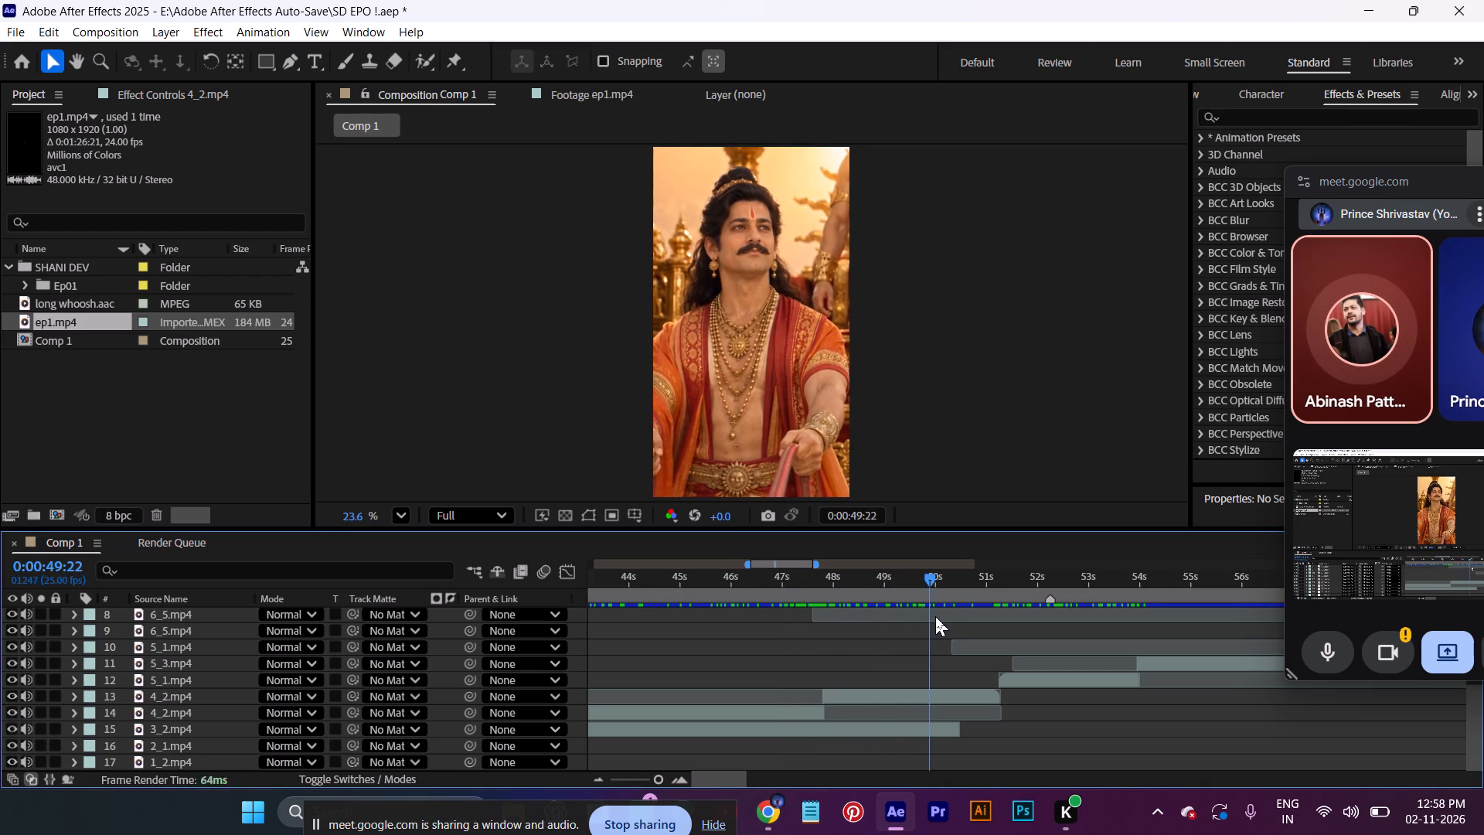
drag(935, 616, 944, 619)
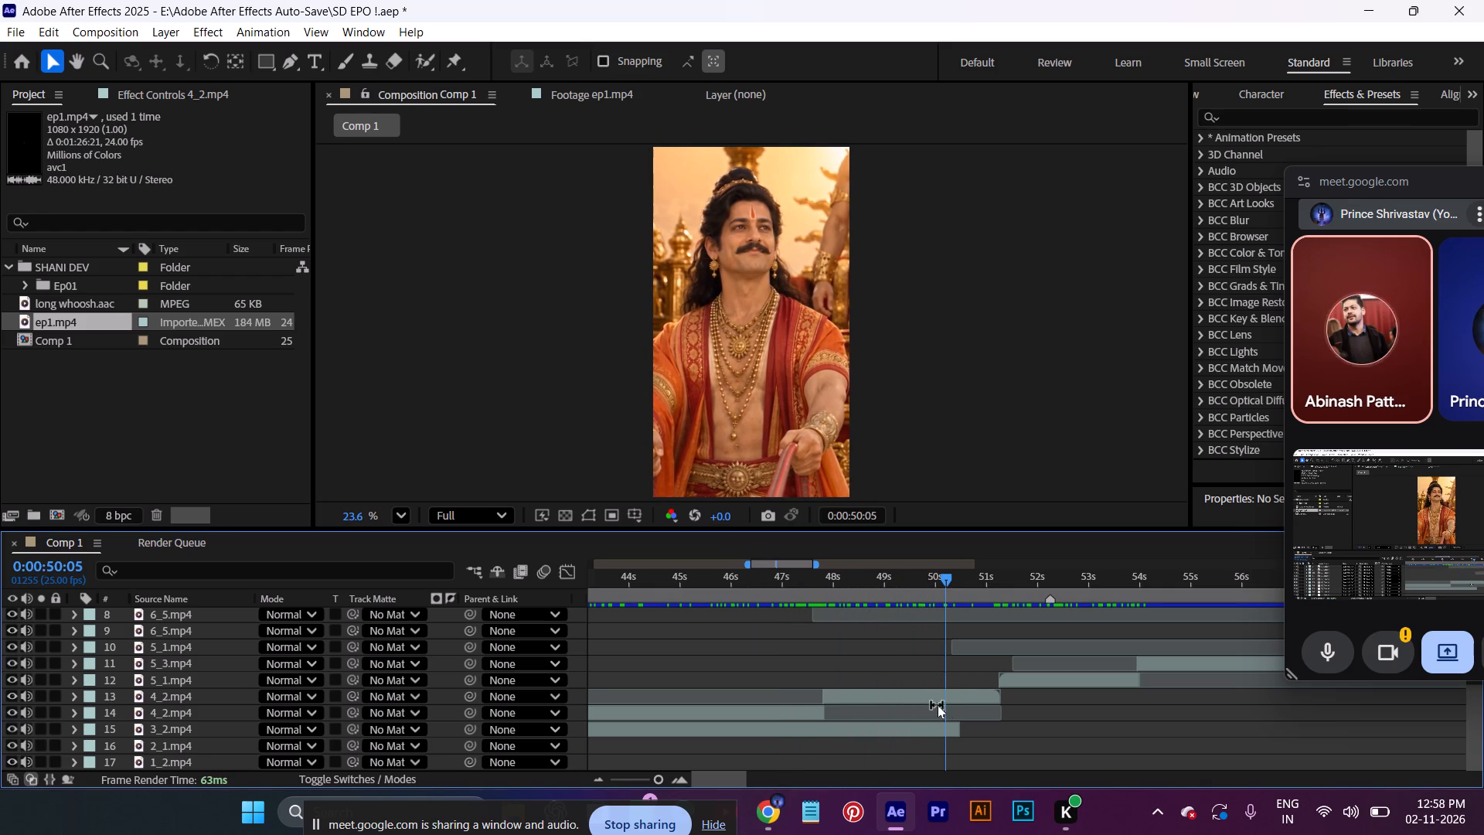
click(945, 700)
key(alt+bracketleft)
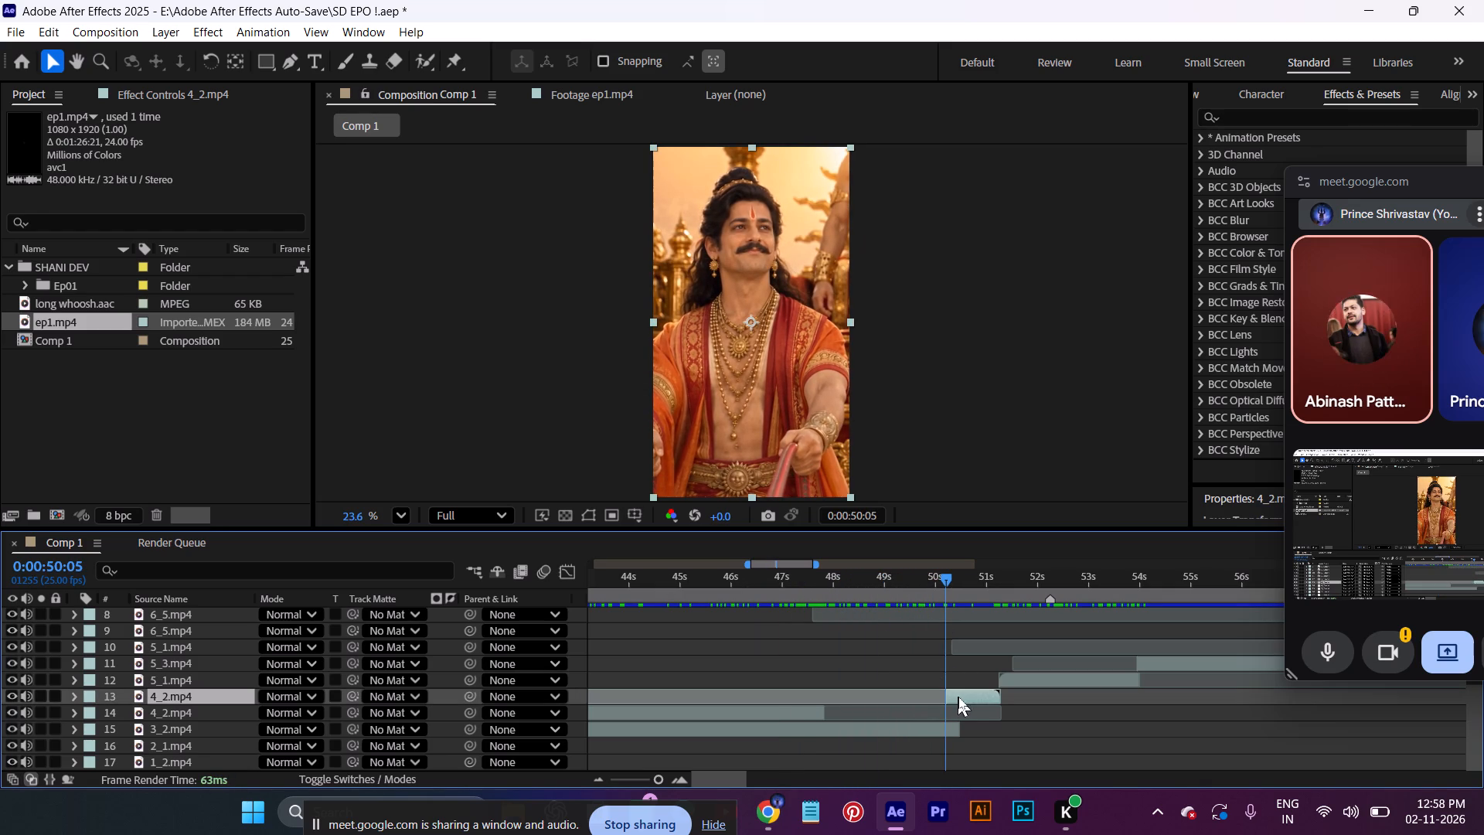
Slide the upper 4_2.mp4 piece earlier to directly follow the lower copy's cut at 0:00:47:20, and find its end at 0:00:48:23.
drag(968, 698, 847, 711)
drag(937, 578, 832, 607)
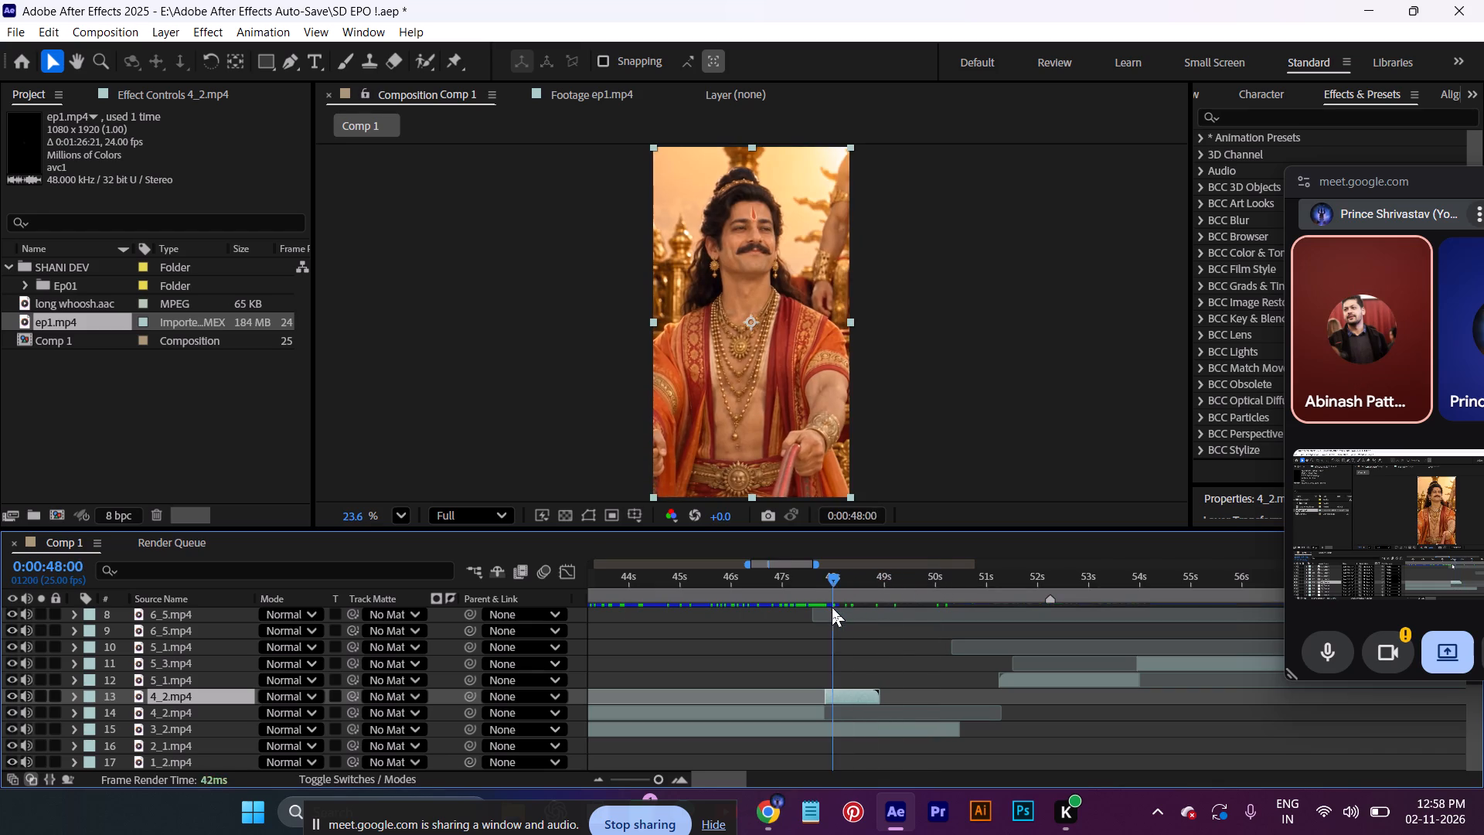
drag(832, 607, 876, 604)
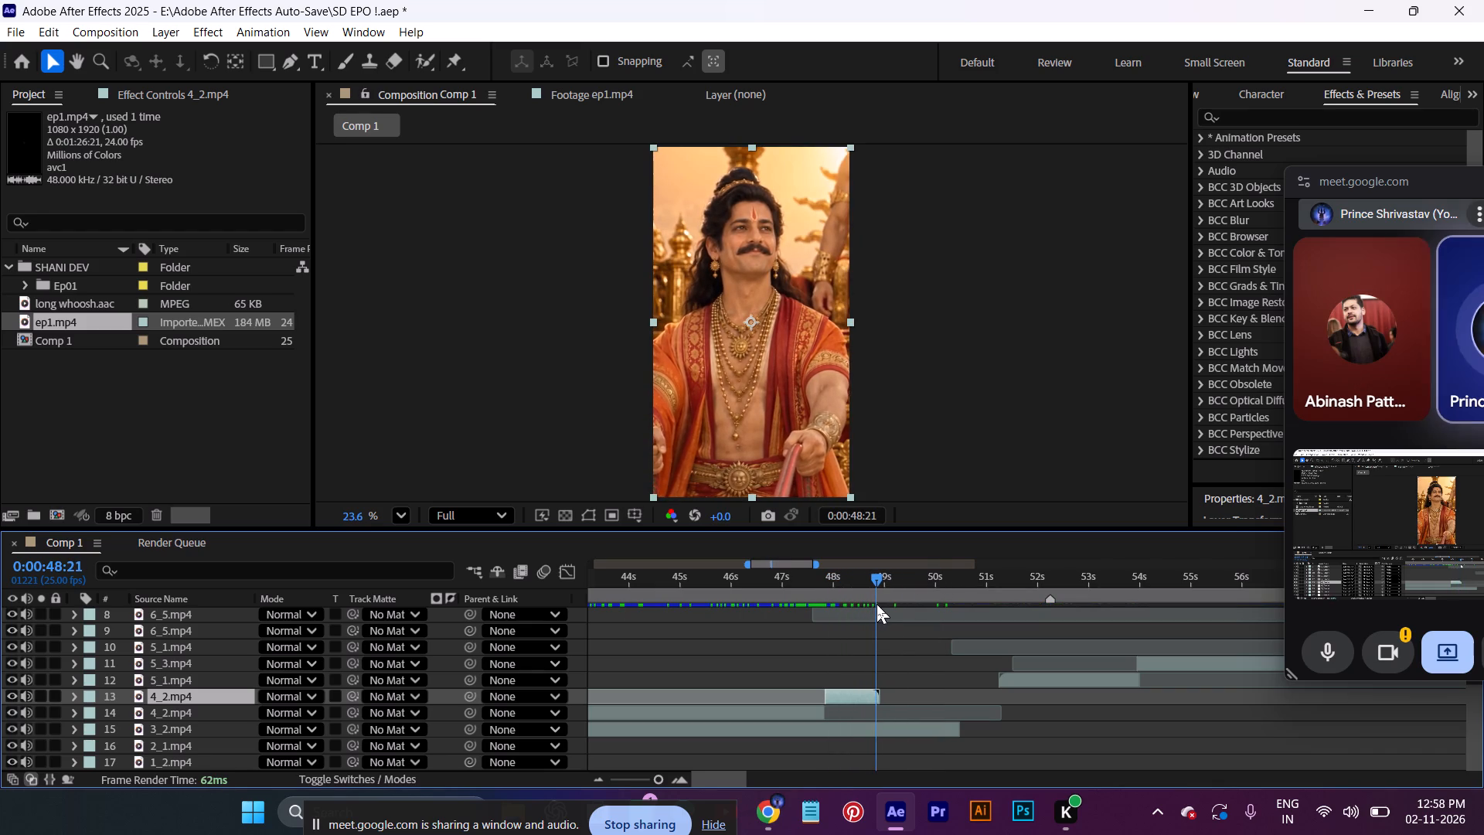
drag(876, 604, 880, 604)
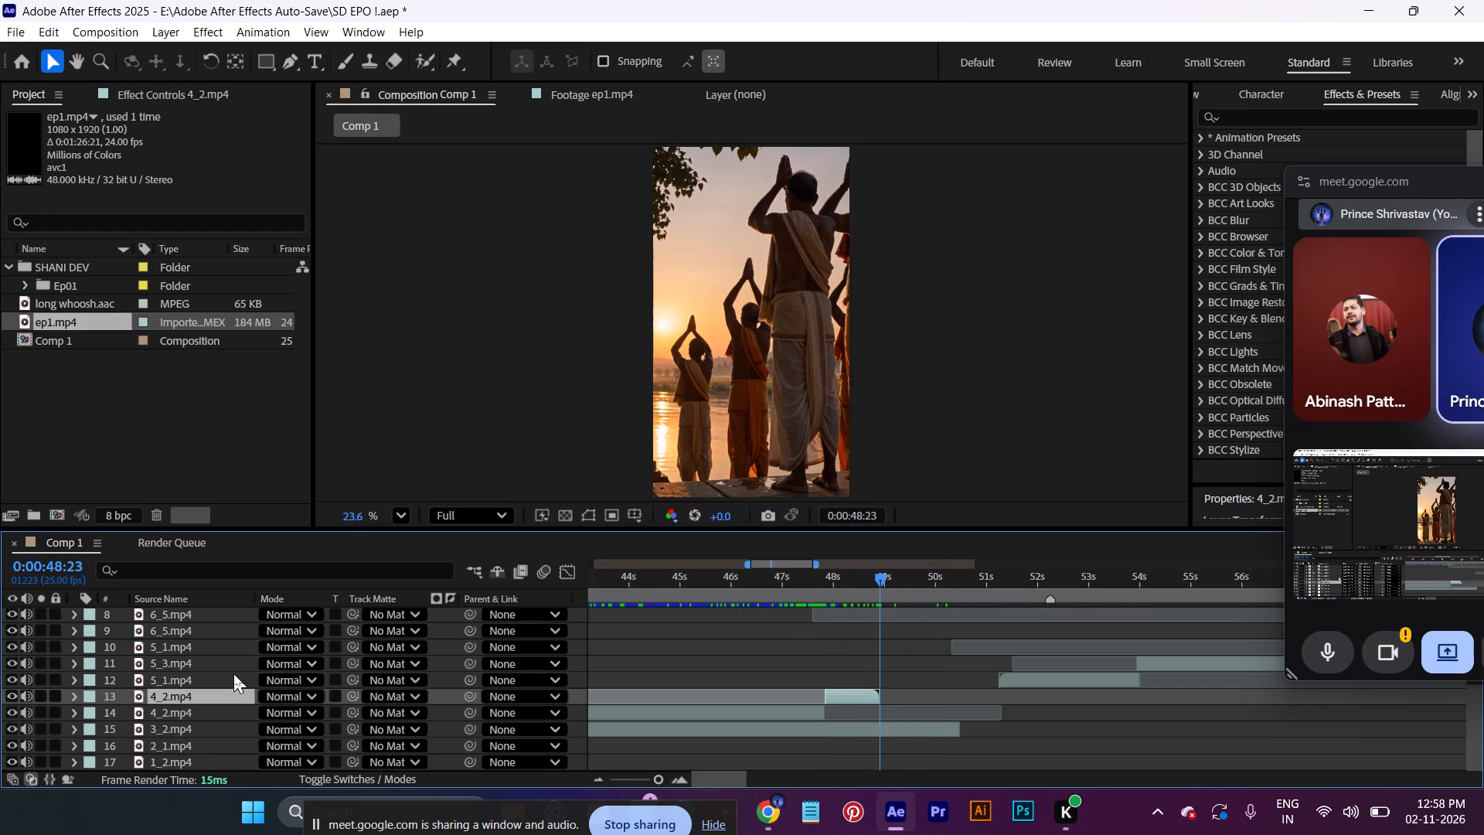
Shift all layers above 4_2.mp4 earlier together, so the 5_1.mp4 clip starts at 0:00:48:23, closing the gap.
click(227, 678)
scroll(227, 678, up, 6)
shift+click(210, 615)
scroll(1010, 710, down, 3)
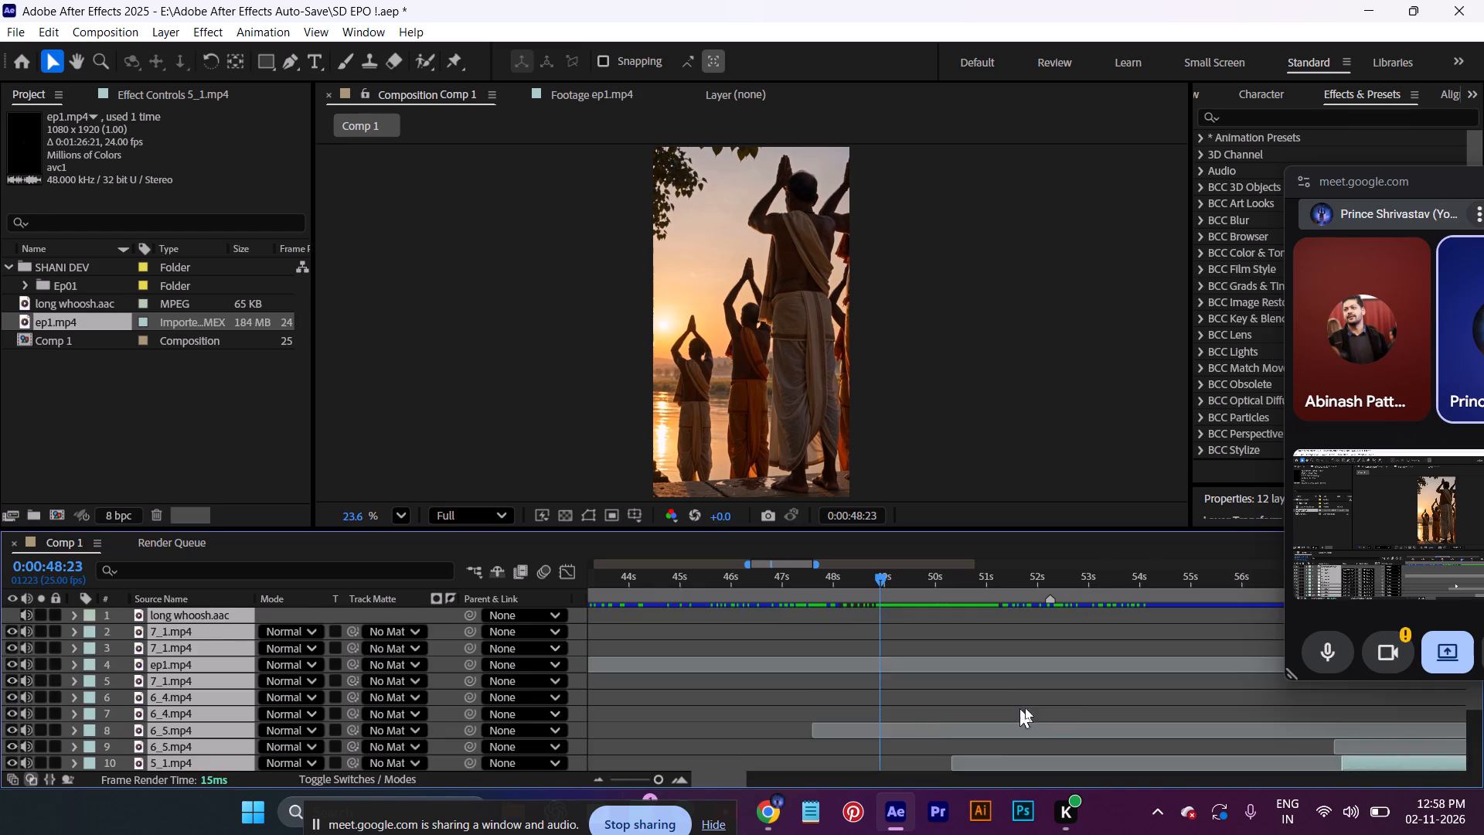
scroll(1025, 707, down, 1)
drag(1033, 686, 913, 697)
click(776, 692)
Preview Comp 1 from 0:00:44:23 to about 0:01:13:08 to check the shifted clips.
drag(878, 574, 669, 630)
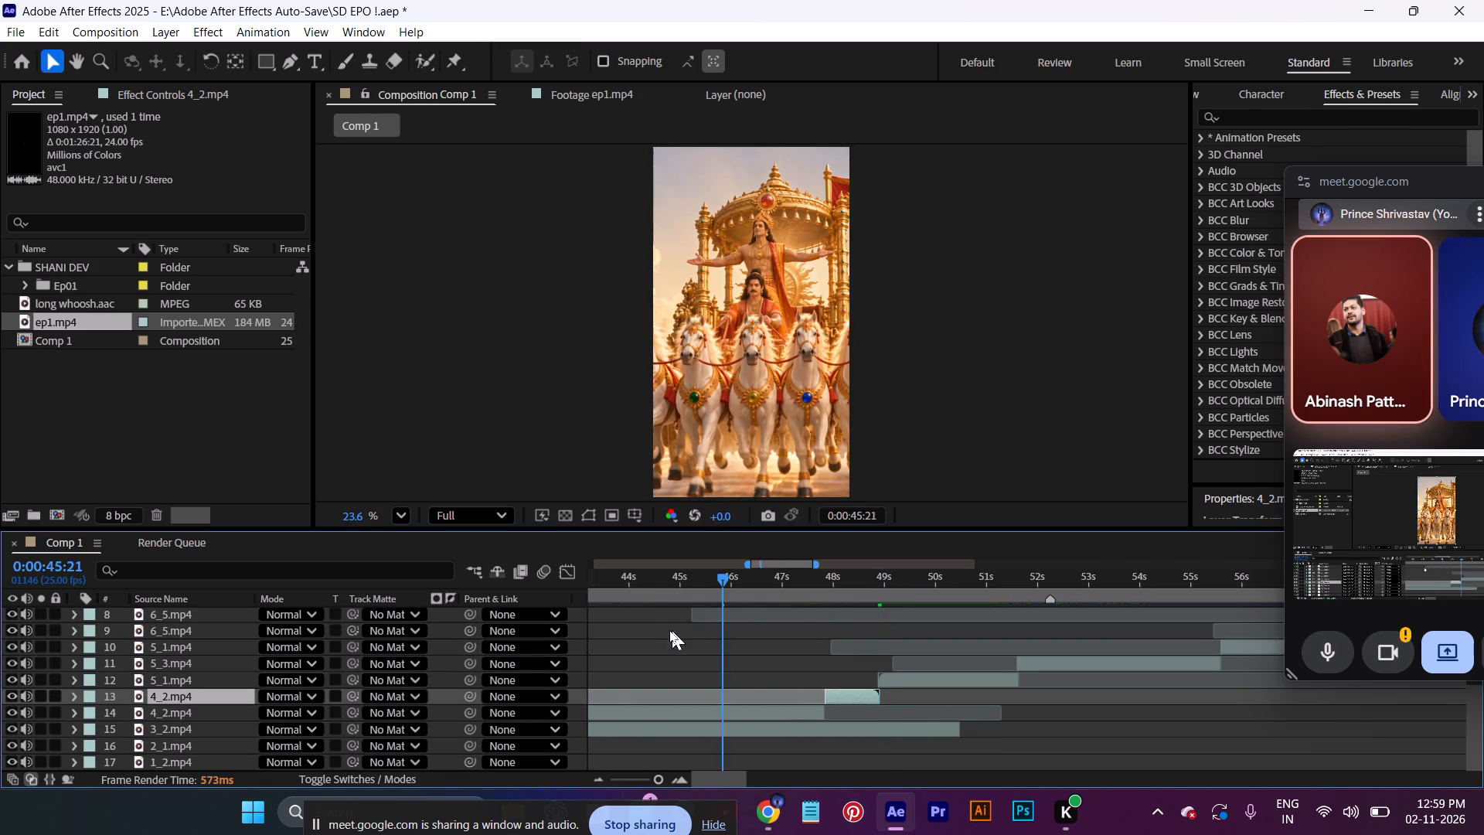
drag(669, 630, 660, 635)
key(space)
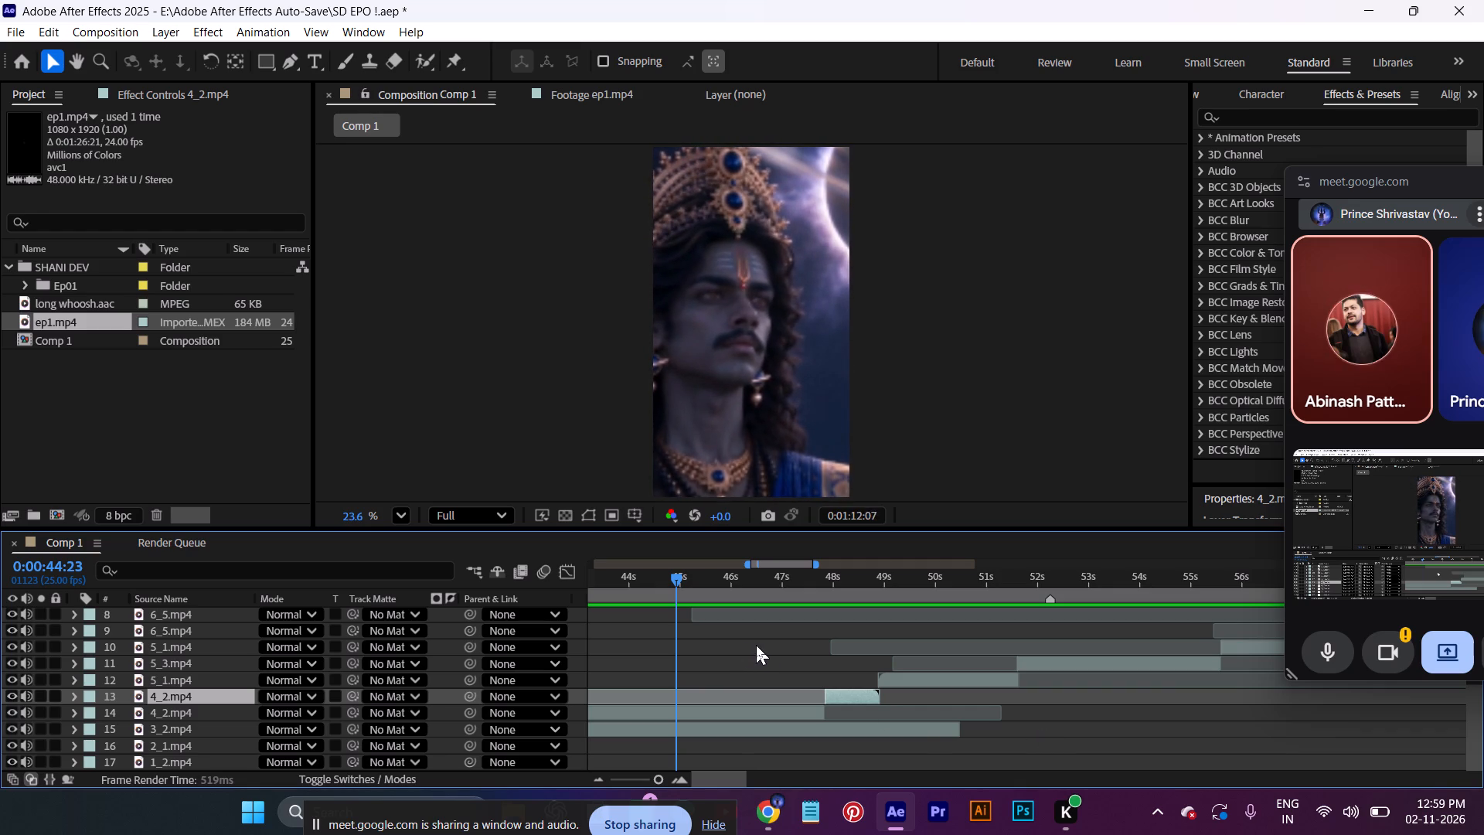
key(space)
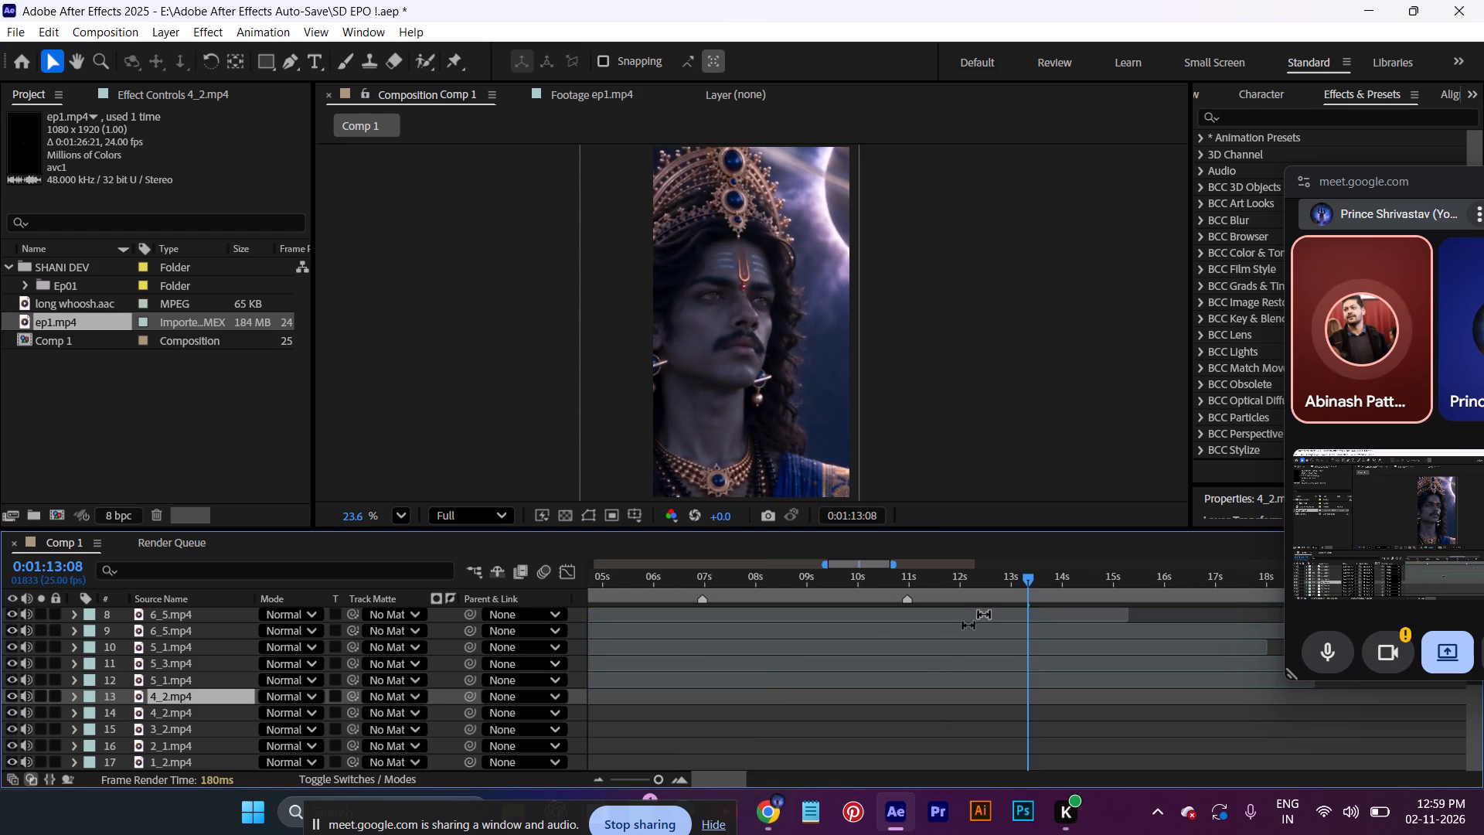
Examine the clips backward from 0:01:13:08 to about 0:00:58:03, ending at the start of the 6_5.mp4 clip near 0:00:58:15.
scroll(926, 673, up, 3)
drag(1019, 583, 810, 622)
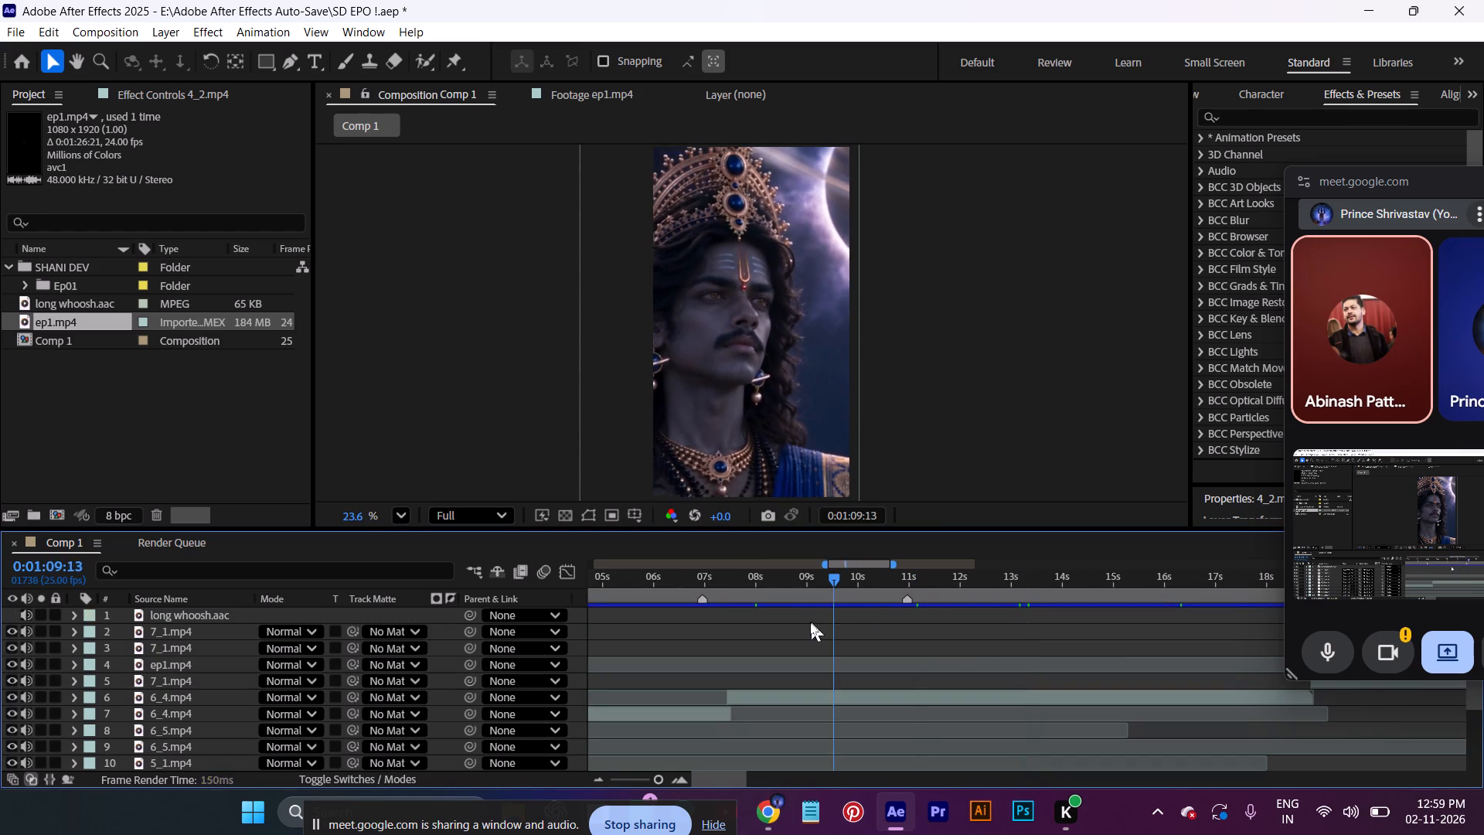
drag(810, 622, 676, 642)
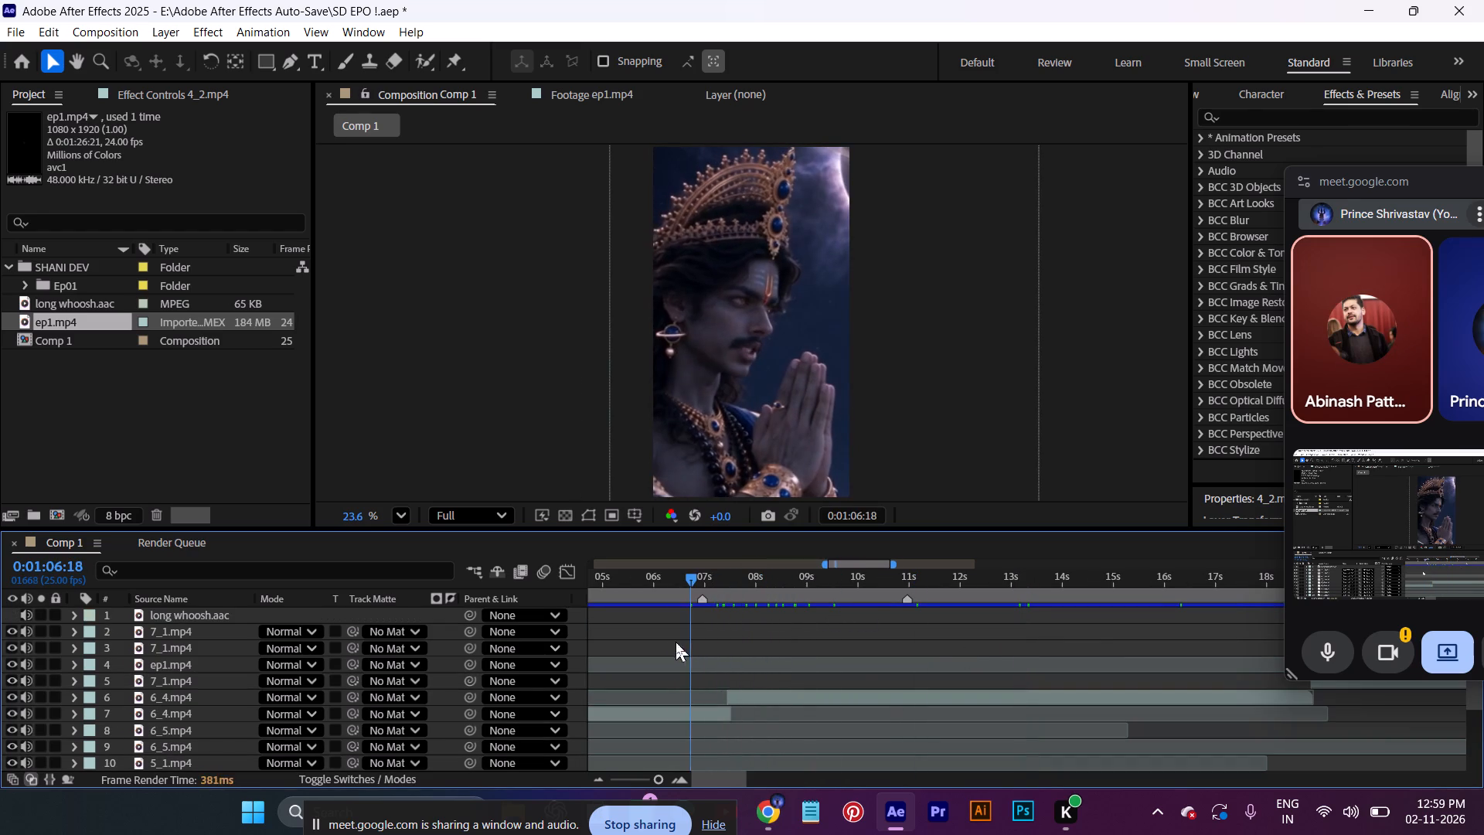
key(space)
key(space)
key(space)
key(space)
key(space)
key(space)
key(space)
key(space)
key(space)
key(space)
key(space)
key(space)
key(space)
key(space)
key(space)
key(space)
key(space)
key(space)
key(space)
key(space)
drag(761, 689, 1311, 664)
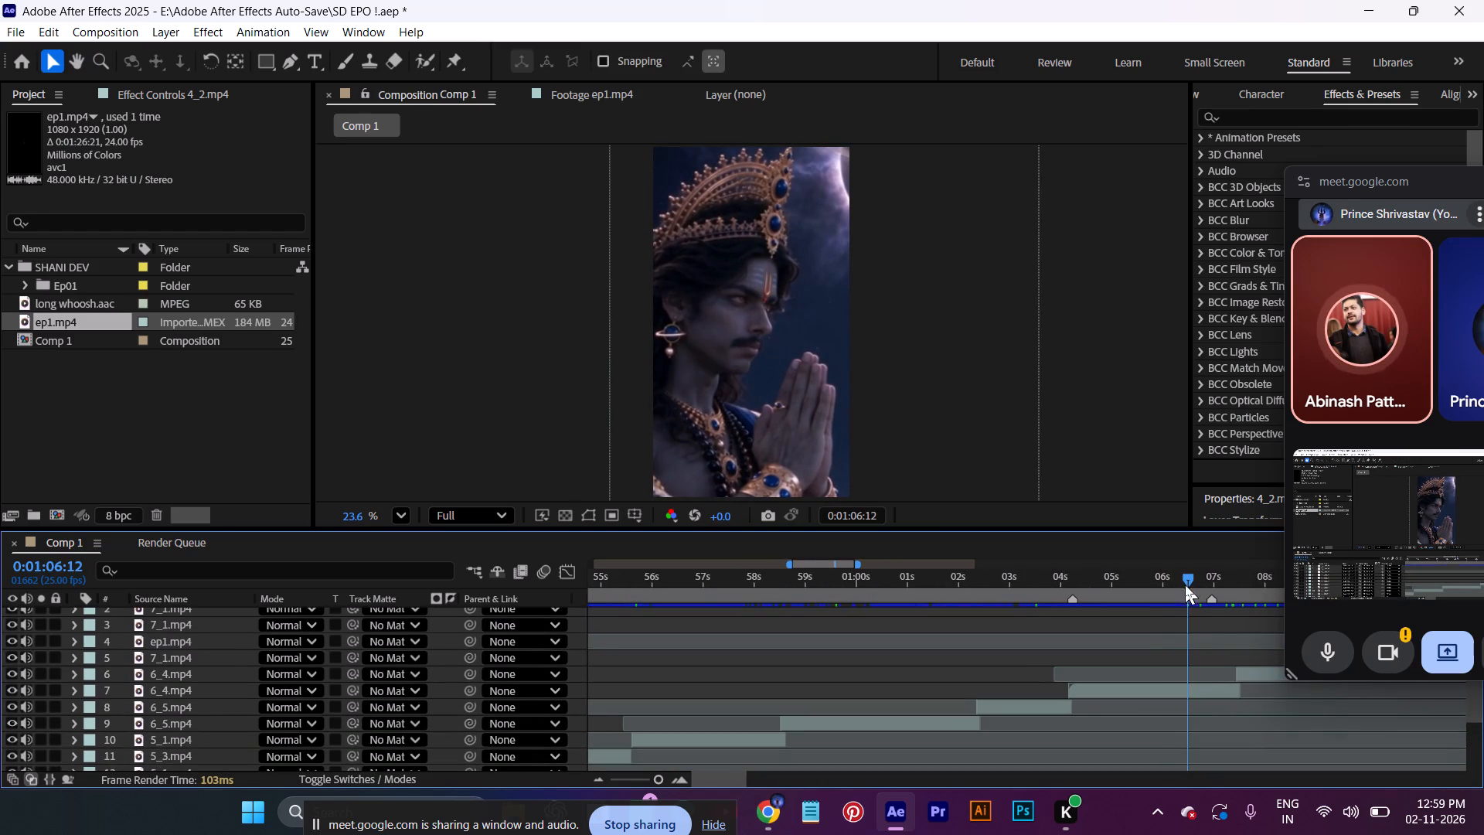
drag(1186, 581, 1060, 610)
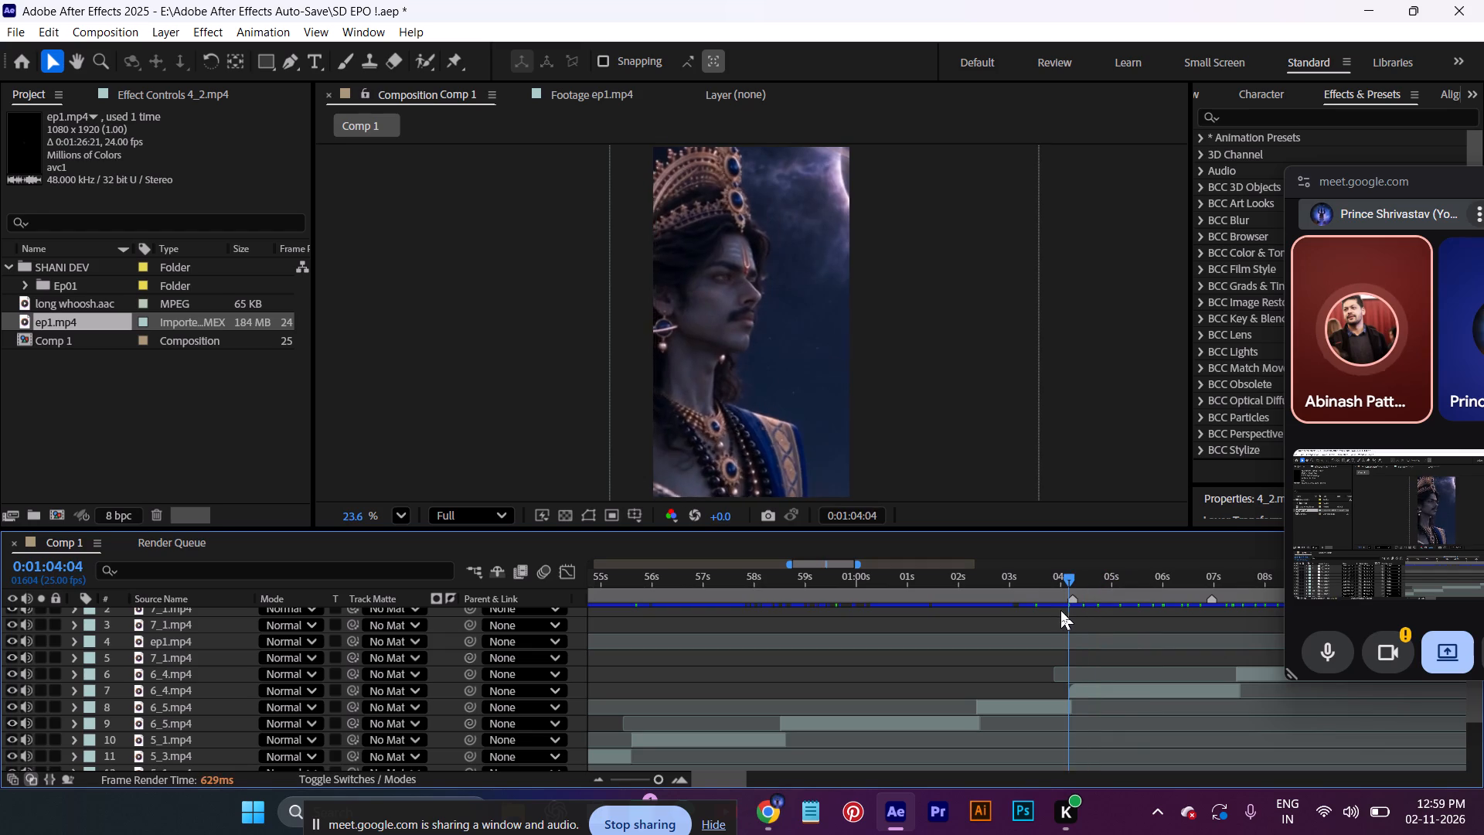
drag(1060, 610, 757, 639)
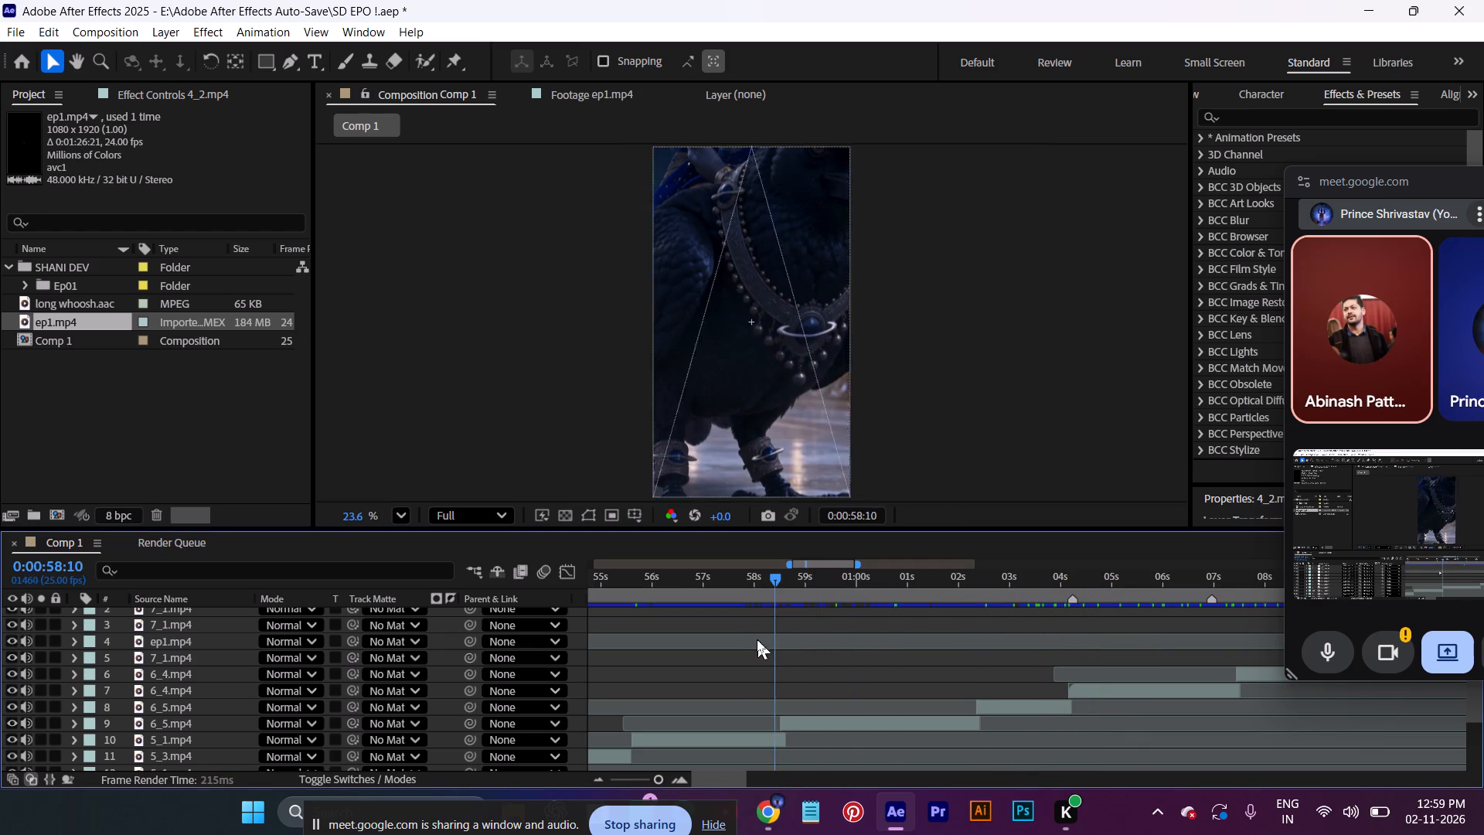
drag(757, 639, 759, 646)
key(space)
key(space)
key(space)
key(space)
key(space)
key(space)
key(space)
key(space)
key(space)
key(space)
key(space)
key(space)
key(space)
key(space)
key(space)
key(space)
key(space)
drag(828, 666, 880, 653)
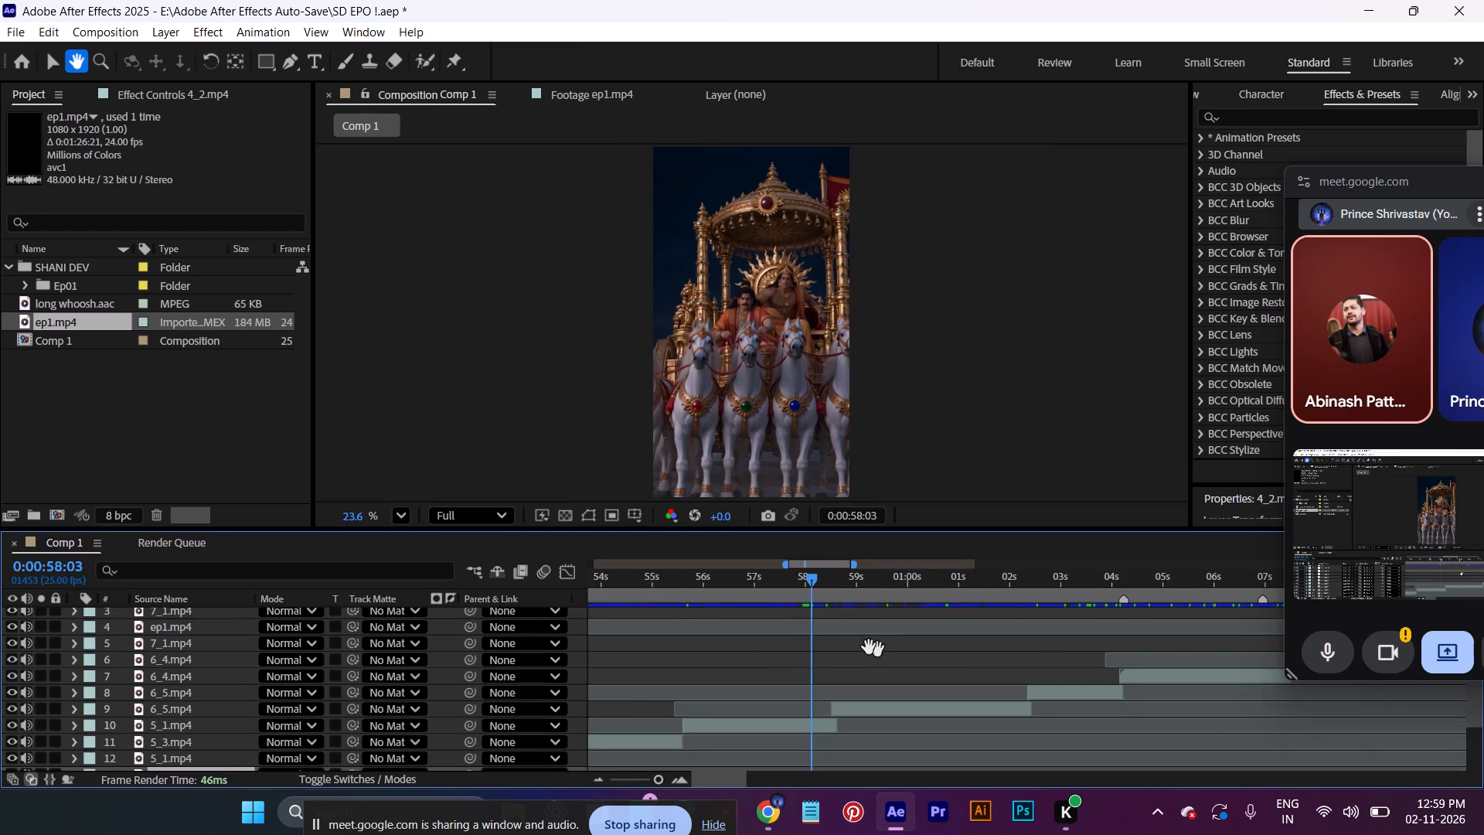
drag(808, 576, 833, 584)
click(868, 713)
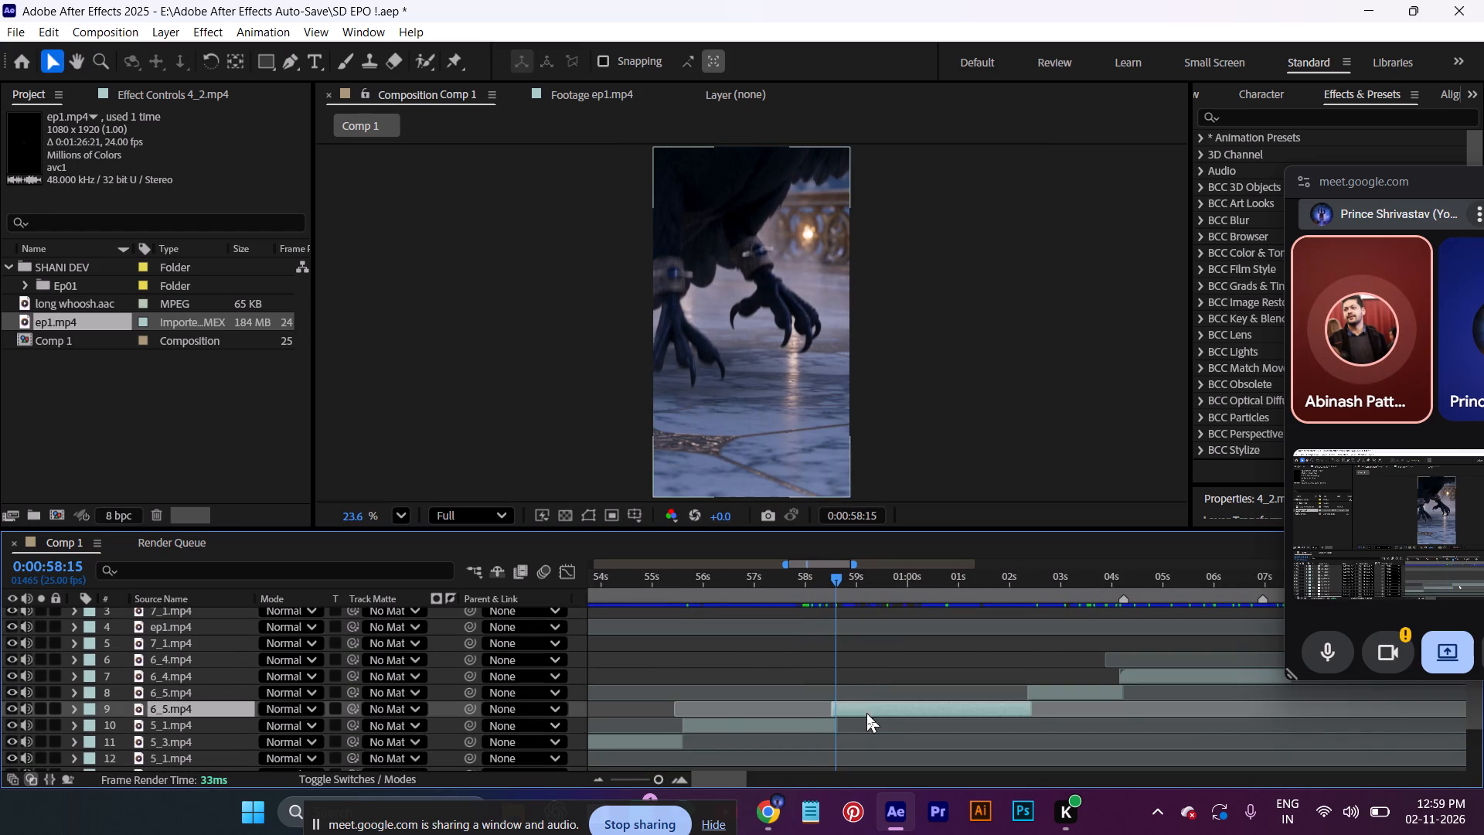
Open the 6_5.mp4 source footage from the Ep01 folder and examine its opening seconds back to 0:00:00:05.
click(14, 287)
click(23, 279)
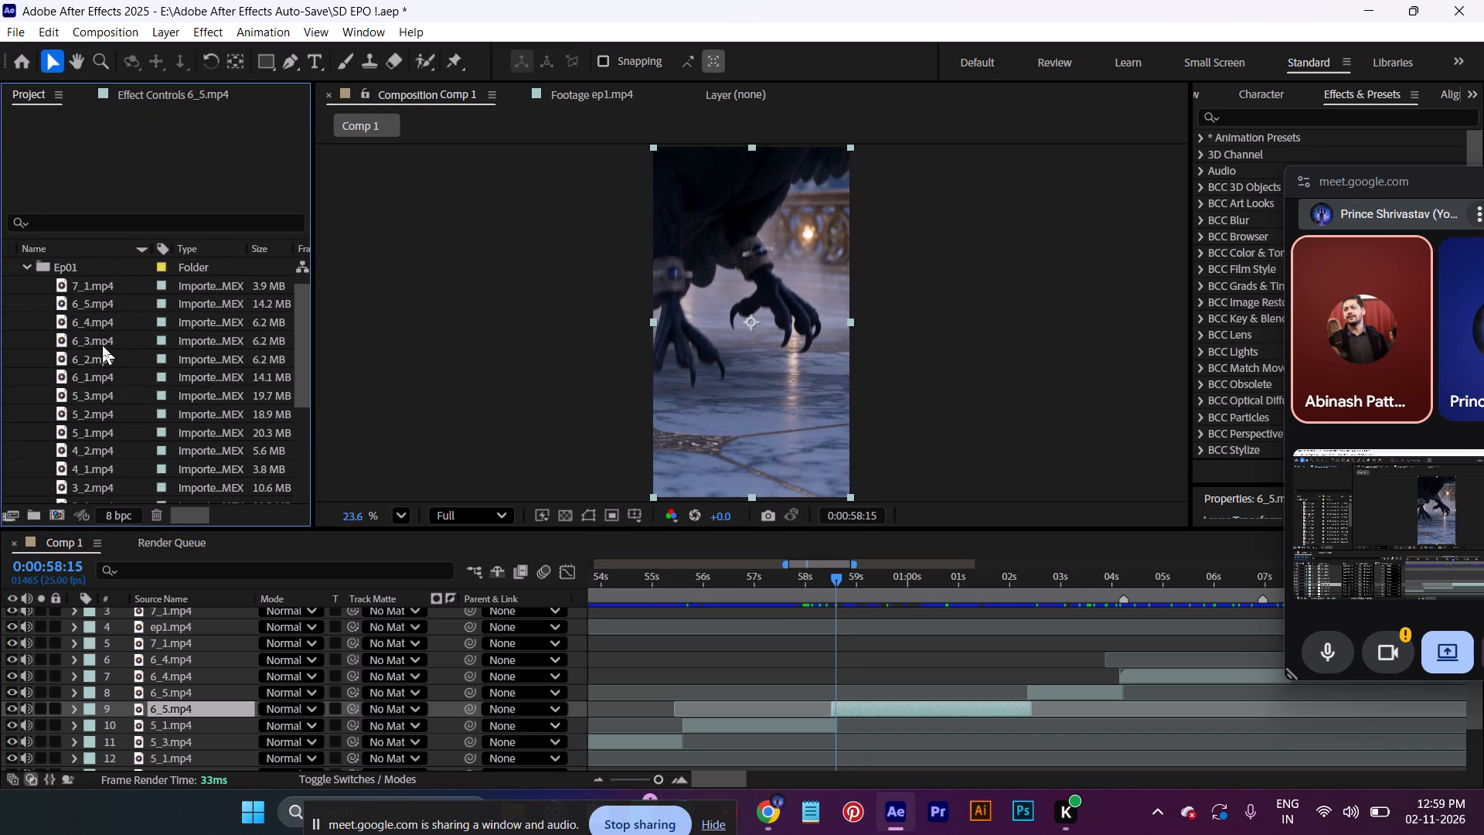
scroll(105, 357, down, 2)
scroll(36, 384, down, 2)
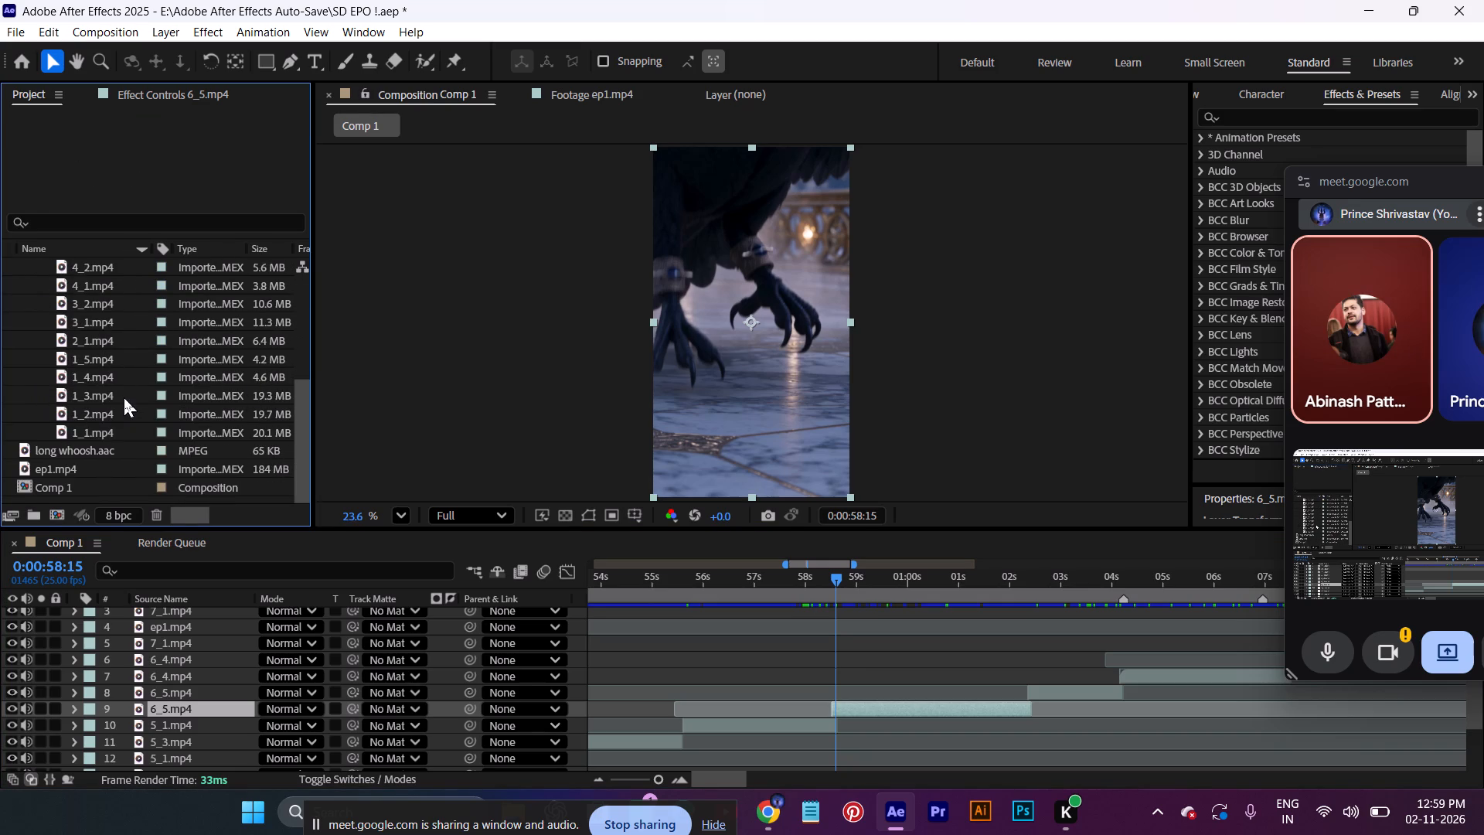
scroll(98, 378, up, 2)
scroll(88, 311, up, 2)
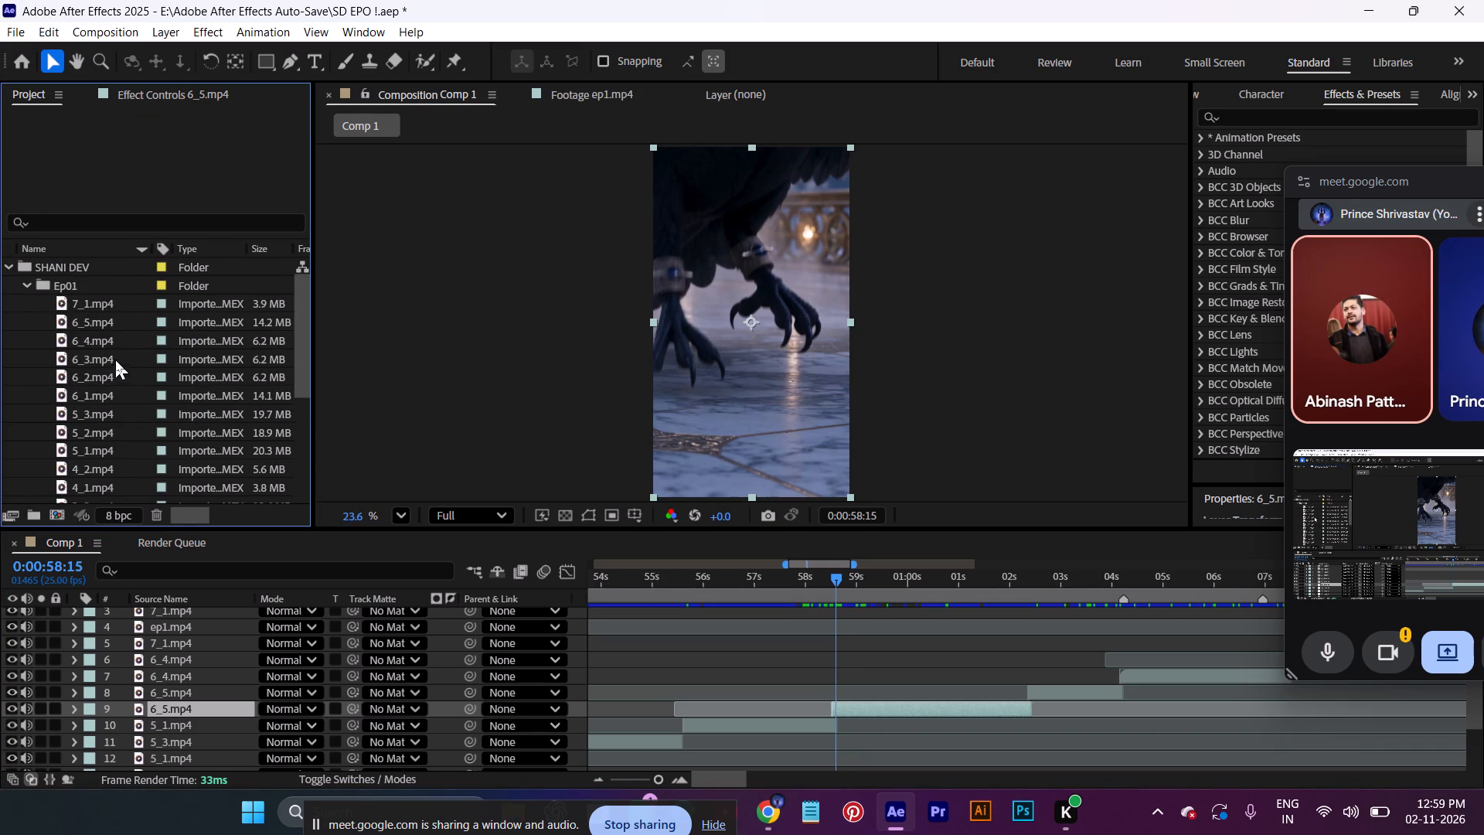
double_click(99, 323)
drag(454, 476, 468, 476)
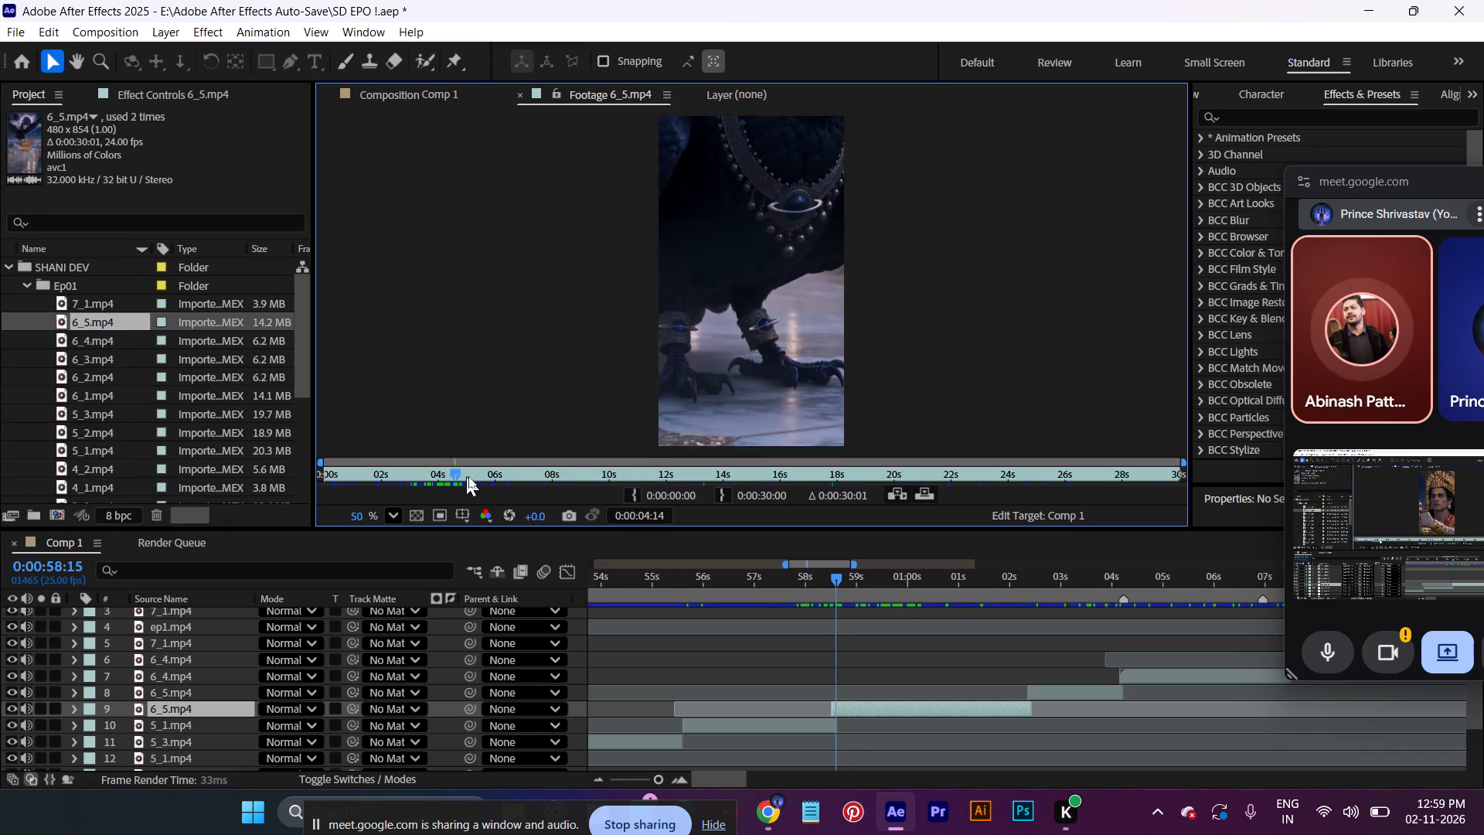
drag(468, 476, 393, 524)
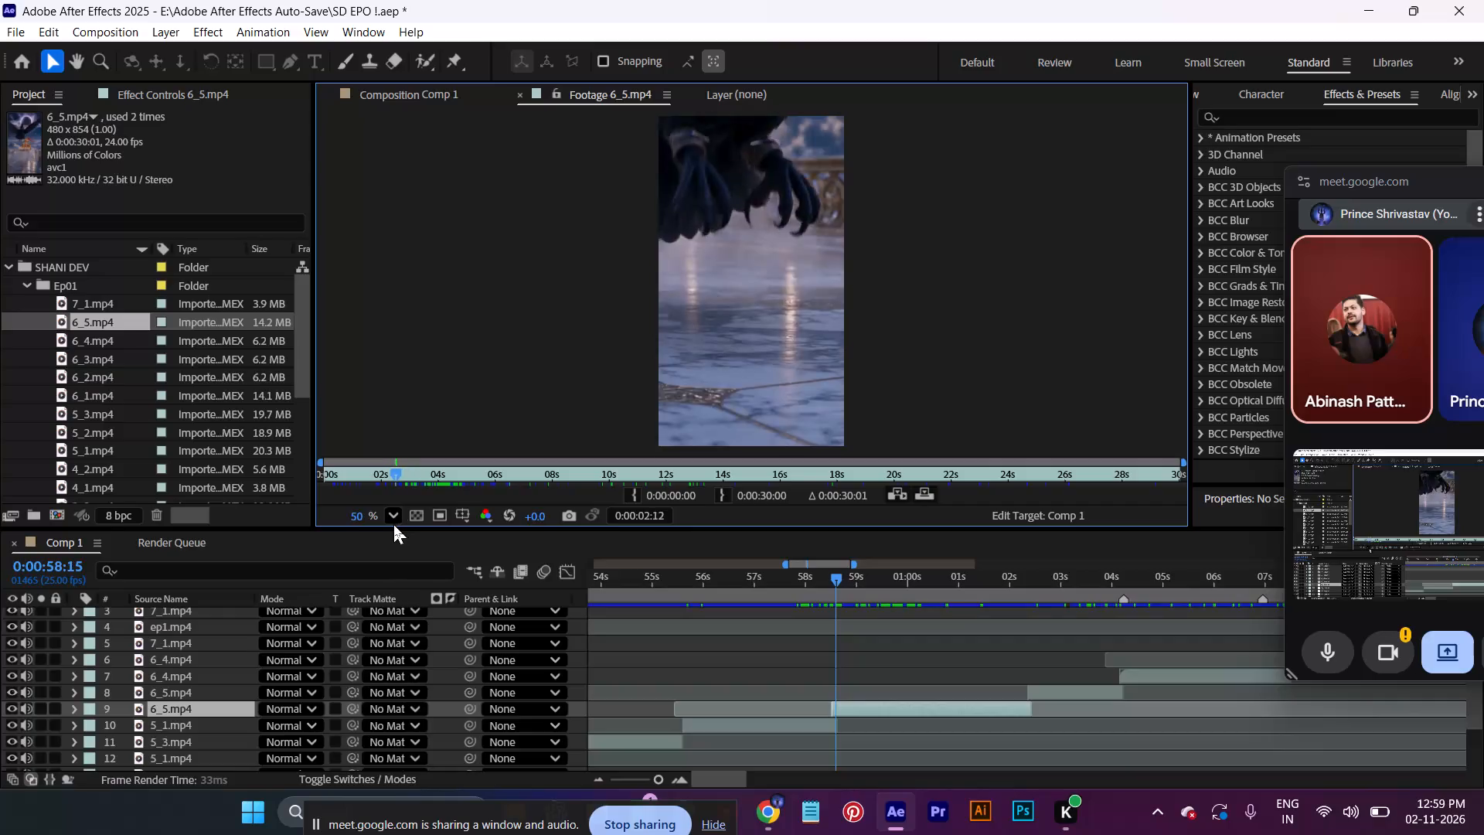
drag(393, 524, 330, 529)
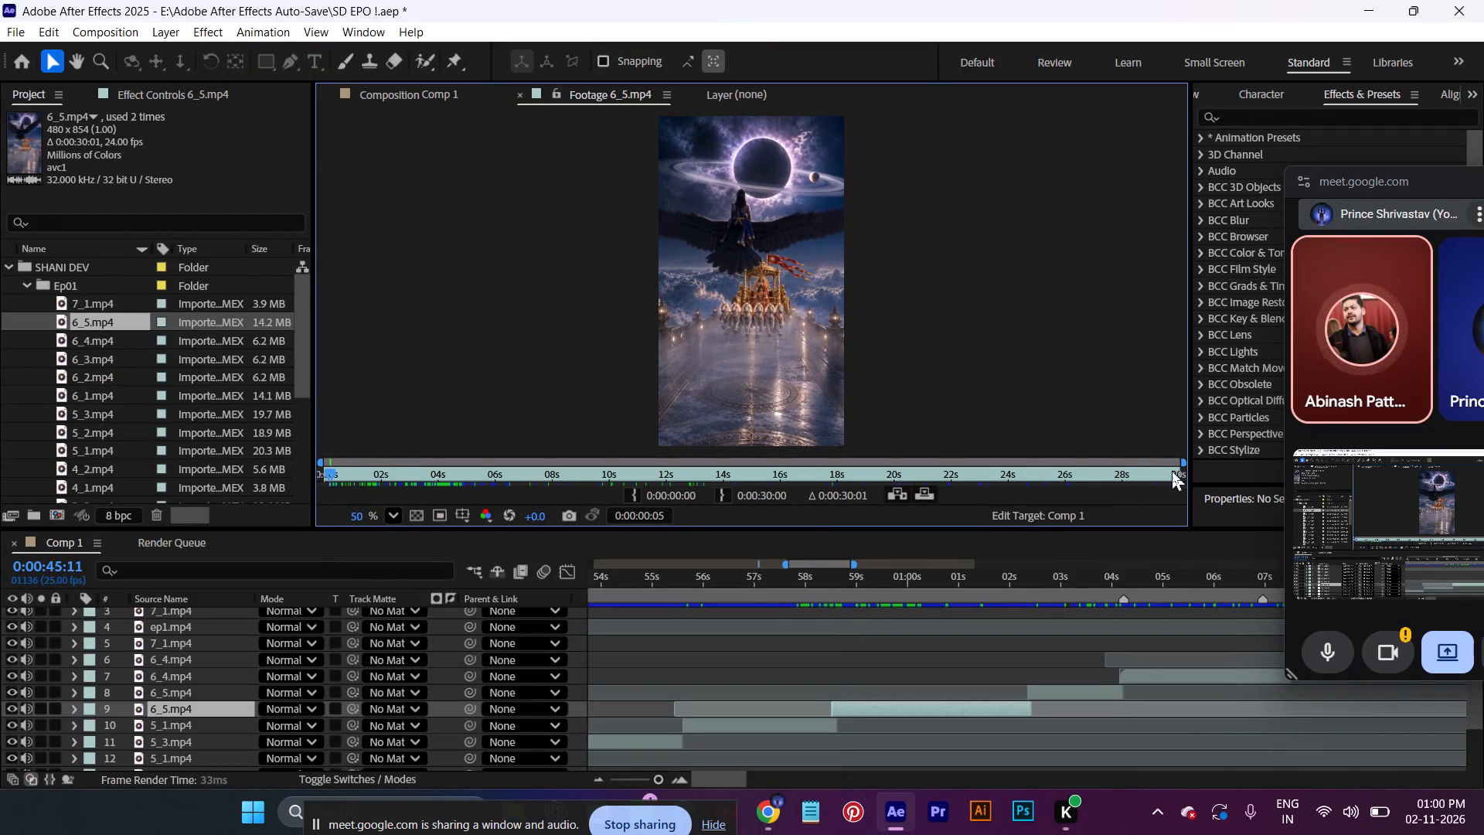
Set the 6_5.mp4 footage out point to 0:00:02:14, keeping the in point at 0:00:00:00.
drag(1177, 475, 363, 505)
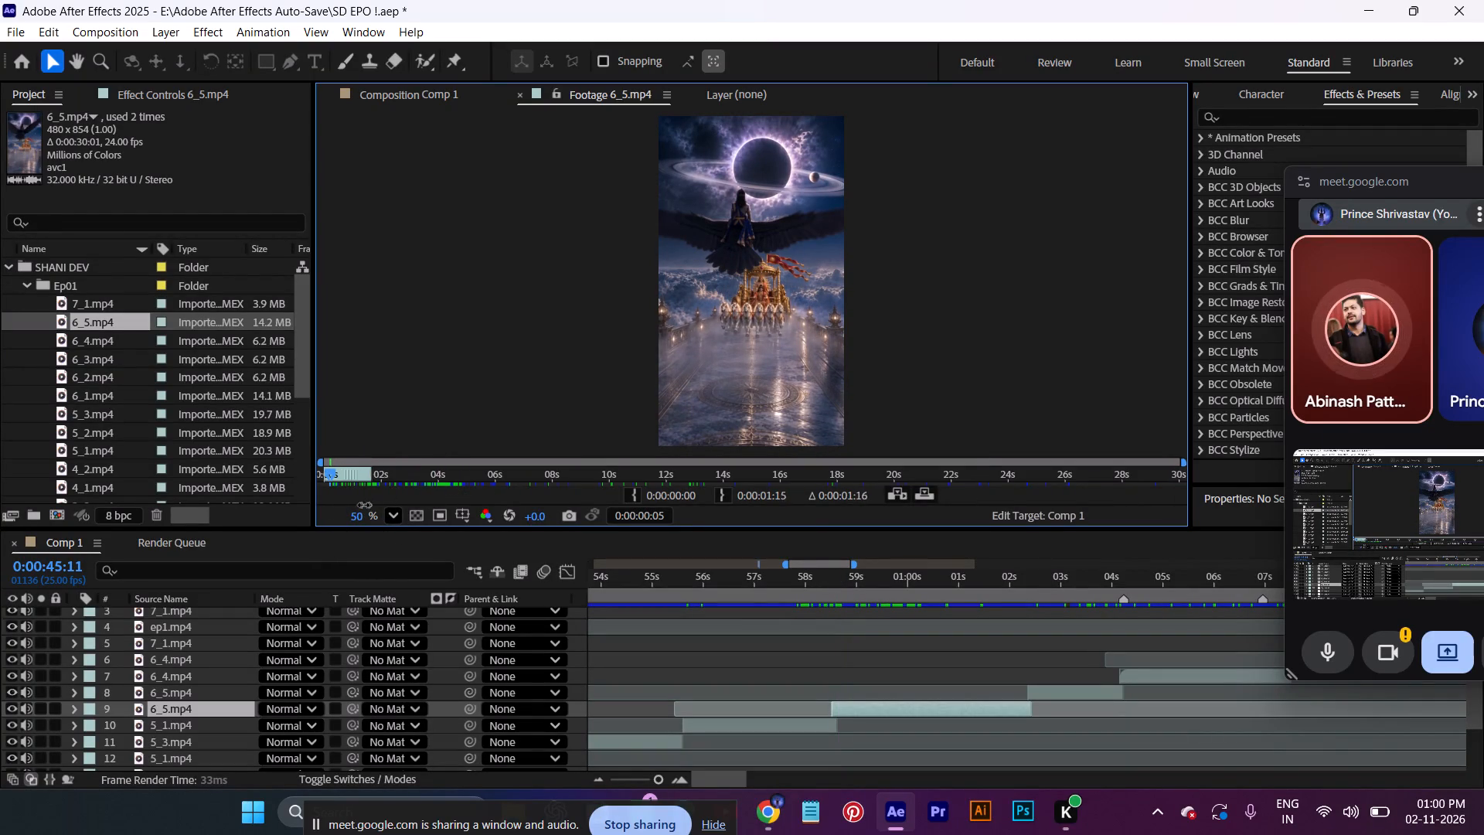
drag(363, 505, 361, 505)
drag(332, 472, 356, 475)
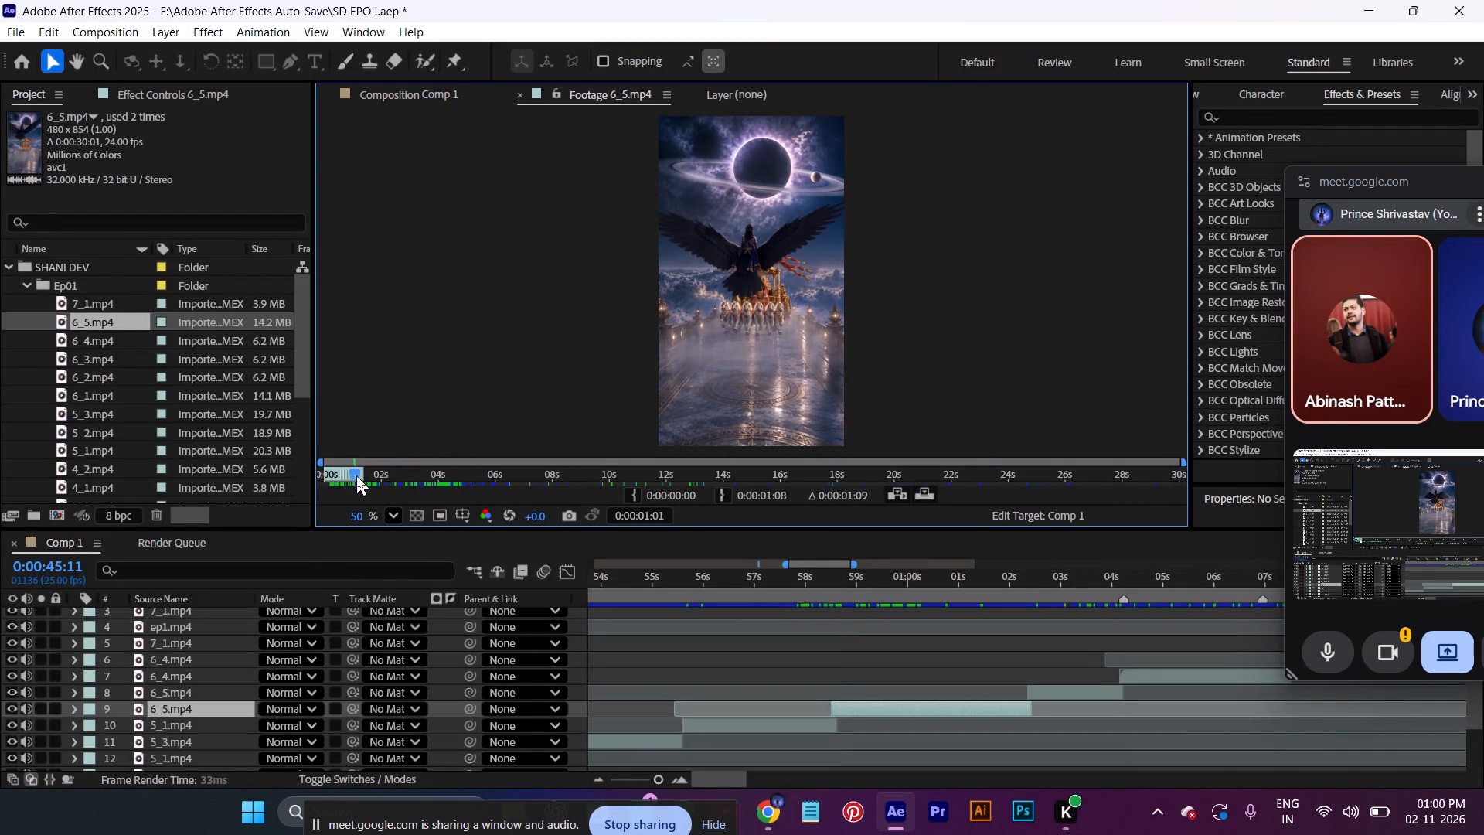
drag(356, 475, 362, 479)
drag(357, 475, 342, 477)
drag(362, 472, 382, 470)
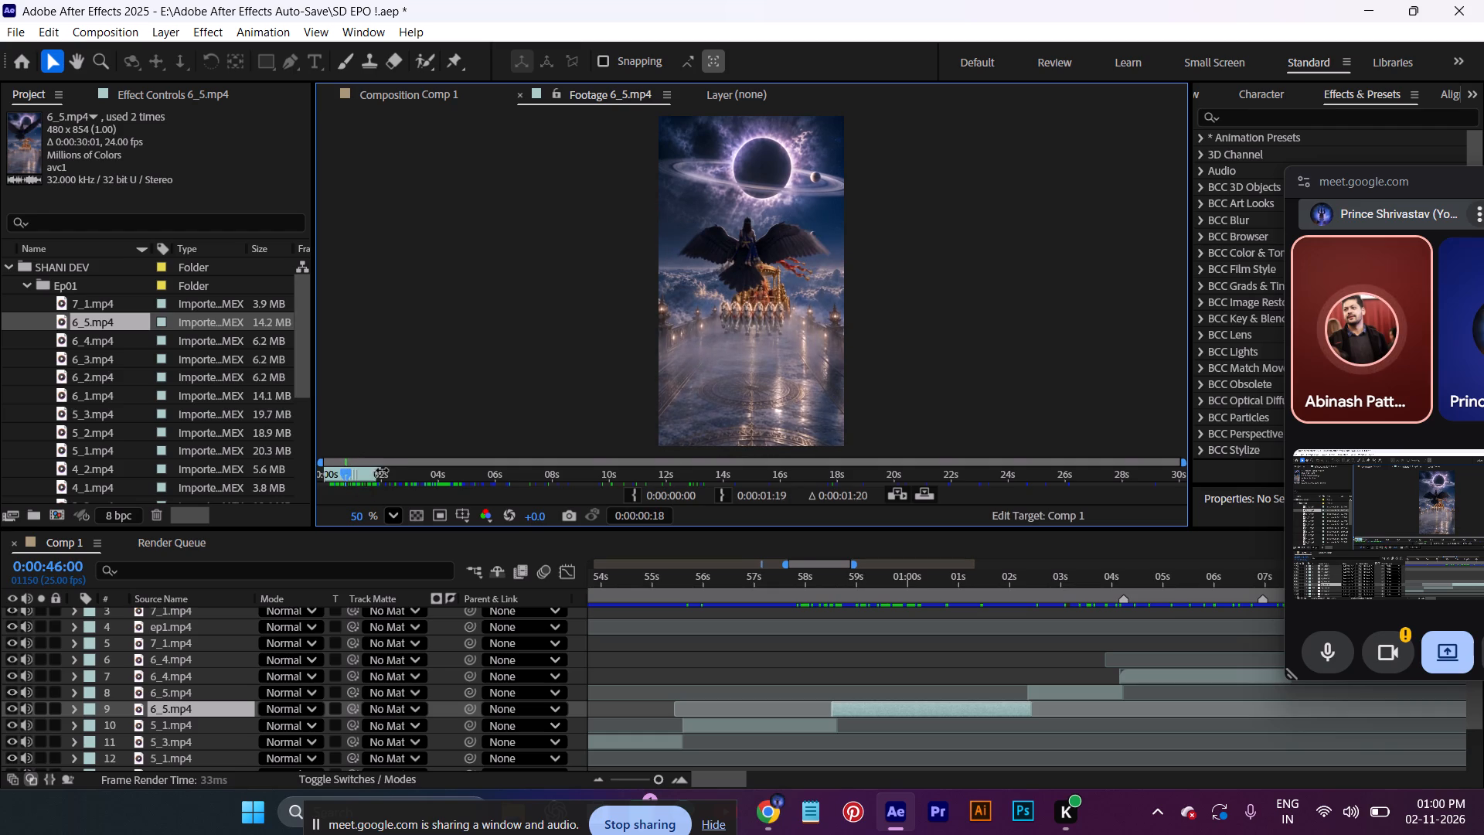
drag(382, 470, 386, 470)
drag(348, 467, 389, 476)
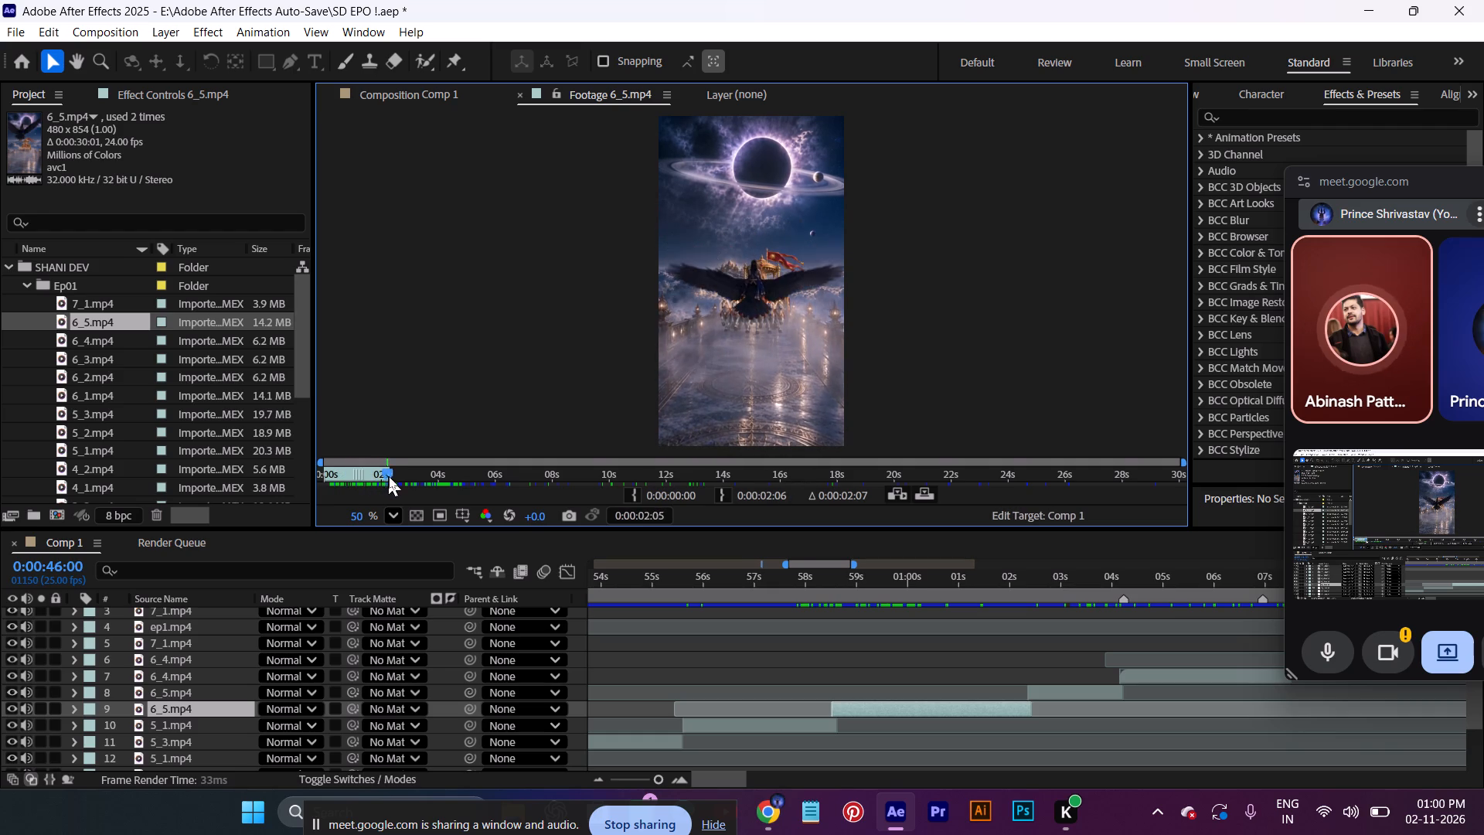
drag(389, 476, 373, 481)
drag(389, 474, 419, 473)
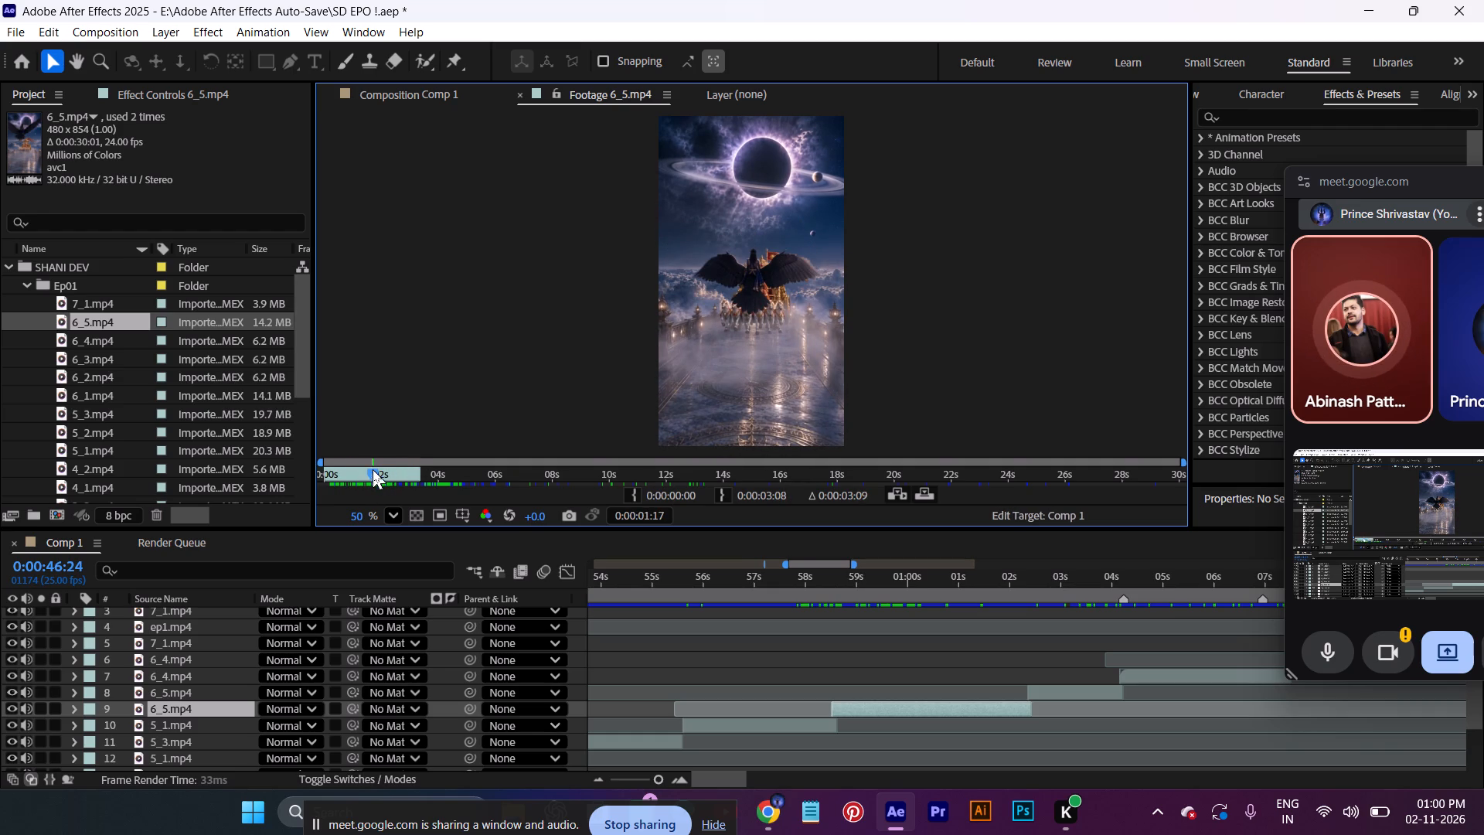
drag(373, 472, 400, 485)
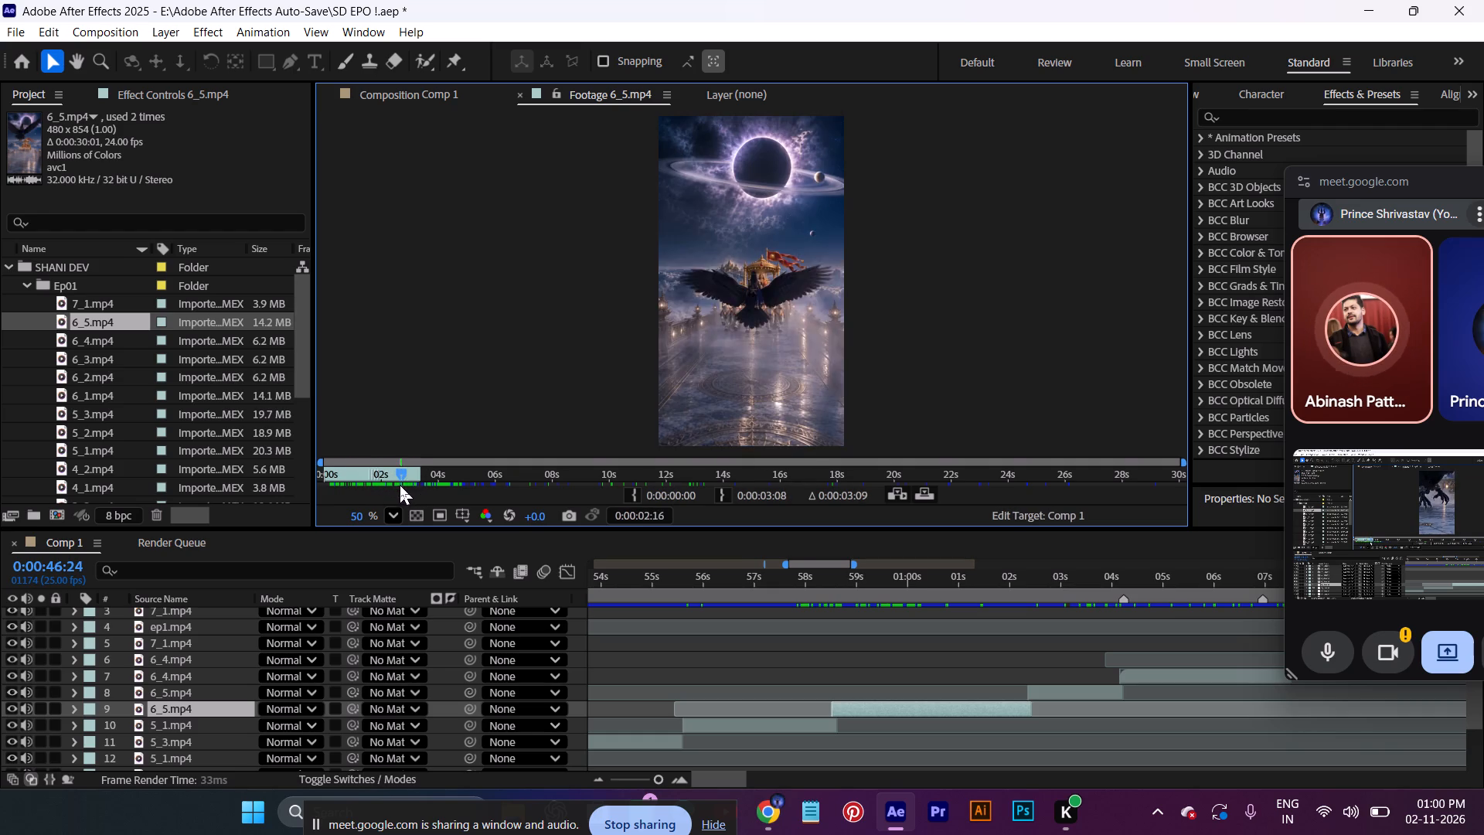
drag(400, 485, 396, 486)
drag(421, 473, 401, 477)
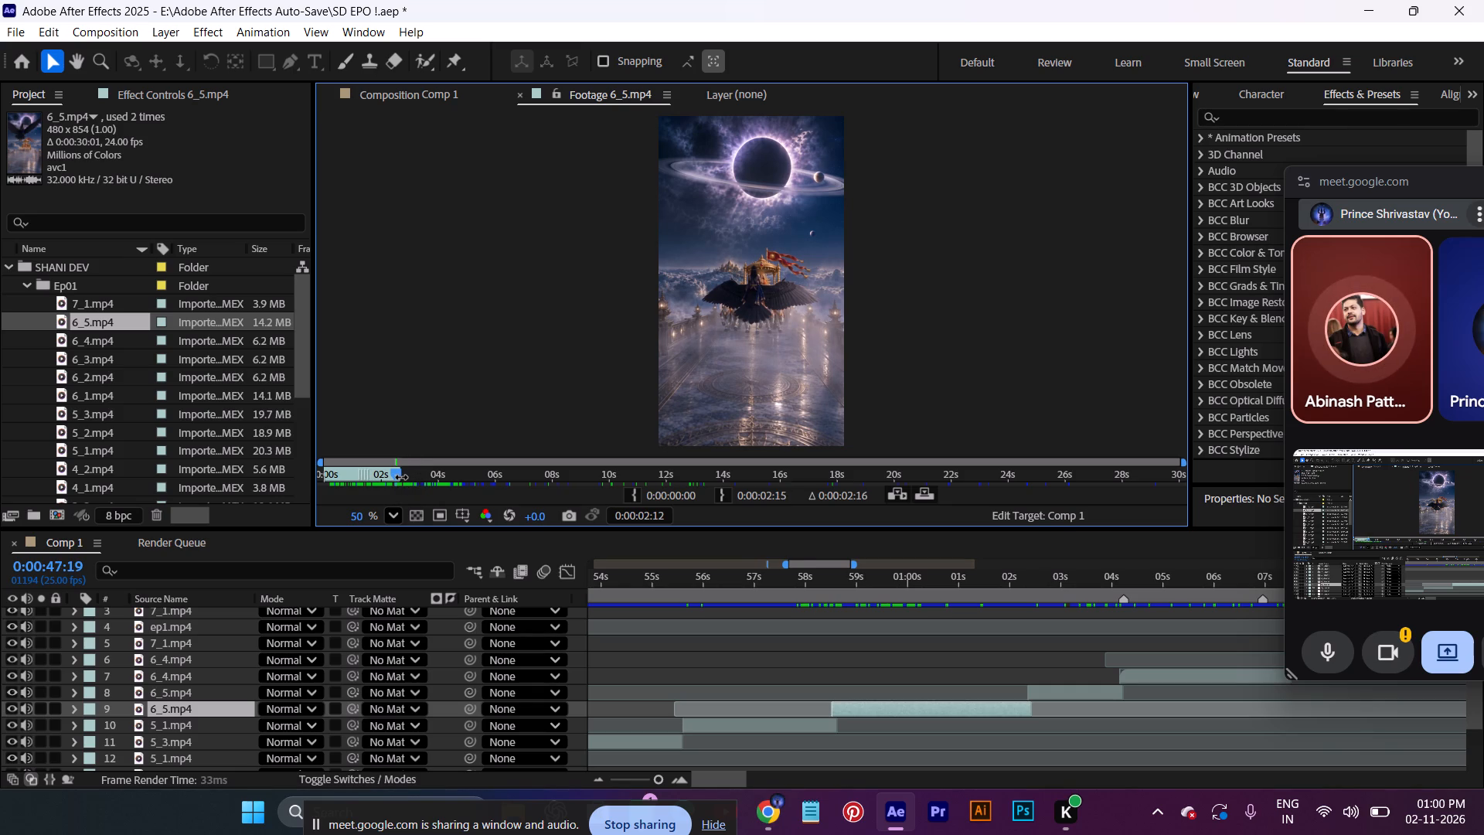
drag(401, 477, 400, 477)
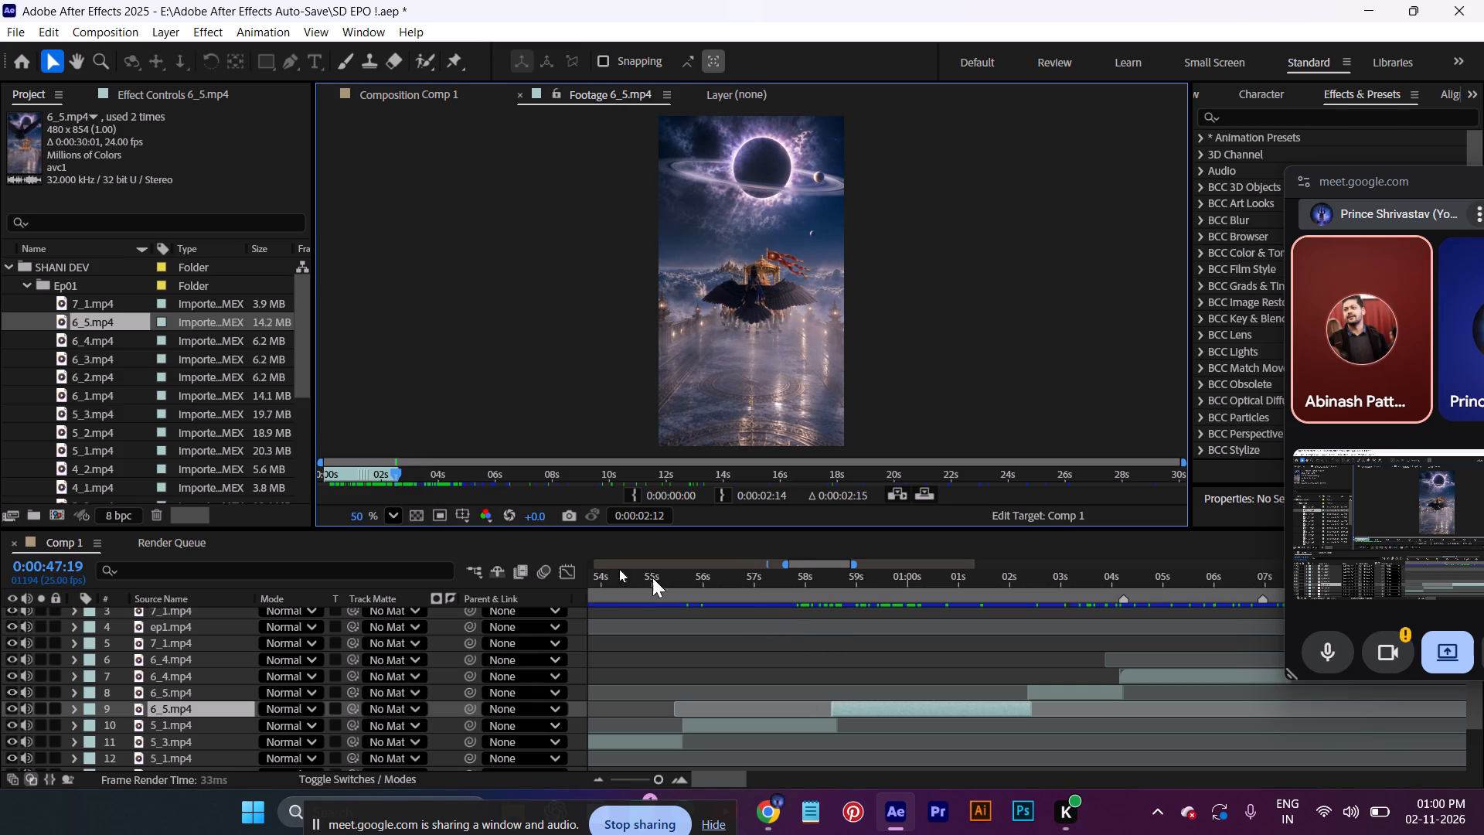
Add the trimmed 6_5.mp4 footage to Comp 1 between the two 6_4.mp4 layers, starting at about 0:00:54:12.
drag(98, 320, 771, 659)
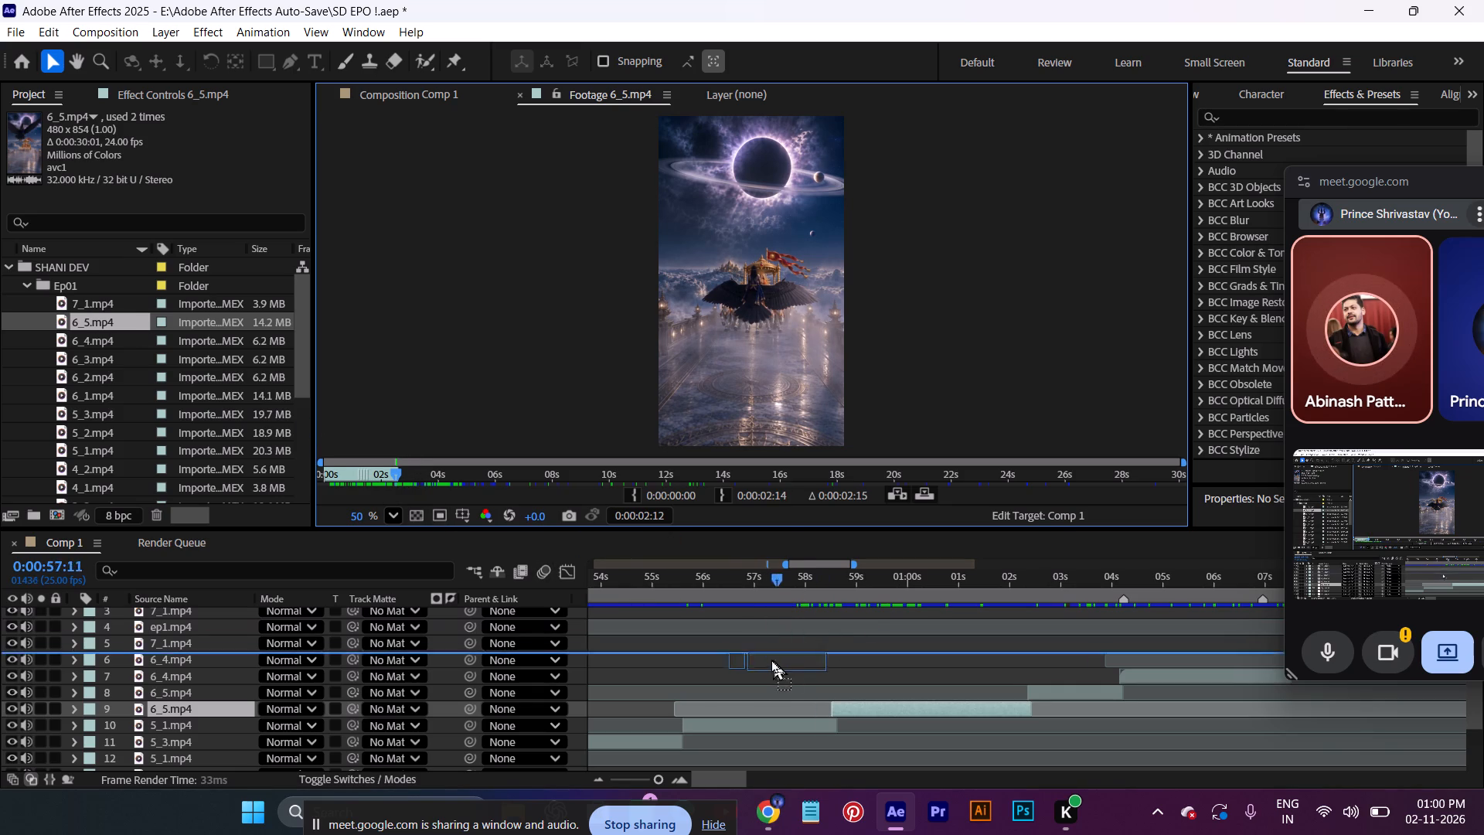
drag(771, 659, 750, 666)
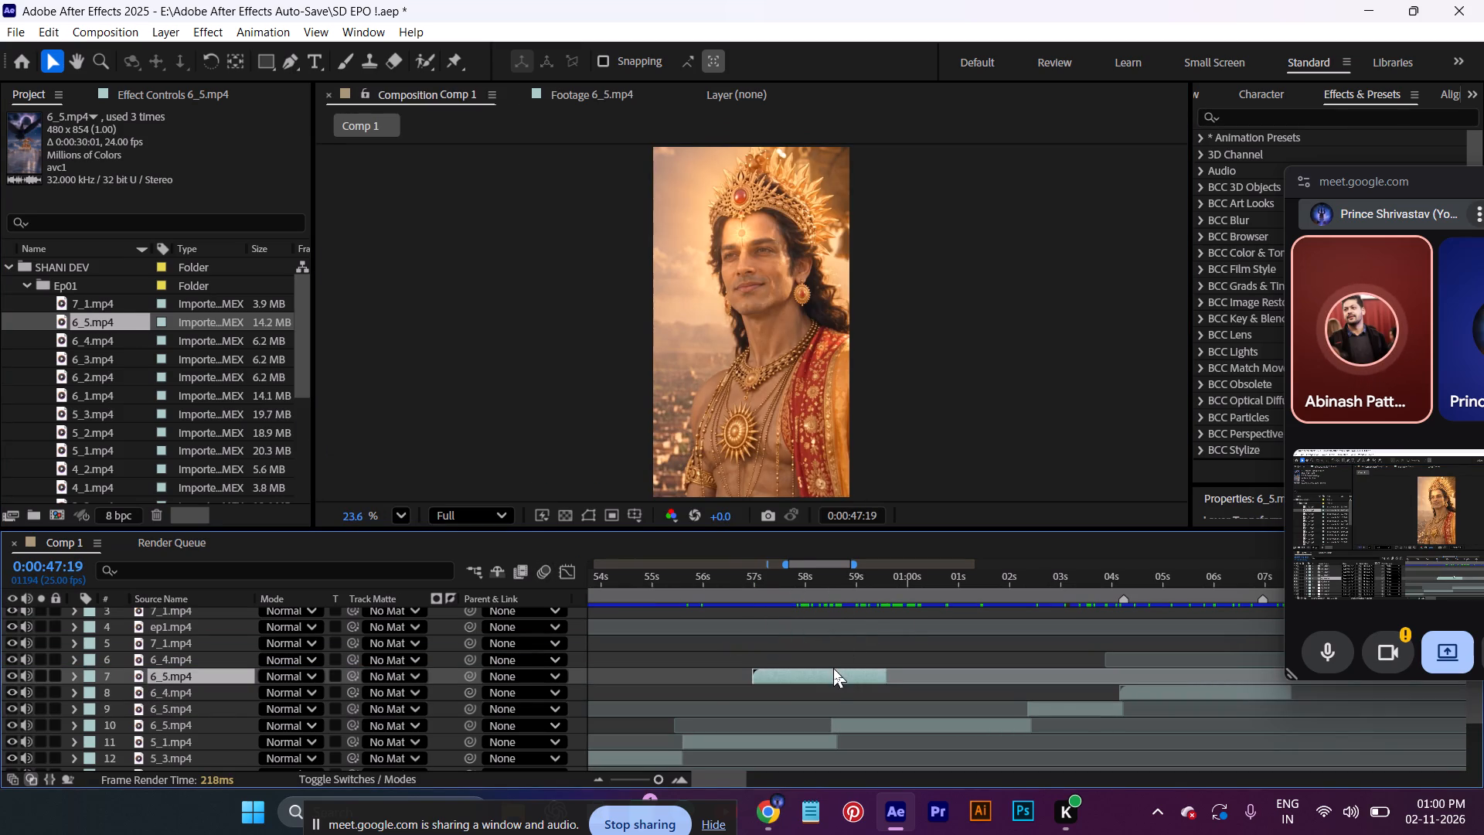
drag(829, 675, 701, 680)
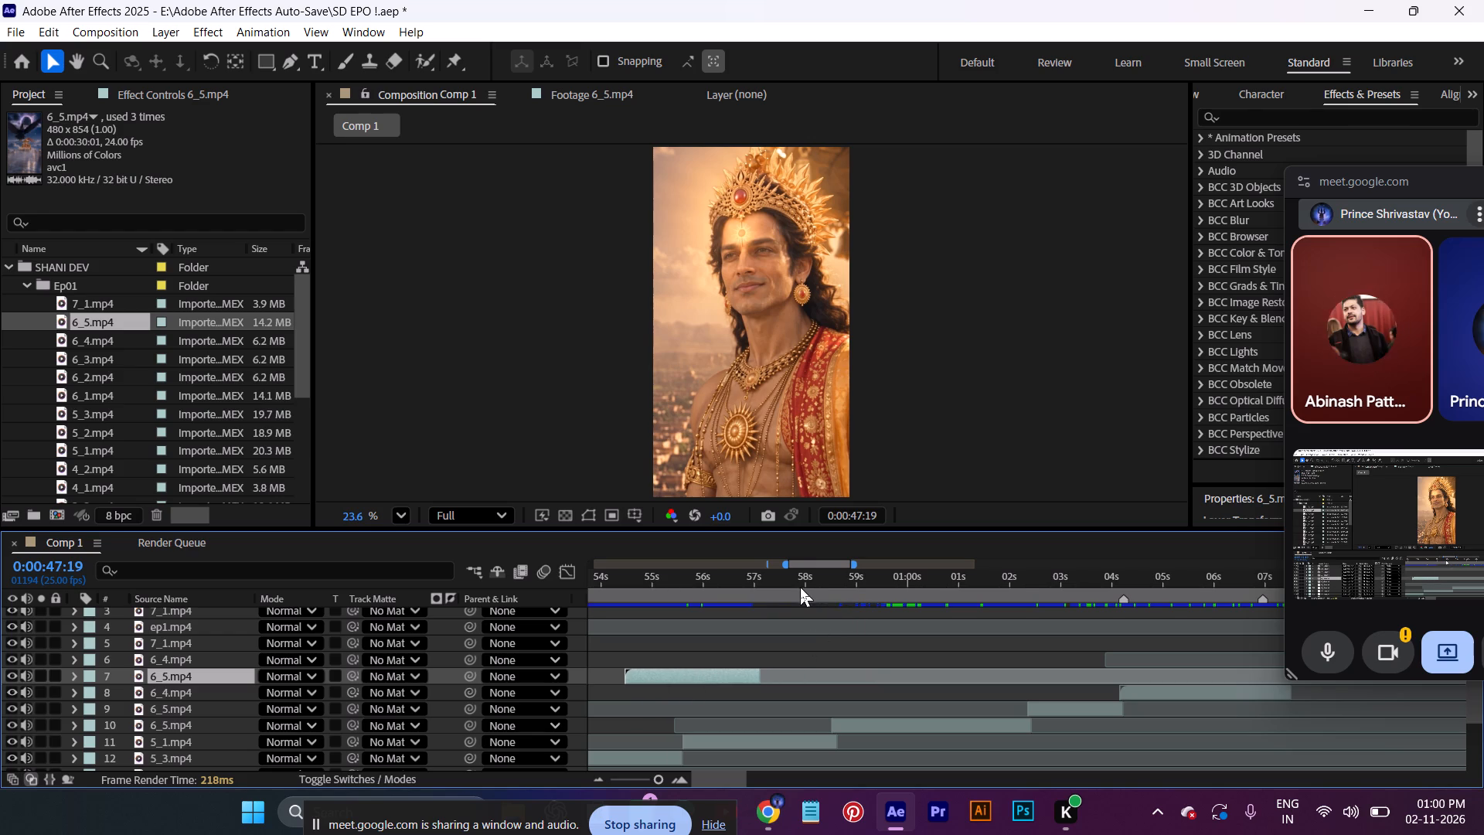
Place the newly added 6_5.mp4 layer directly above the later 5_1.mp4 layer in the stack, starting at about 0:00:57.
drag(793, 582, 845, 591)
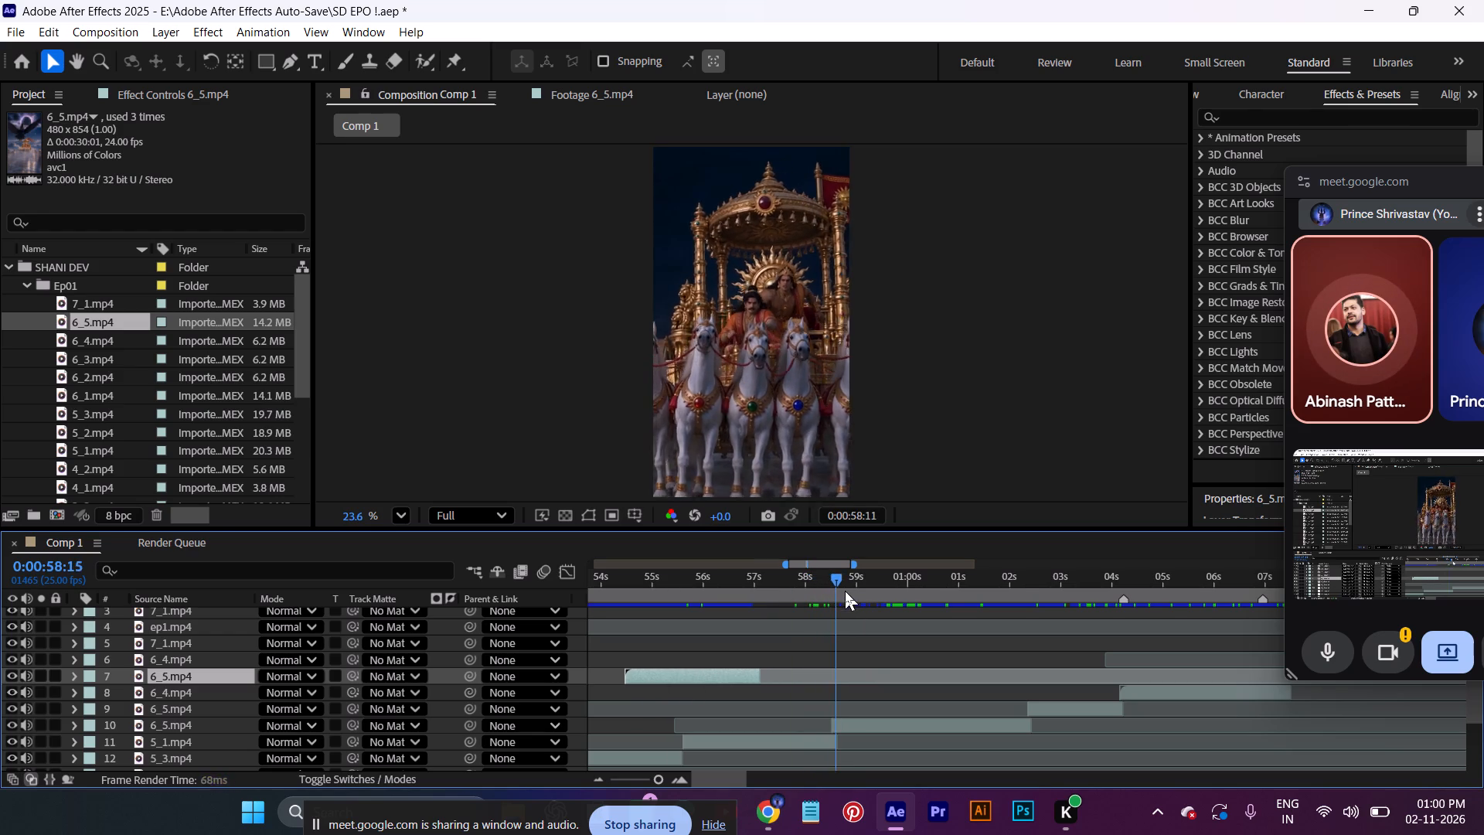
drag(845, 591, 850, 600)
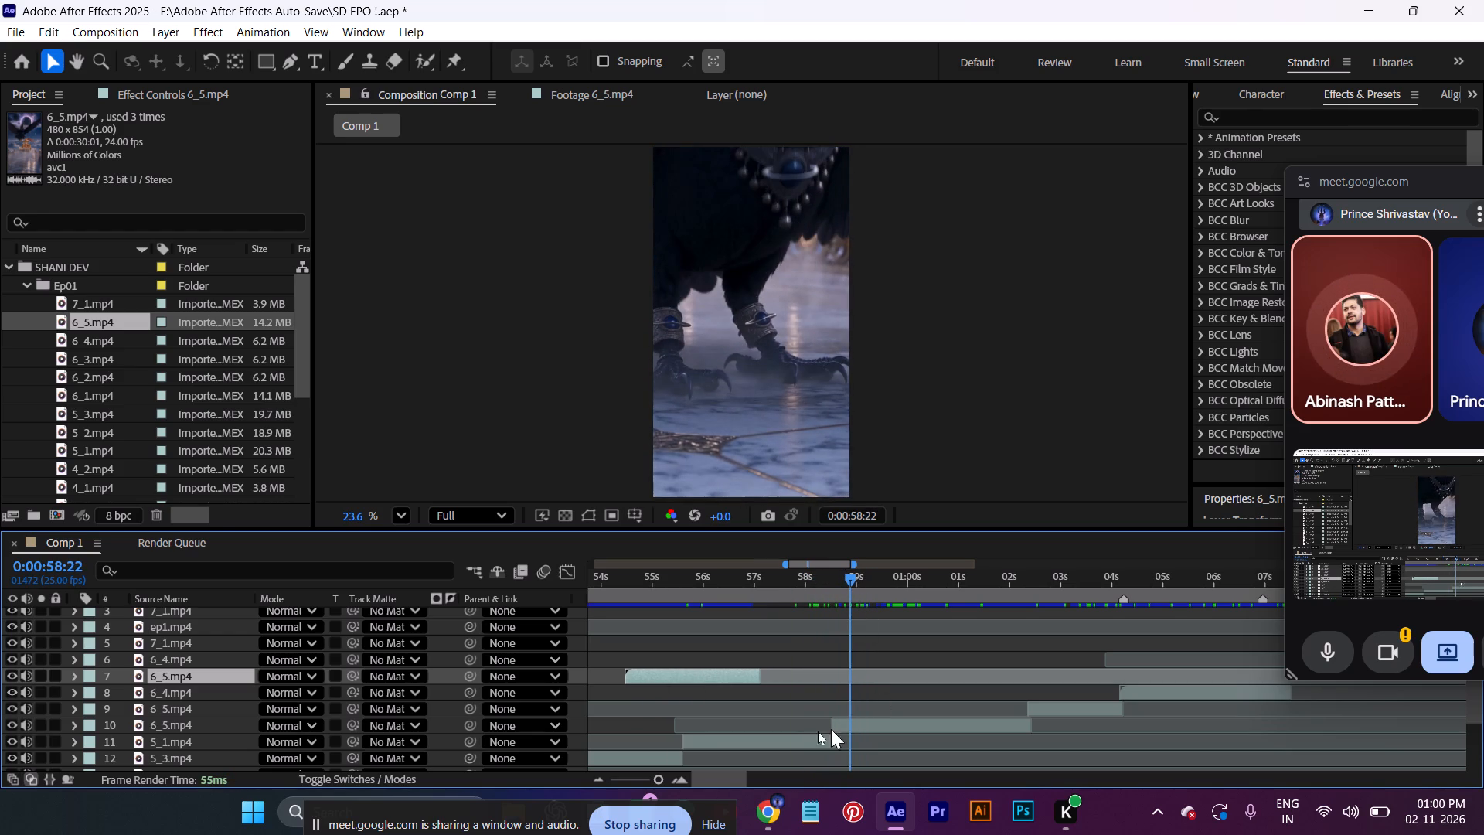
click(193, 724)
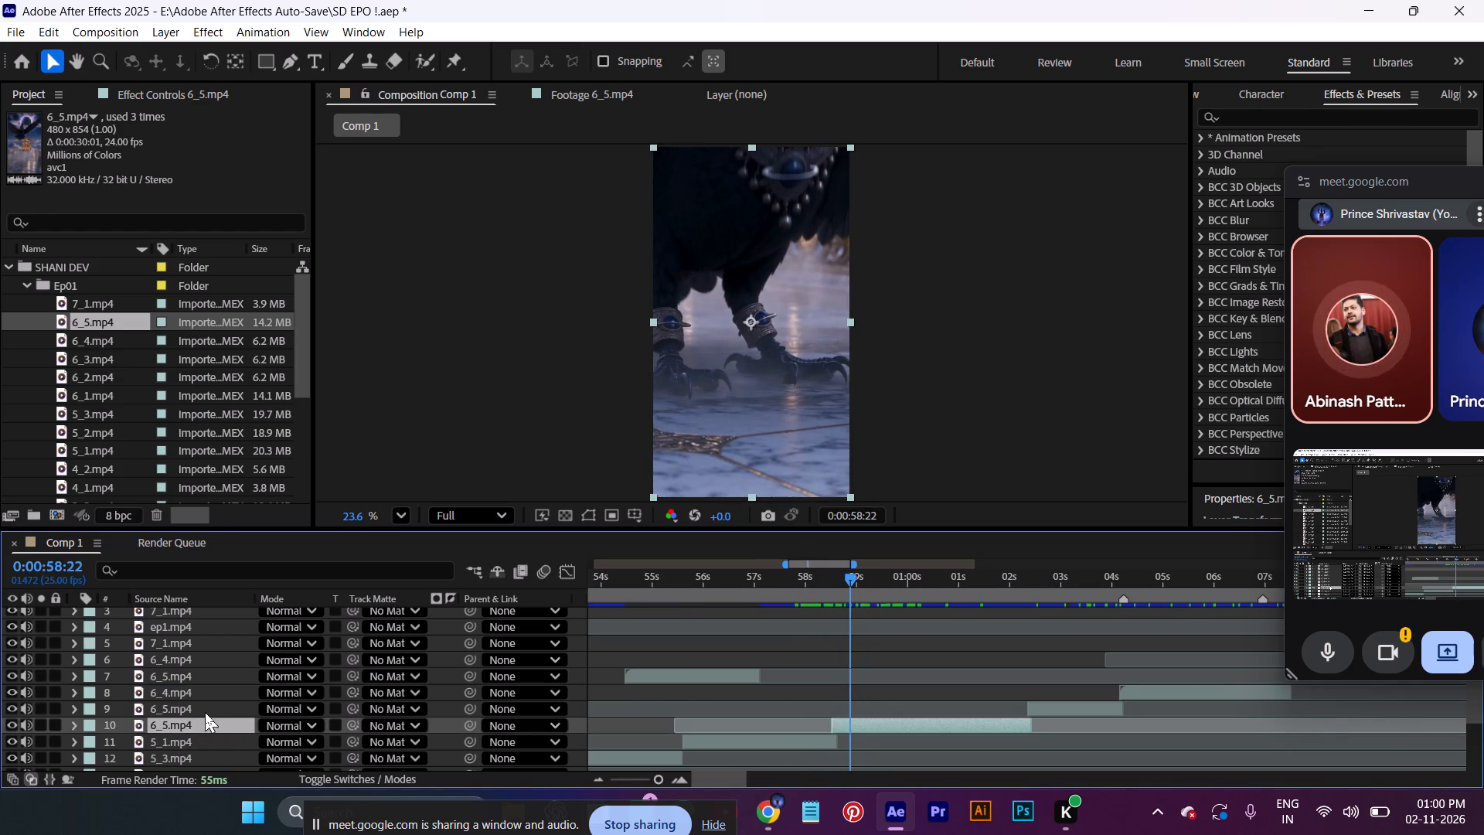
ctrl+click(205, 711)
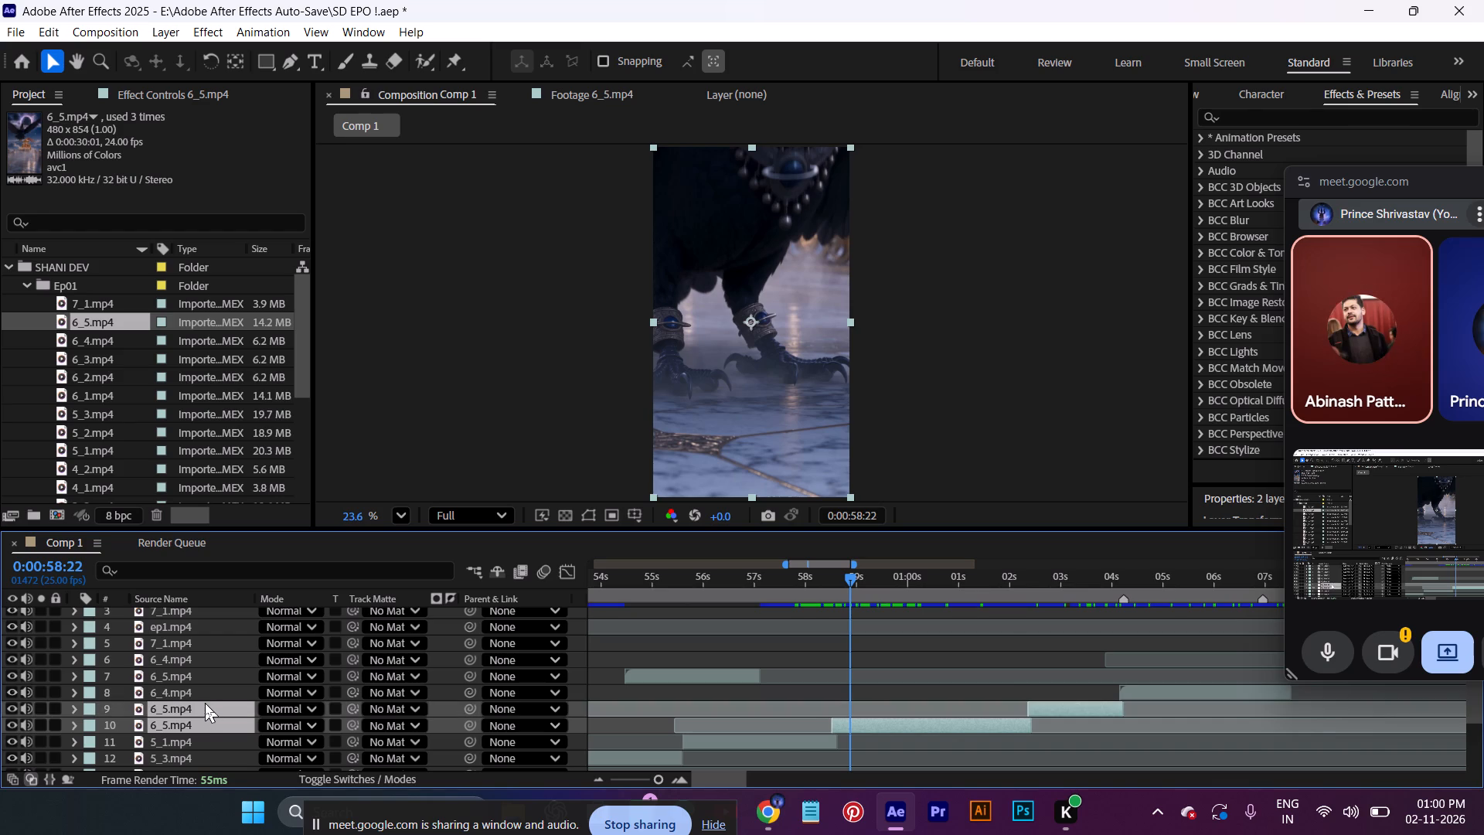
ctrl+click(206, 690)
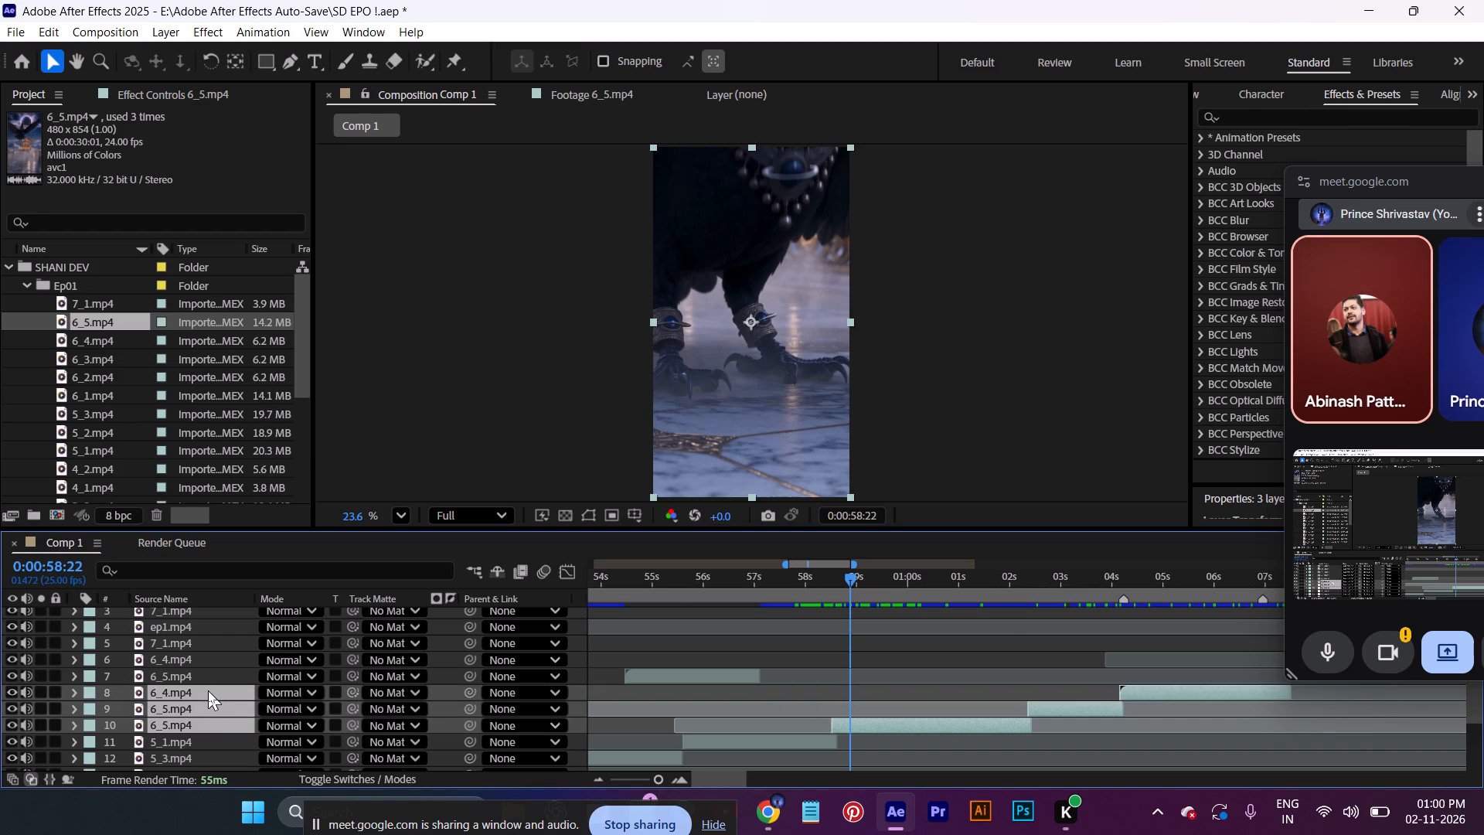
click(982, 754)
click(631, 673)
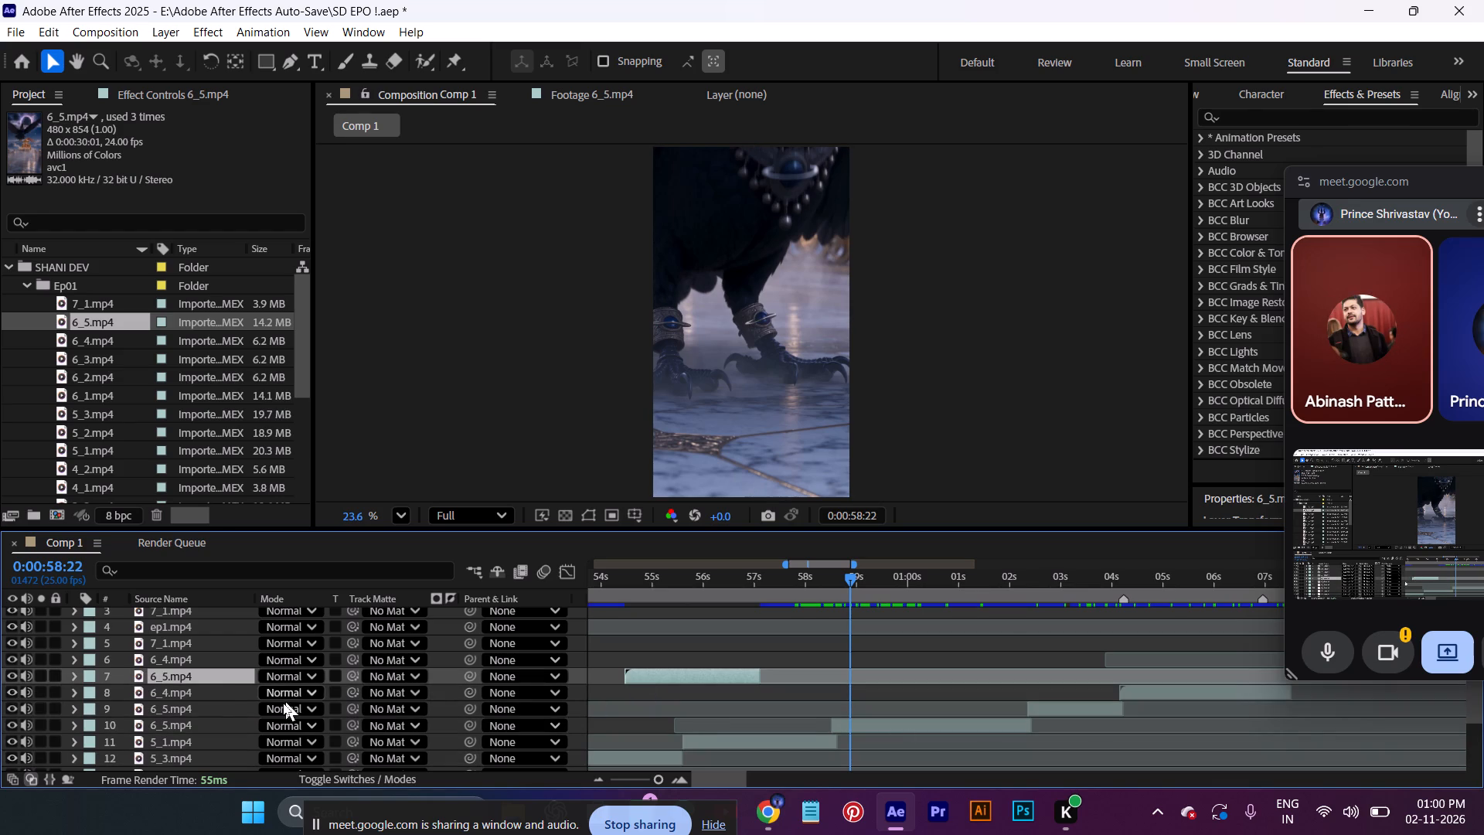
drag(210, 678, 245, 743)
drag(850, 579, 748, 608)
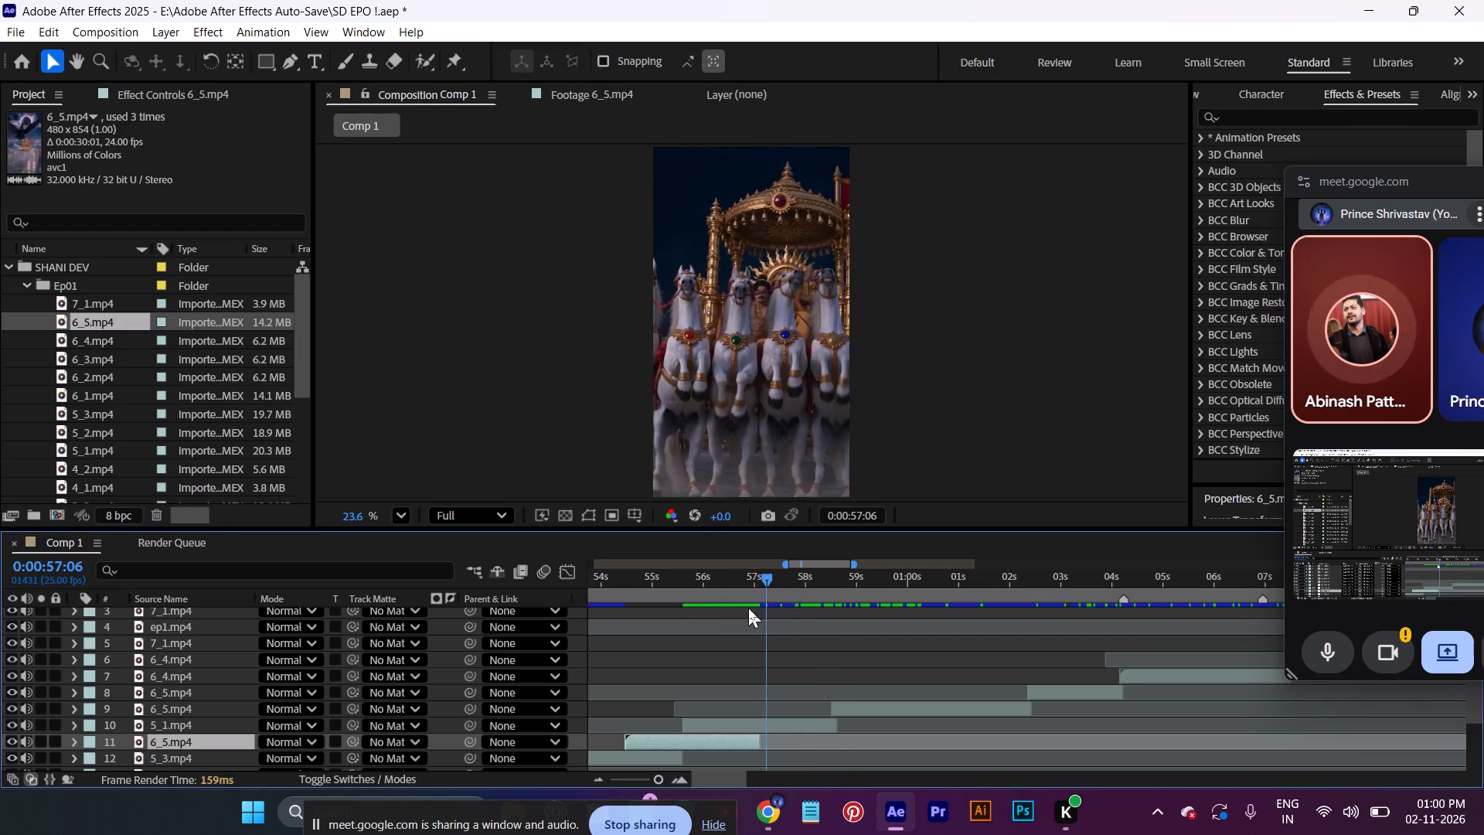
drag(748, 608, 689, 612)
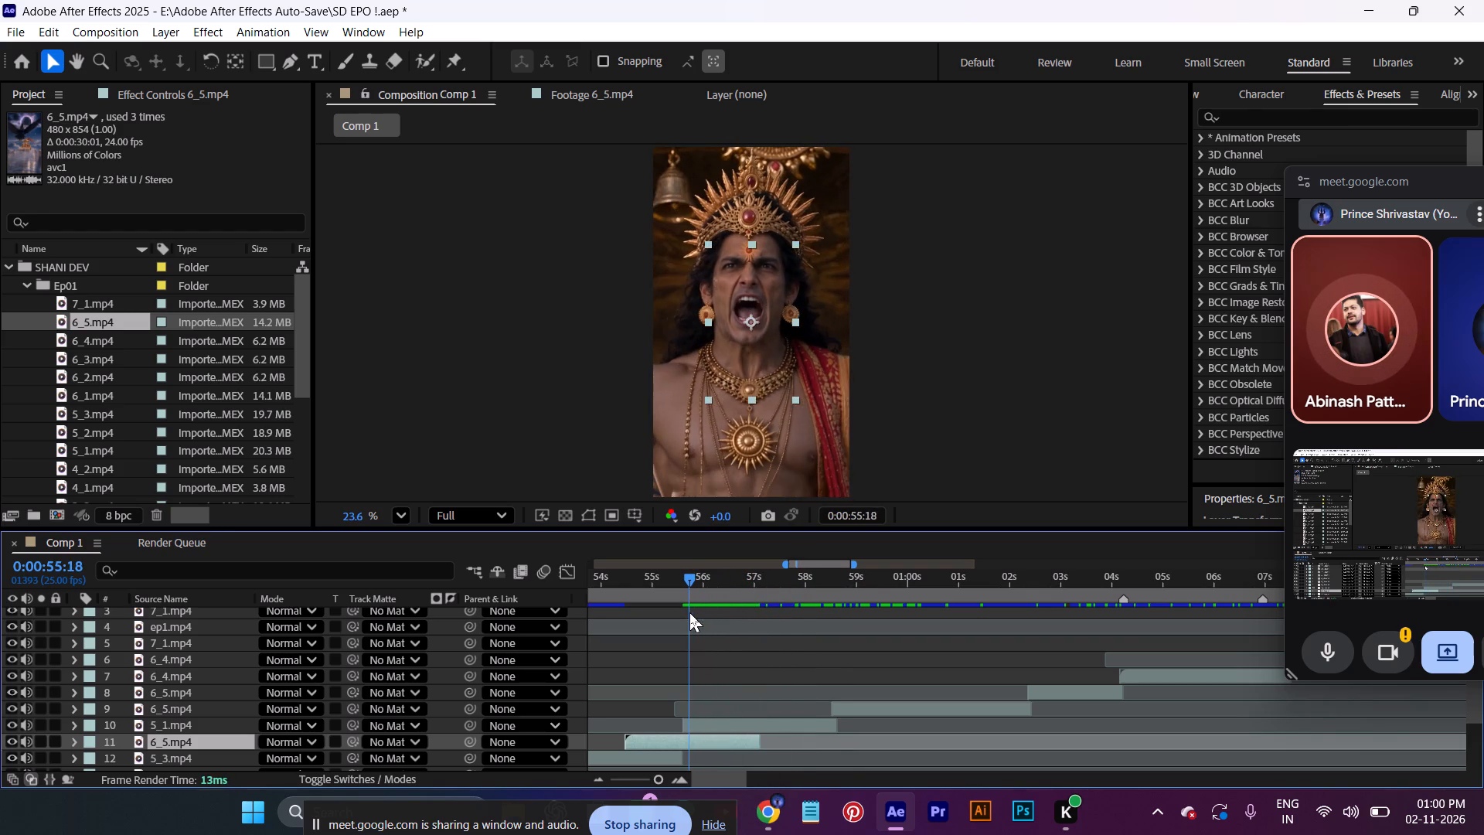
drag(689, 612, 847, 646)
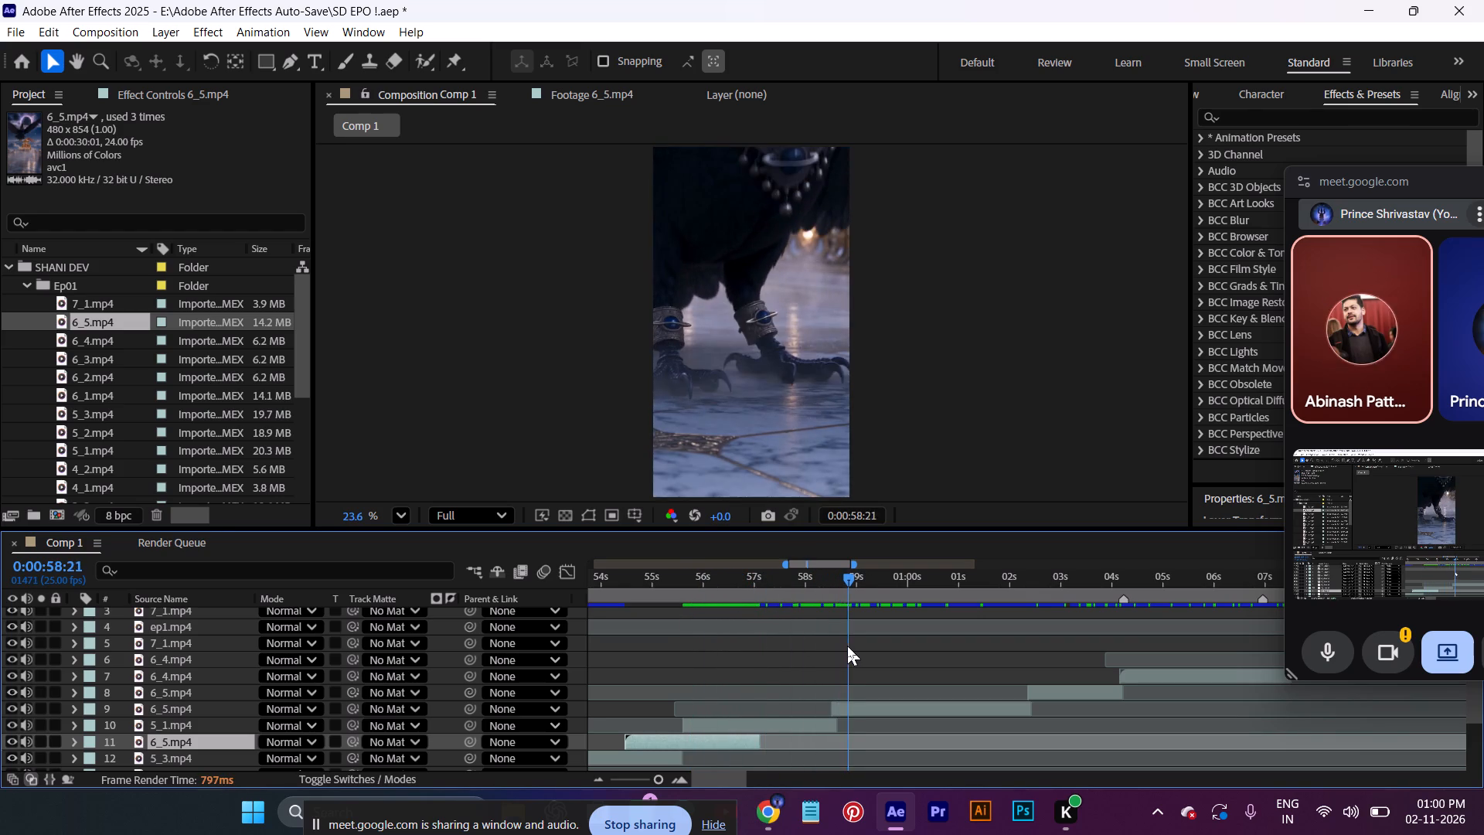
drag(847, 646, 831, 649)
drag(739, 740, 863, 736)
drag(207, 742, 217, 718)
Shift the top nine layers about 2.7 seconds later, so the 6_5.mp4 clip at 0:00:58:13 starts near 0:01:01:06.
click(894, 712)
scroll(135, 690, up, 3)
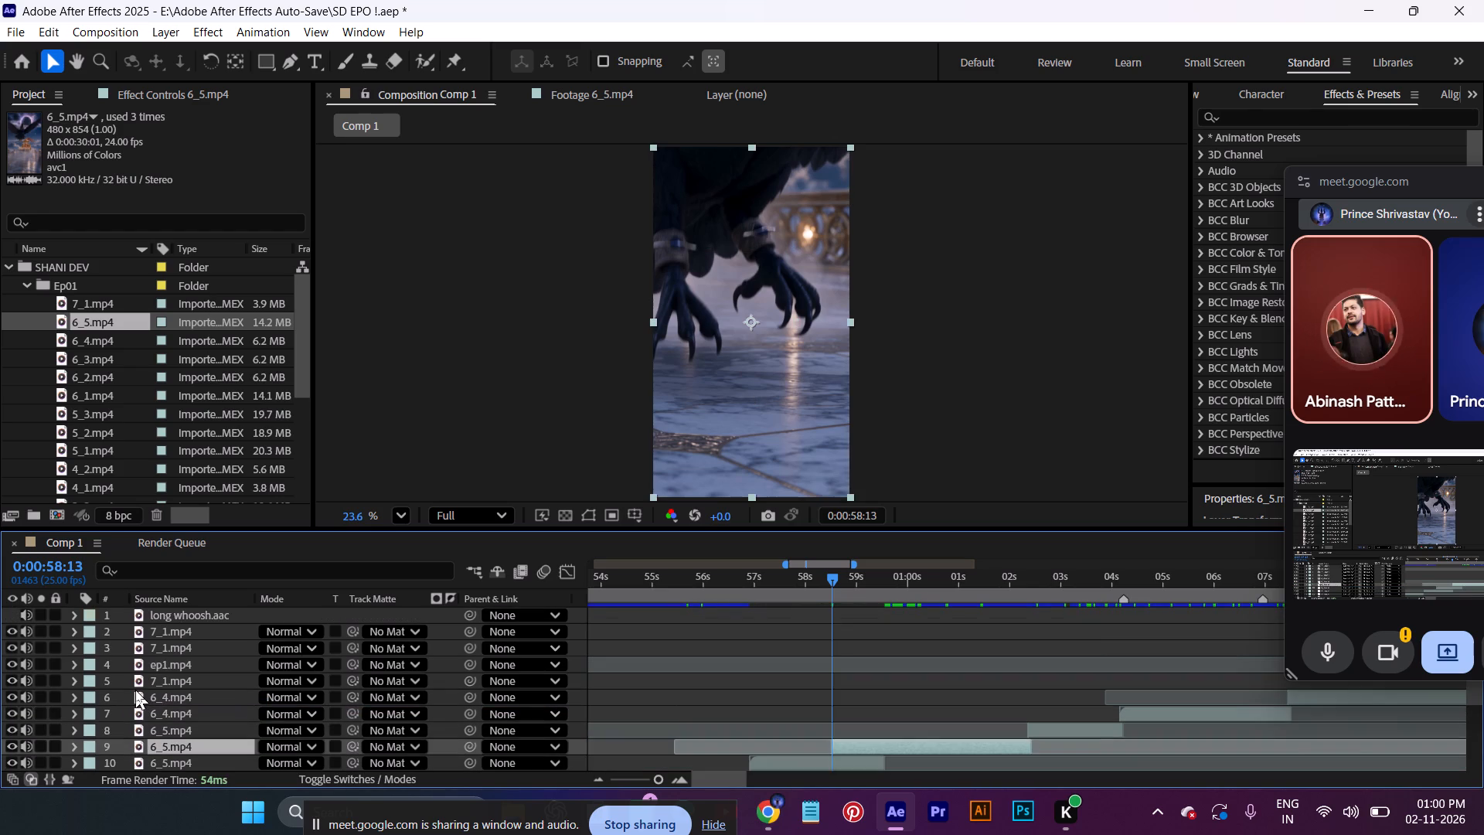
scroll(135, 690, up, 2)
shift+click(195, 615)
scroll(918, 655, down, 2)
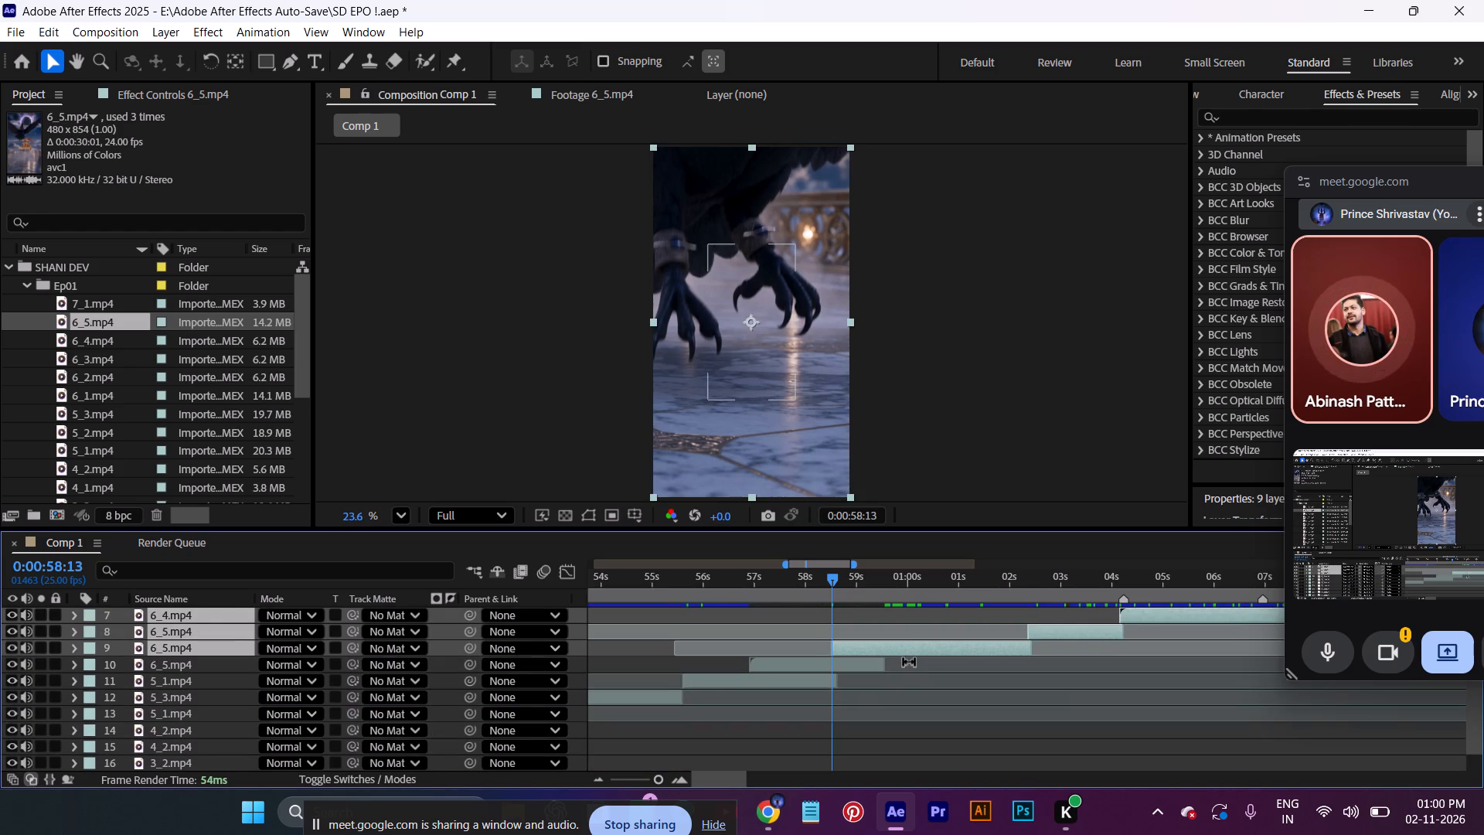
drag(895, 646, 1033, 642)
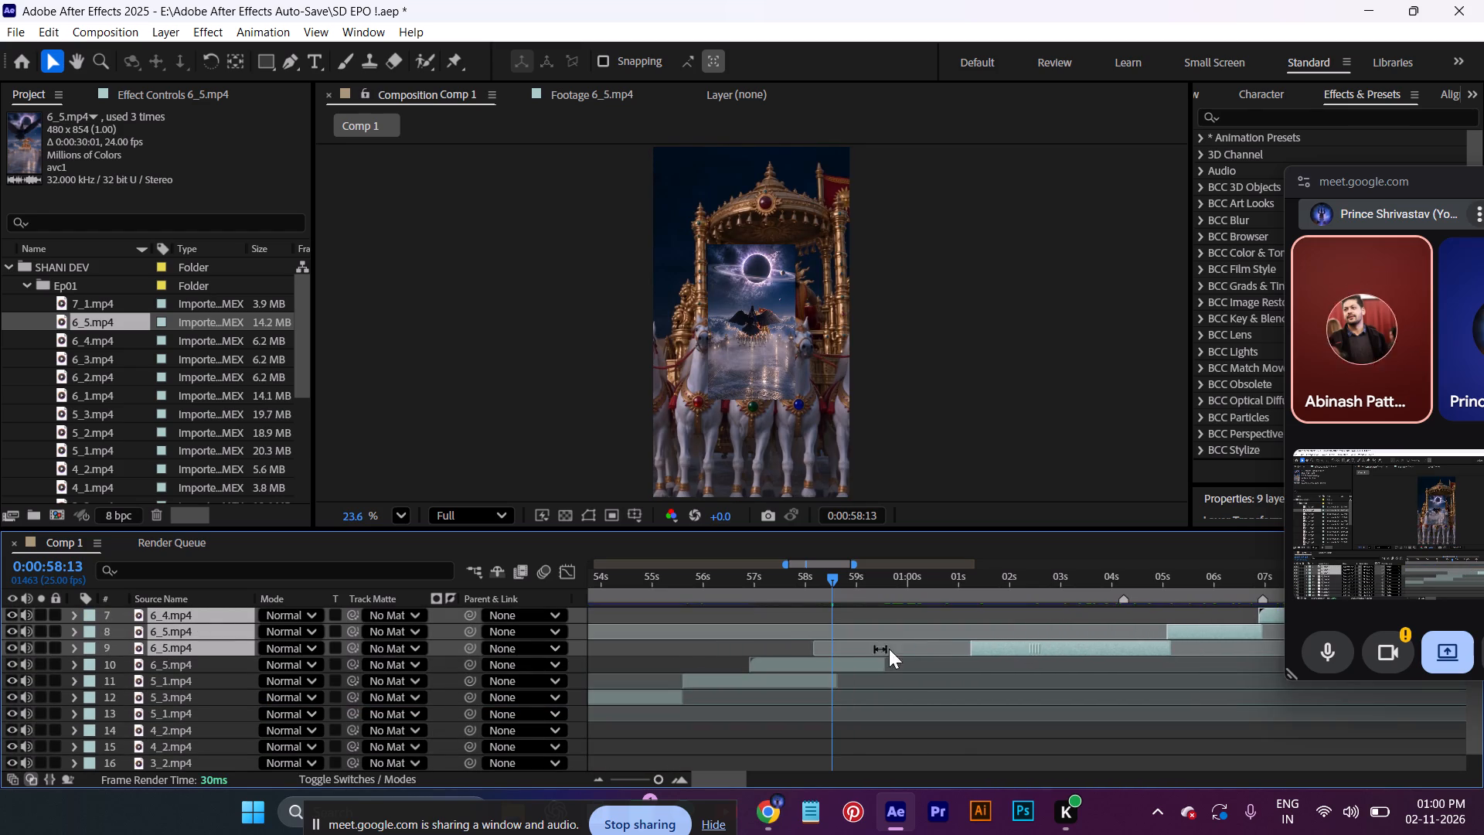
Move the inserted 6_5.mp4 clip to start at 0:00:58:13.
click(802, 659)
drag(798, 663, 895, 664)
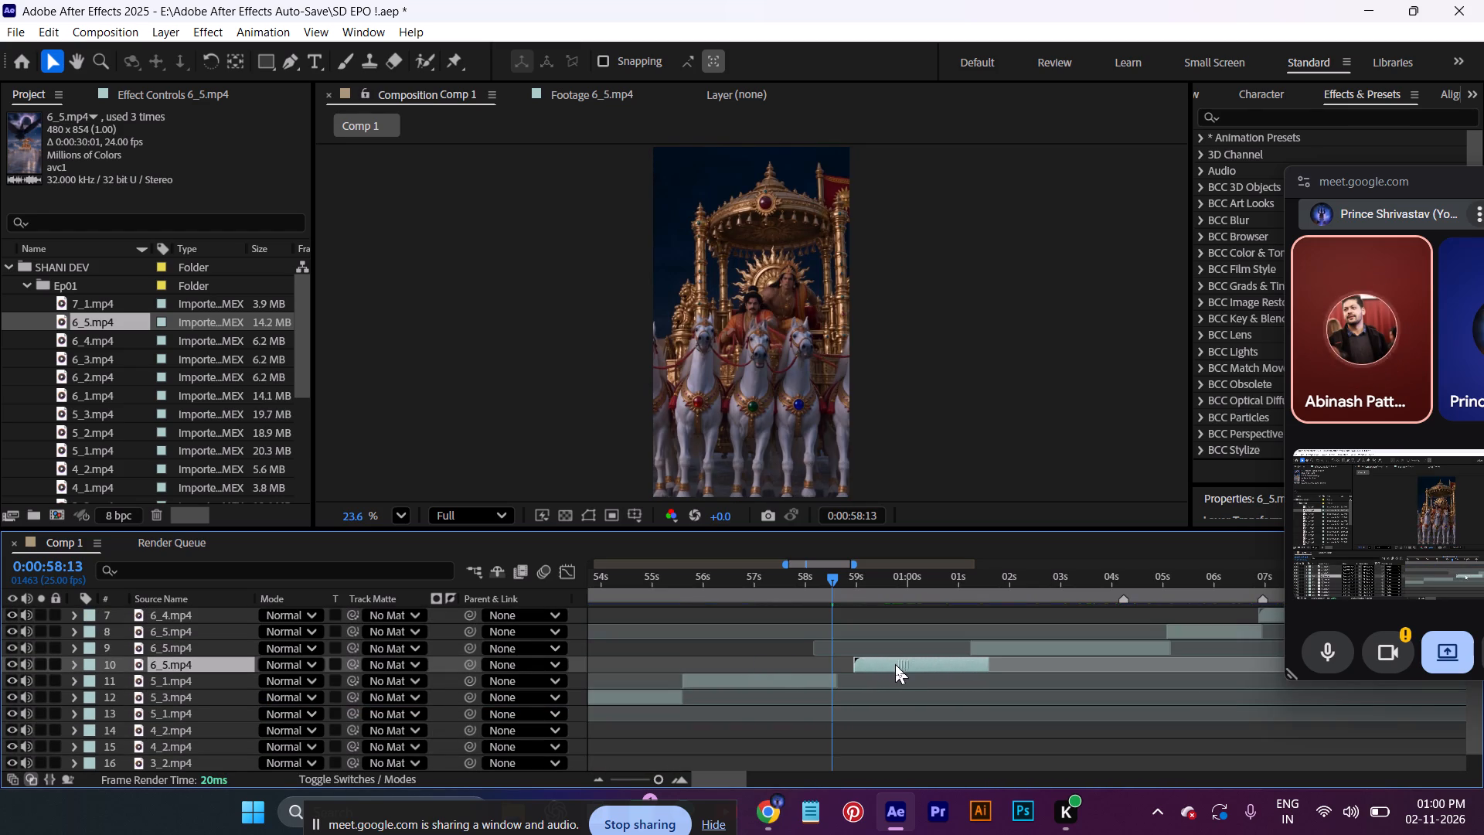
drag(895, 664, 880, 664)
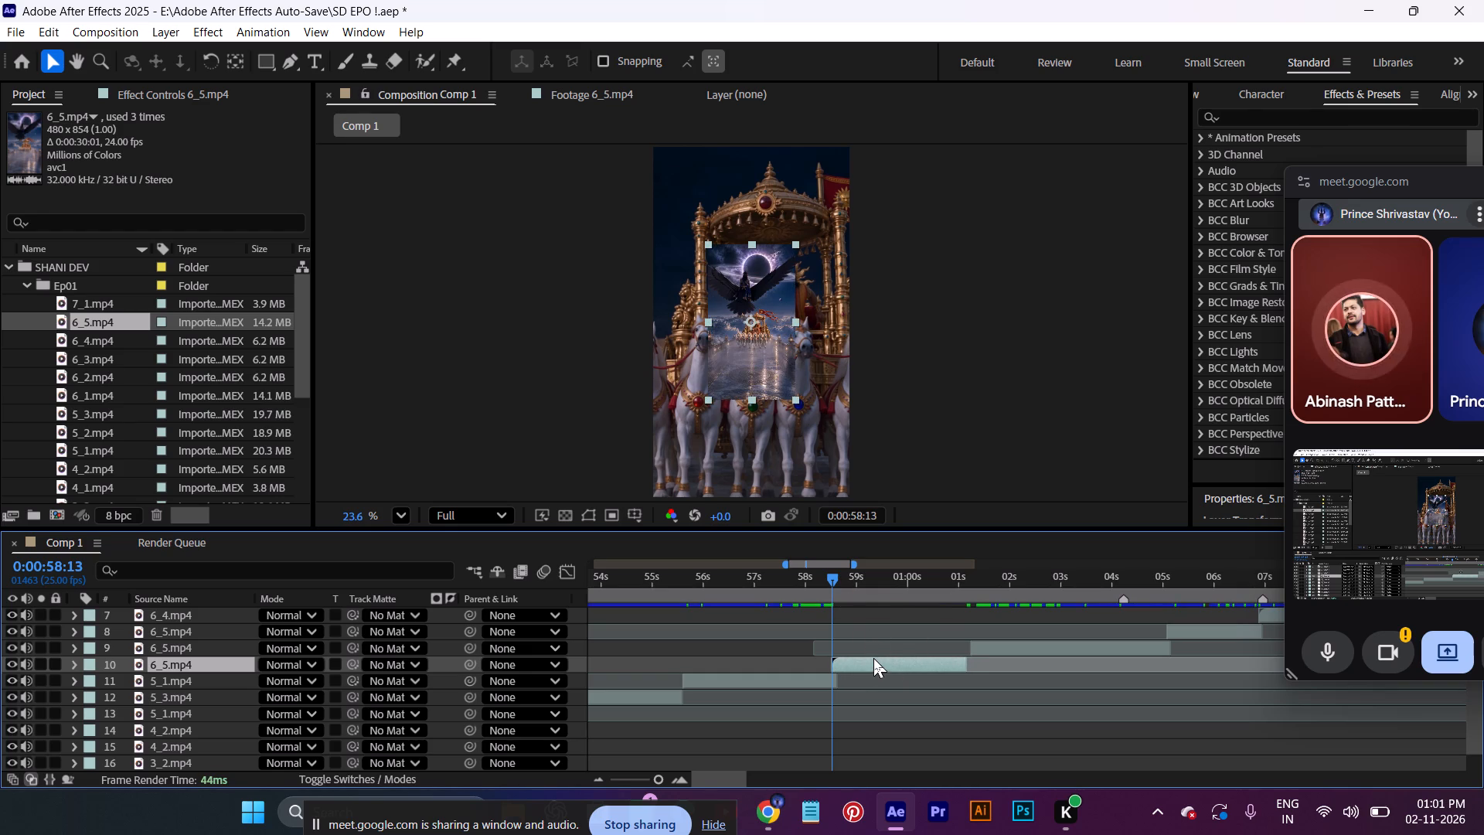
Fit the inserted 6_5.mp4 layer to the composition frame.
click(873, 659)
key(ctrl+alt+f)
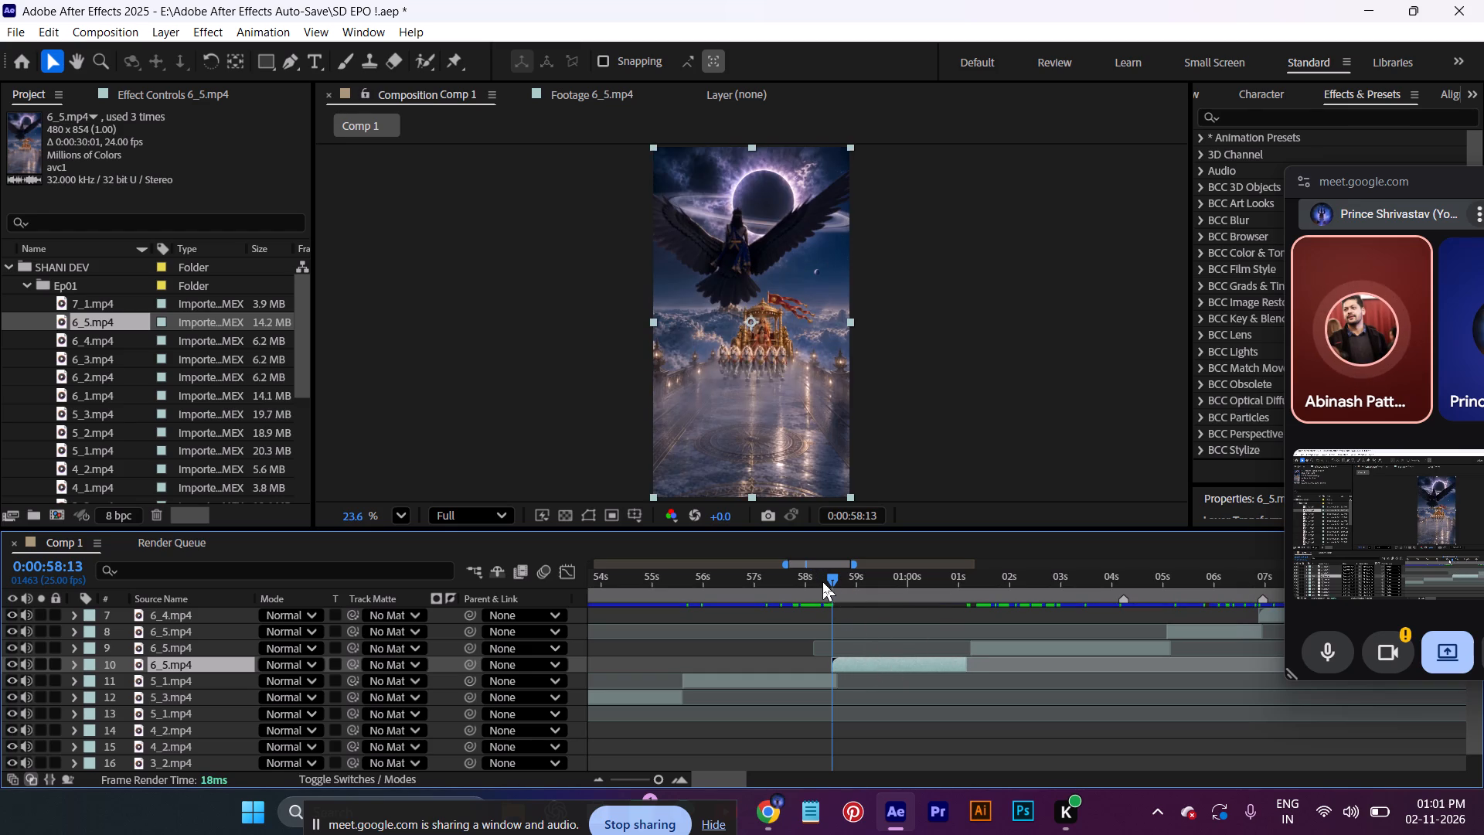
Move the top nine layers slightly earlier so the following 6_5.mp4 clip starts at 0:01:01:03, closing the gap after the inserted shot.
drag(829, 581, 859, 590)
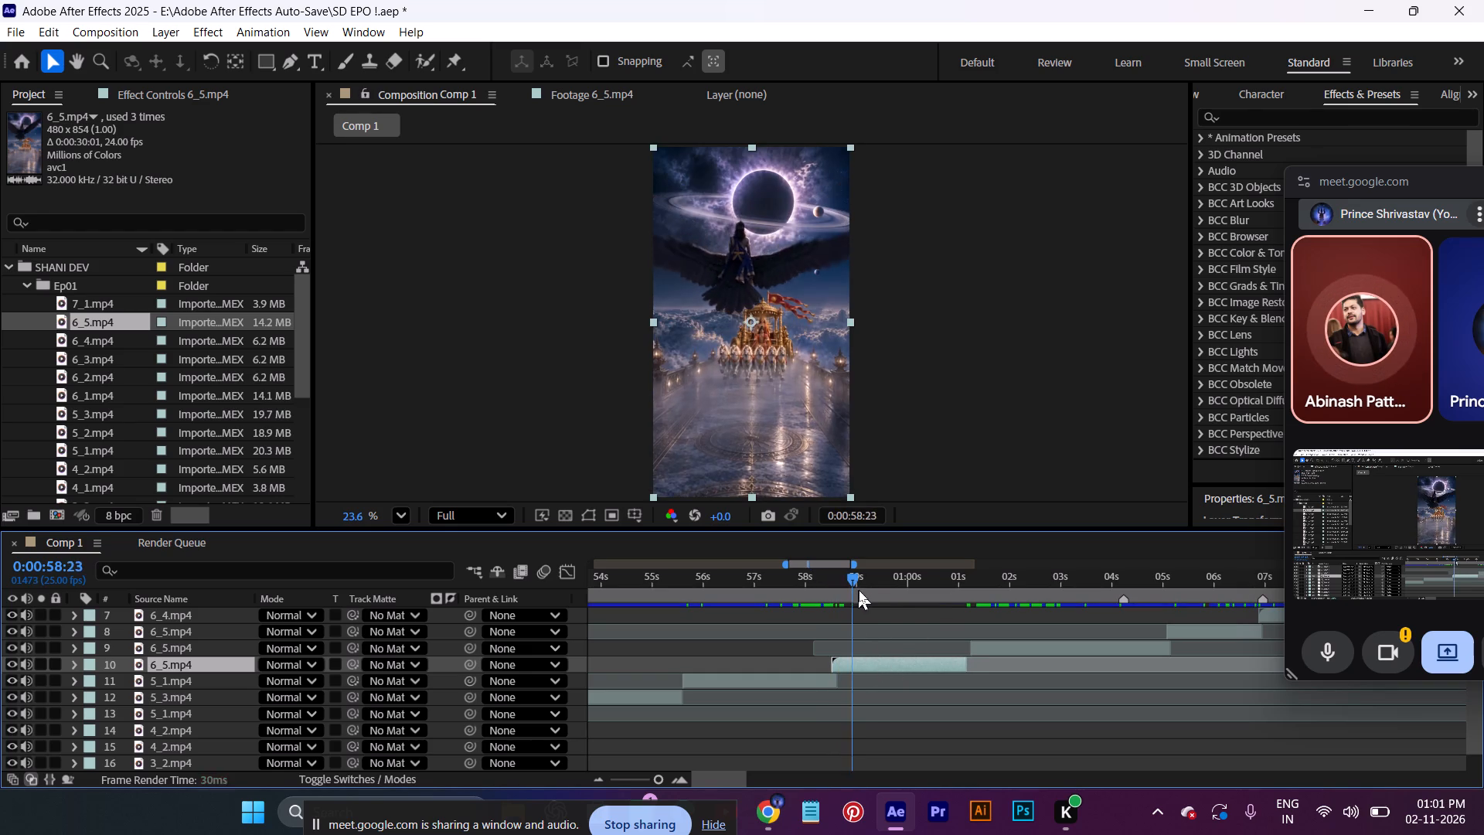
drag(859, 590, 941, 619)
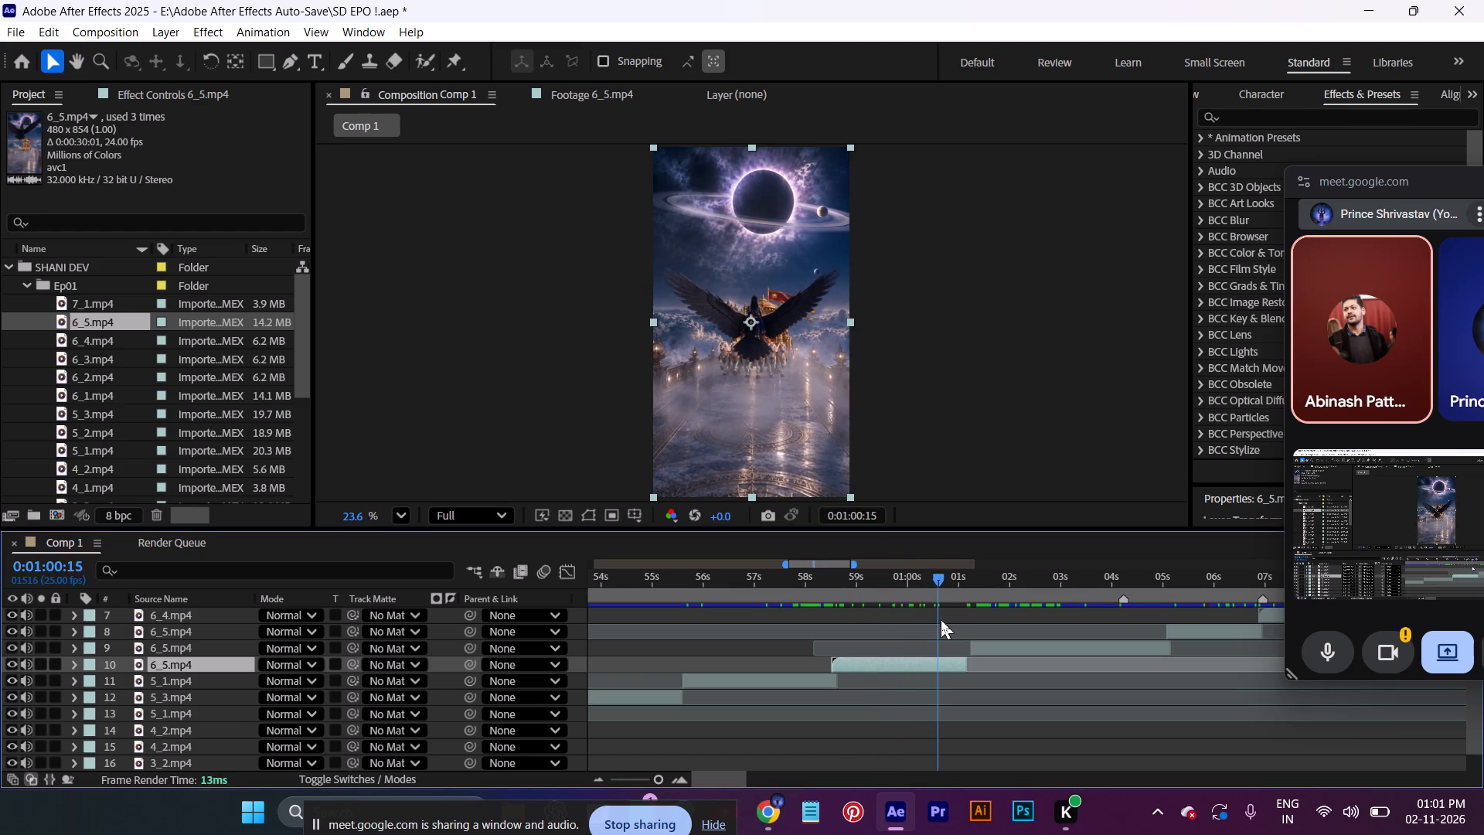
drag(941, 619, 965, 630)
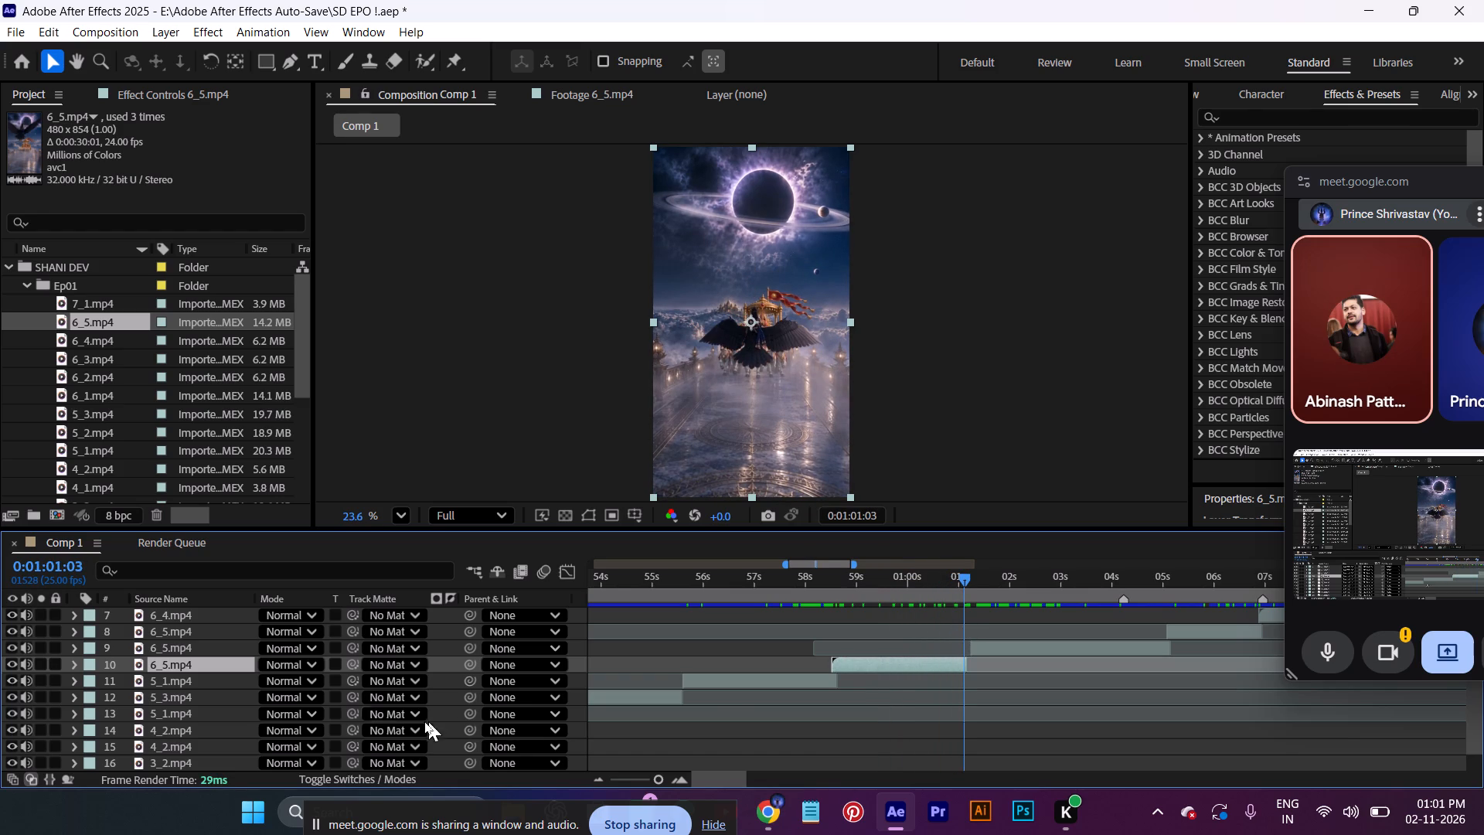
click(1029, 644)
scroll(294, 748, up, 2)
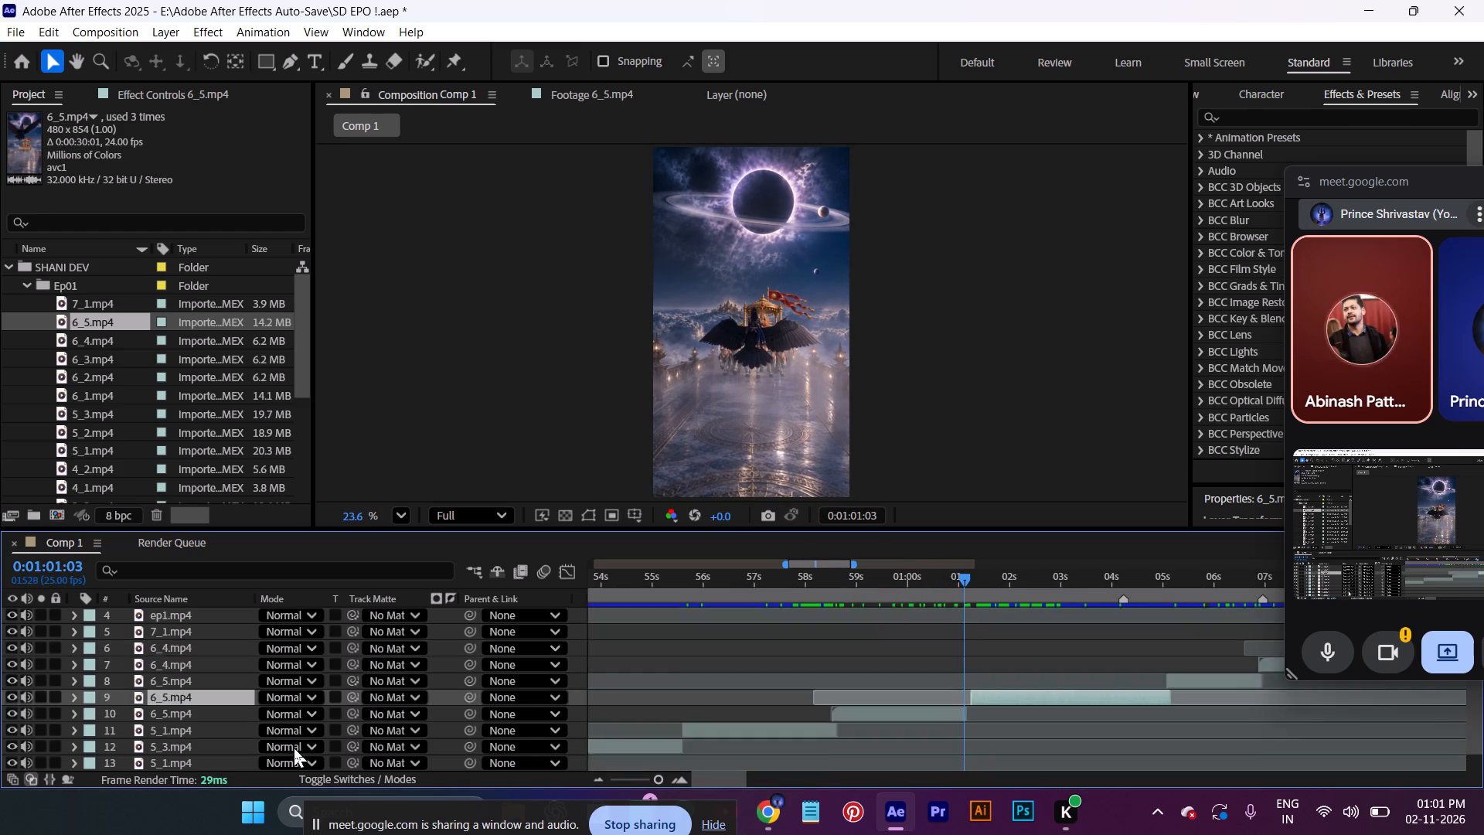
scroll(294, 748, up, 3)
scroll(187, 624, up, 3)
shift+click(209, 613)
scroll(1011, 656, down, 2)
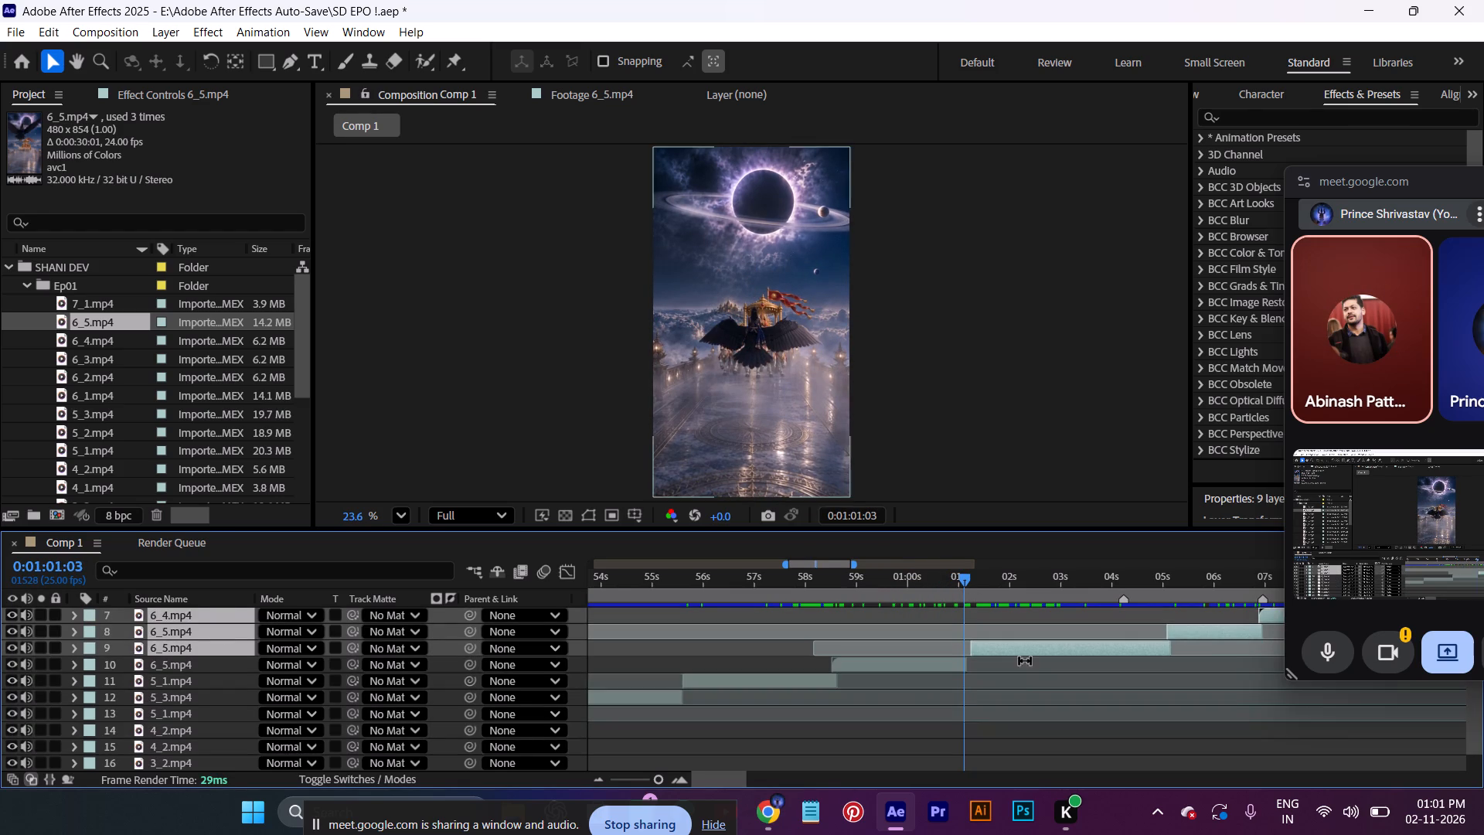
click(1019, 649)
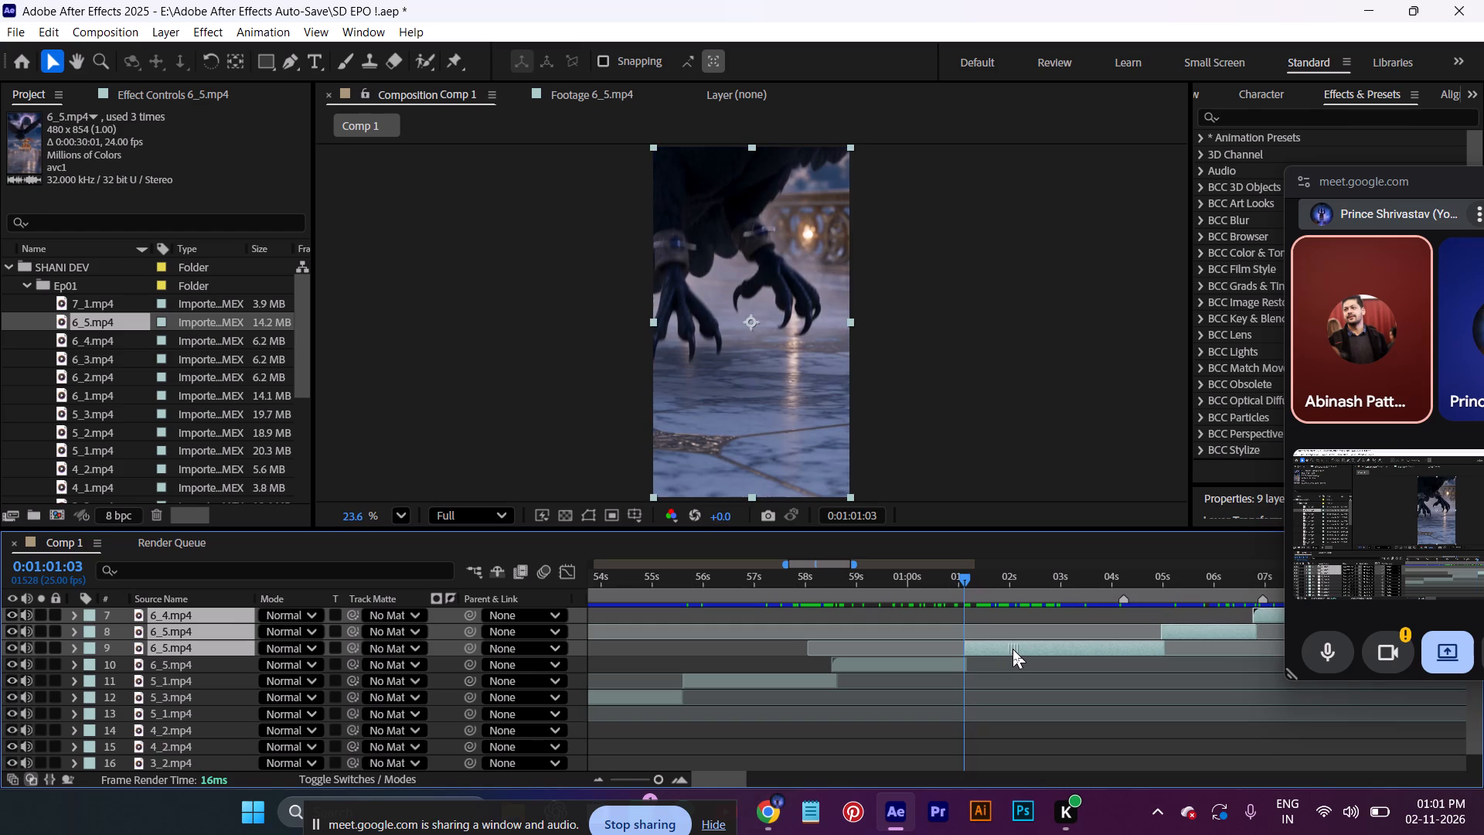
click(1032, 694)
click(757, 649)
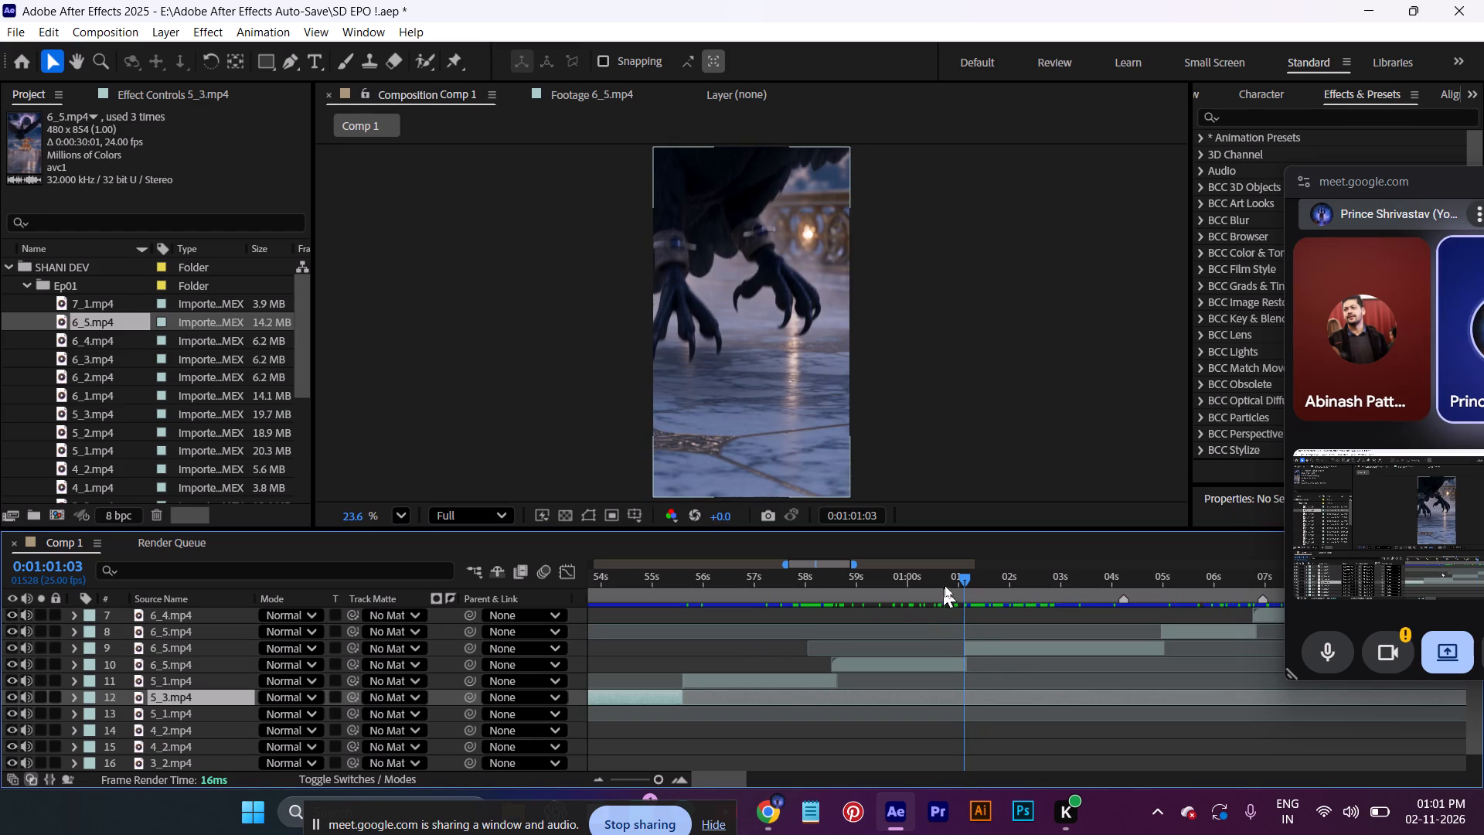
Review the inserted 6_5.mp4 shot and the cuts around it from about 0:00:58:14 to 0:01:03:03.
drag(964, 576, 834, 594)
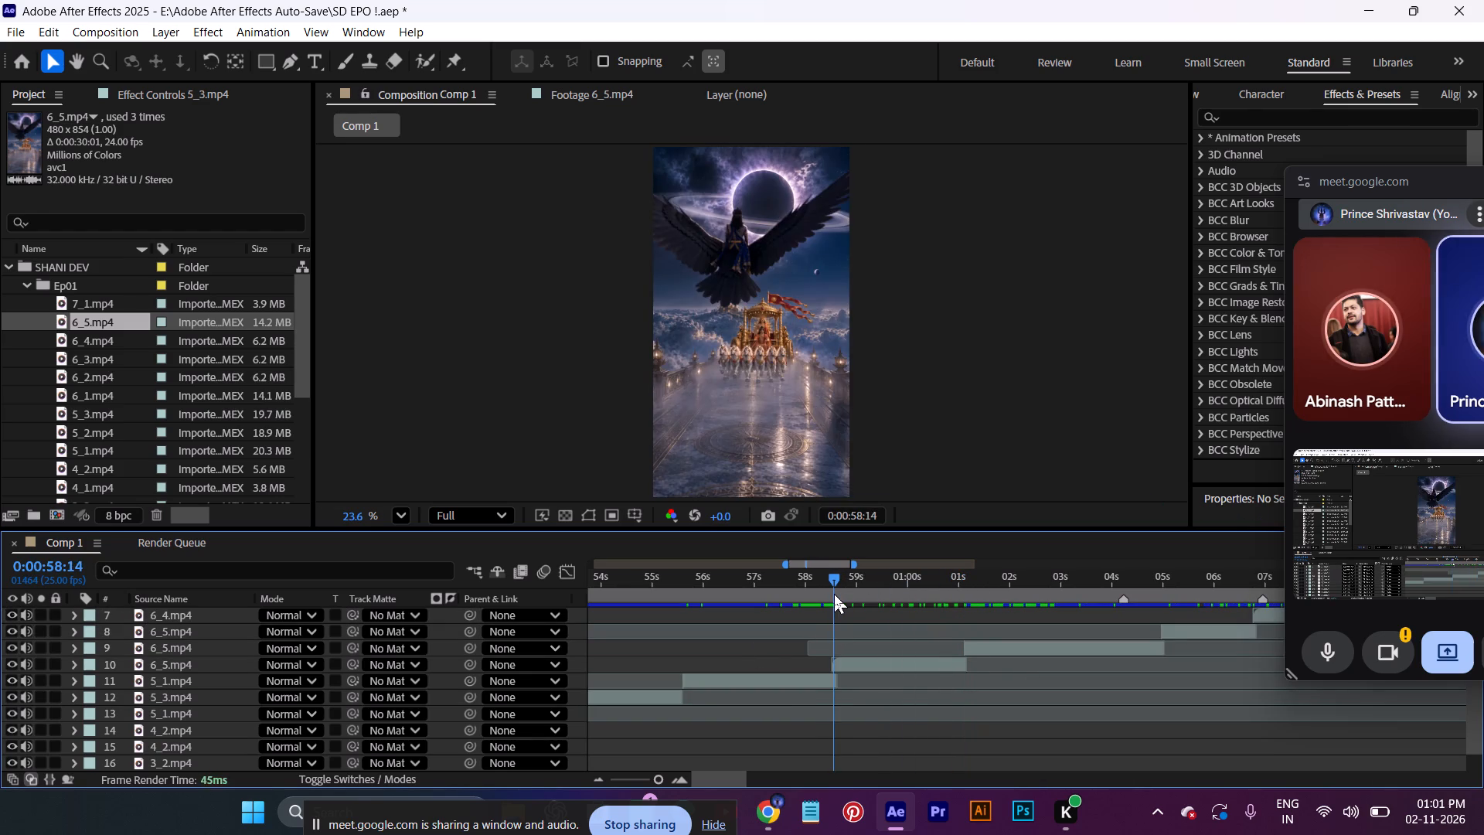
drag(834, 594, 846, 604)
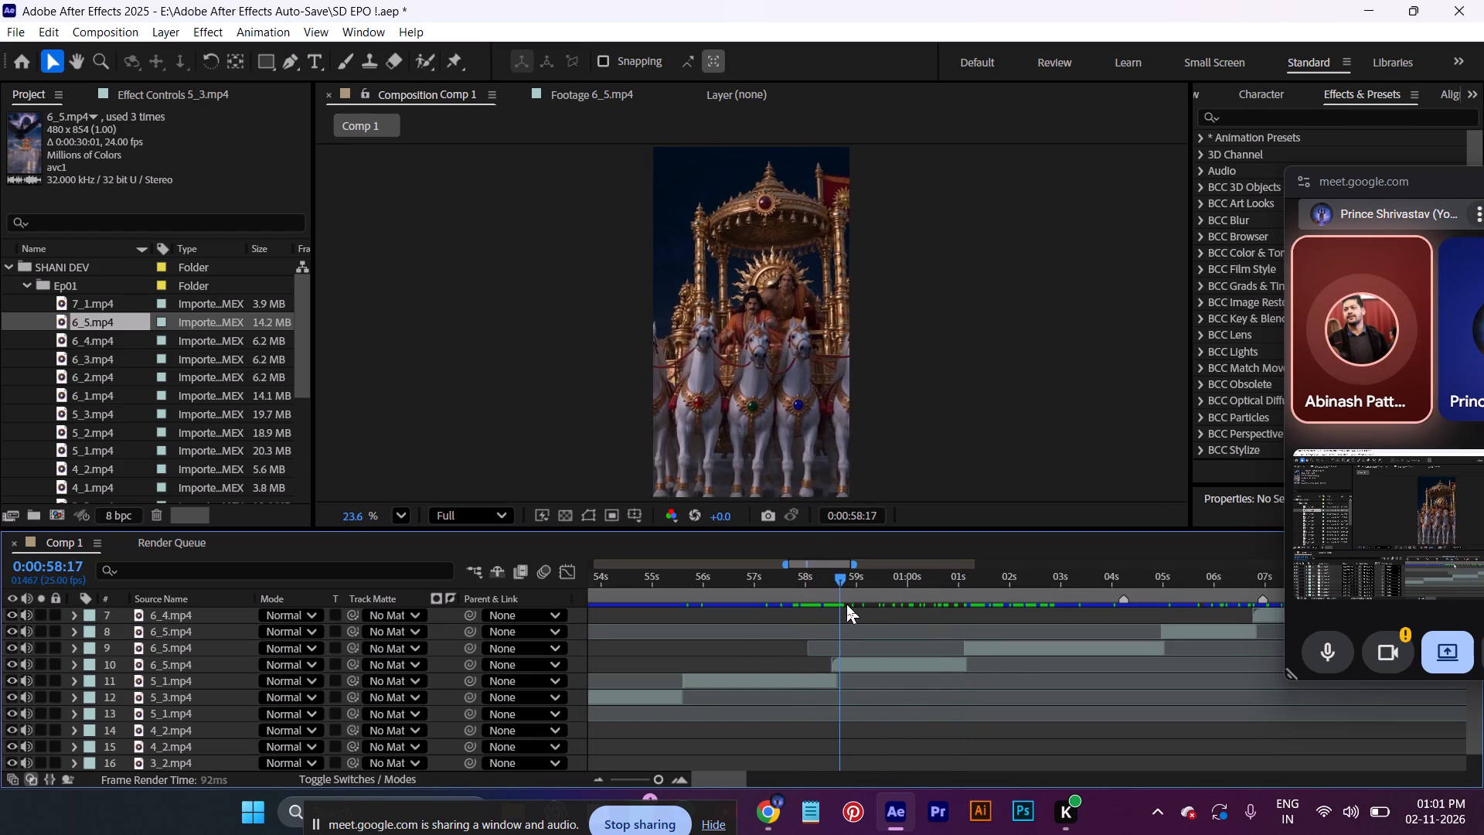
drag(846, 604, 967, 639)
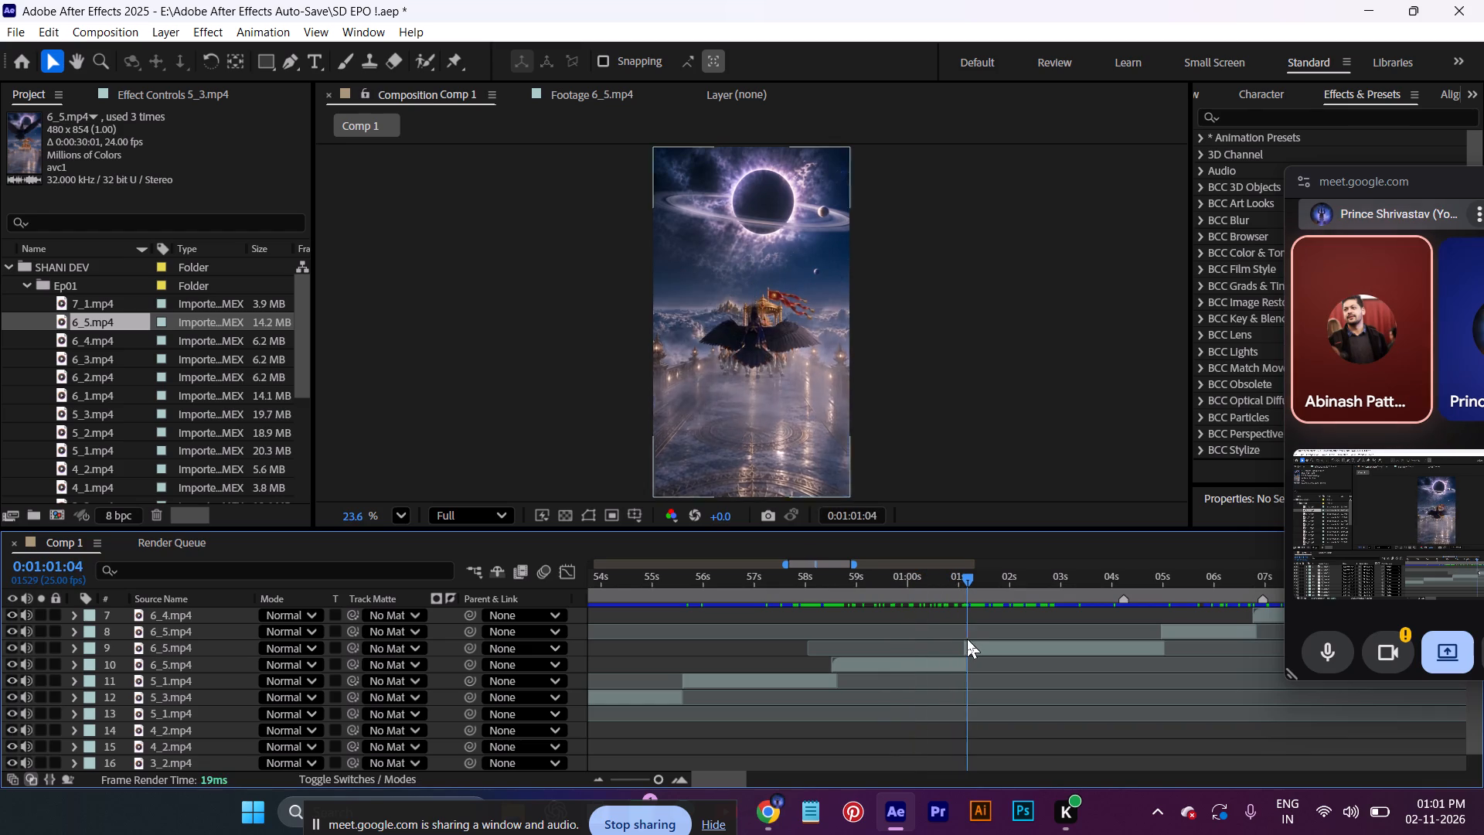
drag(967, 639, 1067, 663)
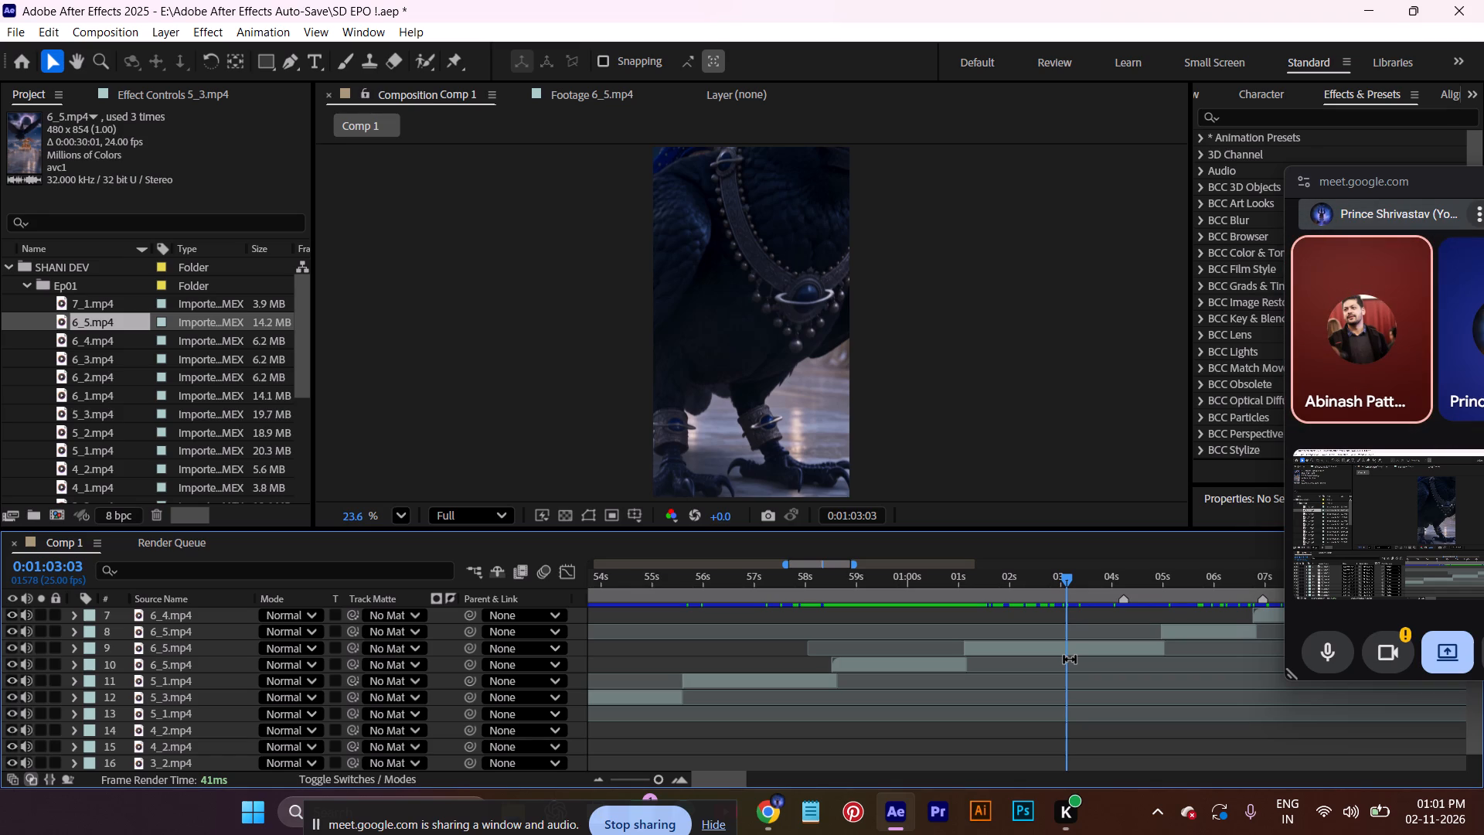
Examine the earlier clips backward from about 0:00:49:03 to 0:00:32:17, returning to 0:00:34:08.
key(space)
key(space)
key(space)
key(space)
key(space)
key(space)
key(space)
key(space)
key(space)
key(space)
key(space)
key(space)
drag(904, 722, 919, 718)
drag(919, 718, 1301, 698)
drag(924, 583, 727, 632)
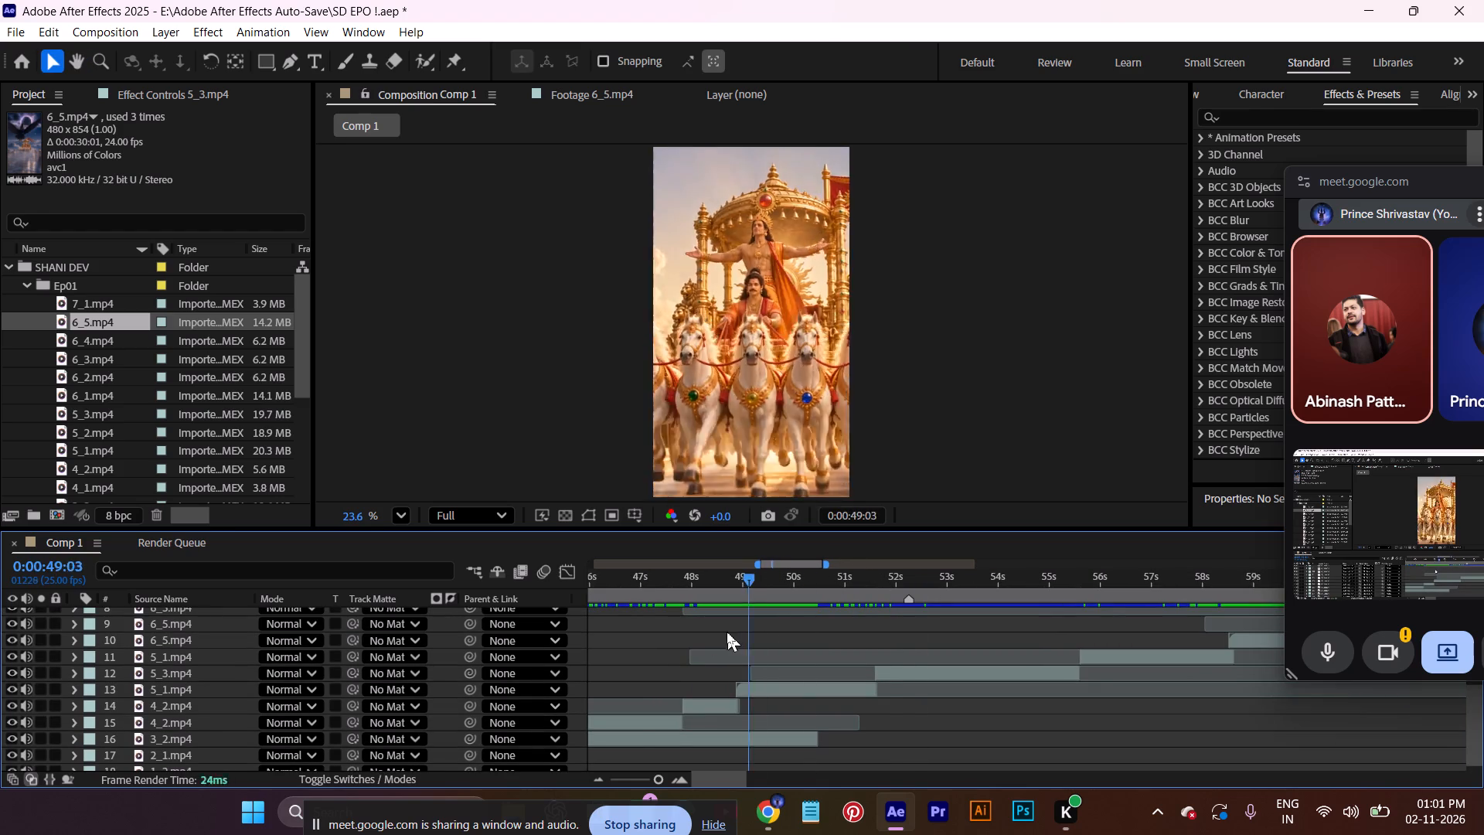
drag(727, 632, 561, 639)
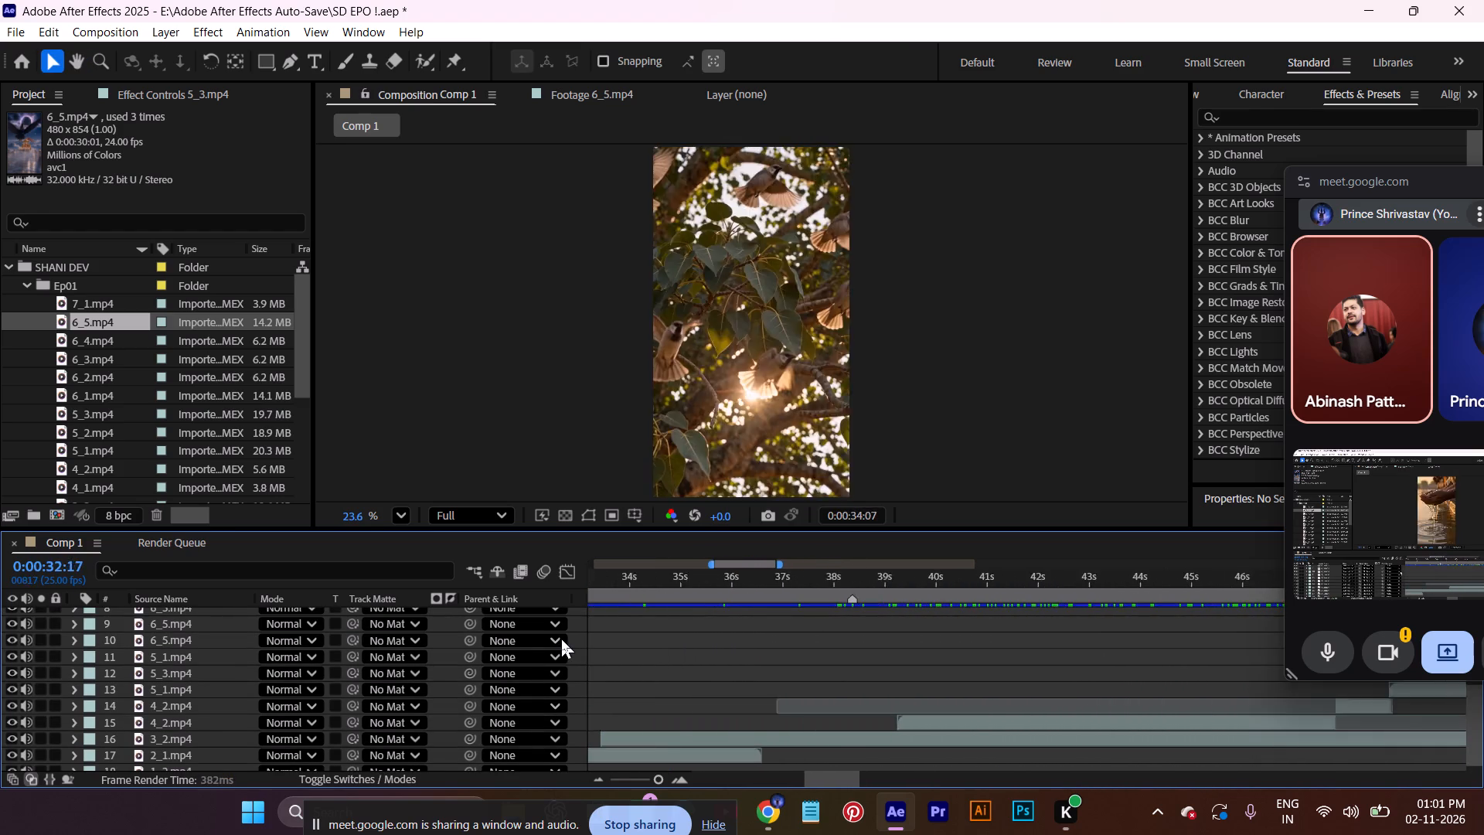
drag(561, 639, 728, 665)
Examine the transition from 2_1.mp4 to 3_2.mp4 between about 0:00:32:23 and 0:00:34:09.
key(space)
key(space)
key(space)
key(space)
key(space)
key(space)
key(space)
key(space)
key(space)
key(space)
key(space)
key(space)
drag(825, 661, 844, 564)
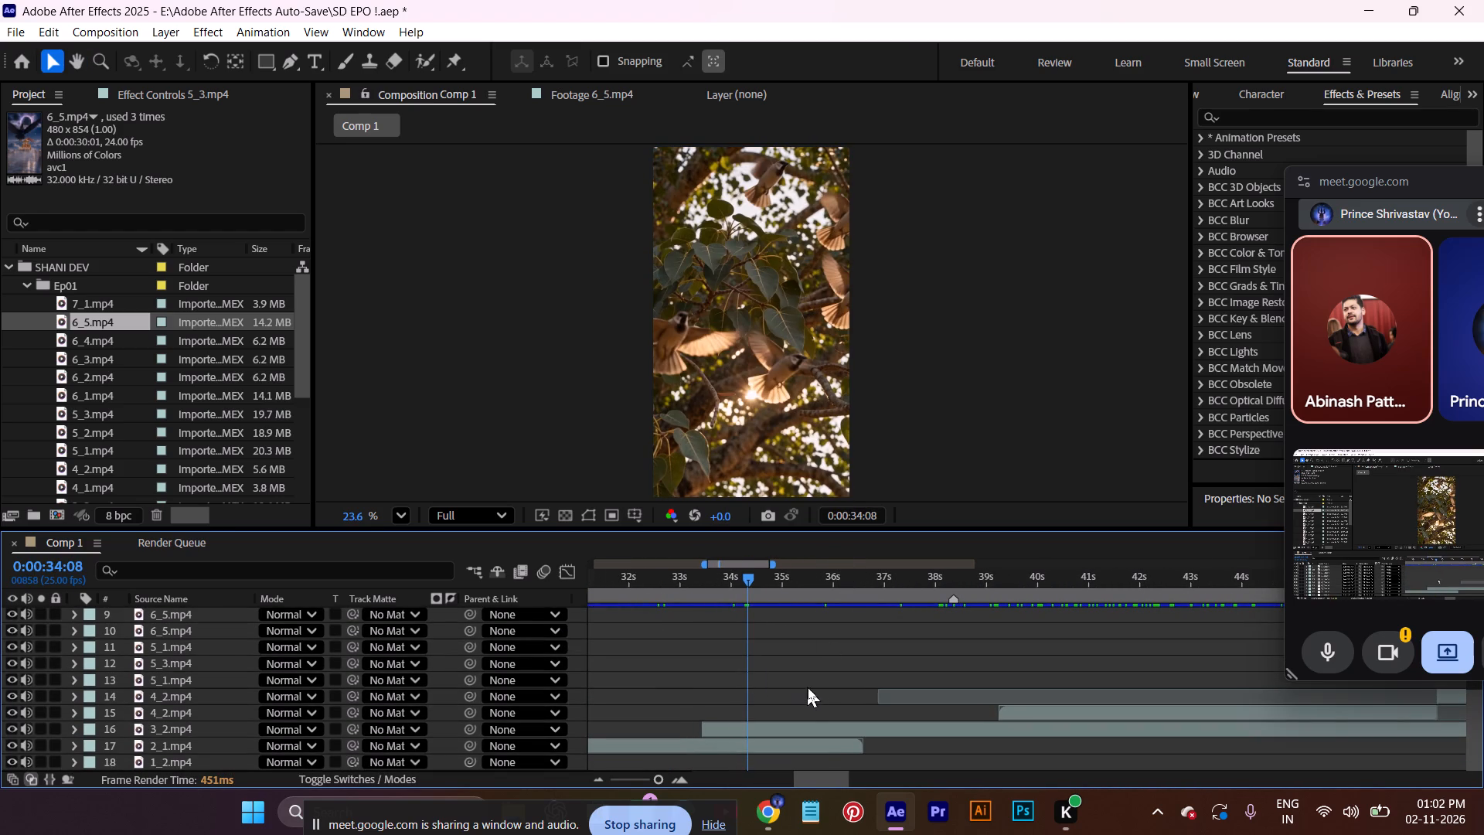
alt+scroll(799, 656, down, 1)
drag(770, 580, 764, 581)
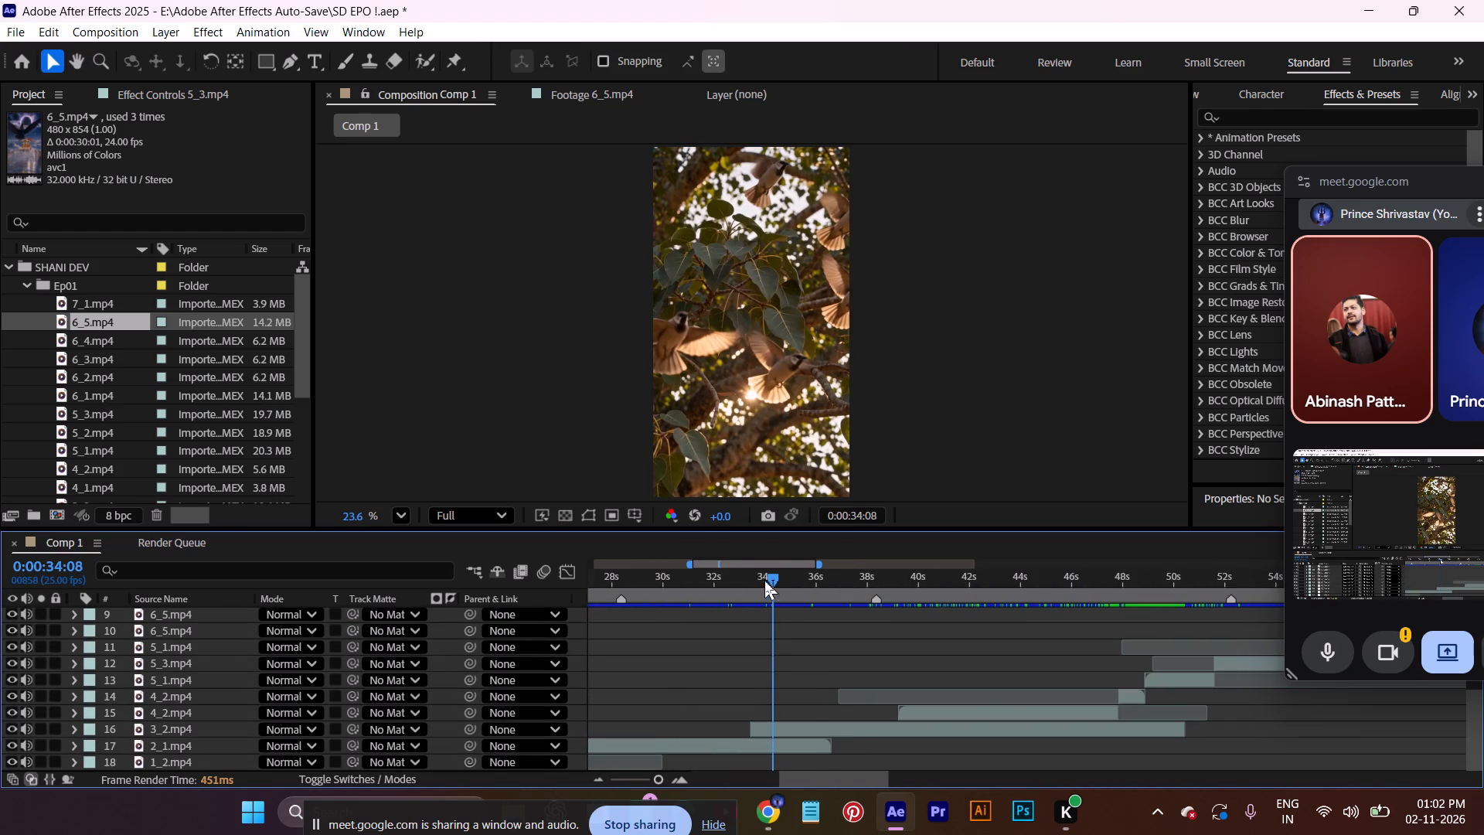
drag(764, 581, 736, 618)
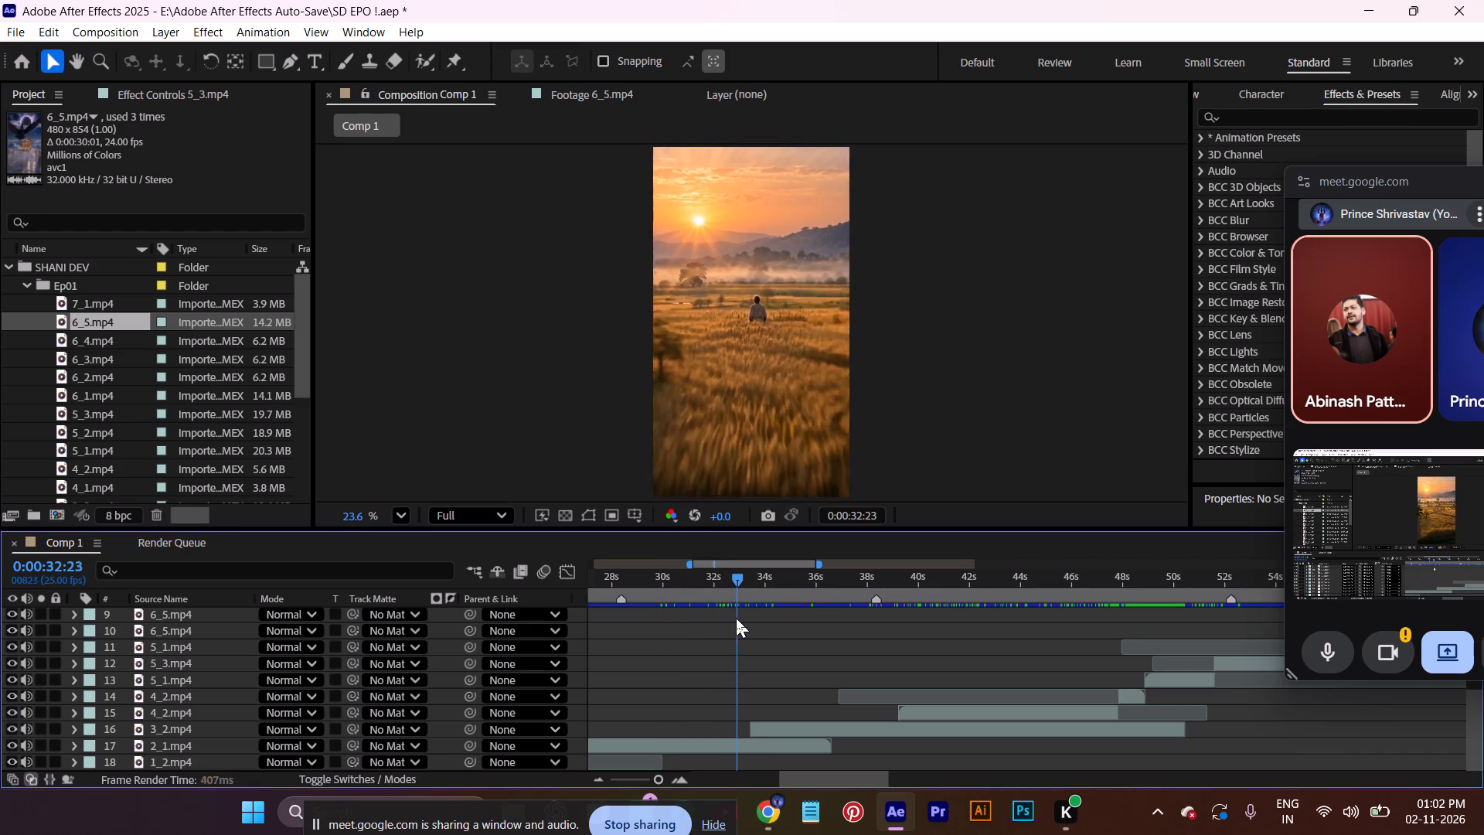
drag(736, 618, 766, 629)
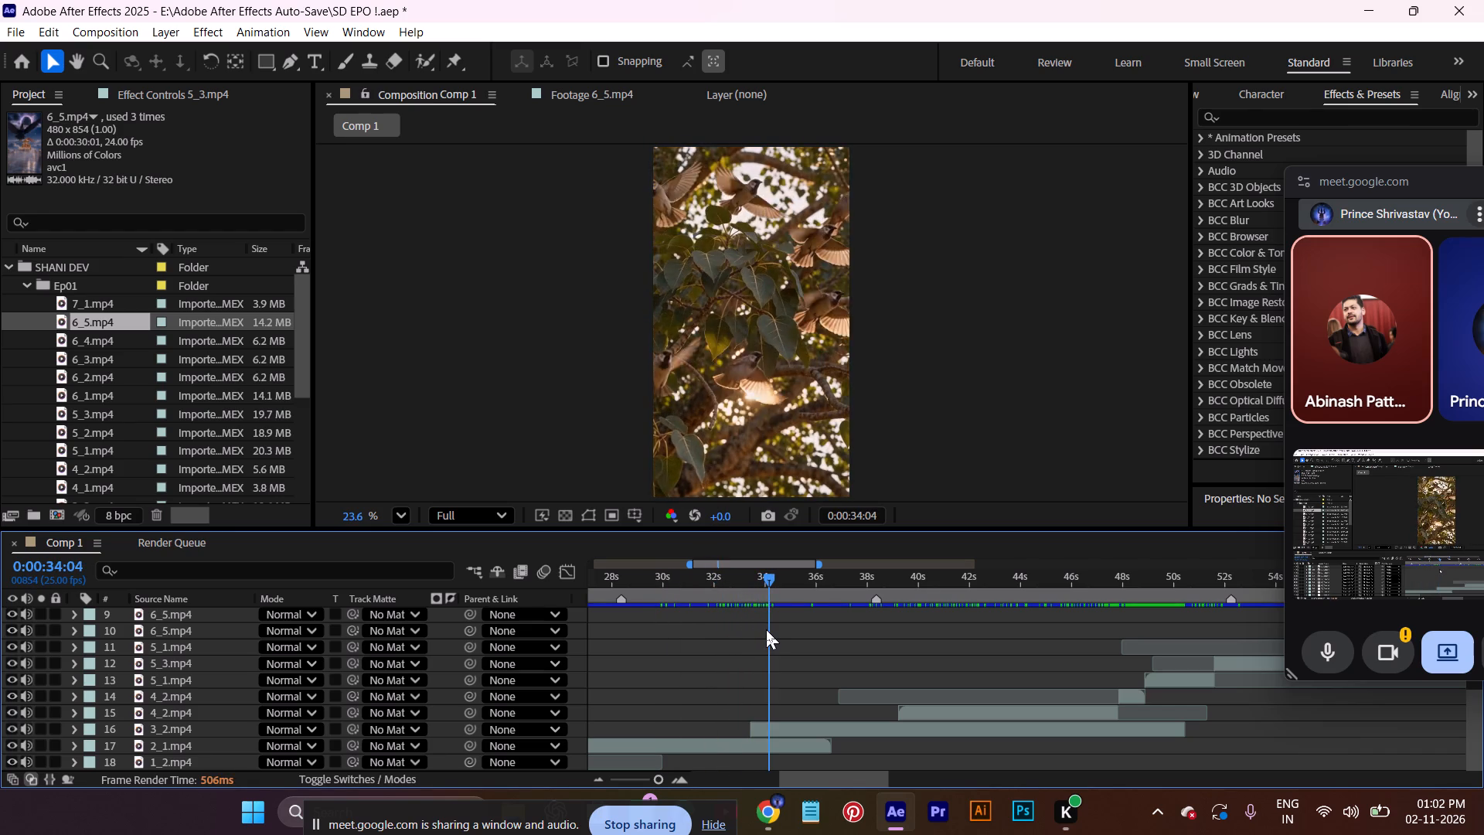
drag(766, 629, 768, 629)
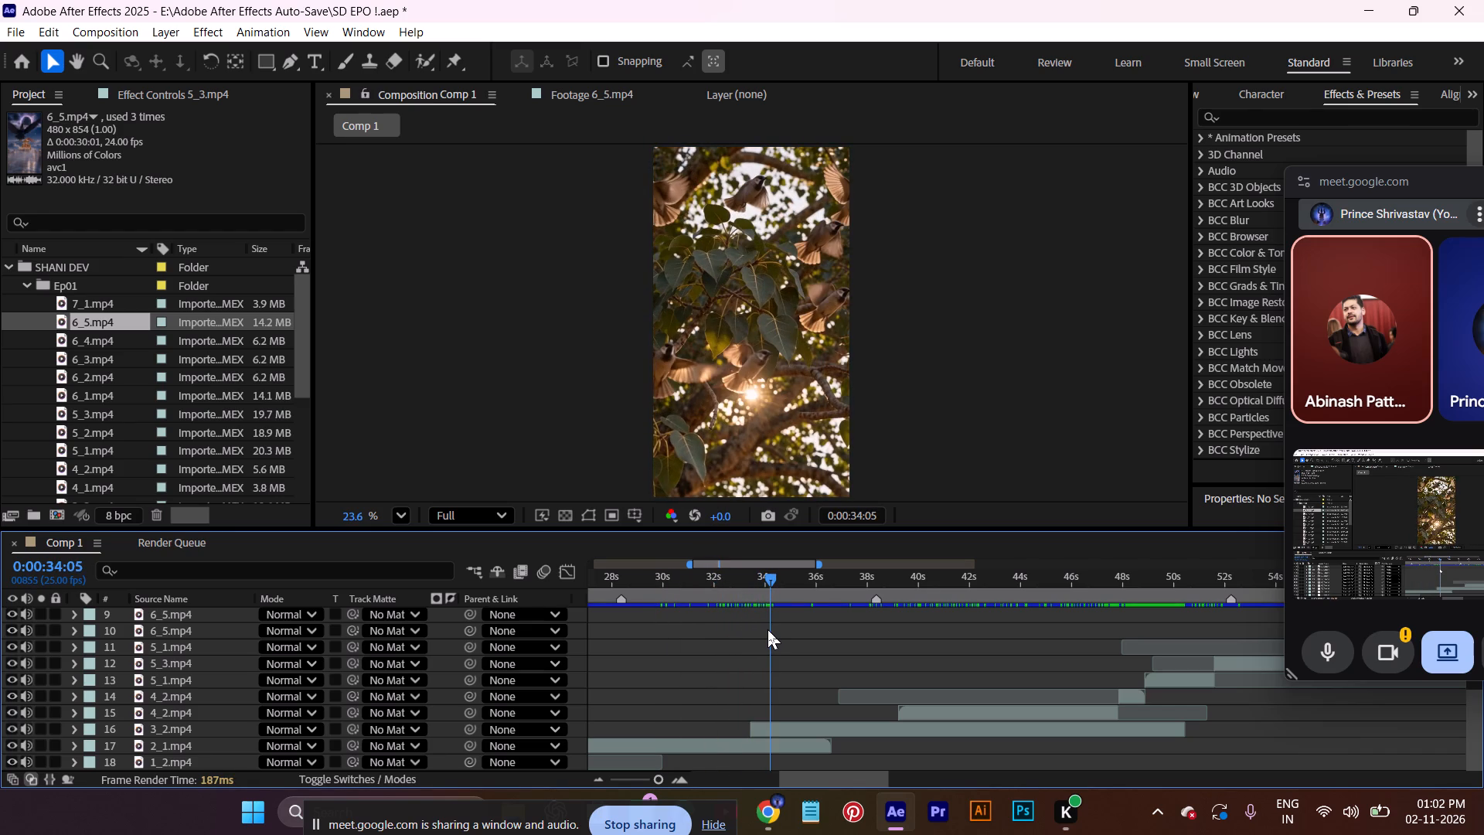
drag(768, 629, 771, 629)
Trim the start of the 3_2.mp4 layer to 0:00:34:09.
click(784, 723)
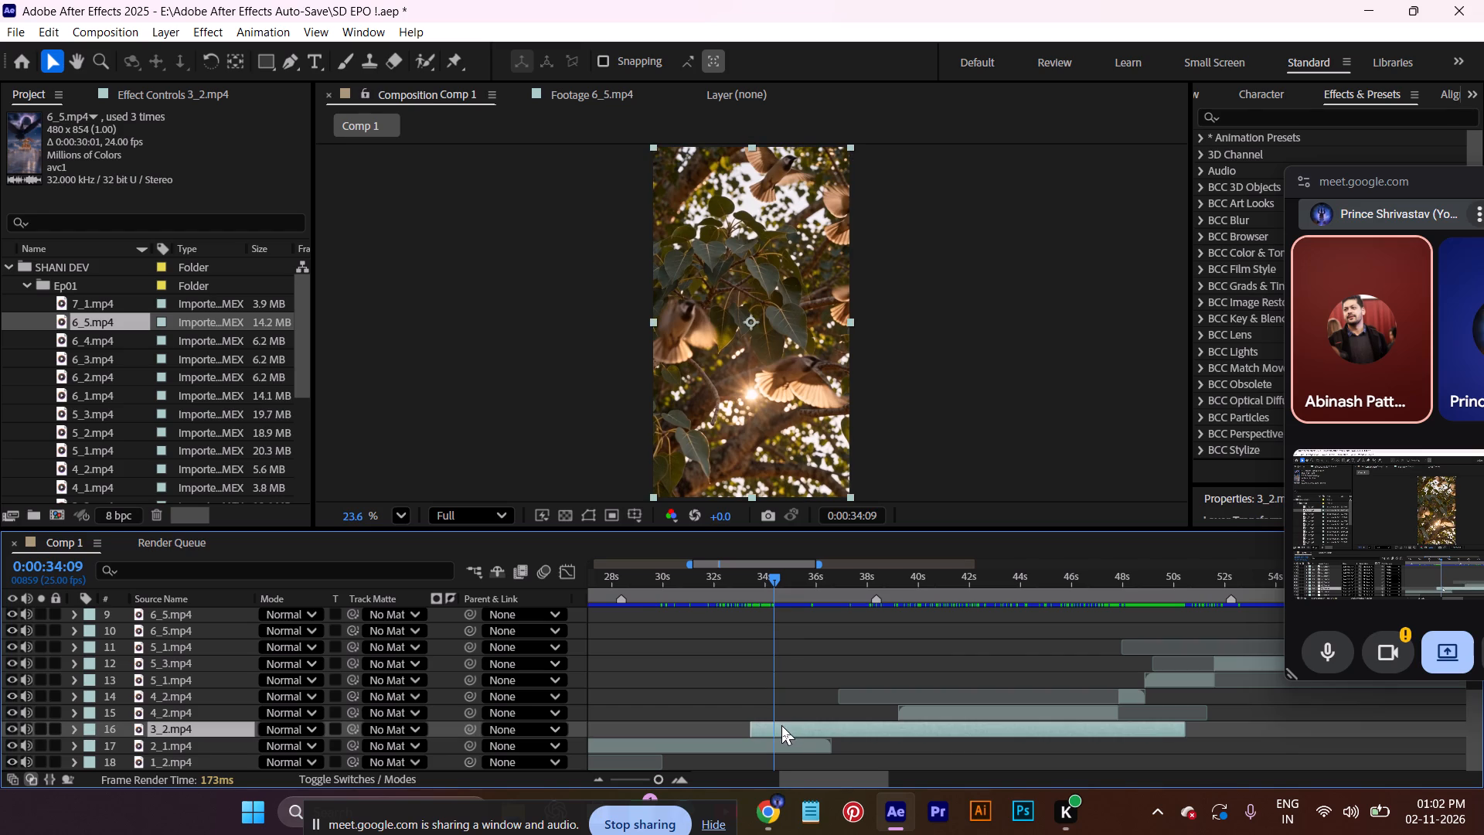
key(alt+bracketleft)
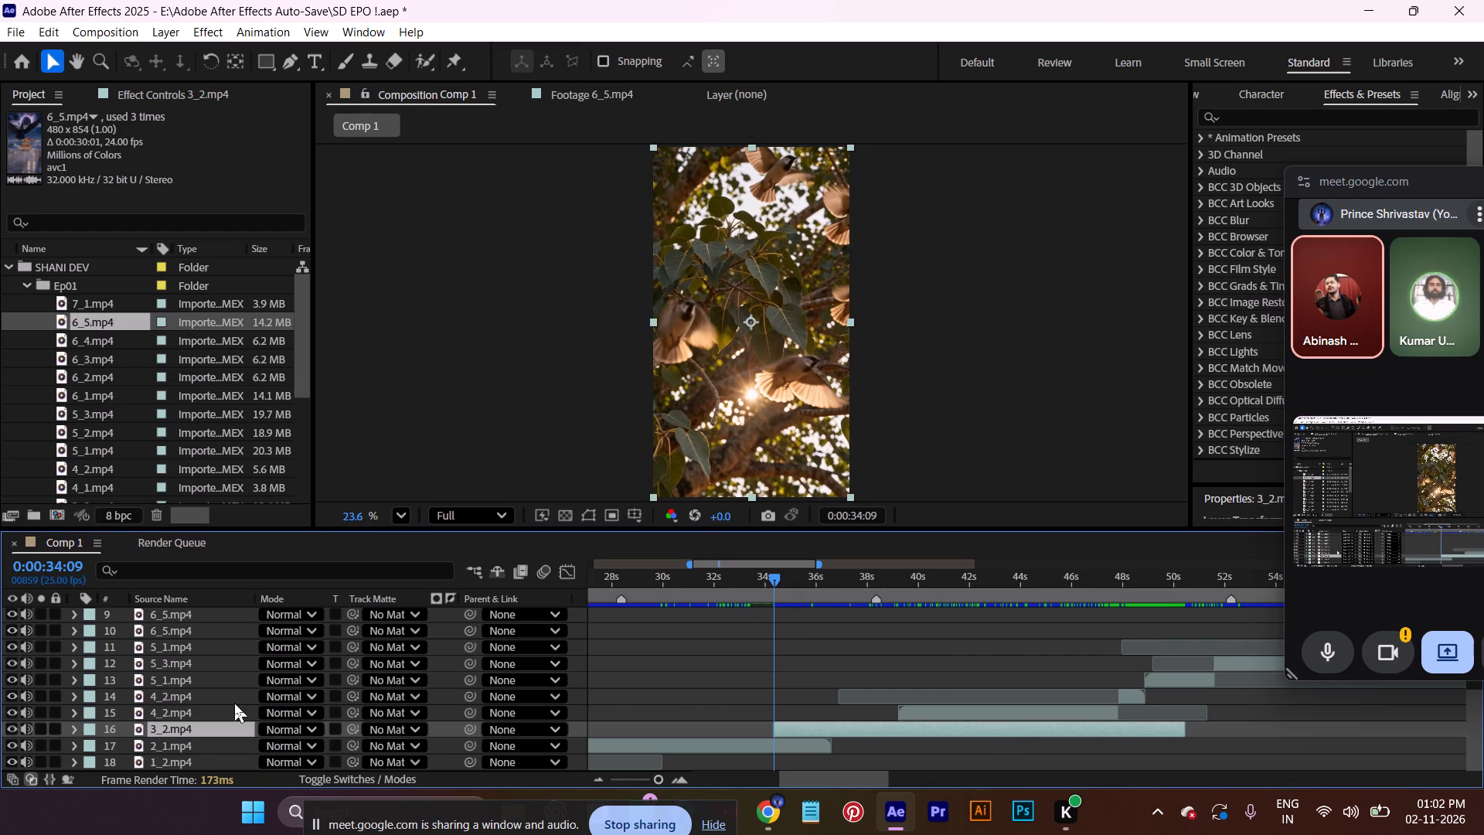
Move the top 16 layers together slightly later so 3_2.mp4 starts at about 0:00:34:13.
scroll(234, 703, up, 5)
shift+click(234, 621)
scroll(1163, 720, down, 2)
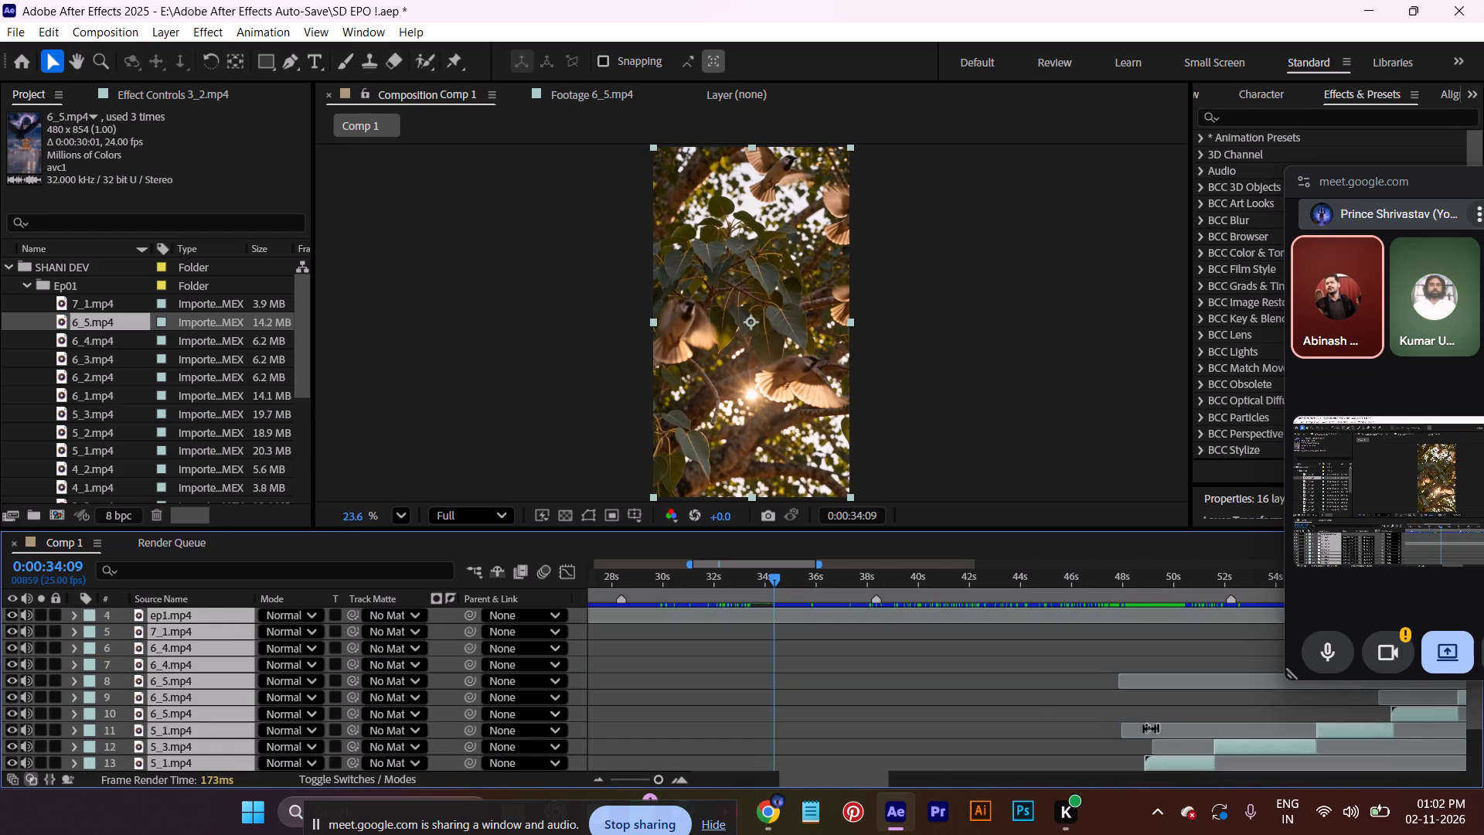
scroll(915, 716, down, 2)
click(859, 732)
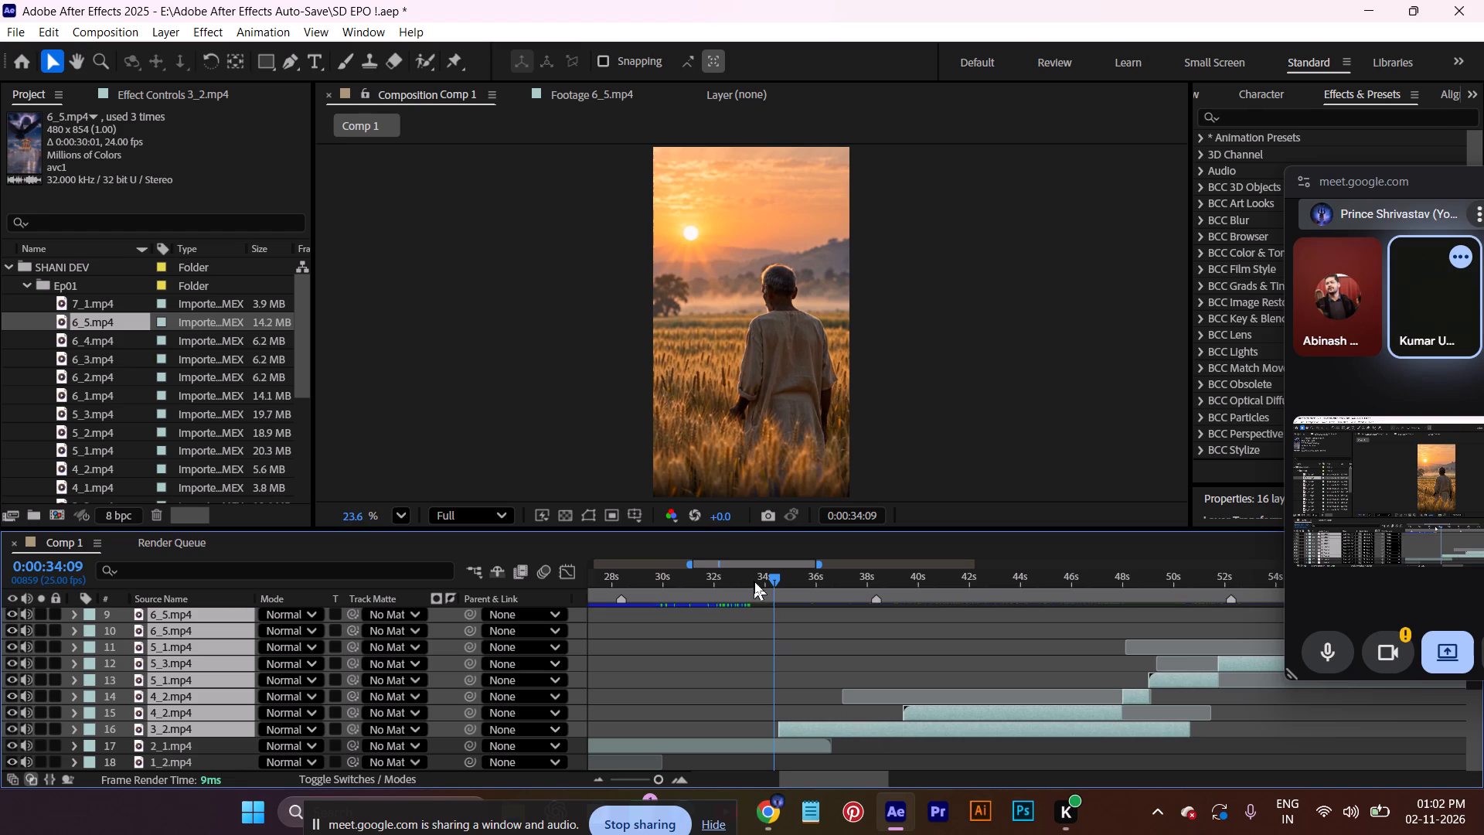
click(725, 632)
Review the shifted clips from the 3_2.mp4 cut at about 0:00:34:13 through to 0:00:50:03.
drag(771, 571, 781, 581)
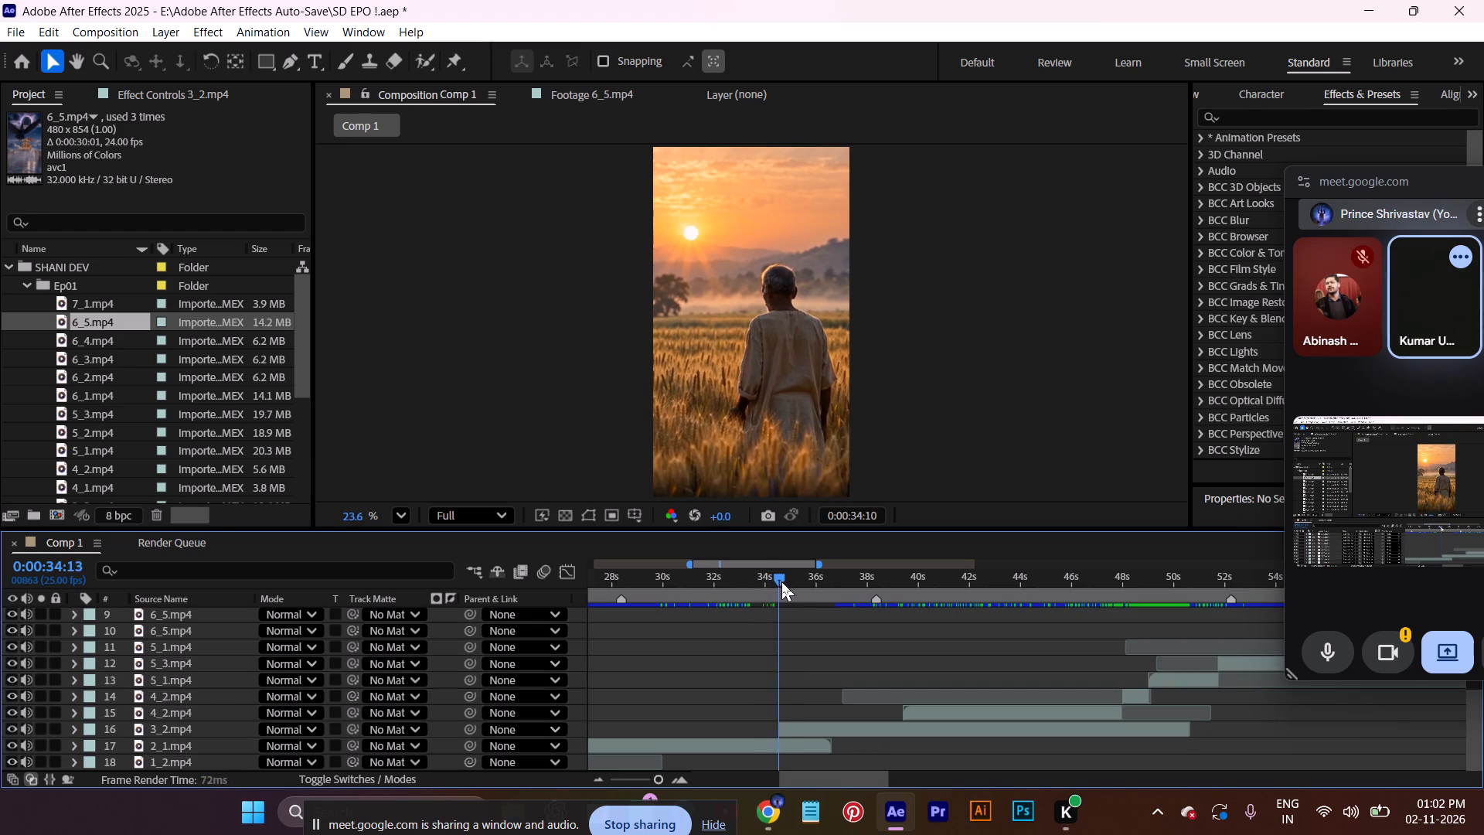
drag(781, 581, 1150, 667)
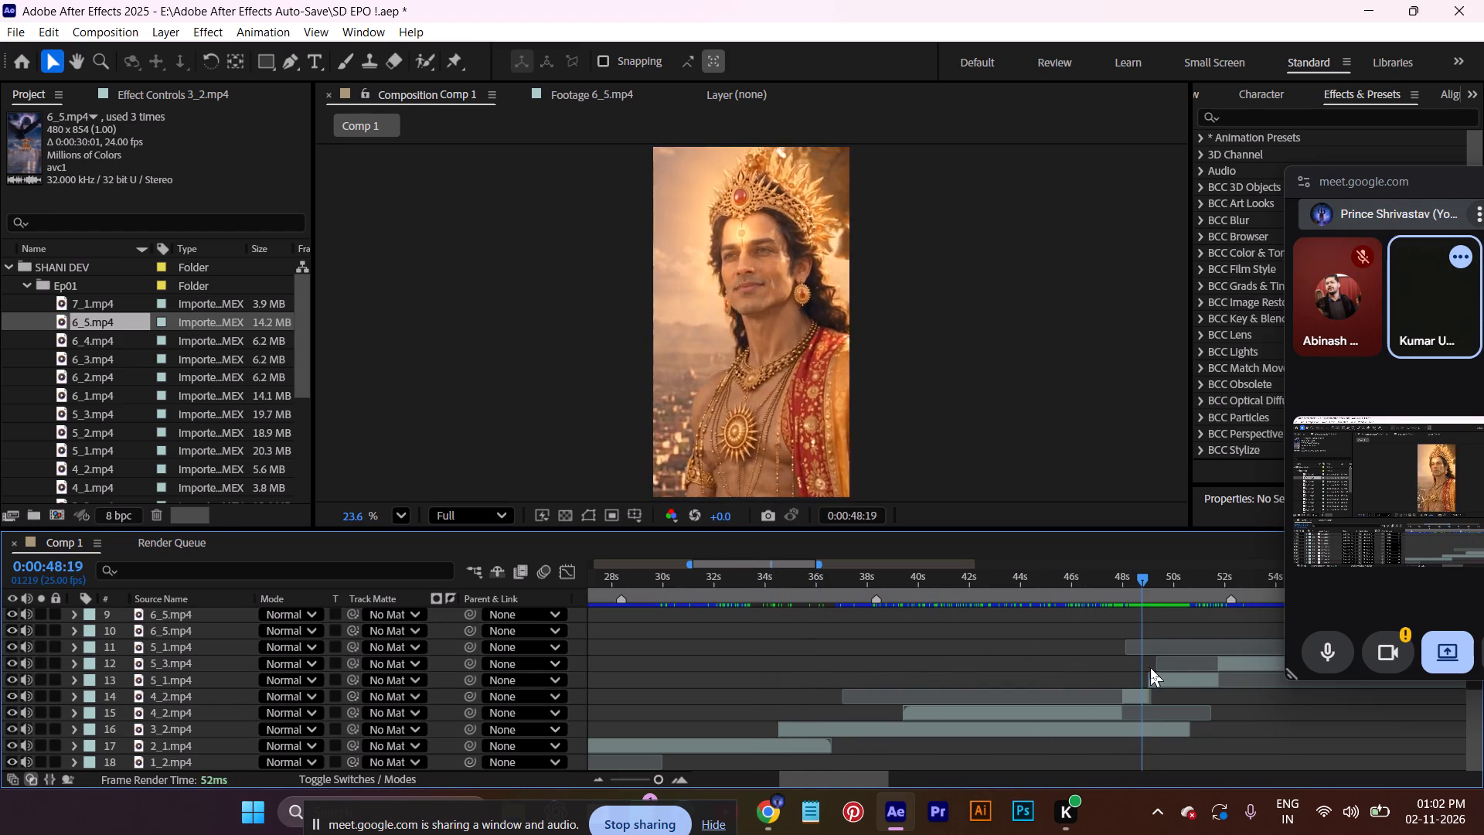
drag(1150, 667, 1177, 667)
key(space)
key(space)
key(space)
key(space)
key(space)
key(space)
key(space)
key(space)
key(space)
key(space)
key(space)
key(space)
key(space)
key(space)
key(space)
key(space)
key(space)
key(space)
key(space)
key(space)
drag(1340, 760, 1179, 753)
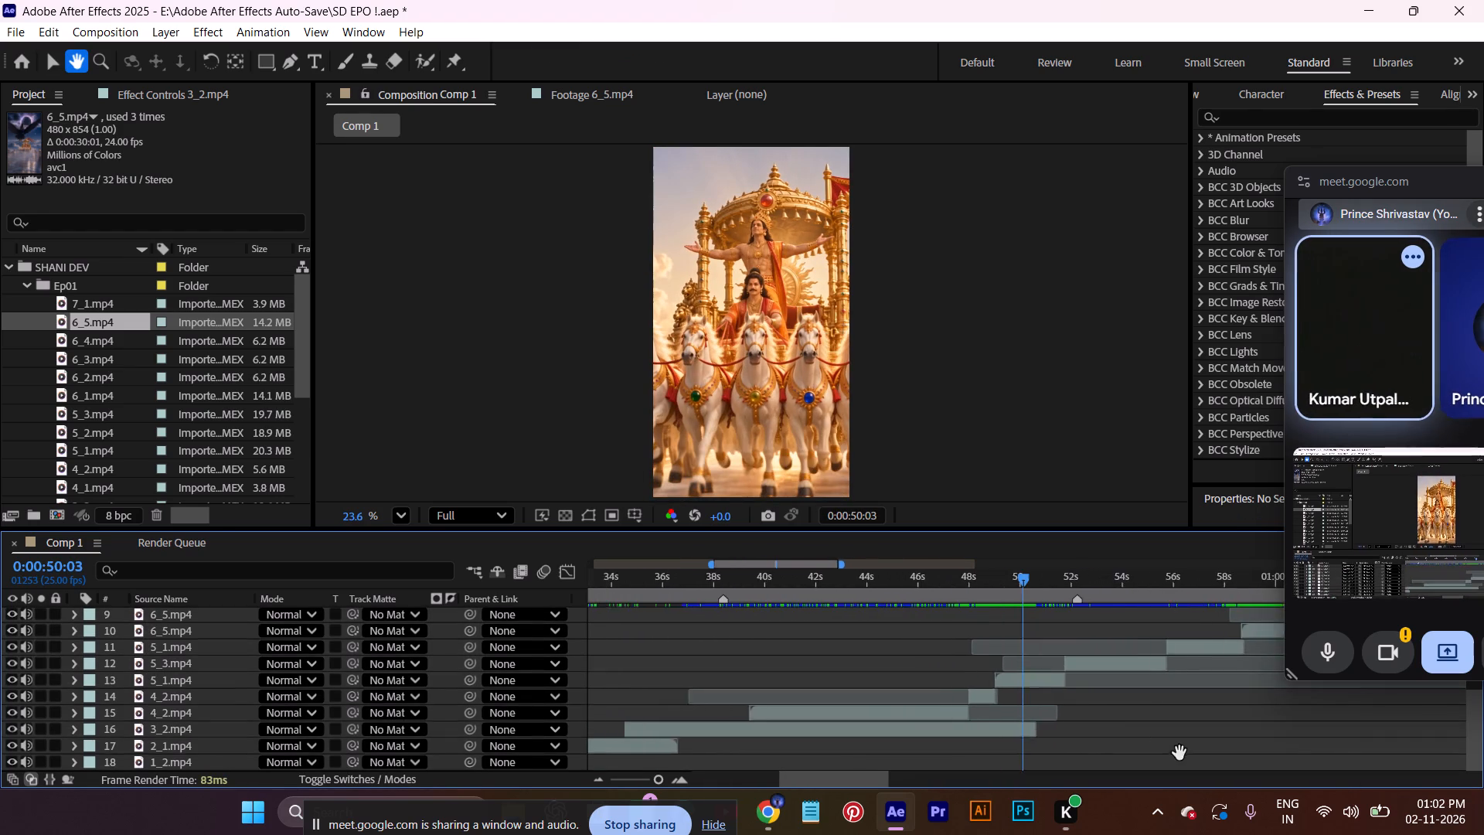
drag(1179, 753, 781, 720)
scroll(989, 646, up, 2)
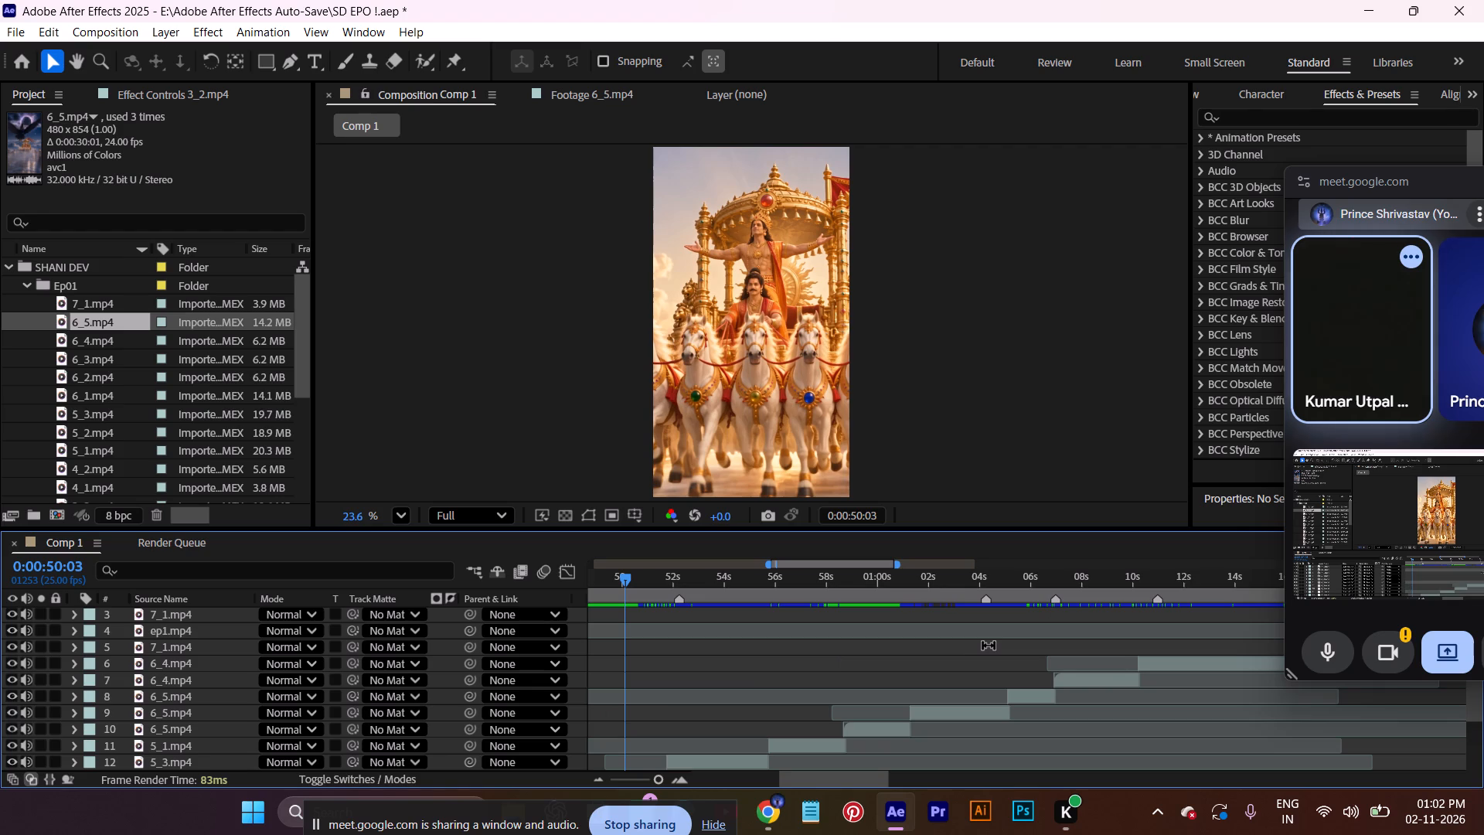
alt+scroll(966, 653, down, 1)
key(space)
key(space)
key(space)
key(space)
drag(1155, 729, 1023, 756)
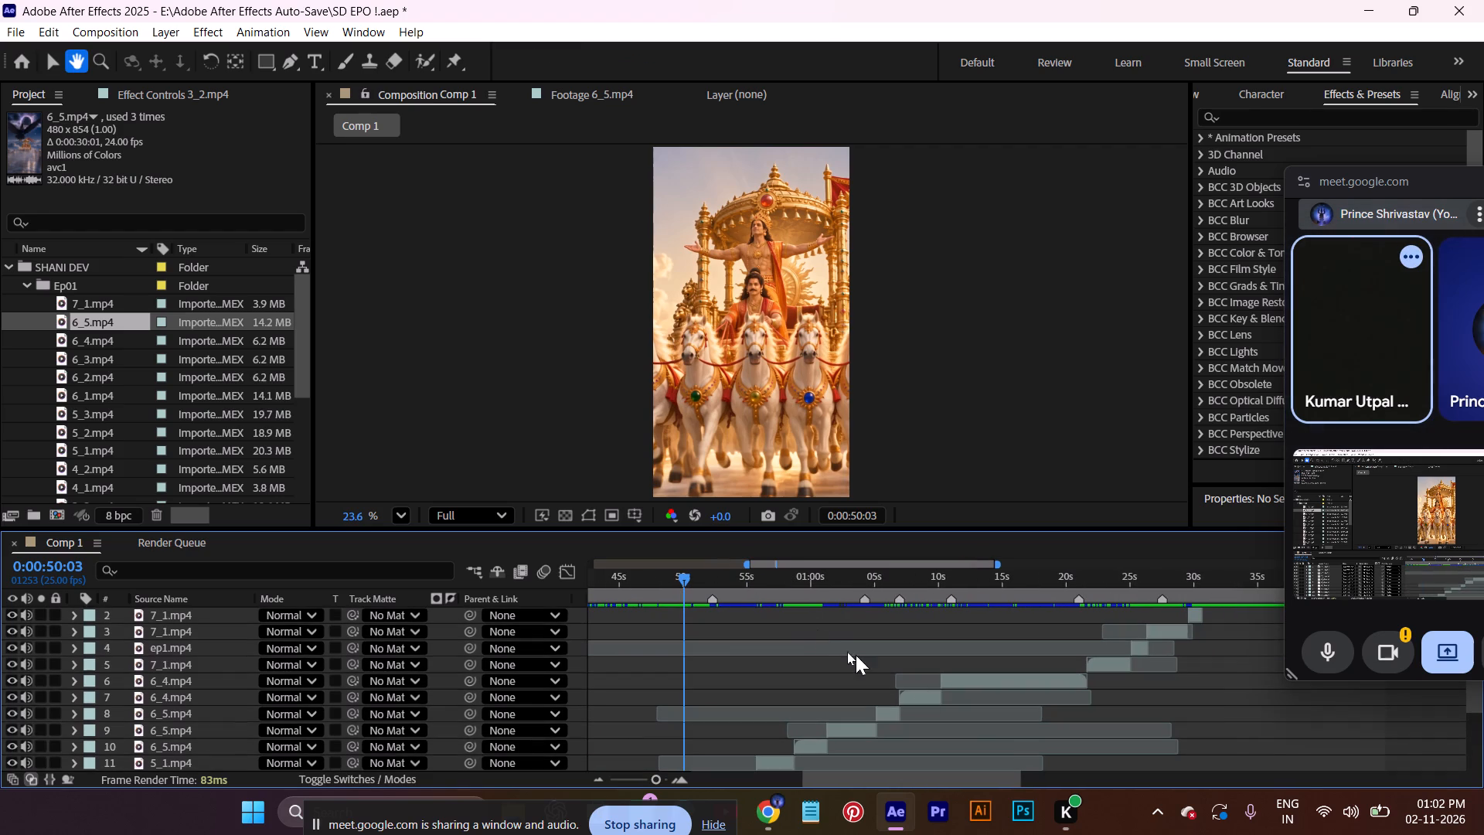
drag(686, 587, 859, 608)
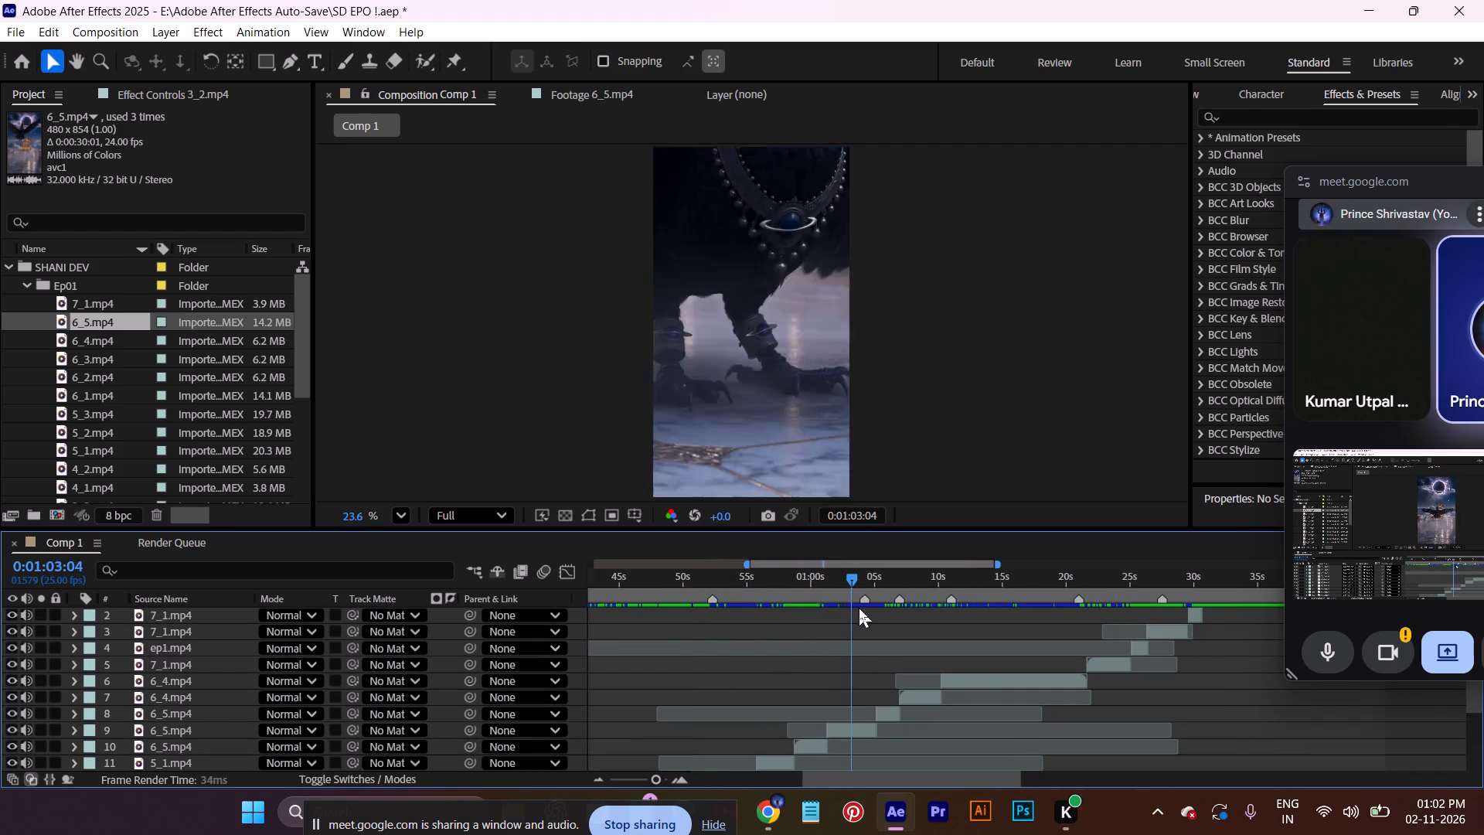
drag(859, 608, 923, 617)
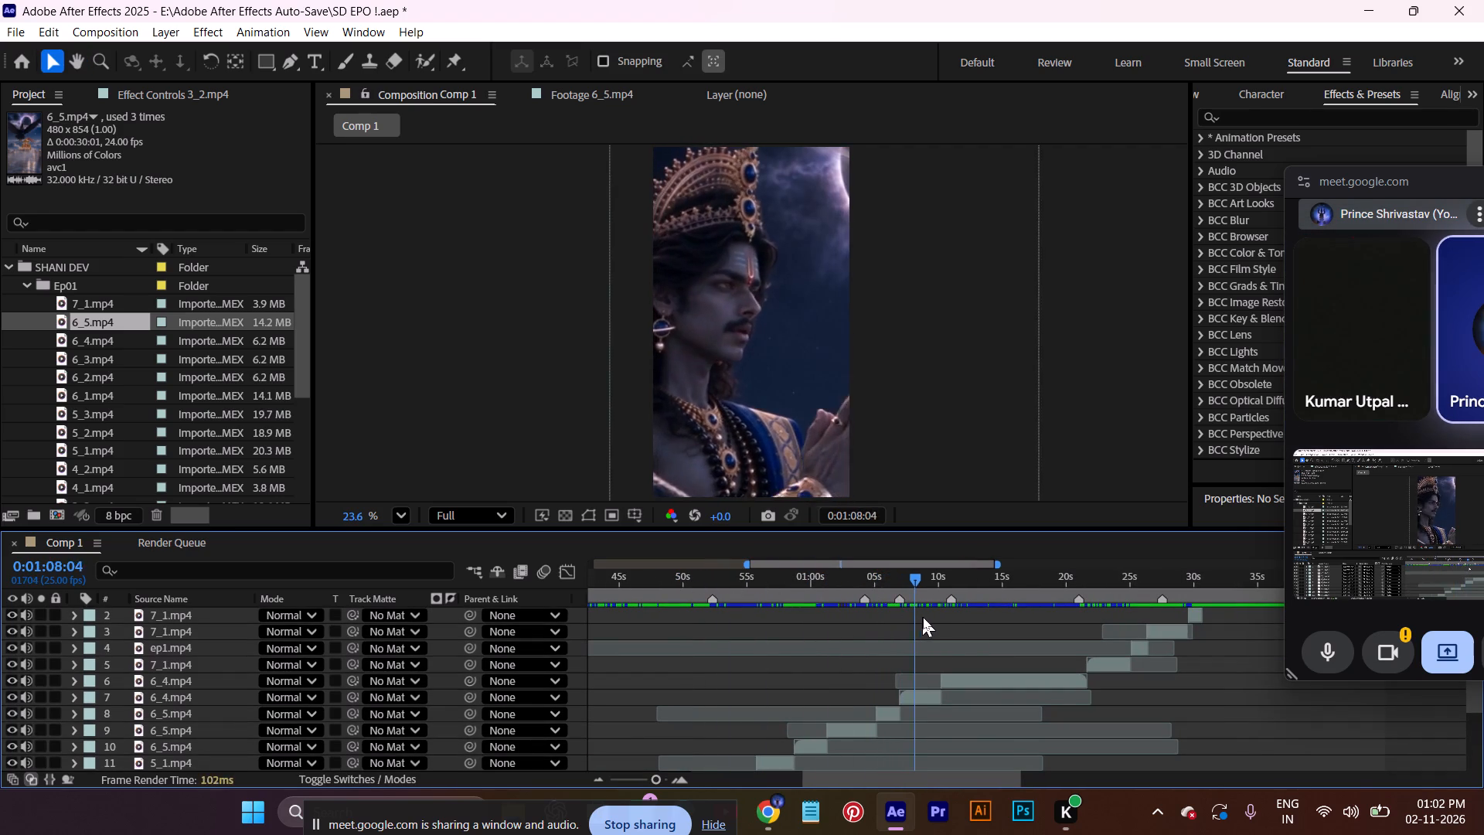
drag(923, 617, 910, 637)
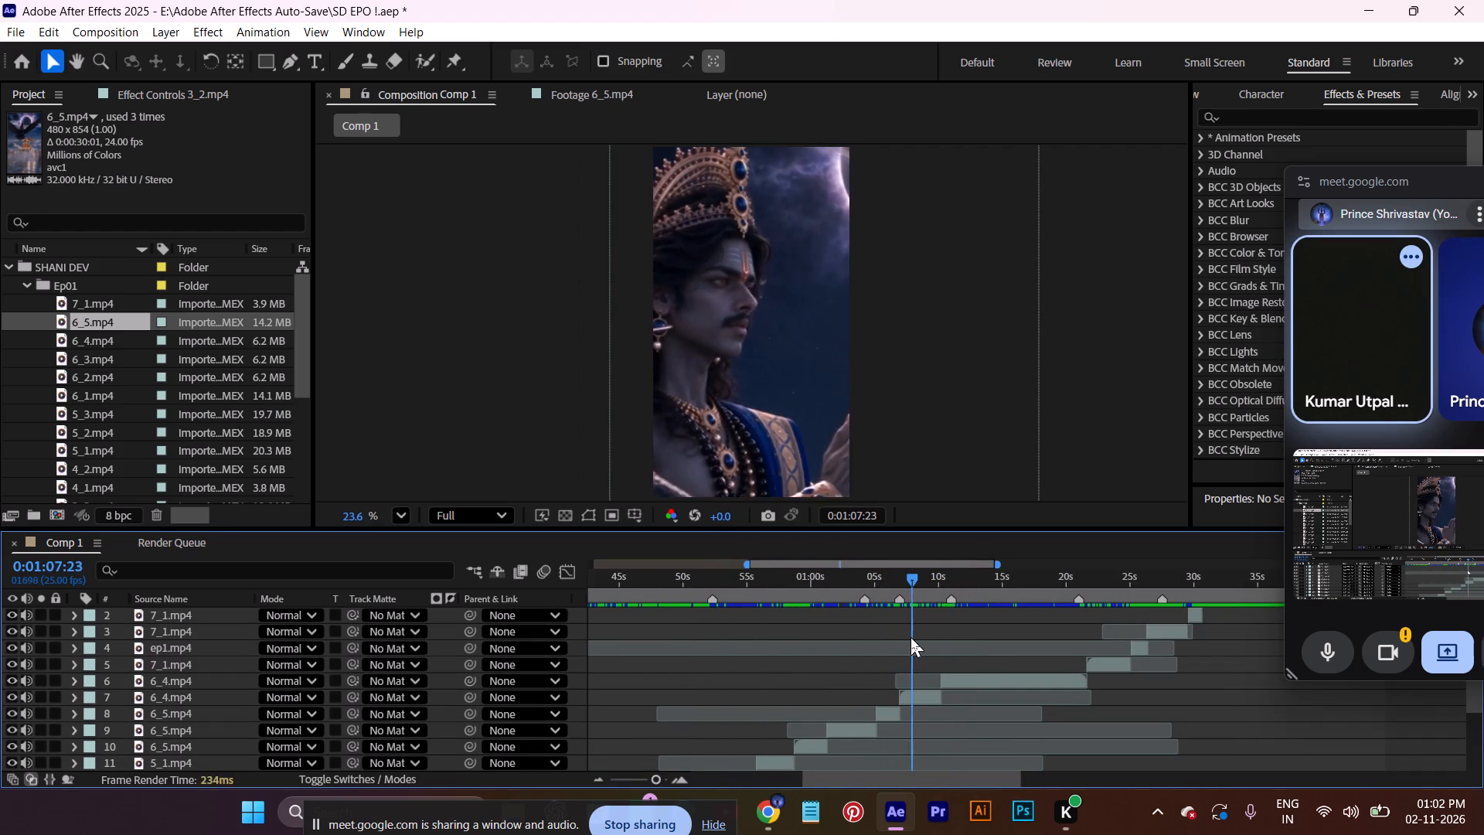
drag(910, 637, 897, 639)
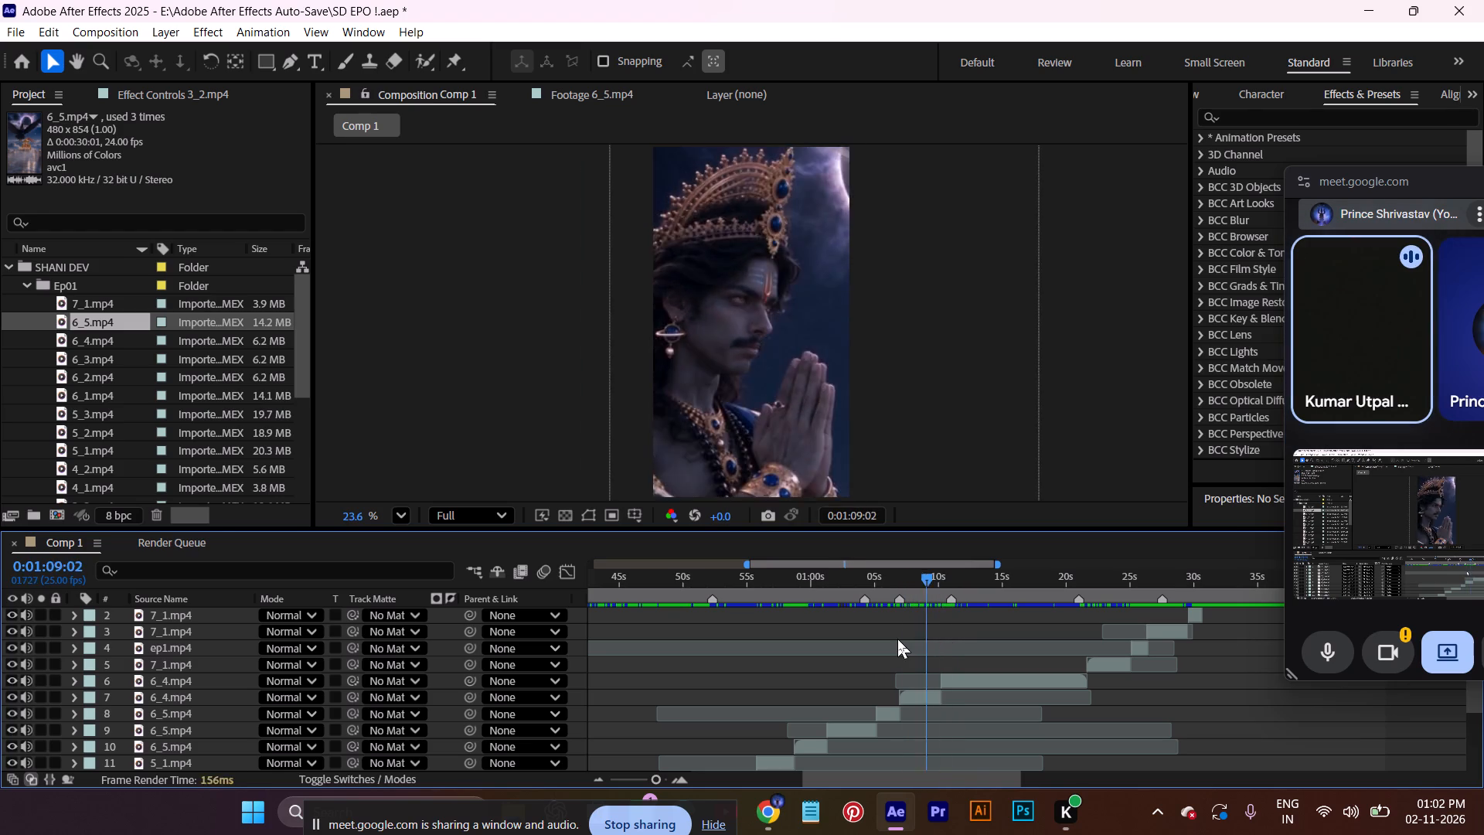
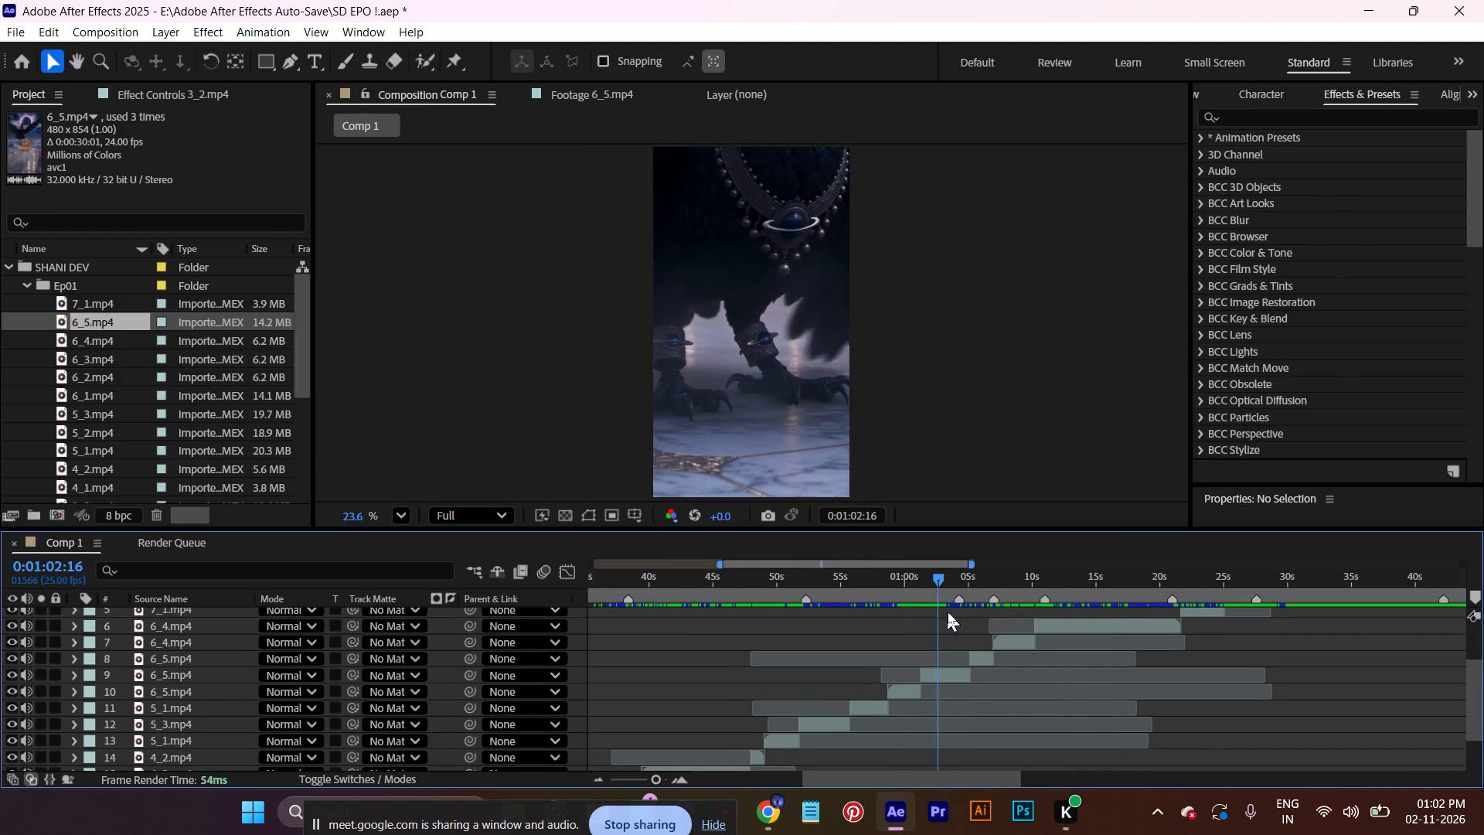
Review the 6_5.mp4 and 6_4.mp4 shots from 0:01:02:16 to 0:01:12:21, checking the cut around 0:01:10 closely.
drag(948, 612, 1040, 636)
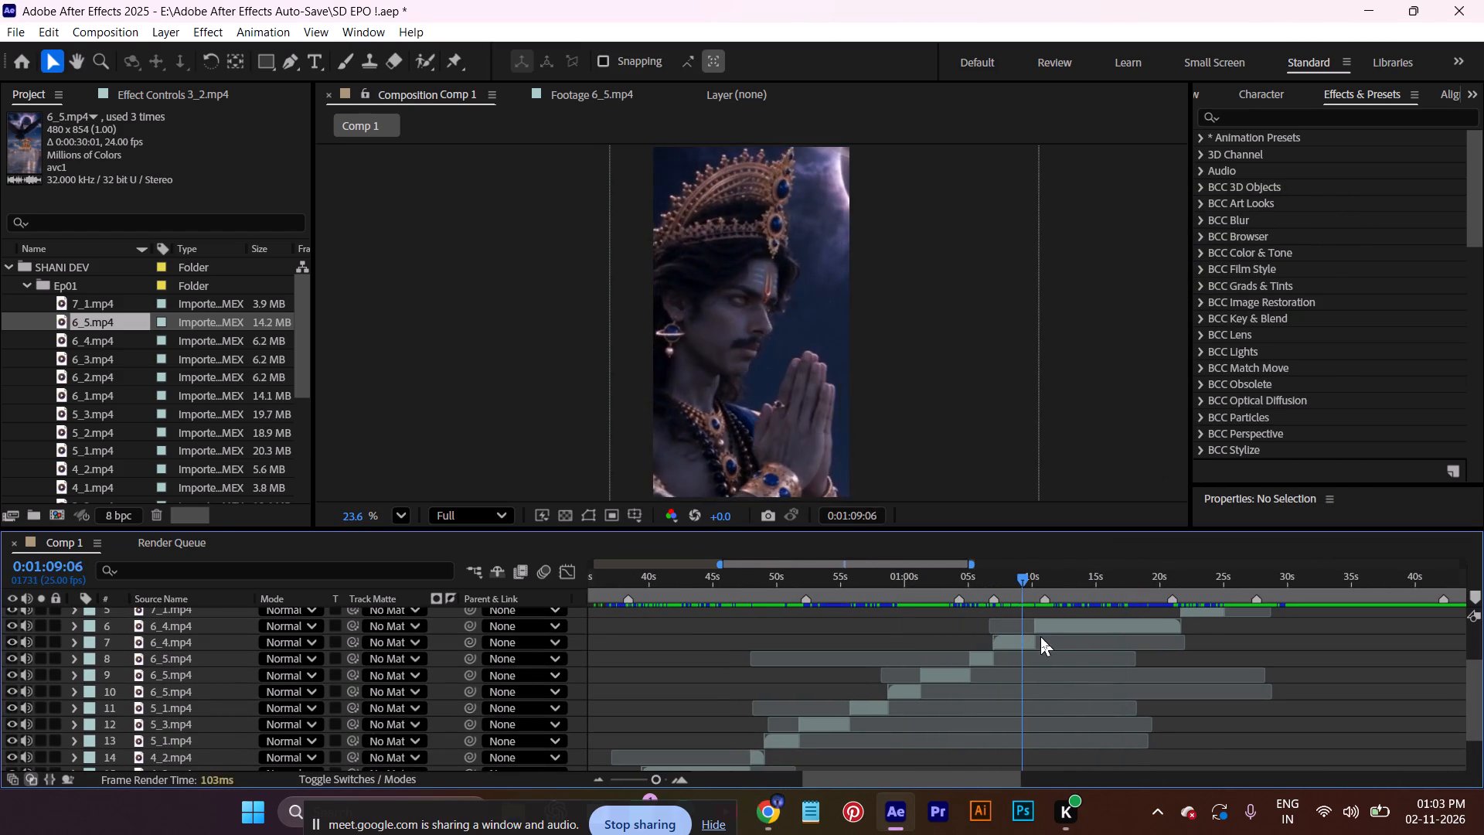
drag(1040, 636, 1013, 674)
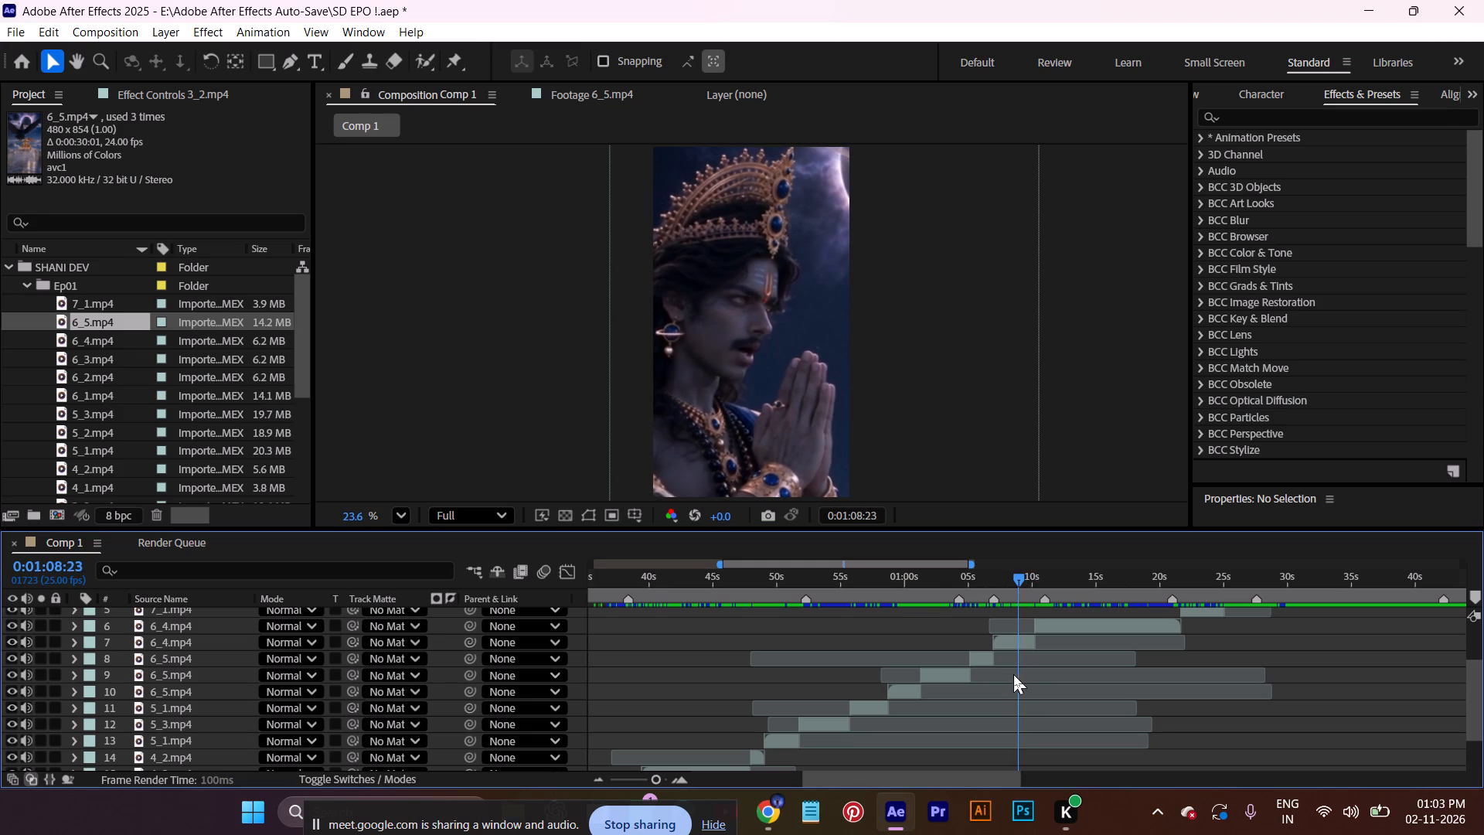
drag(1013, 674, 1036, 677)
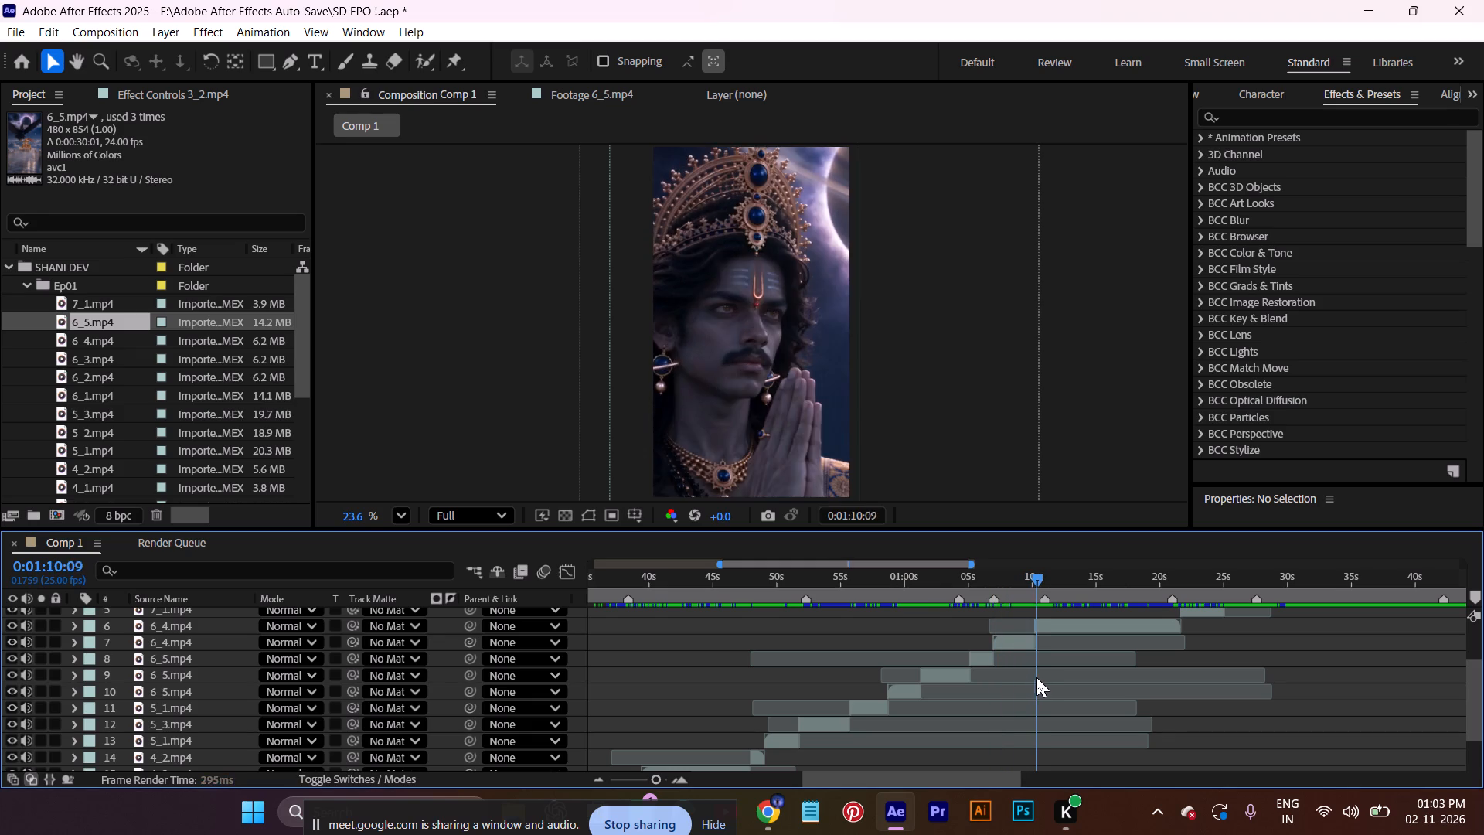
drag(1036, 677, 1029, 683)
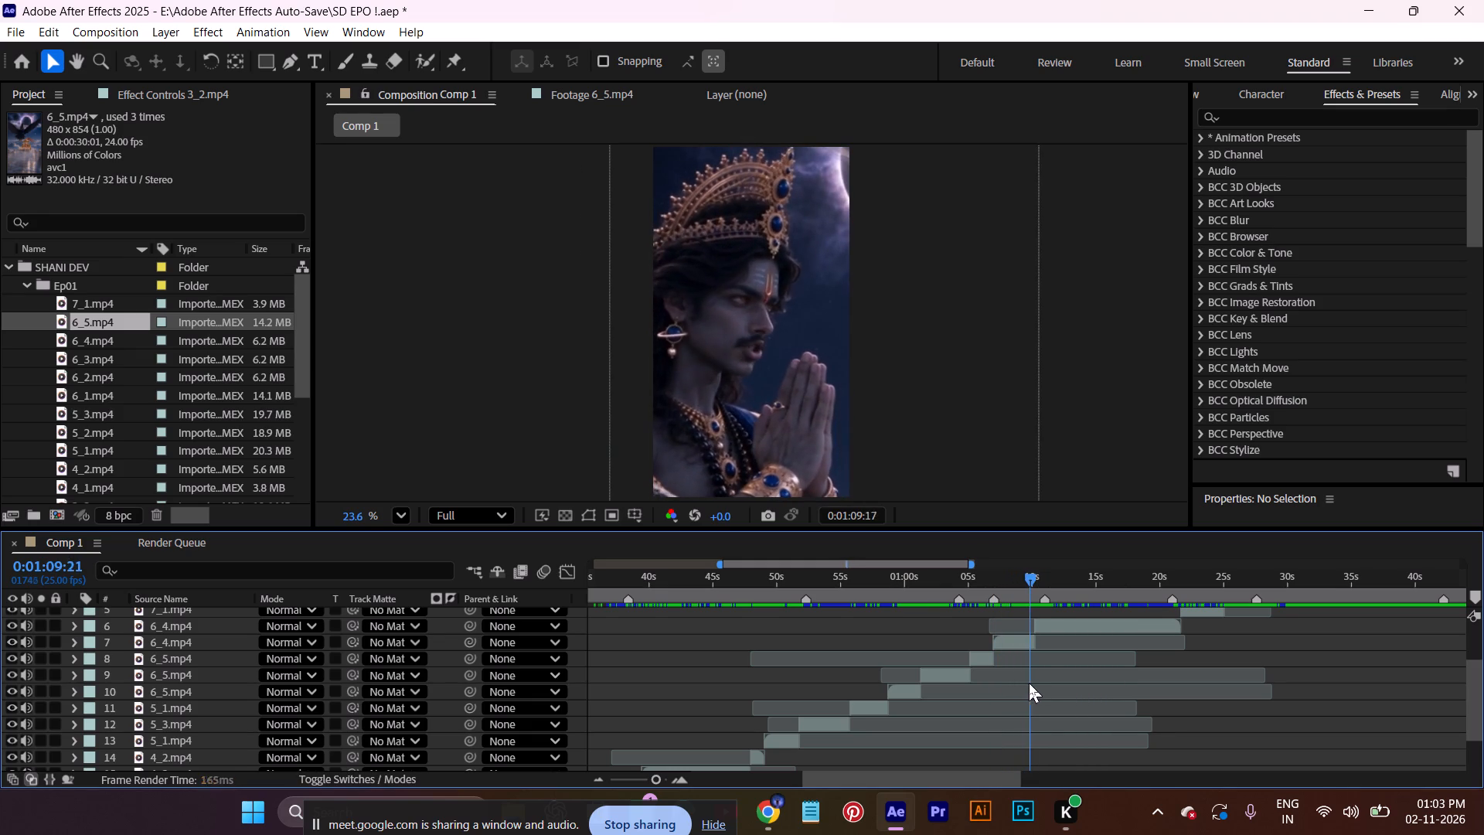
drag(1029, 683, 1069, 694)
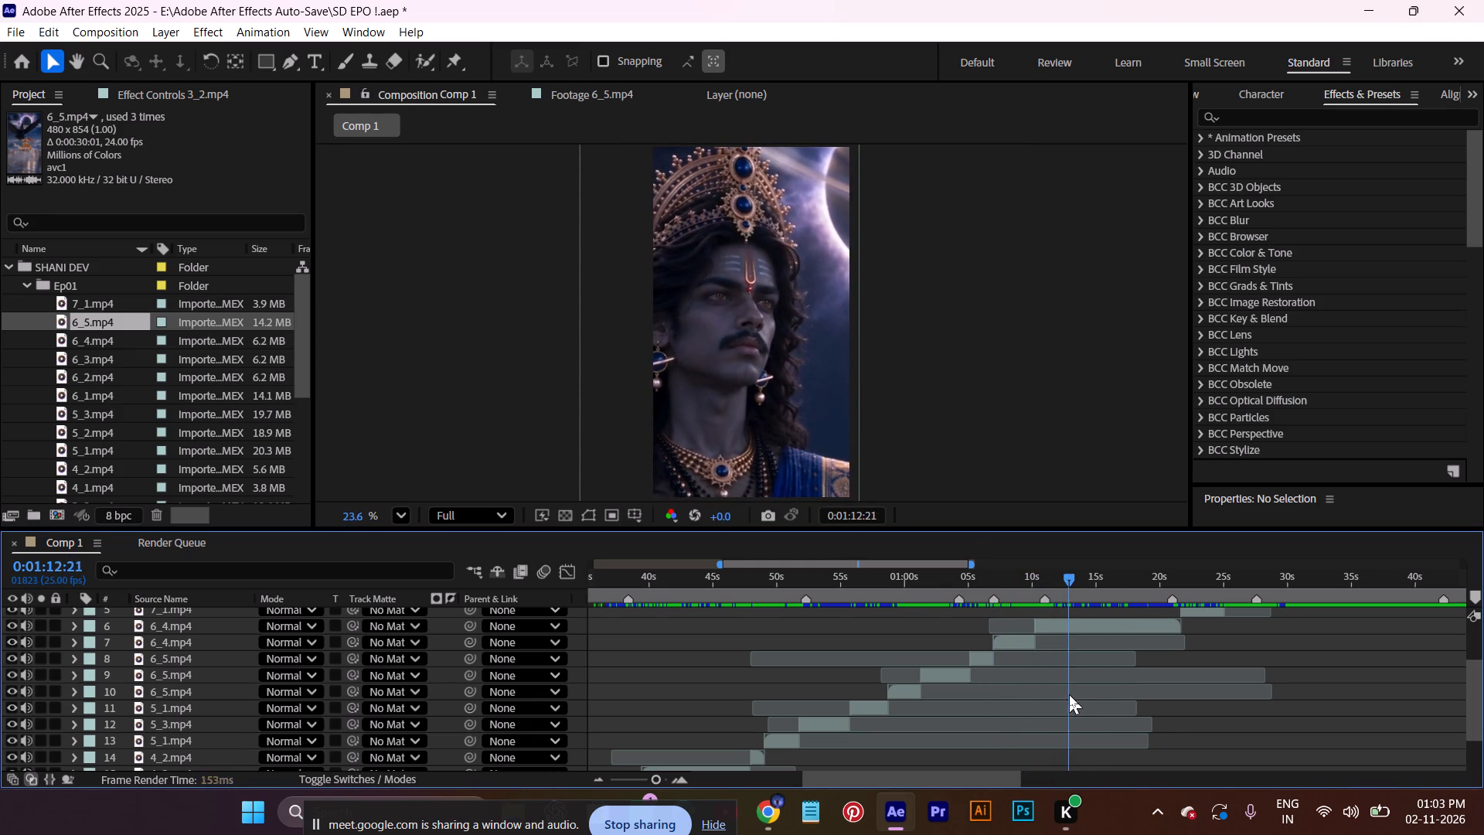
drag(1069, 694, 1041, 683)
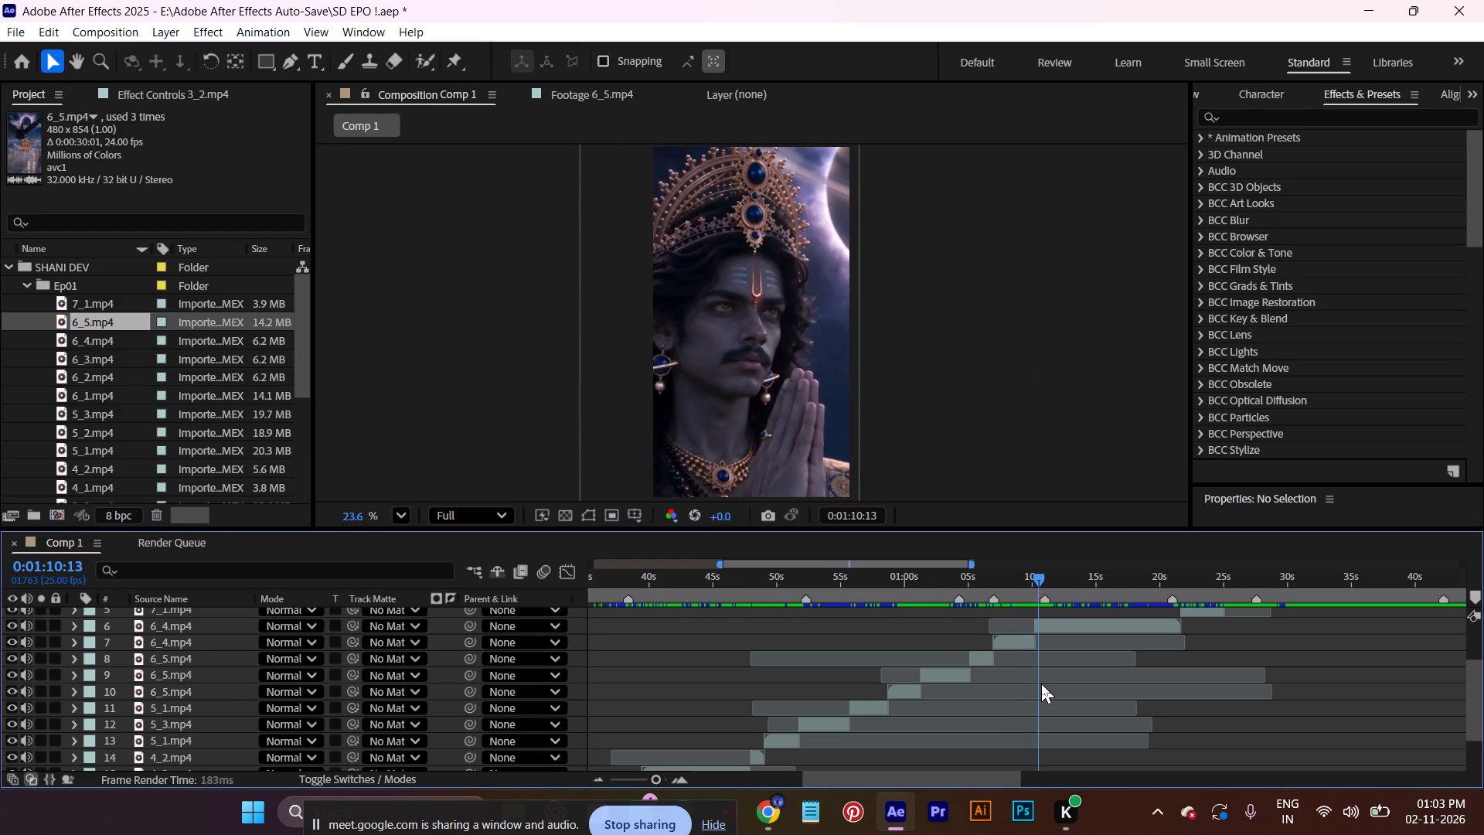
drag(1041, 683, 1064, 690)
Review the clips again from about 0:00:47:11 through the 5_1.mp4, 5_3.mp4 and 6_5.mp4 cuts to 0:01:08:21.
drag(1069, 574, 751, 646)
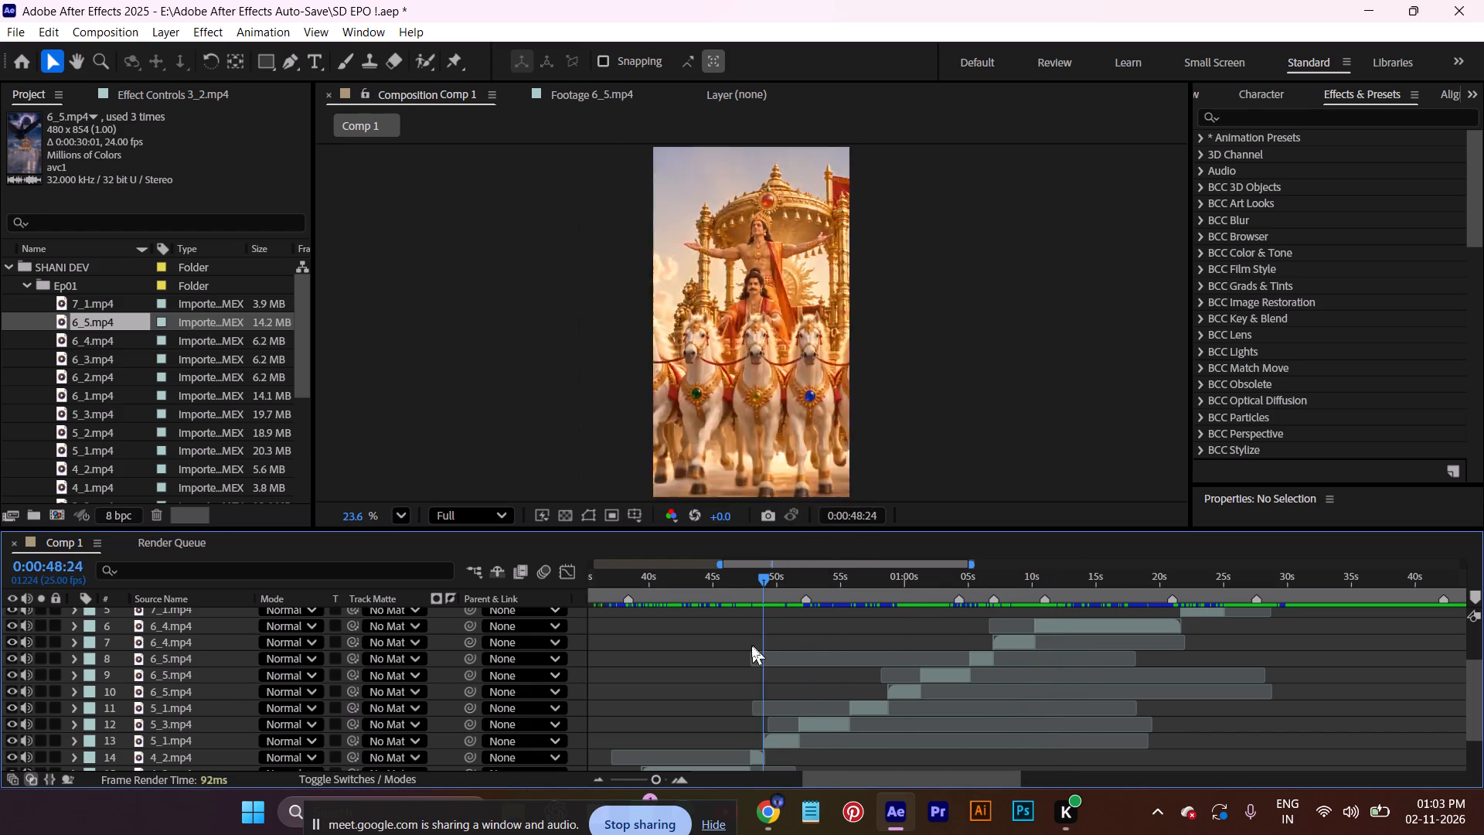
drag(751, 646, 748, 646)
scroll(858, 672, down, 1)
click(873, 724)
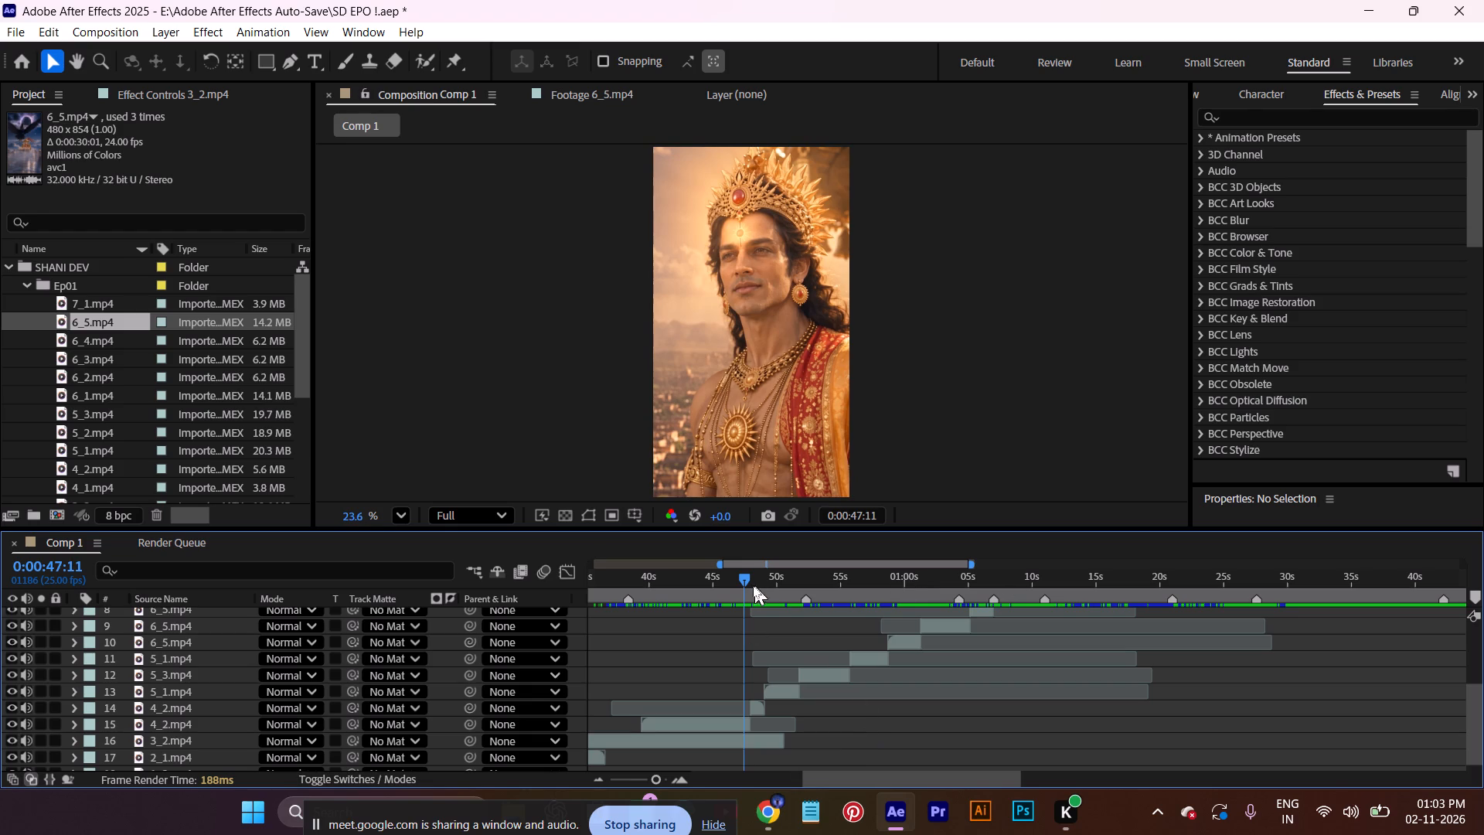
drag(740, 578, 764, 584)
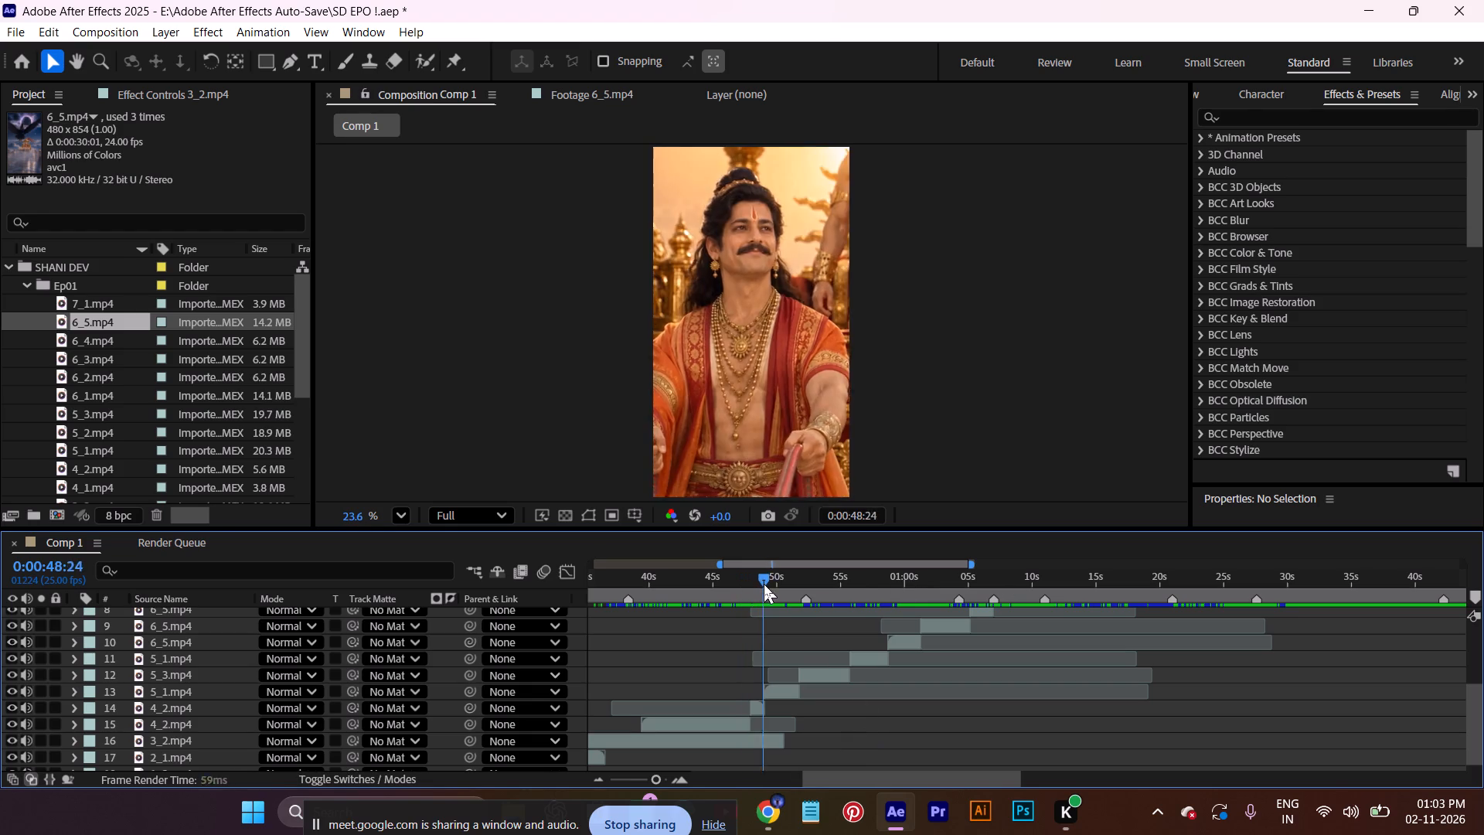
drag(764, 584, 914, 627)
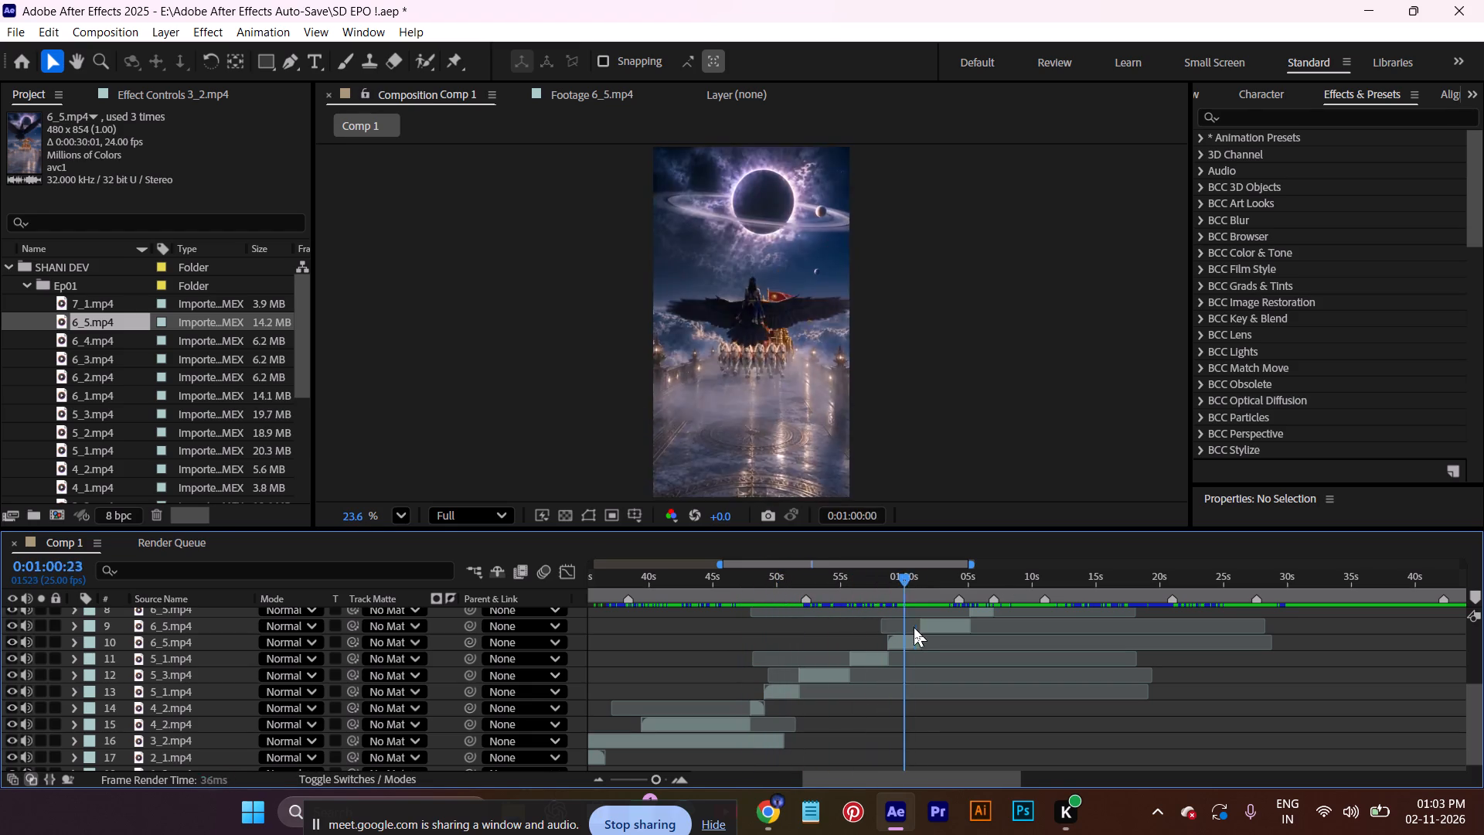
drag(914, 627, 919, 628)
scroll(919, 630, up, 1)
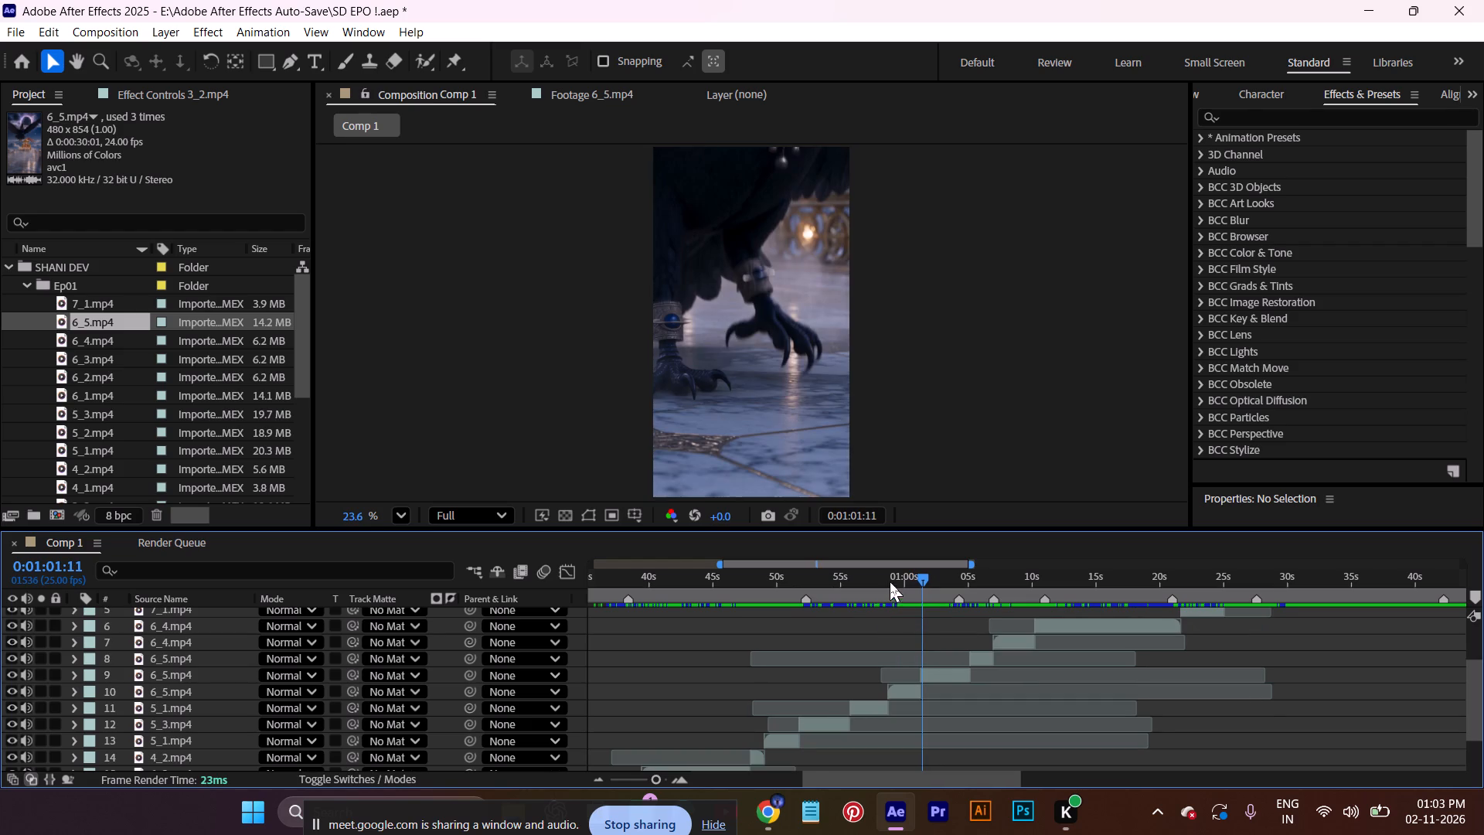
scroll(924, 620, up, 2)
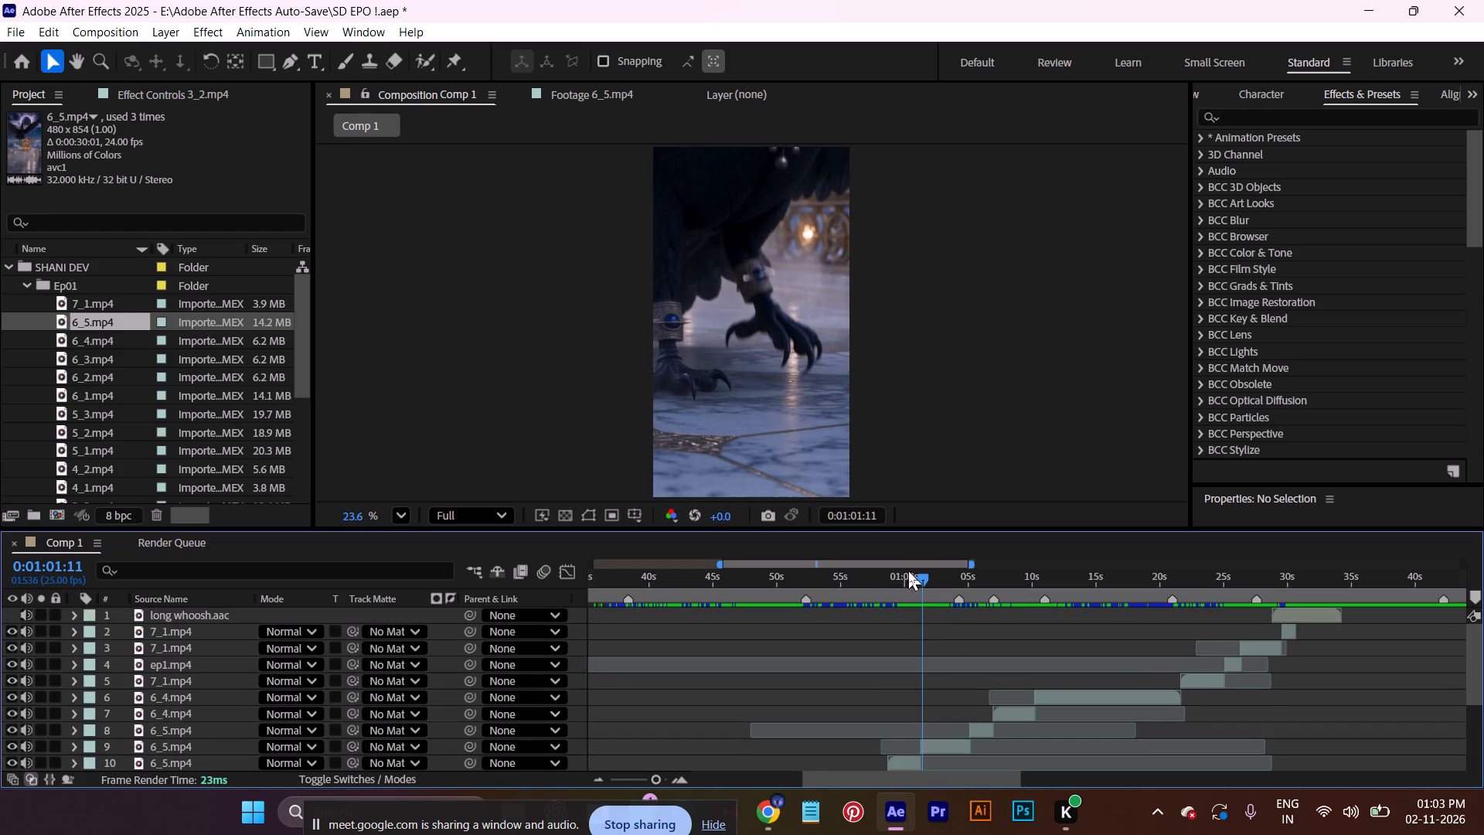
drag(925, 578, 1006, 608)
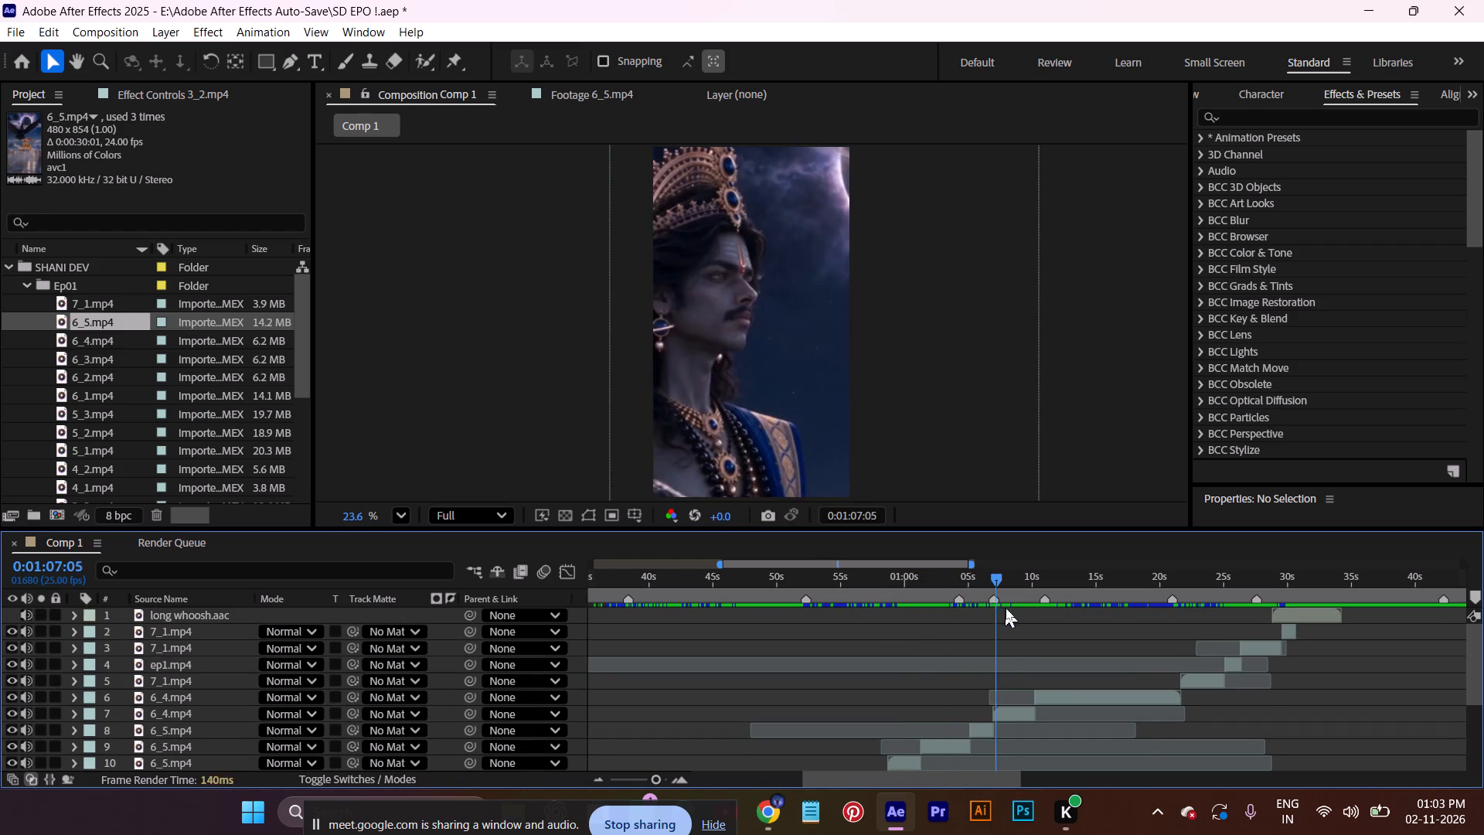
drag(1006, 608, 1020, 615)
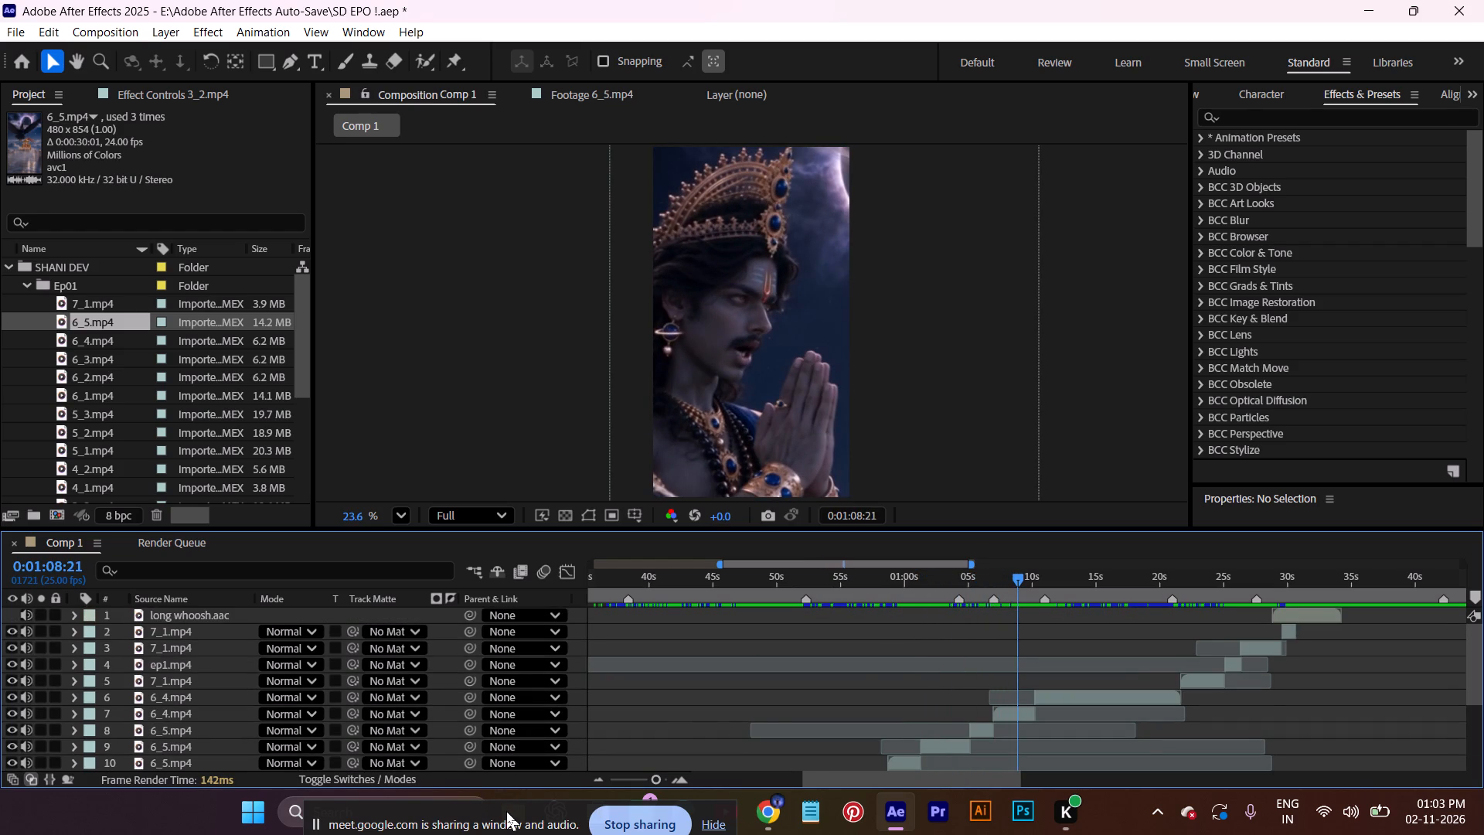
Move the meet.google.com screen-sharing bar aside.
drag(506, 811, 243, 802)
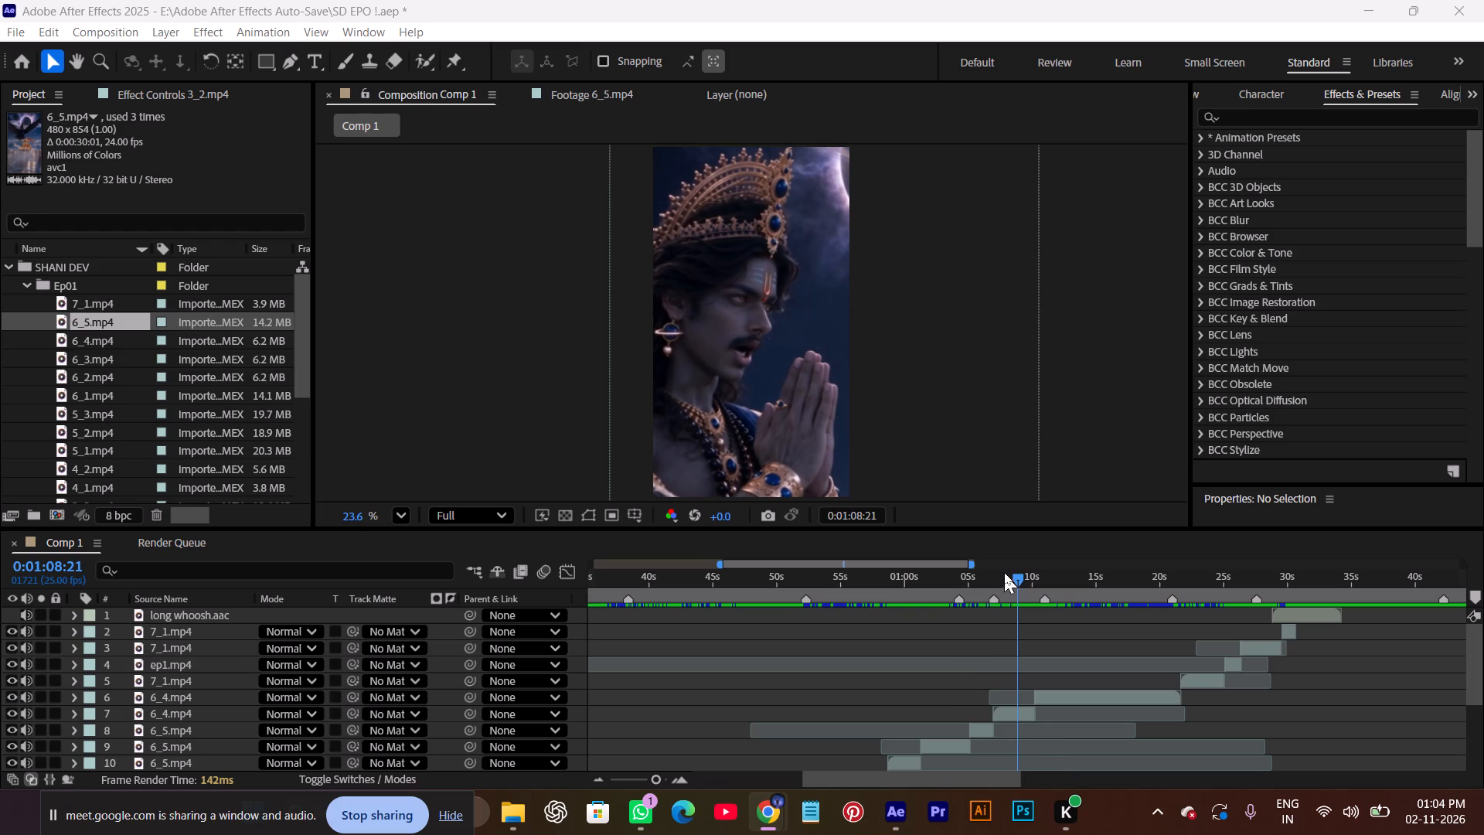
Return to the start of Comp 1 and play back the opening 1_2.mp4 shot to about 0:00:24:20.
drag(1016, 581, 534, 673)
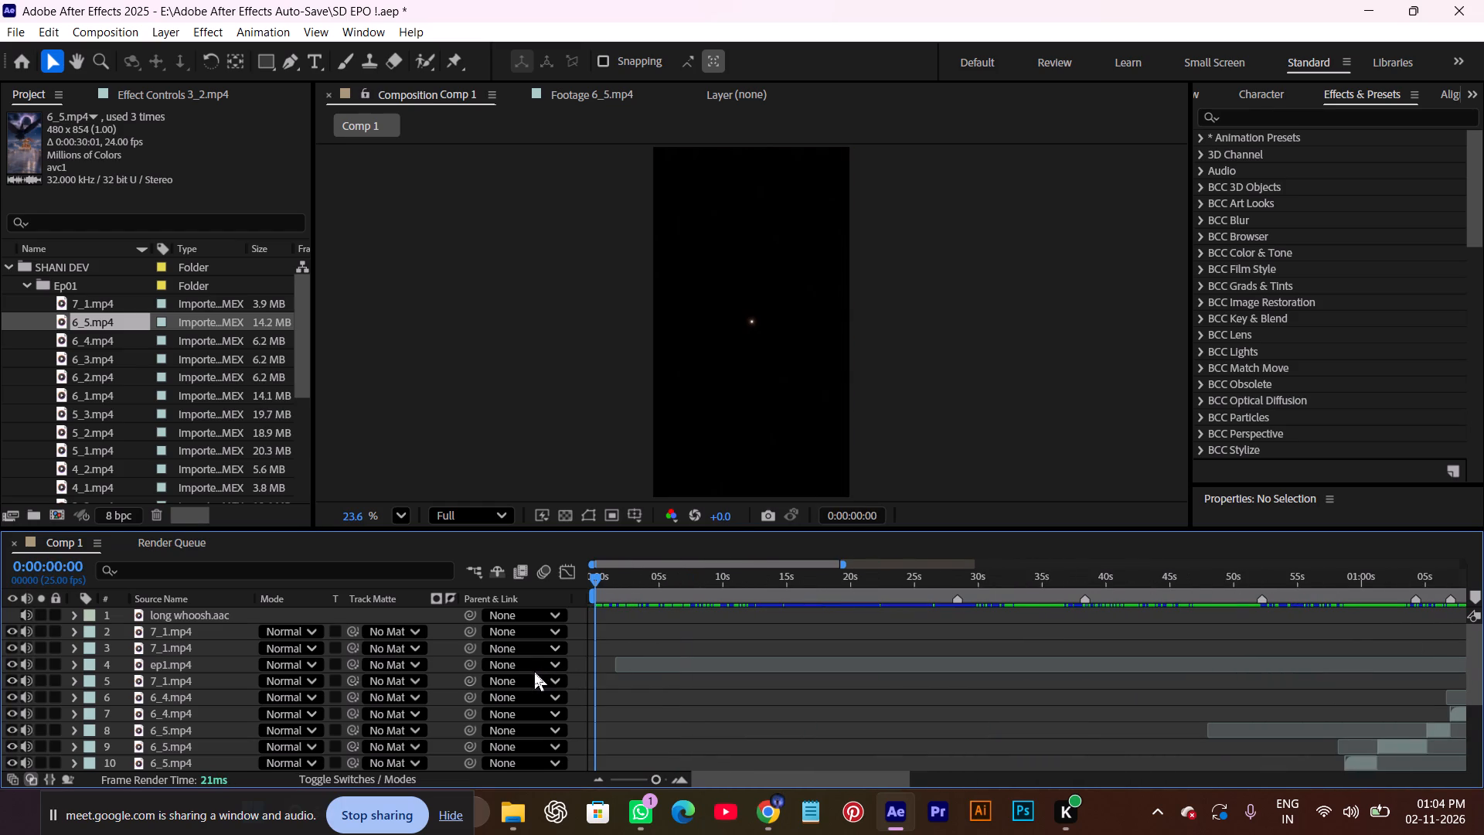
drag(534, 673, 534, 675)
scroll(722, 662, down, 5)
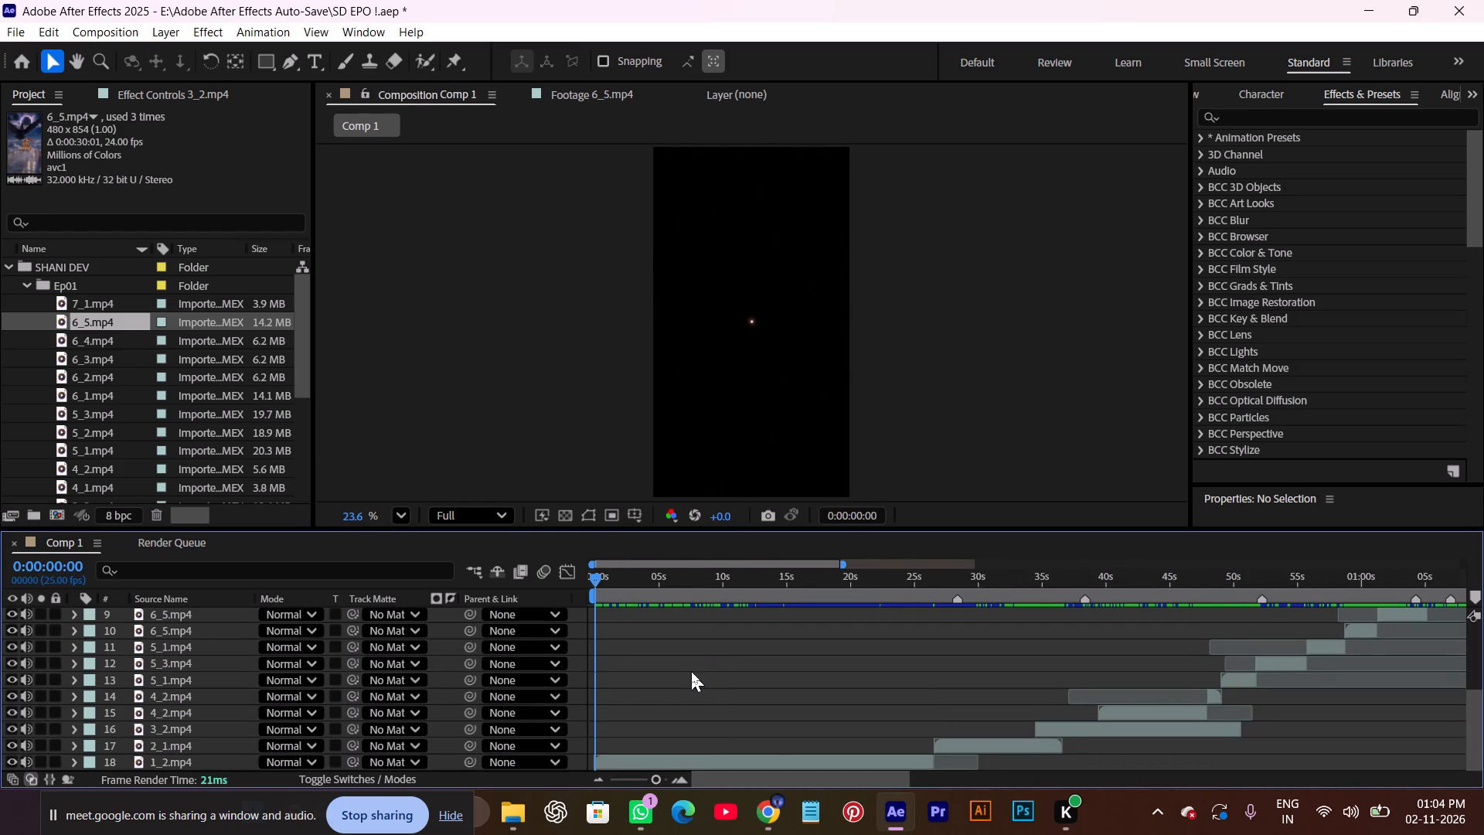
click(691, 671)
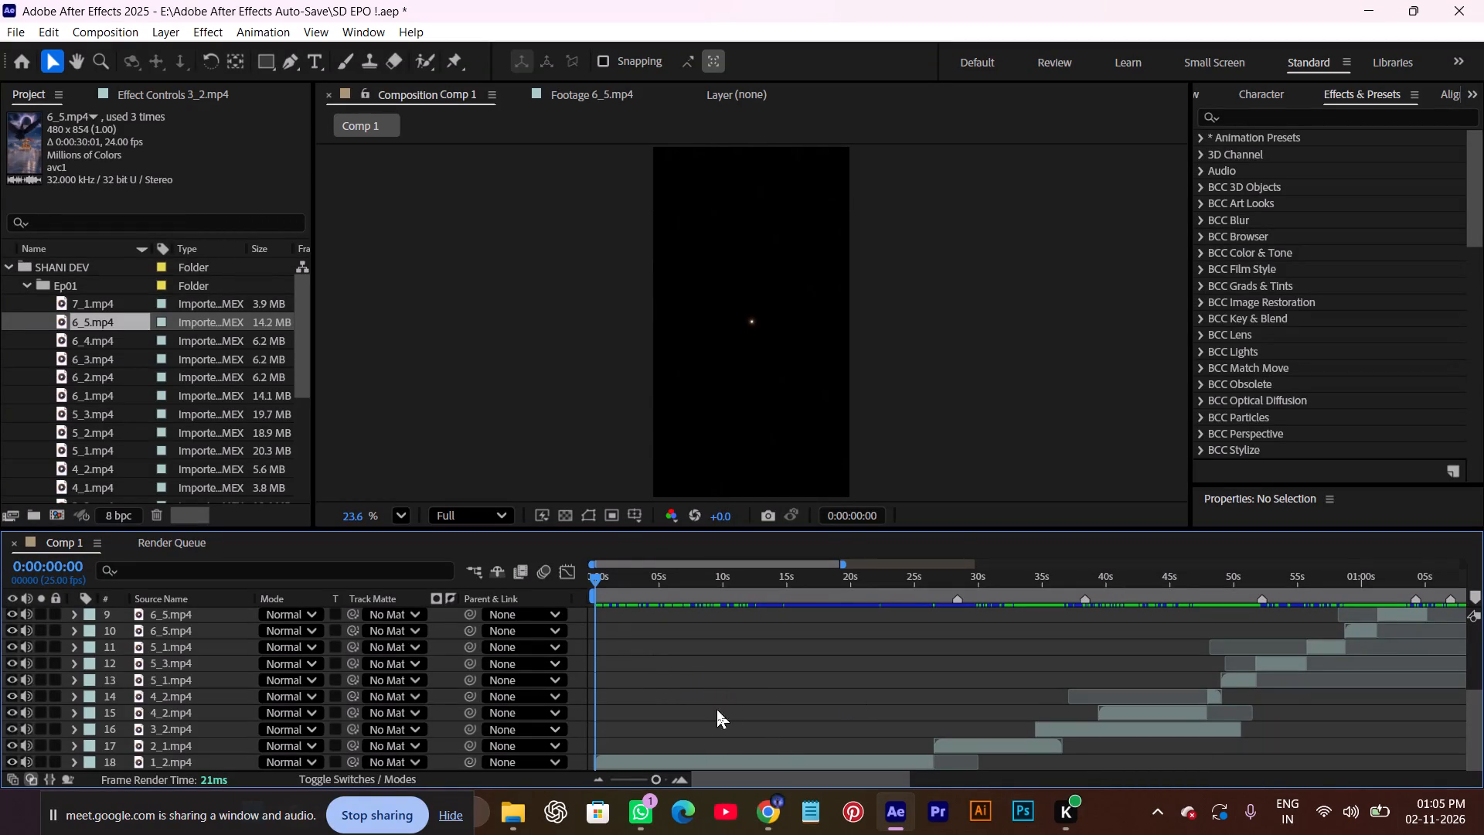
drag(597, 581, 600, 580)
drag(600, 580, 551, 598)
key(space)
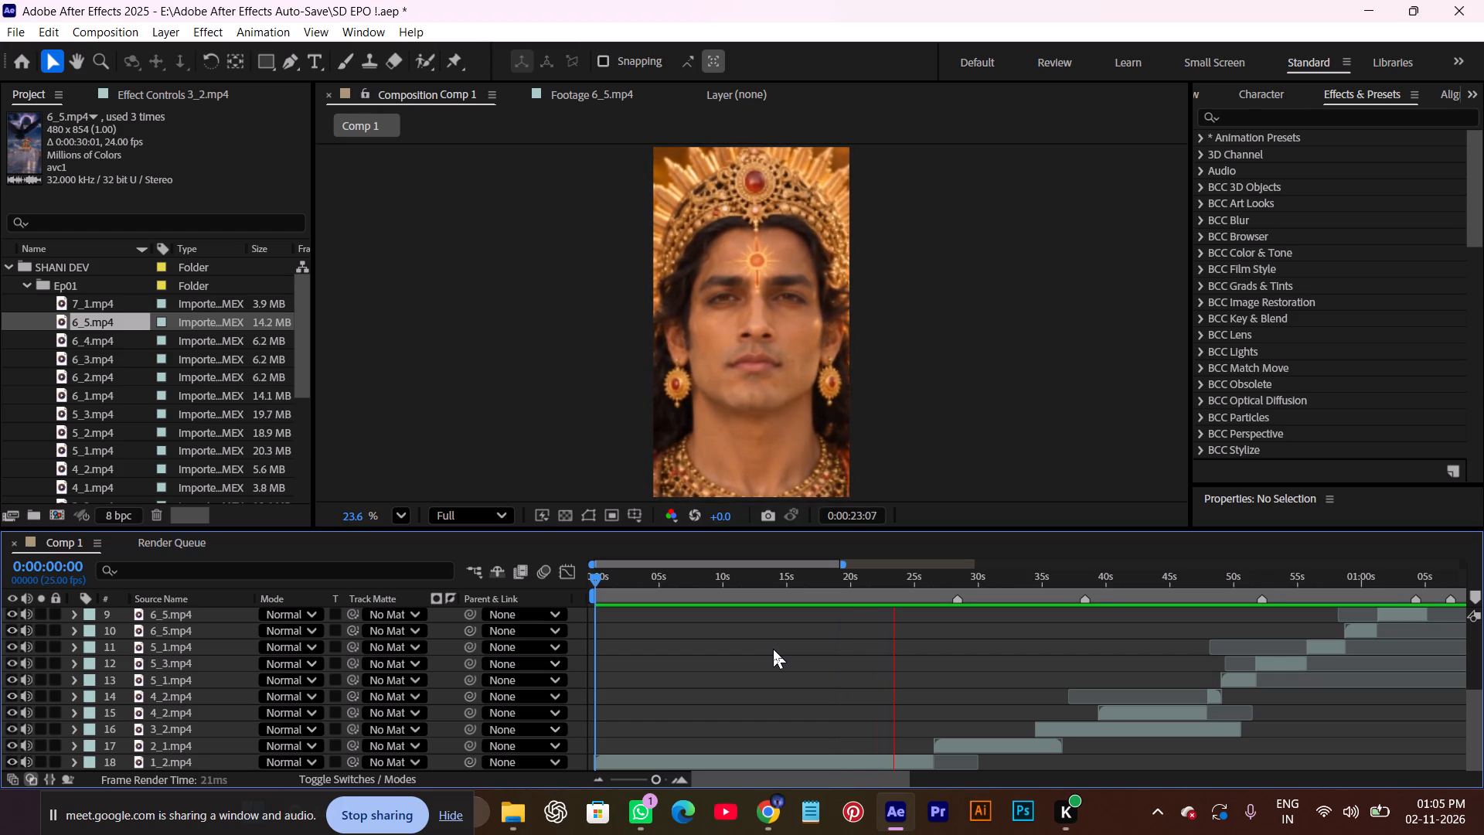
key(space)
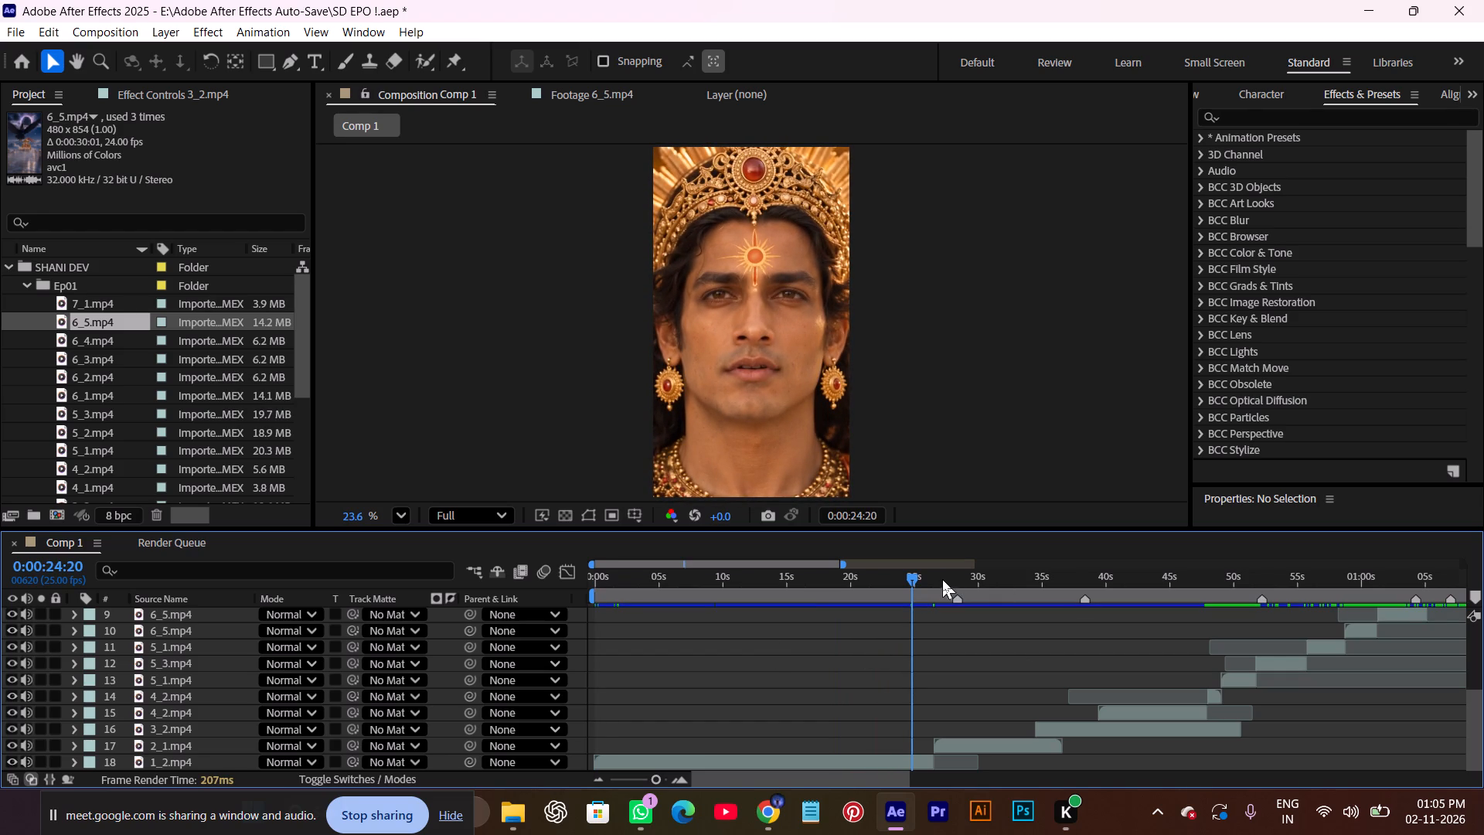
Split the 1_2.mp4 layer at 0:00:20:07, at the change from the chariot shot to the face close-up.
drag(910, 581, 829, 573)
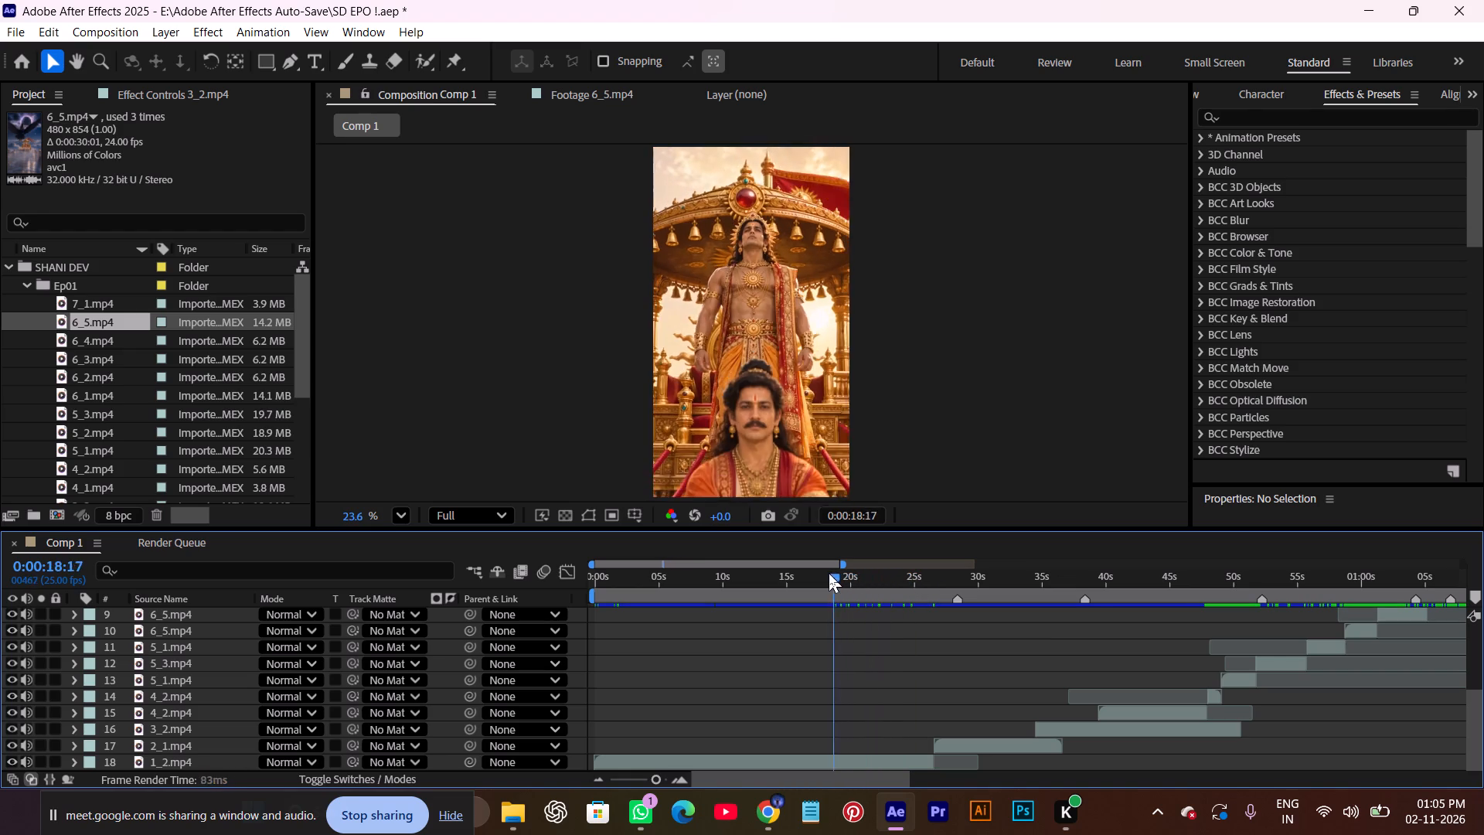
drag(829, 573, 821, 575)
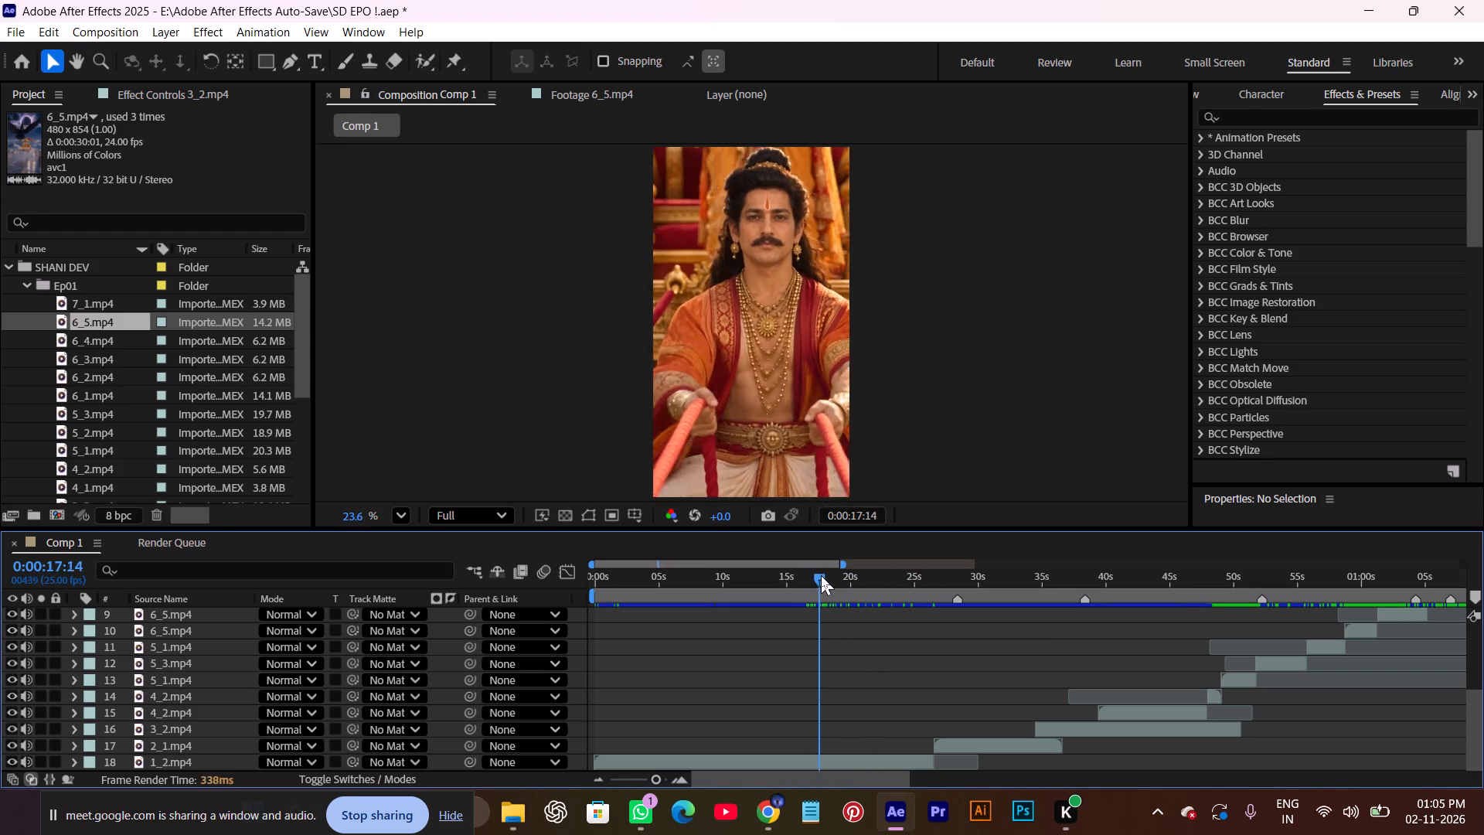
drag(821, 575, 859, 583)
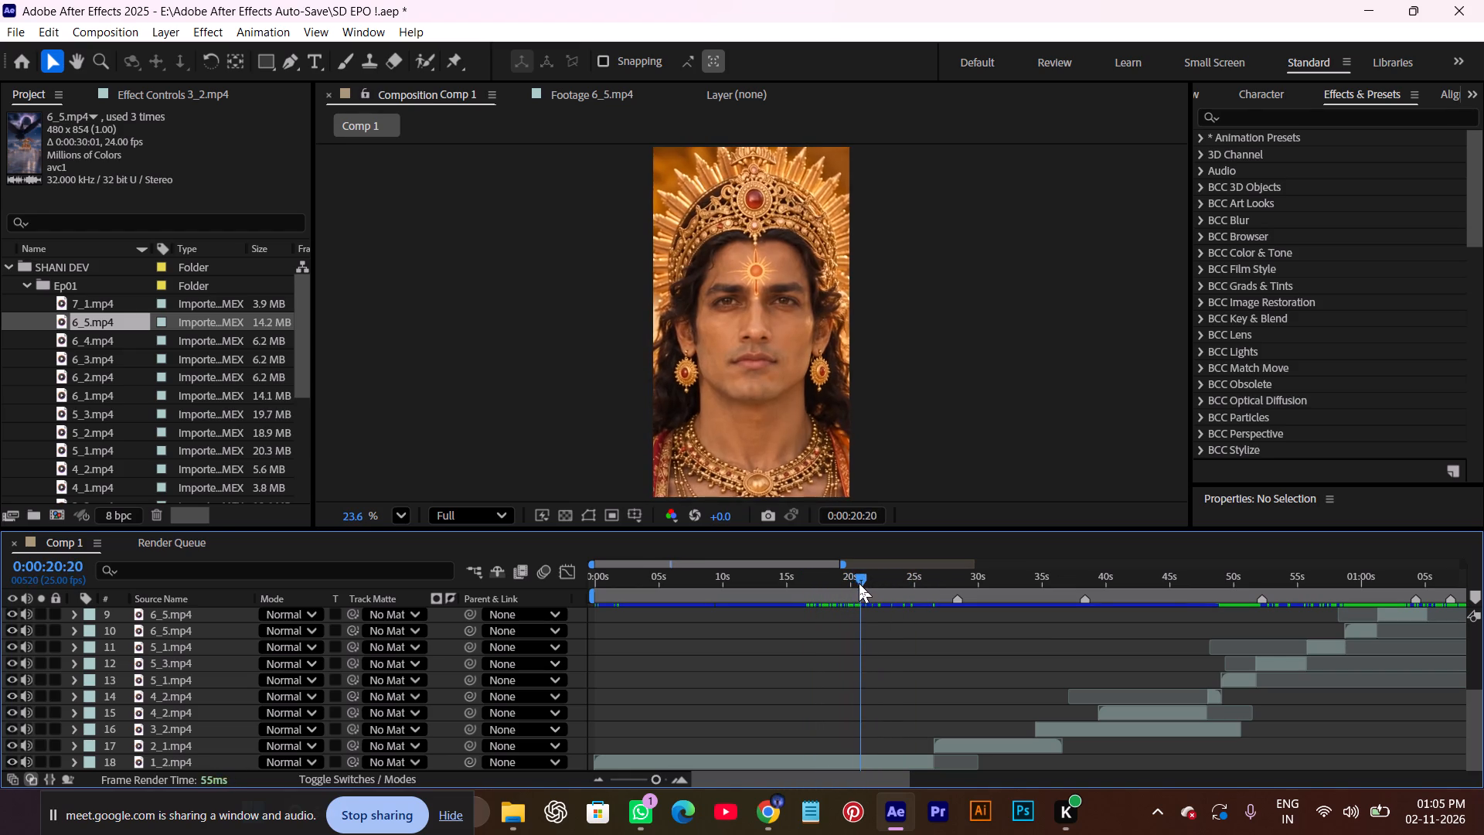
drag(859, 583, 846, 583)
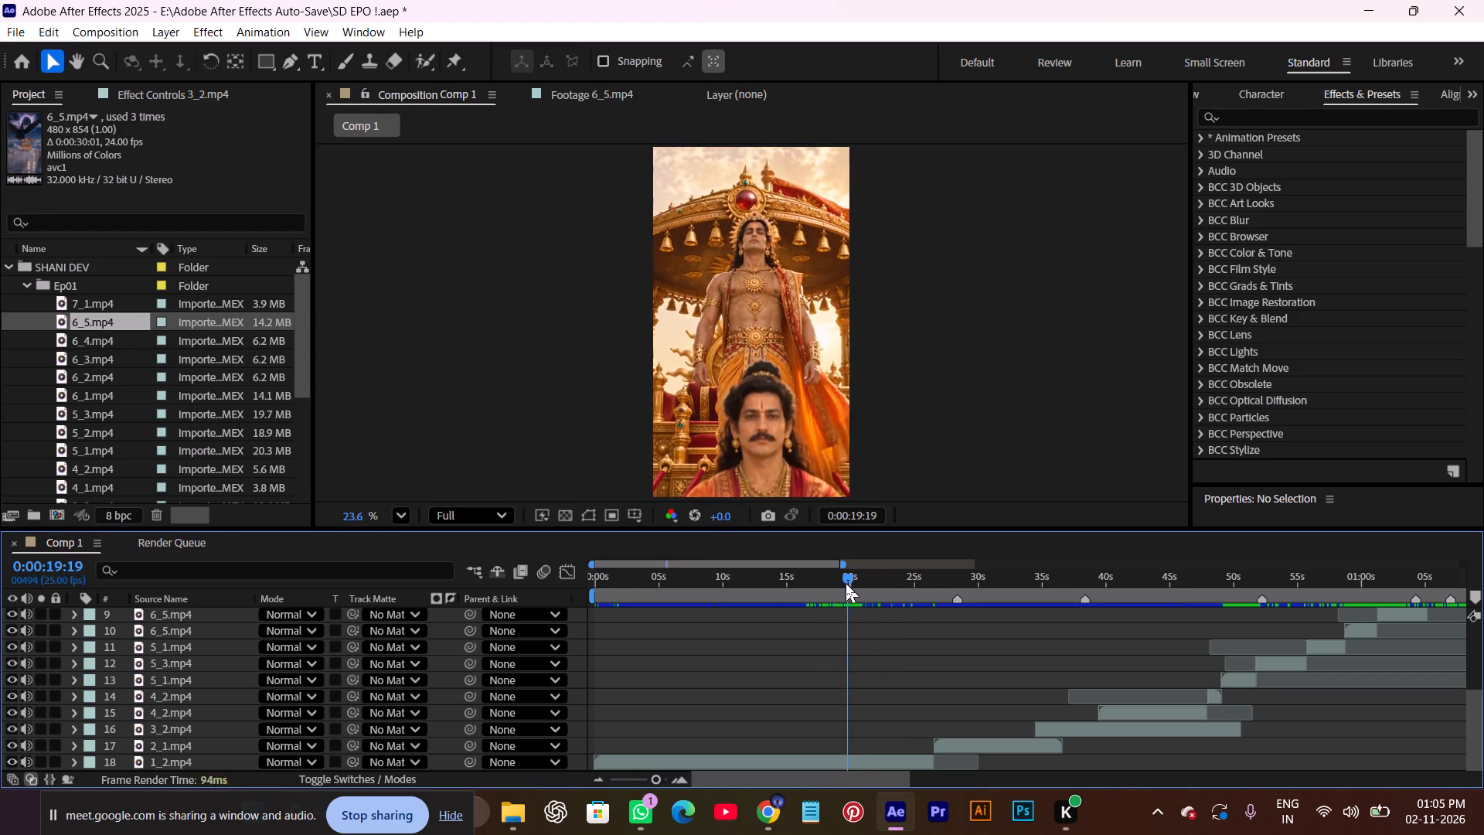
drag(846, 583, 863, 588)
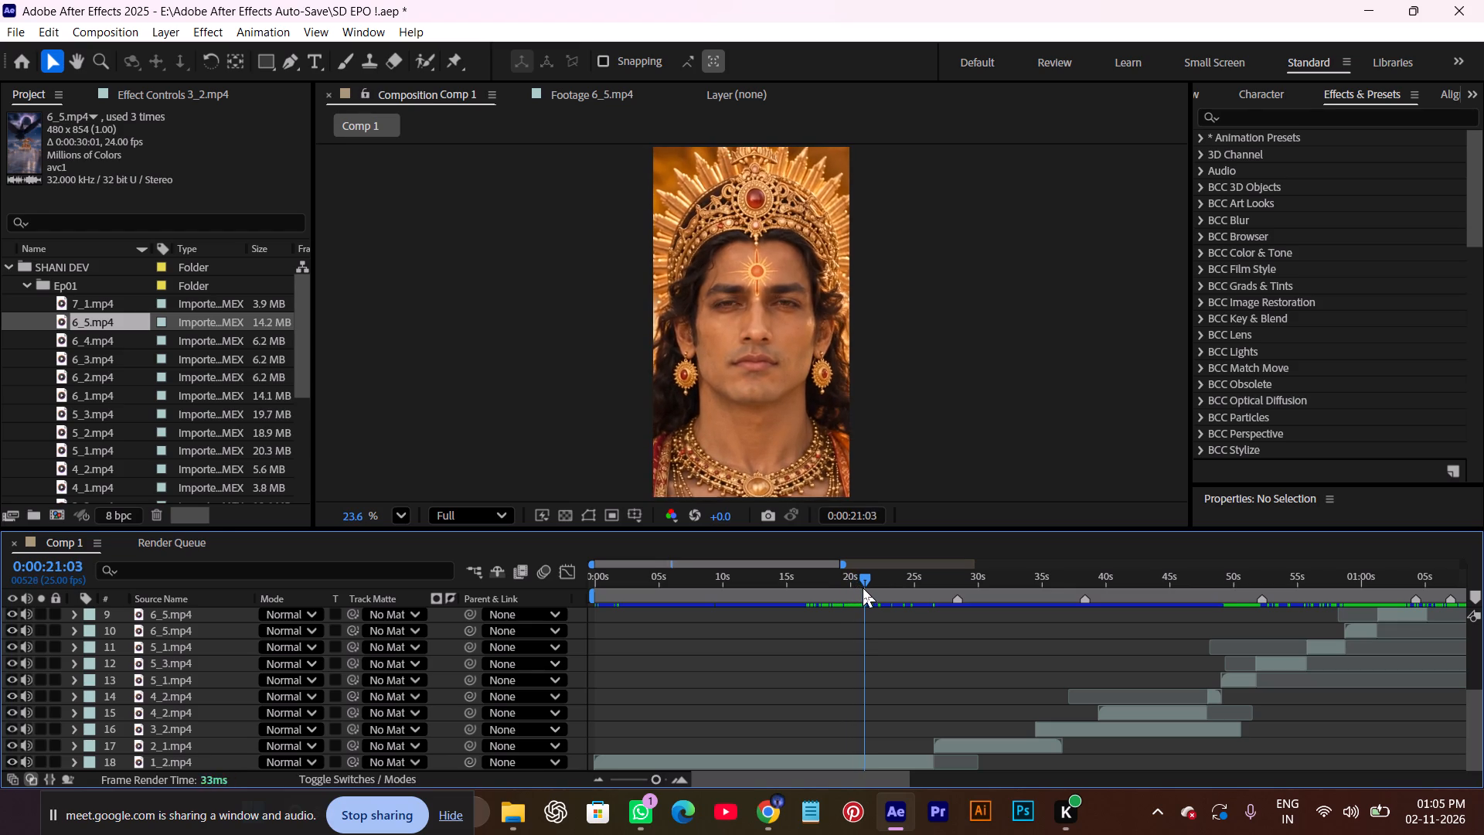
drag(863, 588, 895, 594)
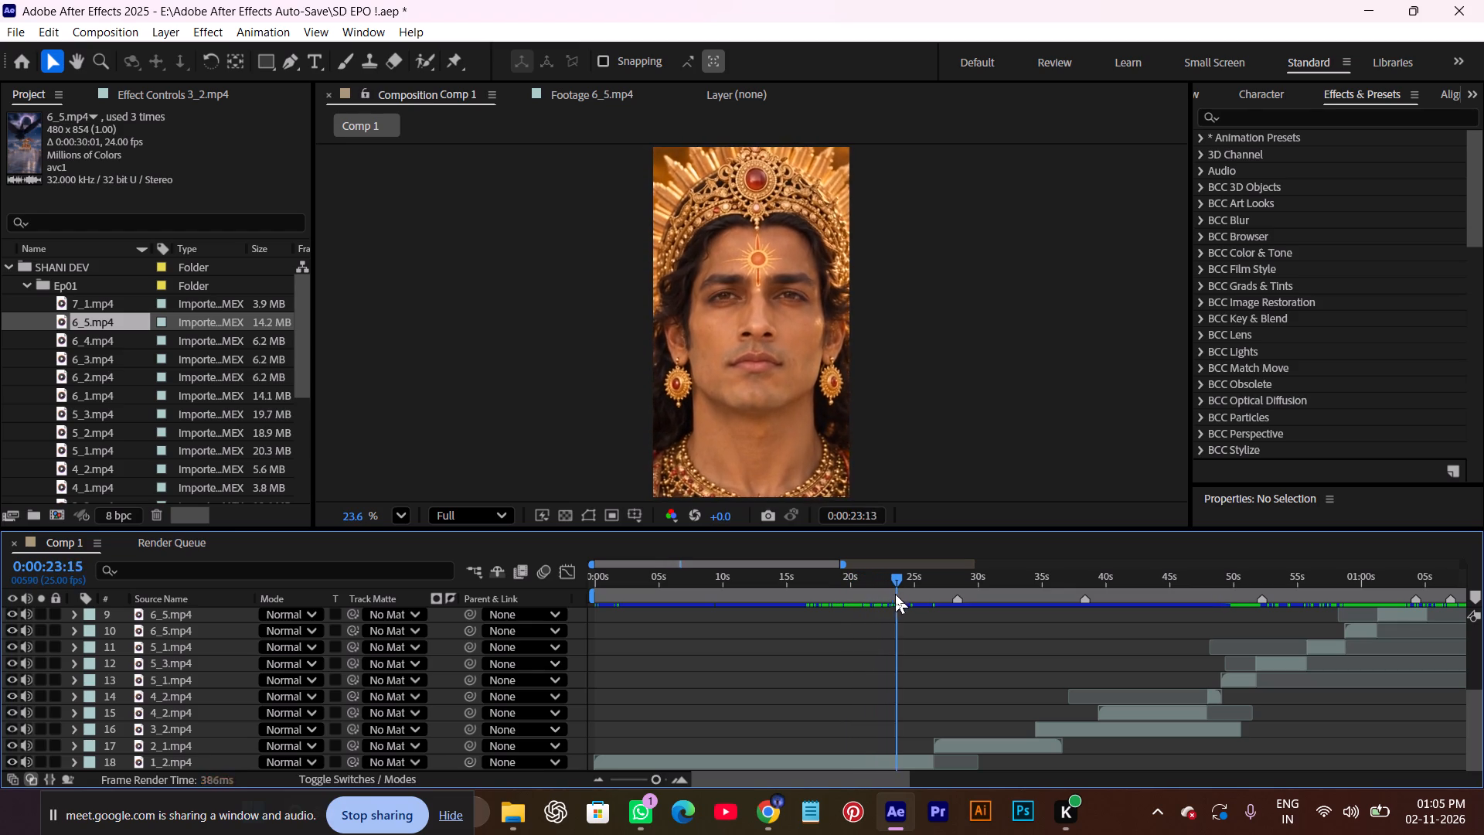
drag(895, 594, 842, 595)
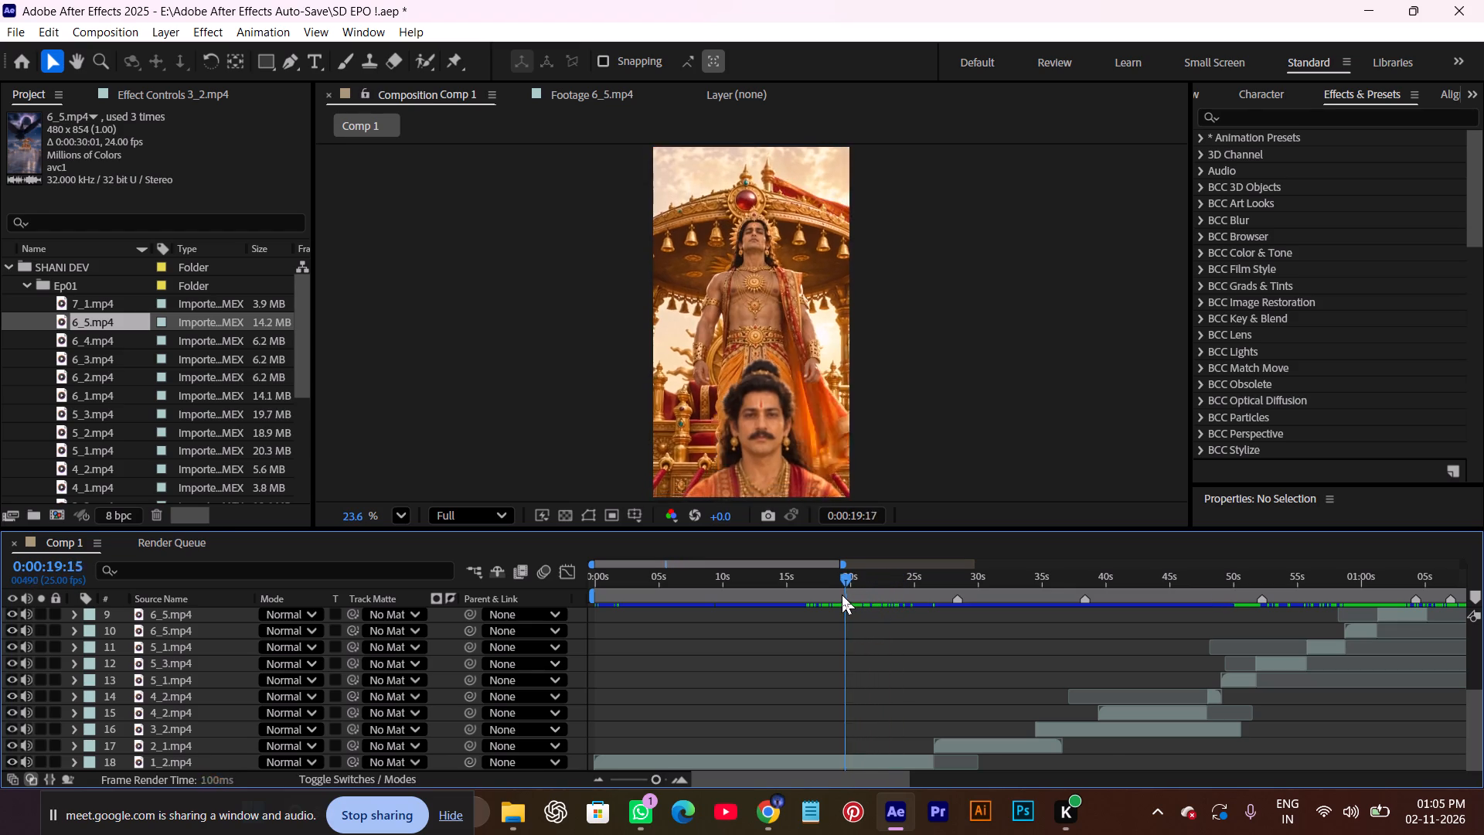
drag(842, 595, 854, 595)
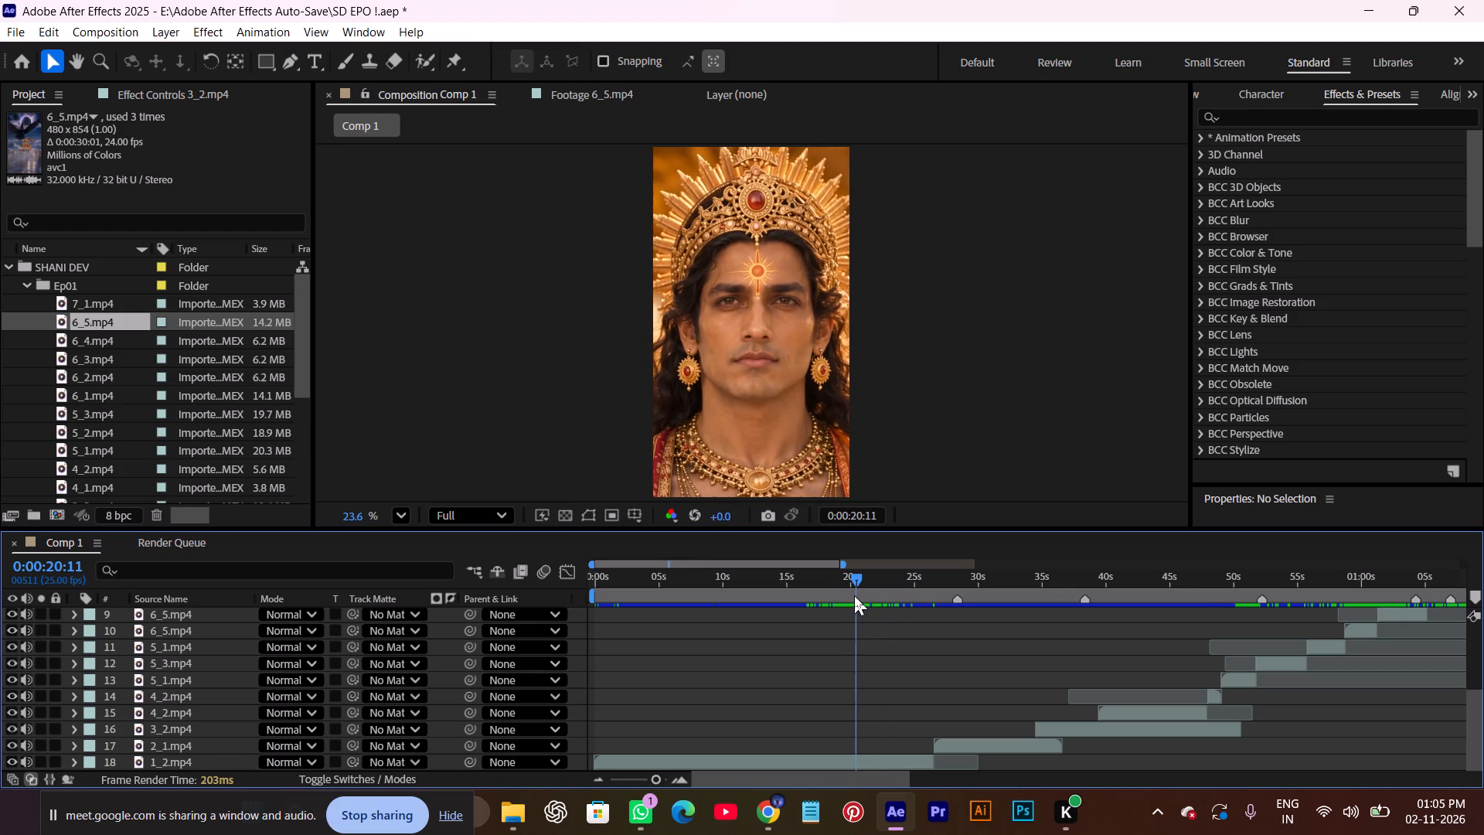
drag(854, 595, 852, 595)
click(869, 757)
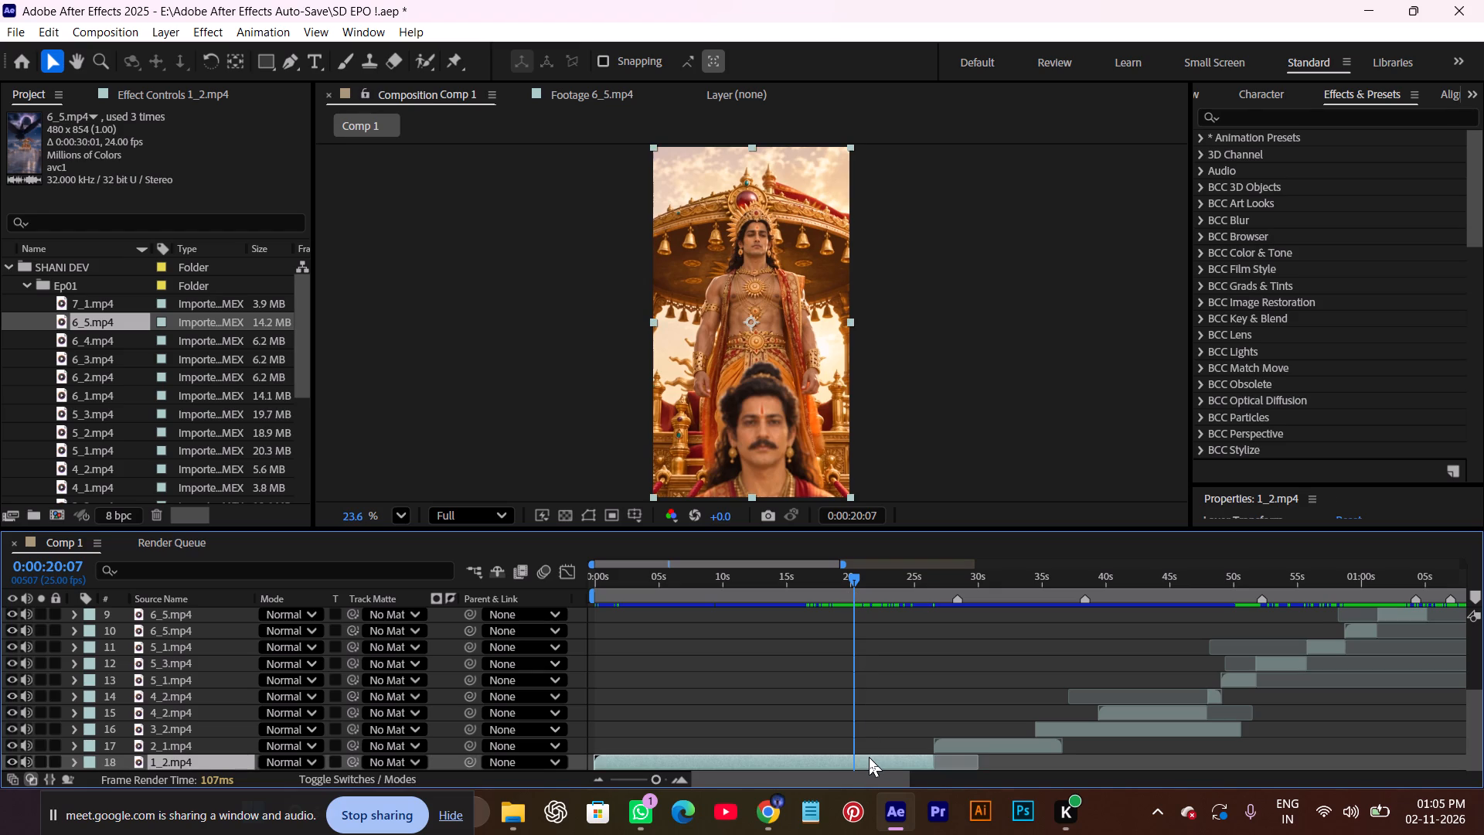
key(ctrl+shift+d)
Trim the start of the second 1_2.mp4 piece to 0:00:21:24, where the face's eyes are closed.
scroll(878, 639, down, 2)
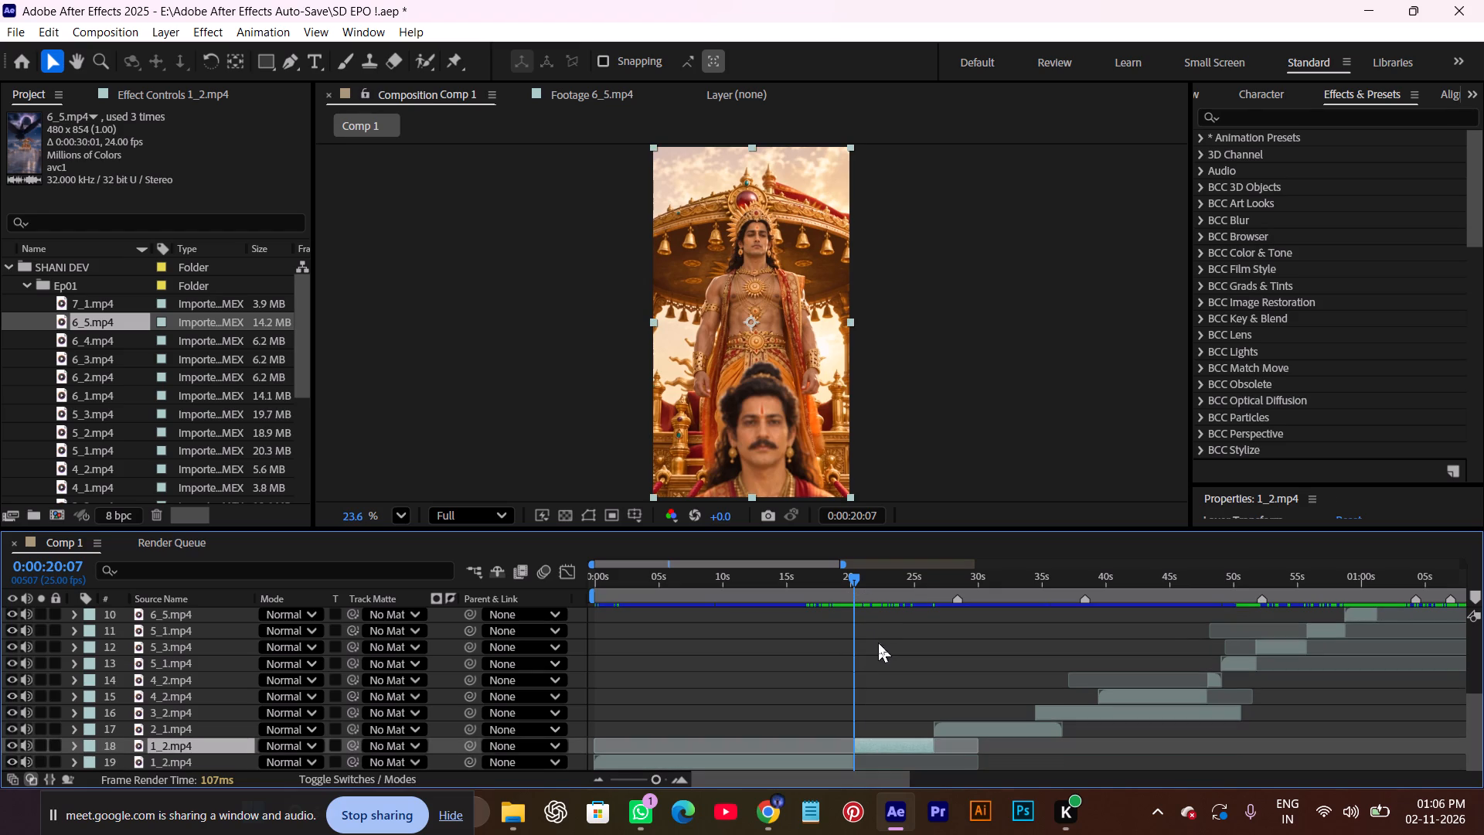
drag(855, 581, 875, 583)
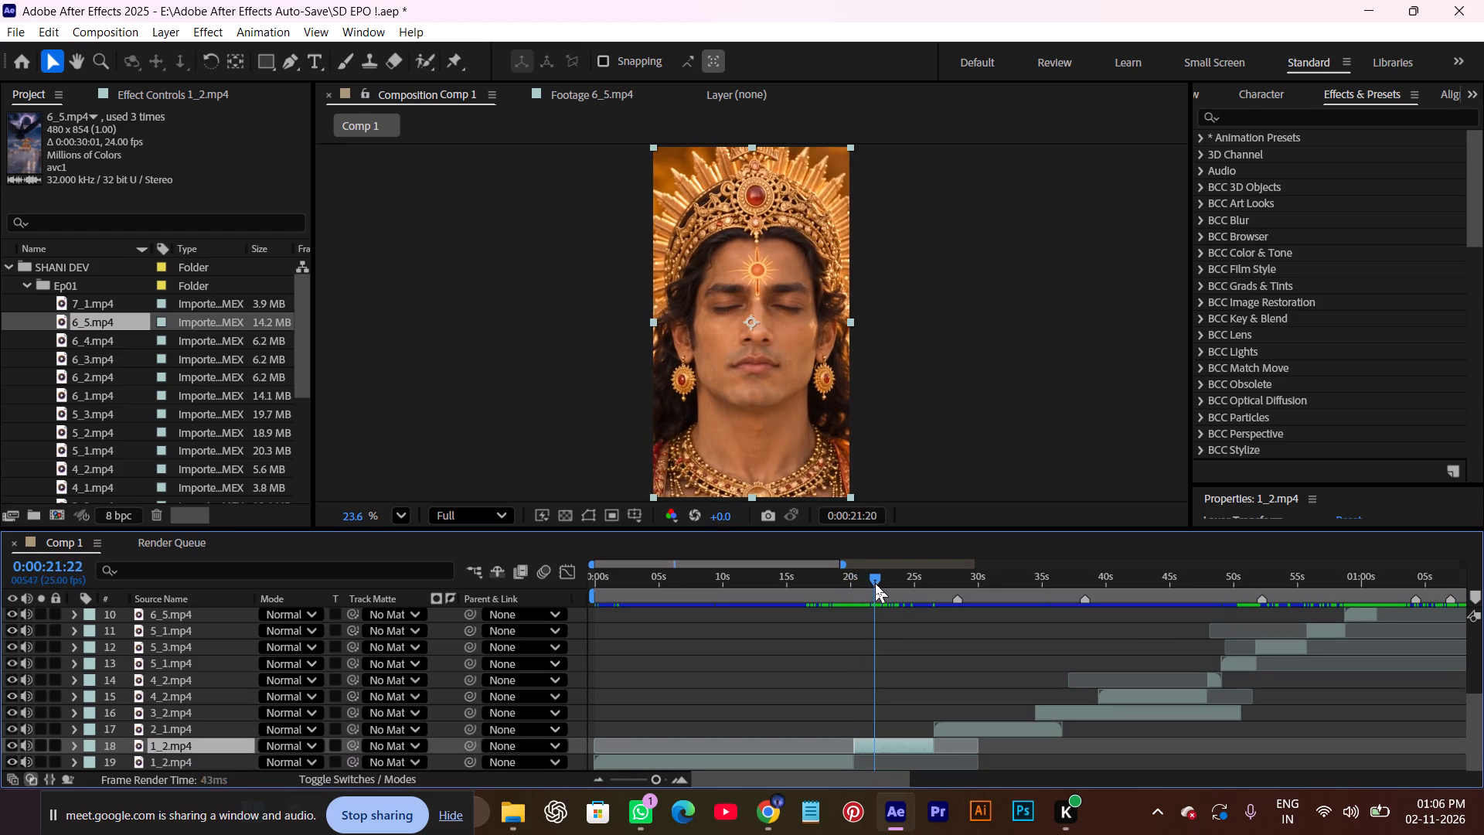
drag(875, 583, 876, 584)
key(alt+bracketleft)
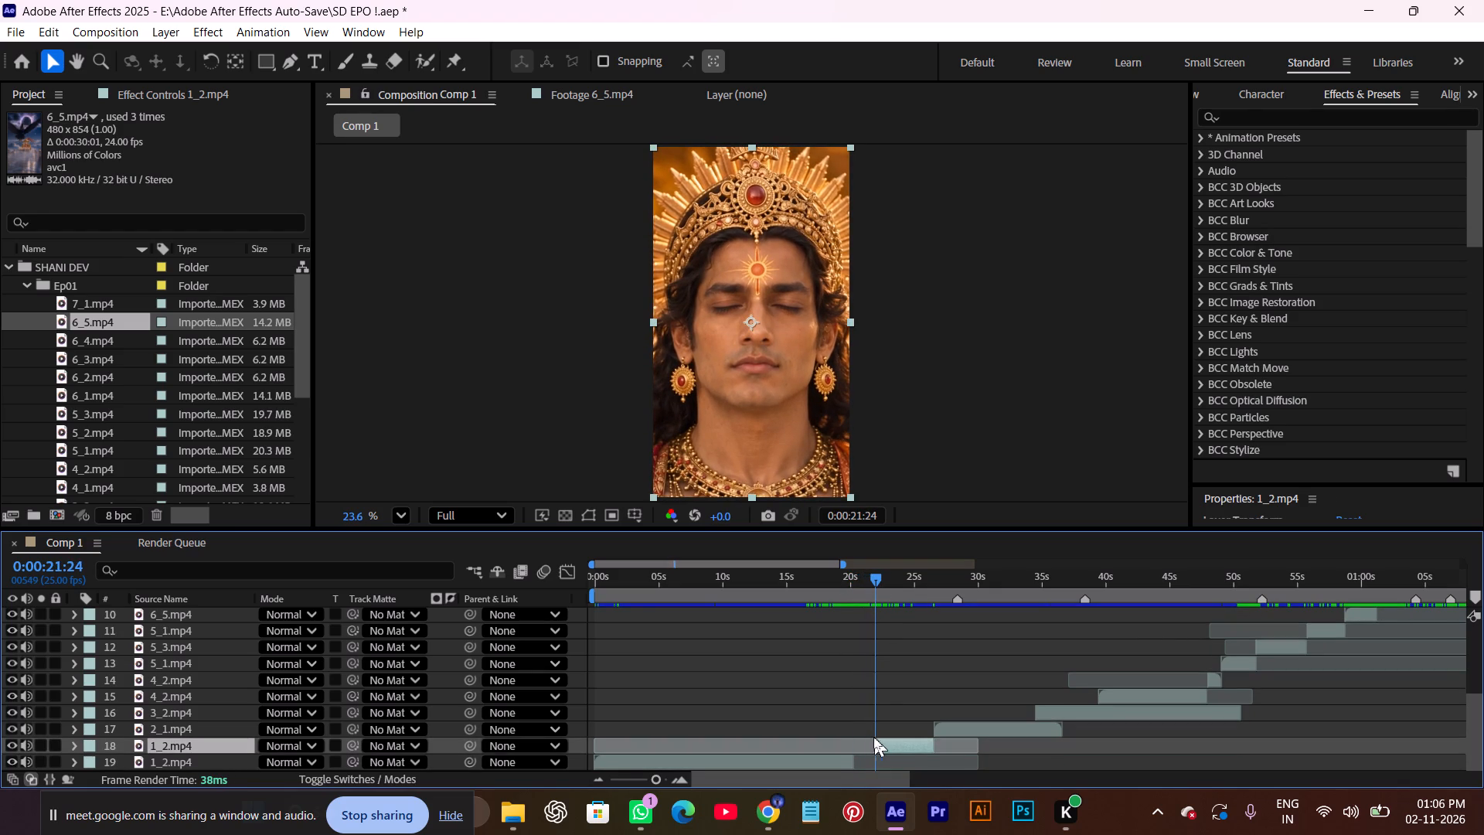
Shift the second 1_2.mp4 piece earlier so its trimmed start slightly overlaps the first piece's end, at about 0:00:19:21.
drag(918, 737, 874, 741)
drag(897, 741, 876, 746)
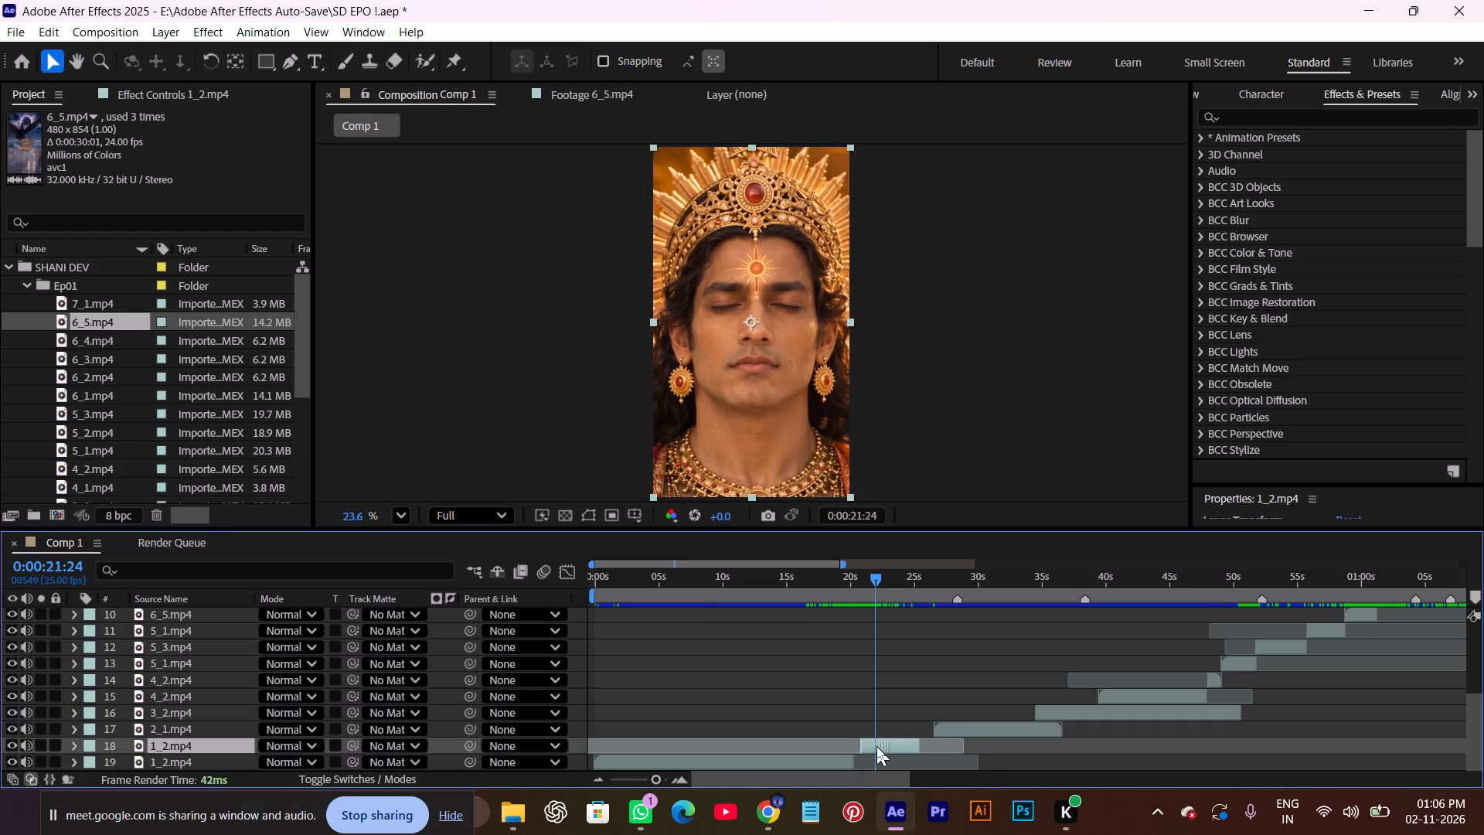
drag(876, 746, 870, 746)
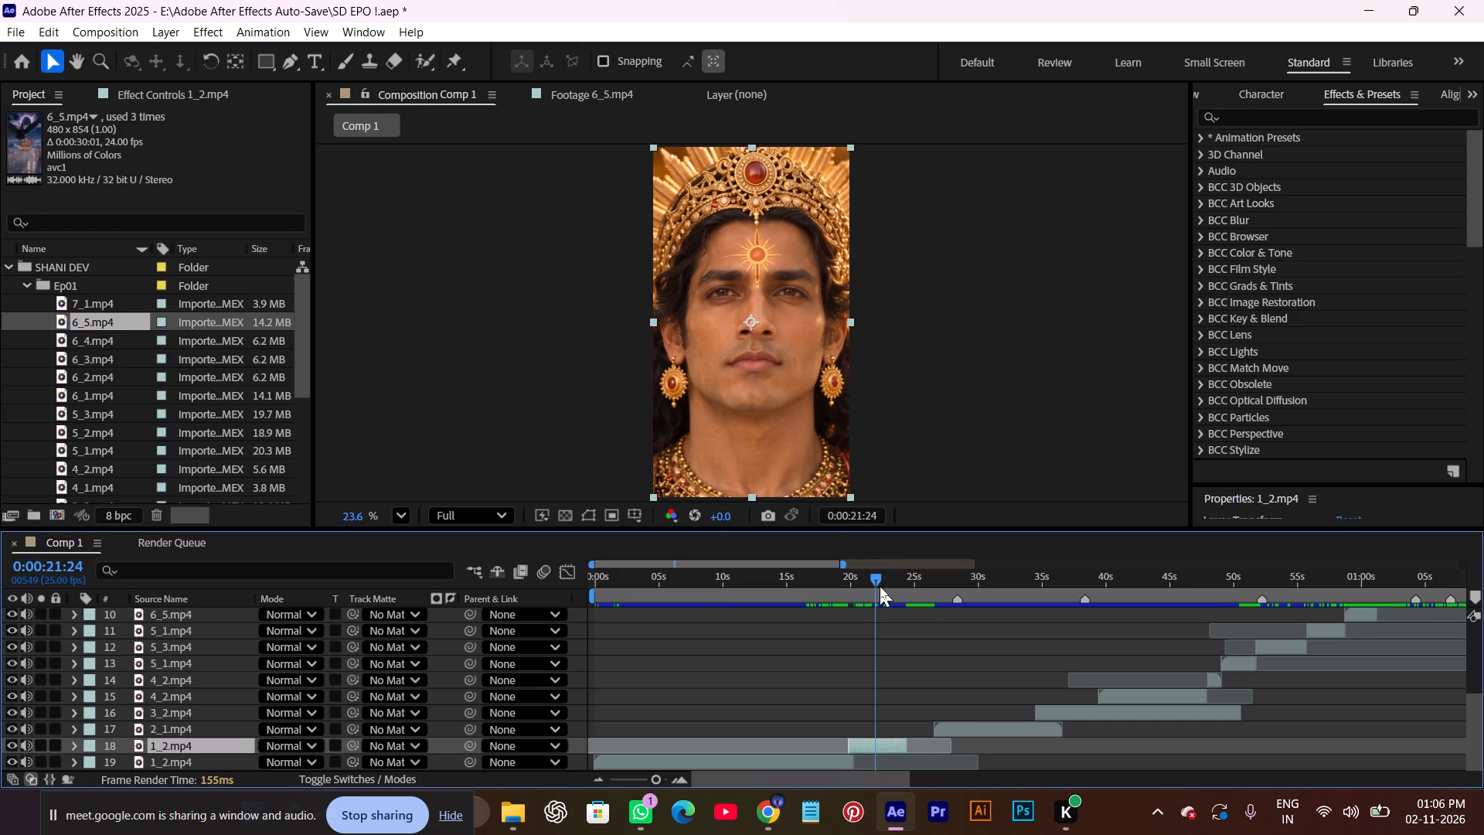
Shift layers 1 to 17 earlier together so 2_1.mp4 starts at about 0:00:24:04, just before the face shot ends.
drag(876, 577, 904, 580)
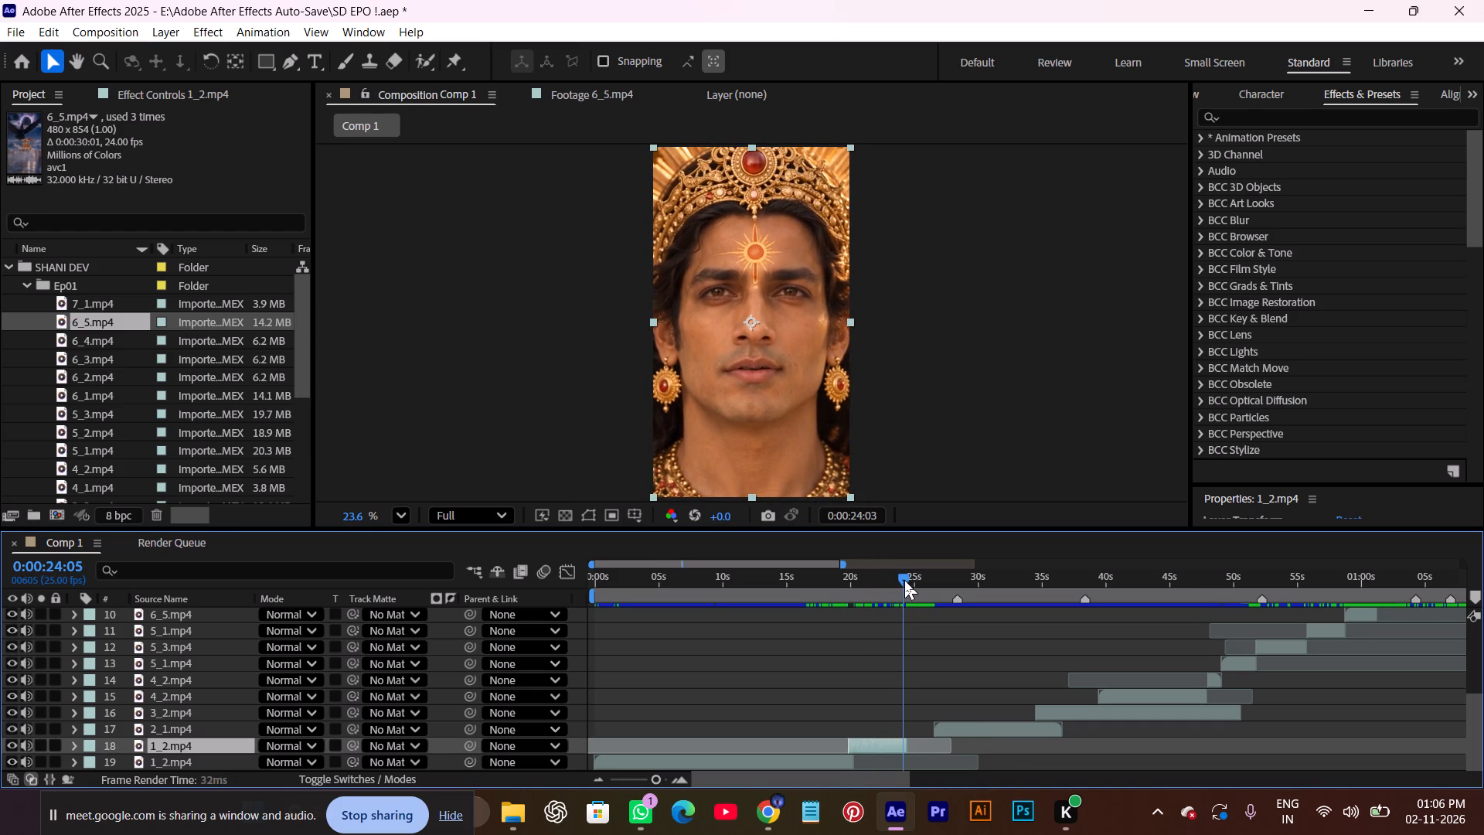
click(184, 726)
scroll(198, 710, up, 10)
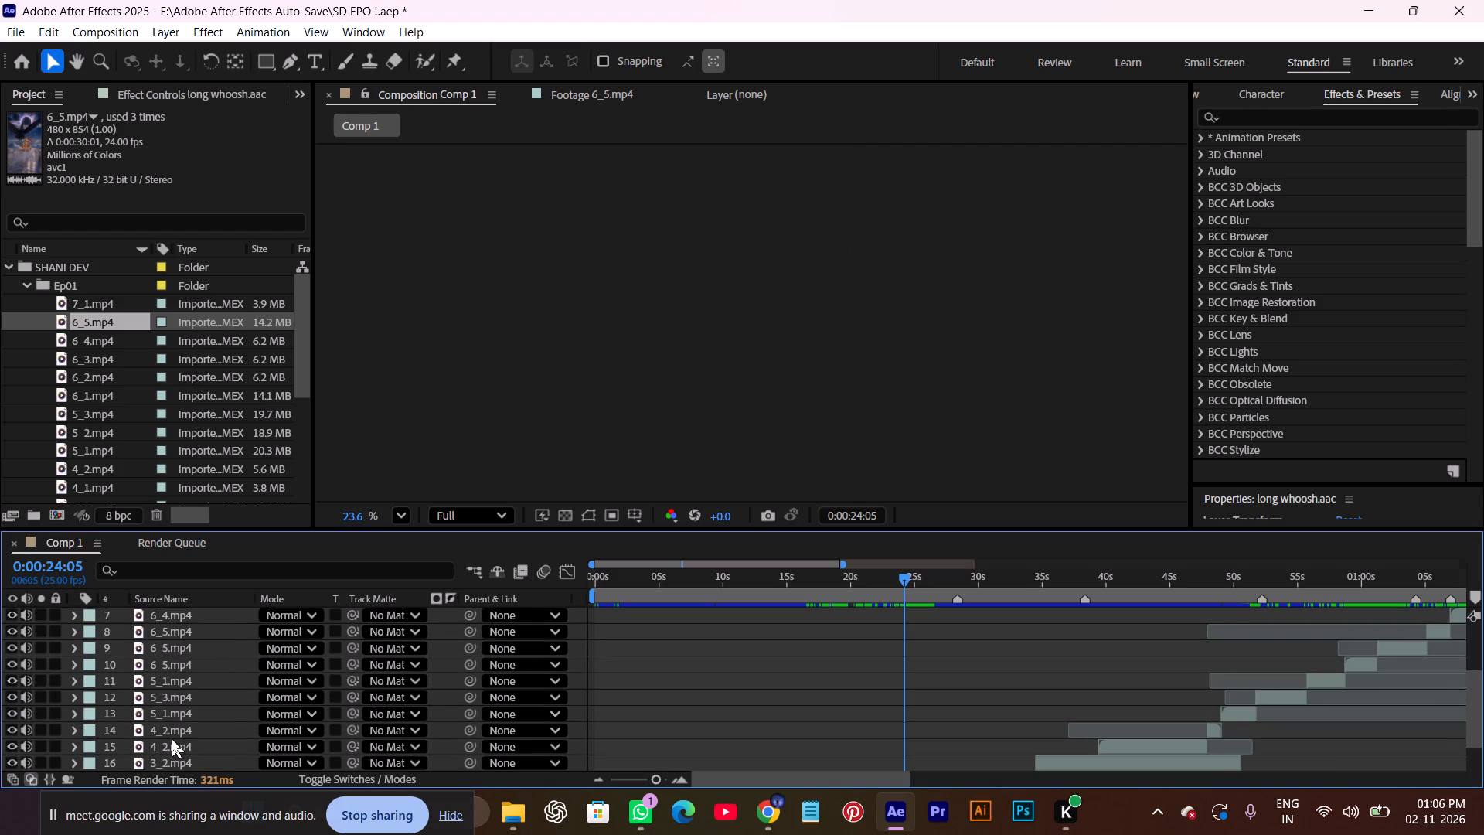
scroll(164, 752, down, 3)
click(215, 728)
scroll(179, 672, up, 4)
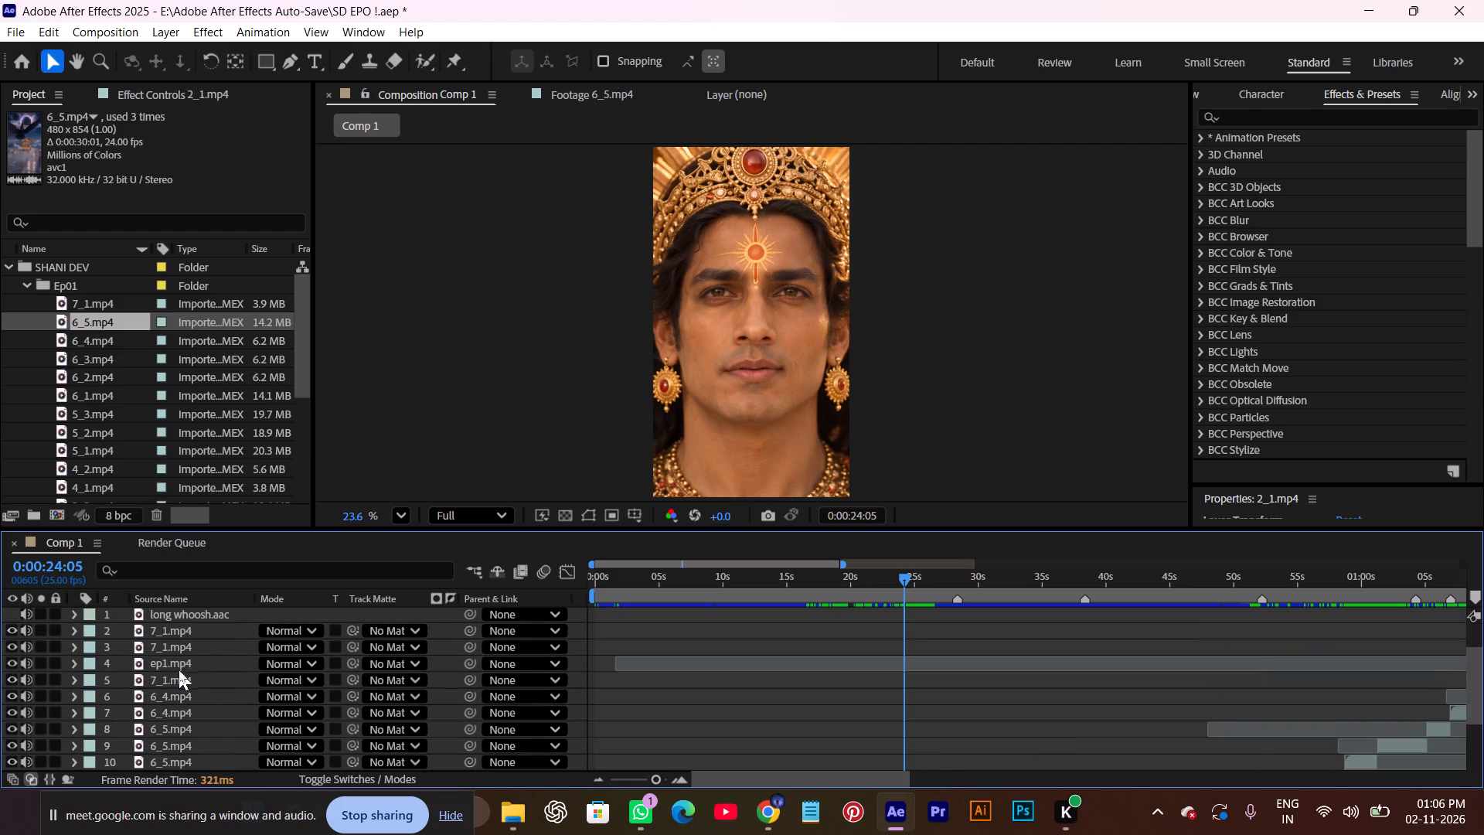
scroll(179, 670, up, 5)
shift+click(202, 614)
scroll(759, 729, down, 6)
drag(991, 731, 961, 734)
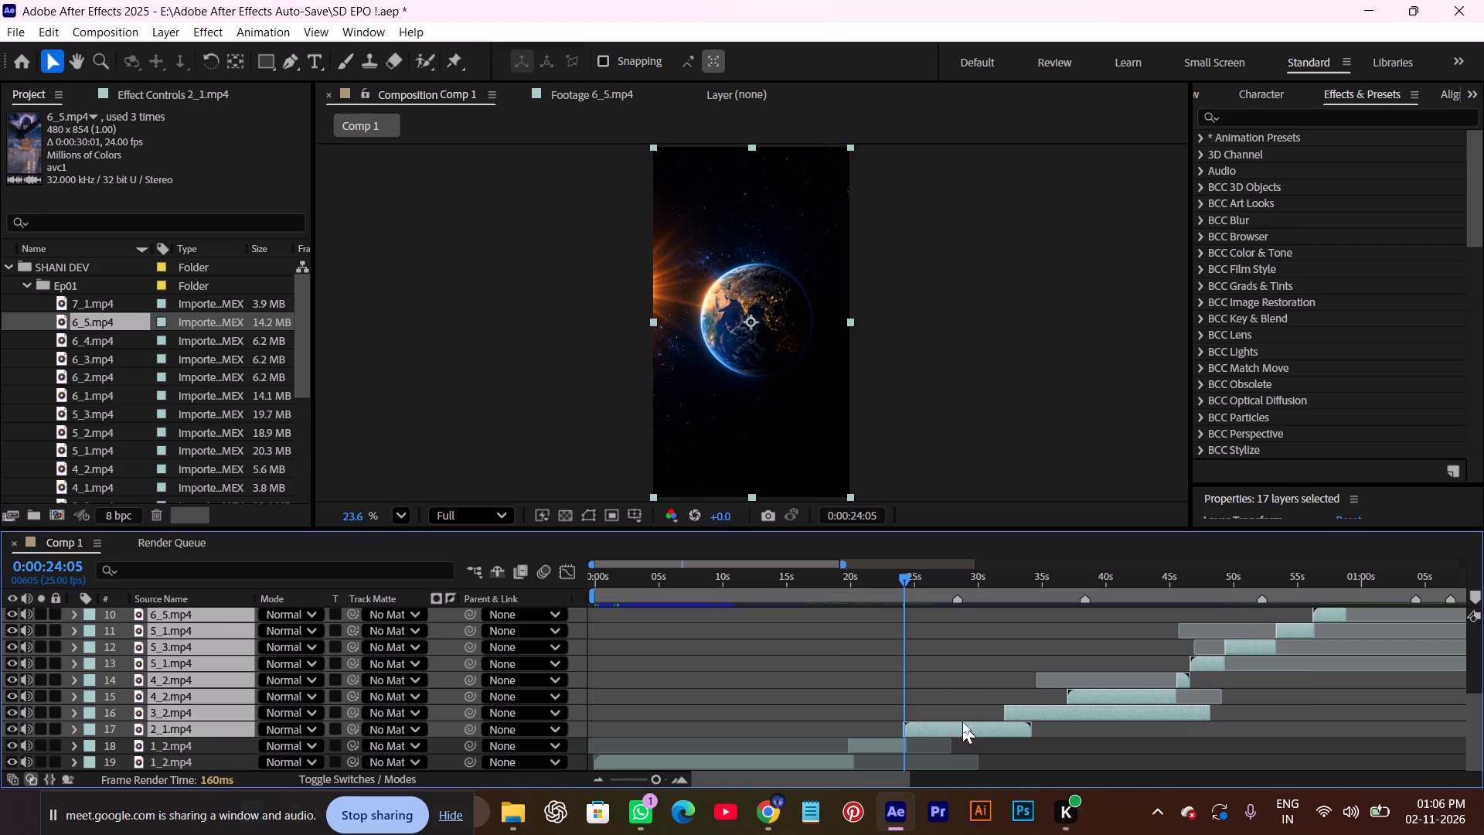
click(825, 635)
Play back the sequence from 0:00:19:05 and scrub through the change from the face close-up to the Earth shot.
drag(904, 576, 840, 591)
key(space)
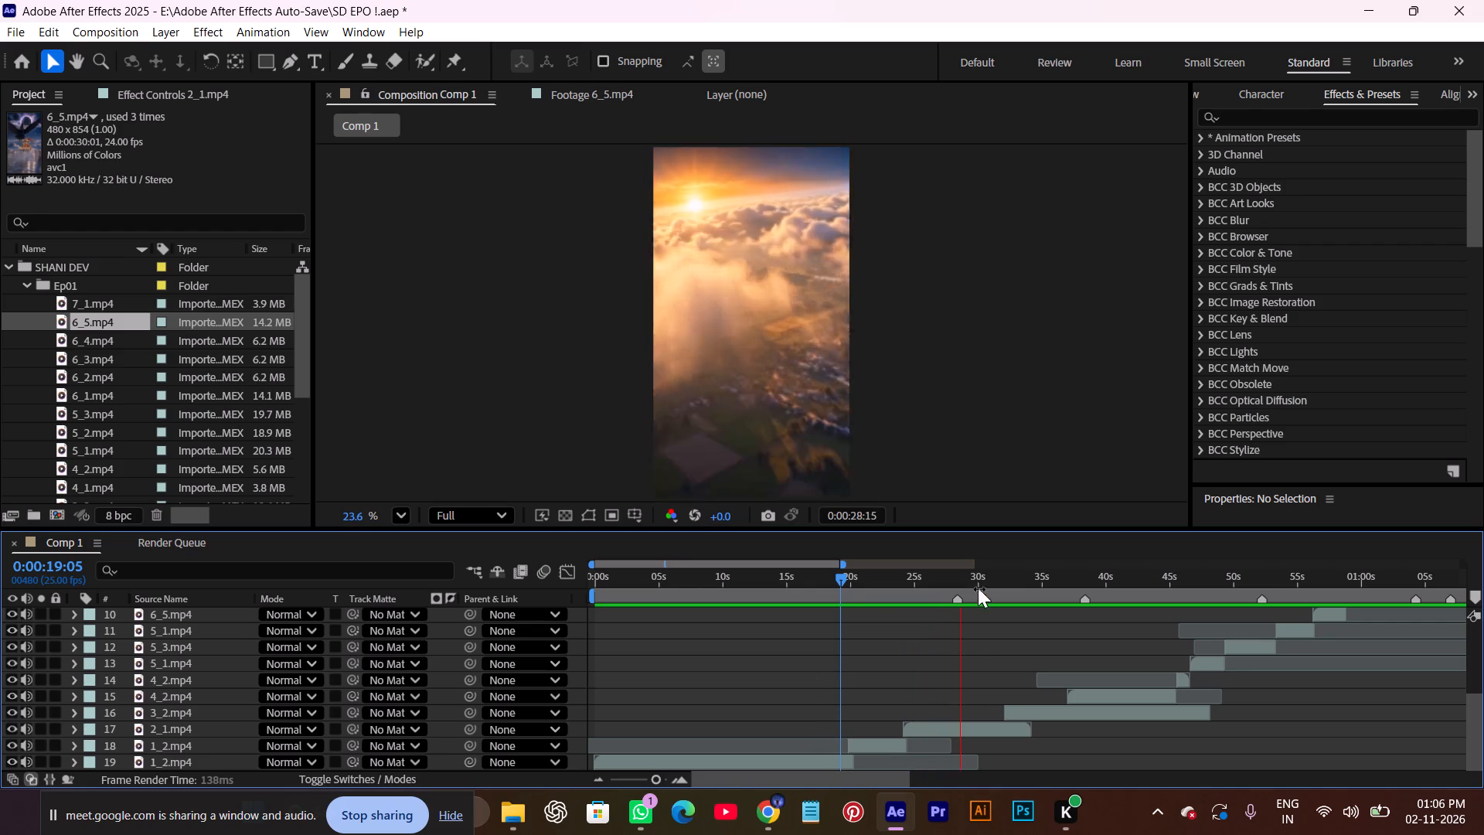
key(space)
drag(970, 574, 952, 581)
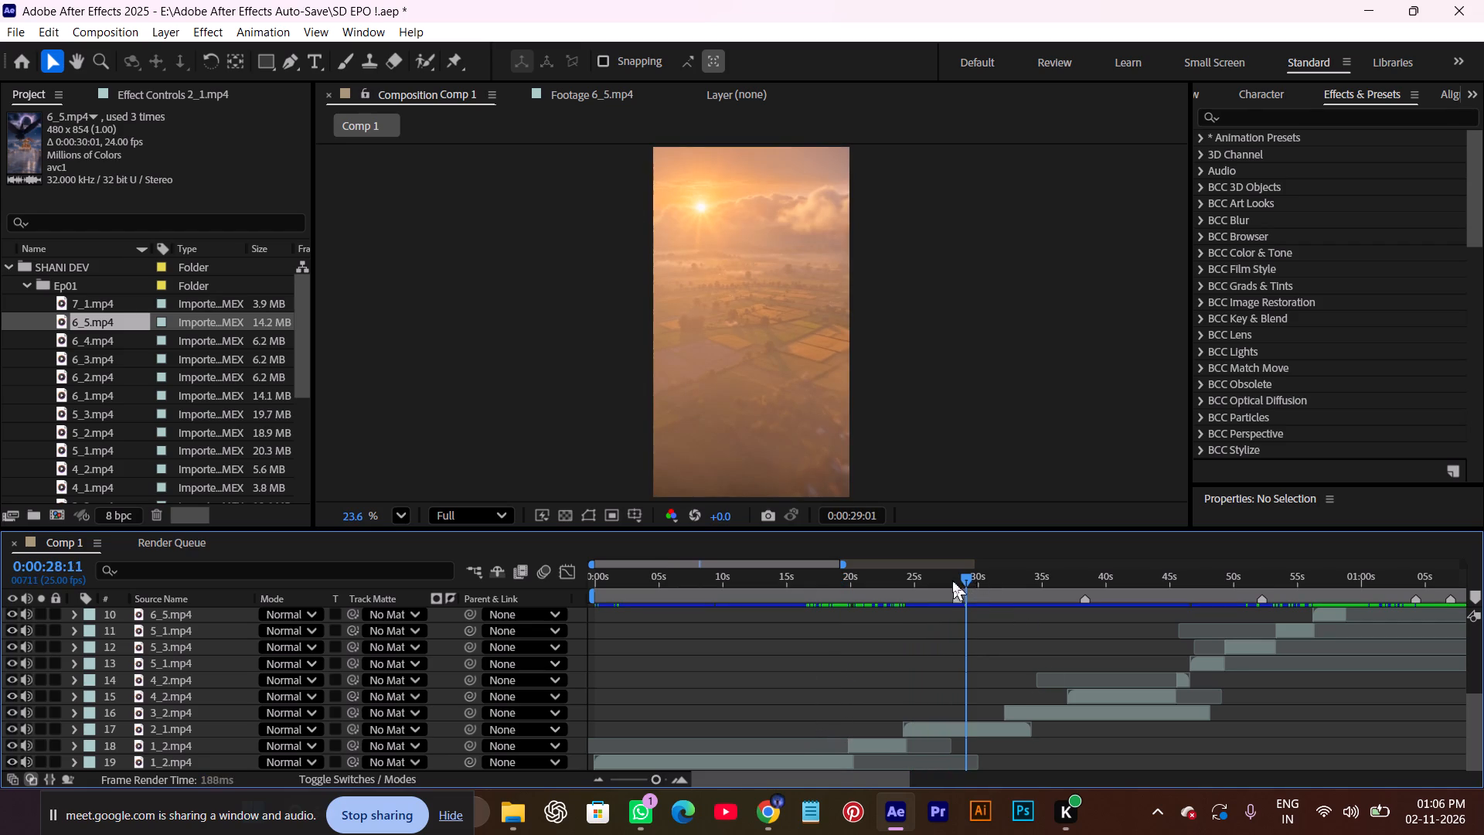
drag(952, 581, 894, 605)
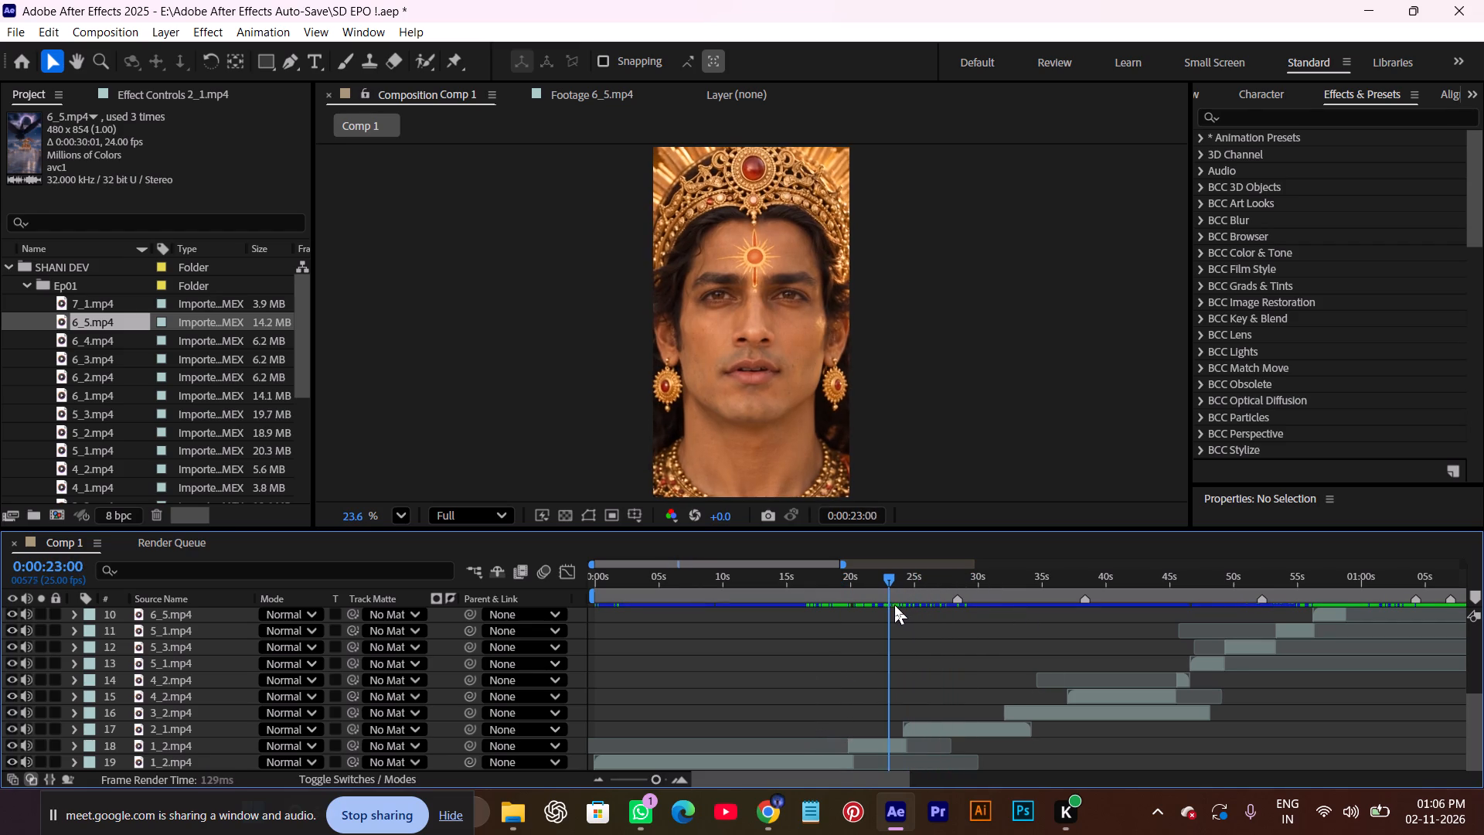
drag(894, 605, 932, 615)
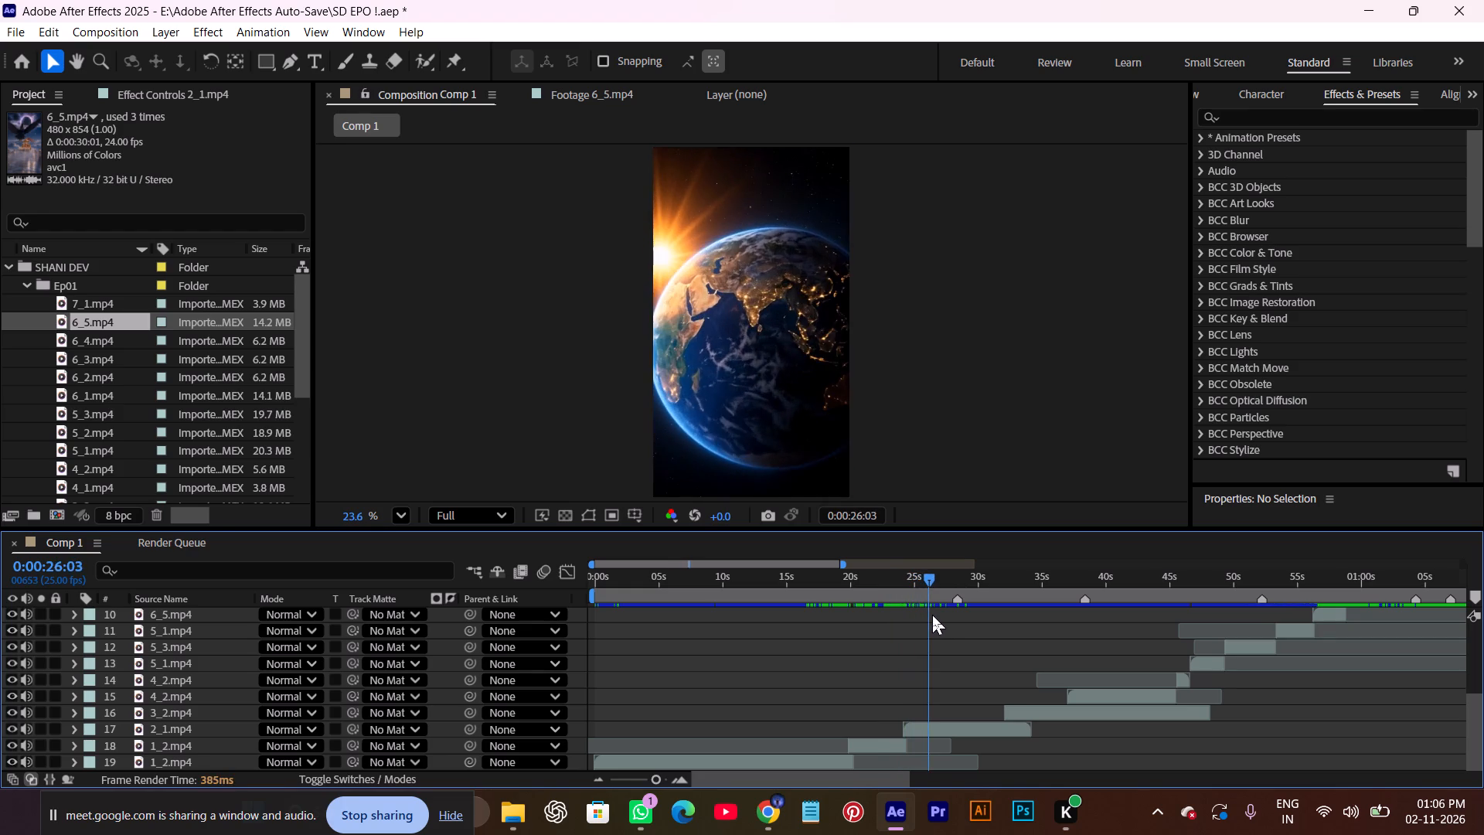
drag(932, 615, 901, 622)
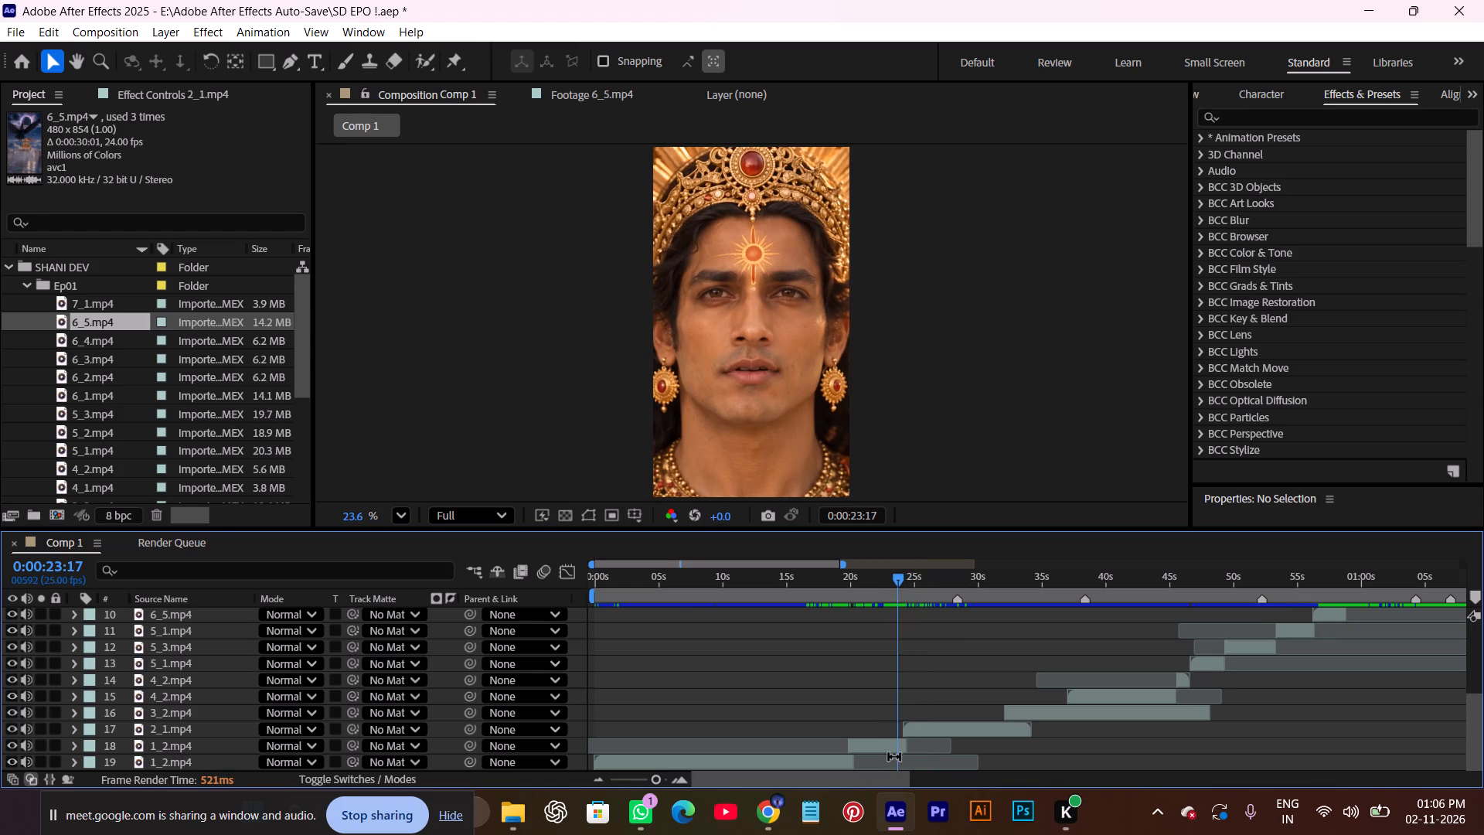
Fade out the second 1_2.mp4 piece with opacity keyframes of 100% at 0:00:23:18 and 0% at 0:00:24:05.
alt+scroll(902, 755, up, 2)
click(895, 747)
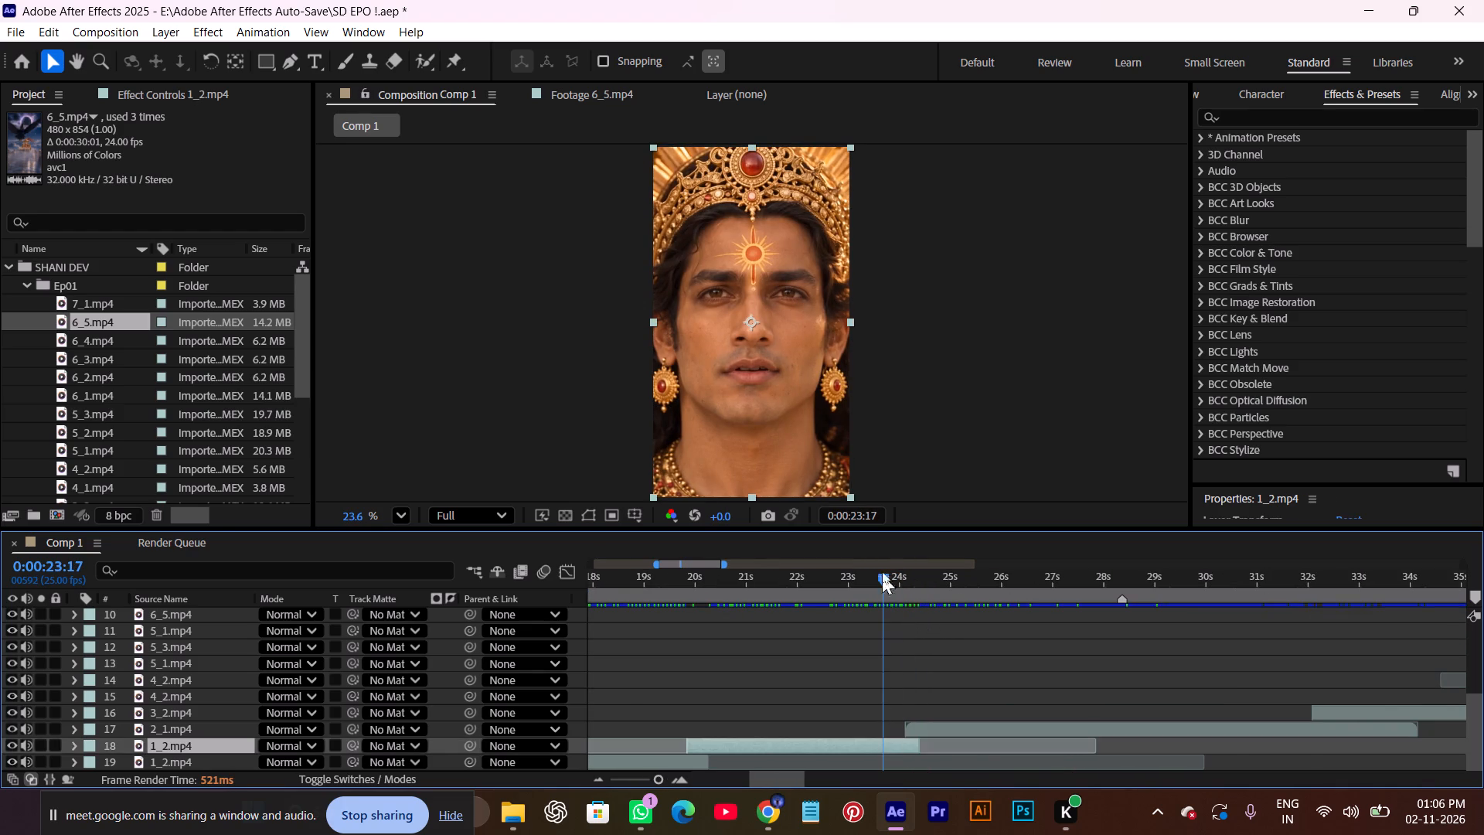
click(883, 584)
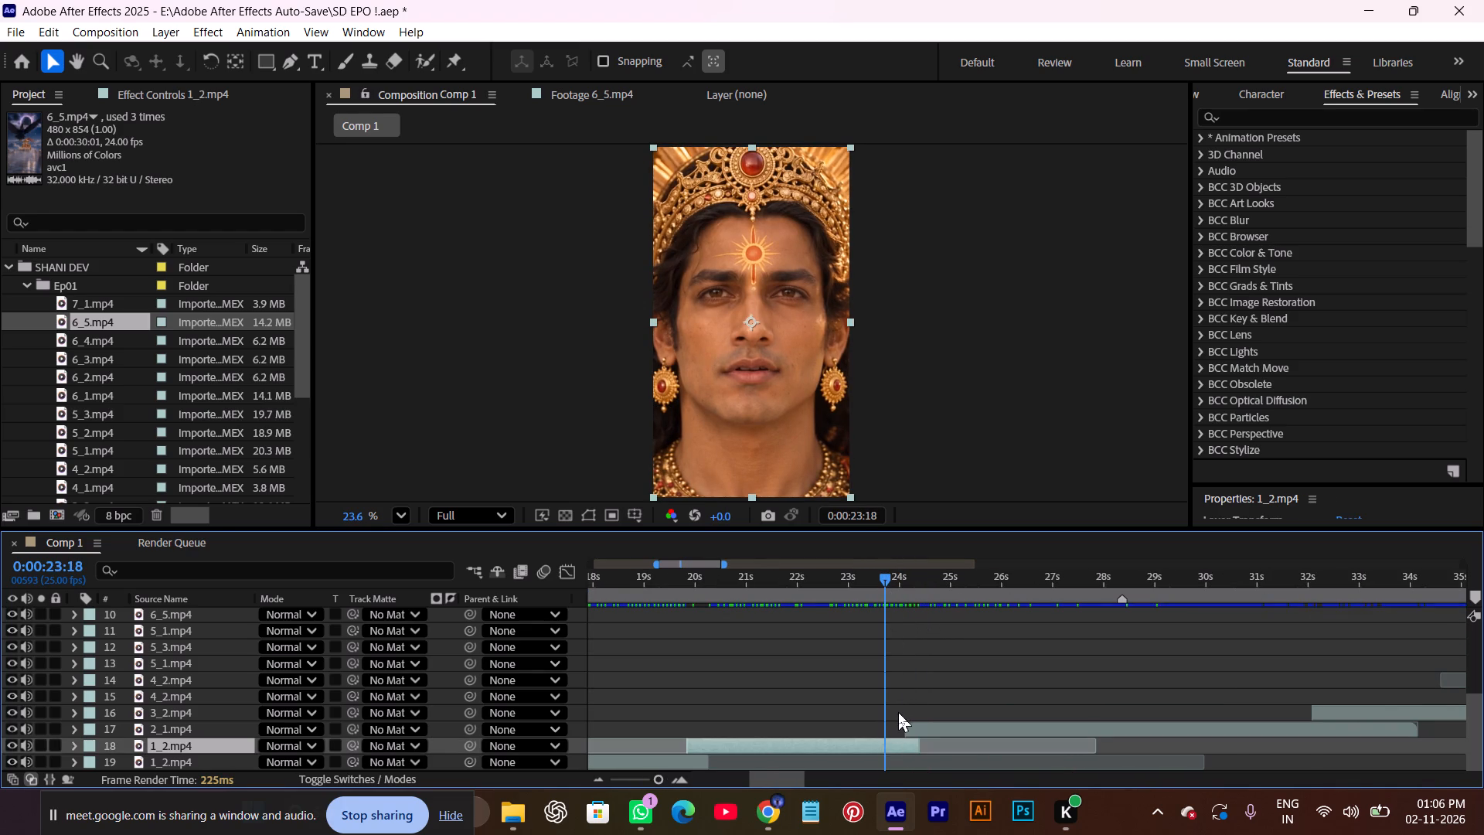
key(t)
click(121, 760)
scroll(760, 575, down, 1)
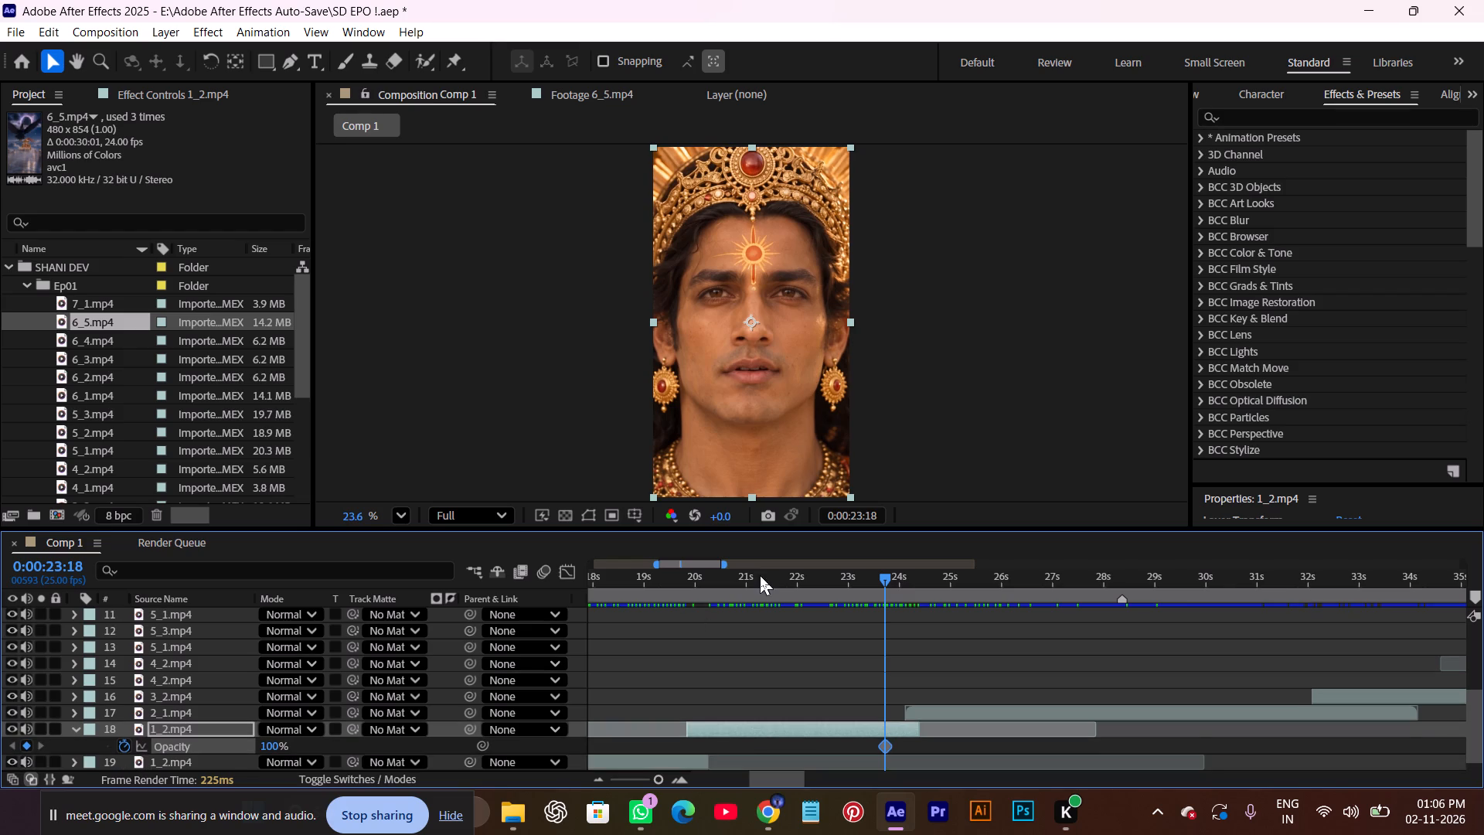
drag(890, 578, 909, 584)
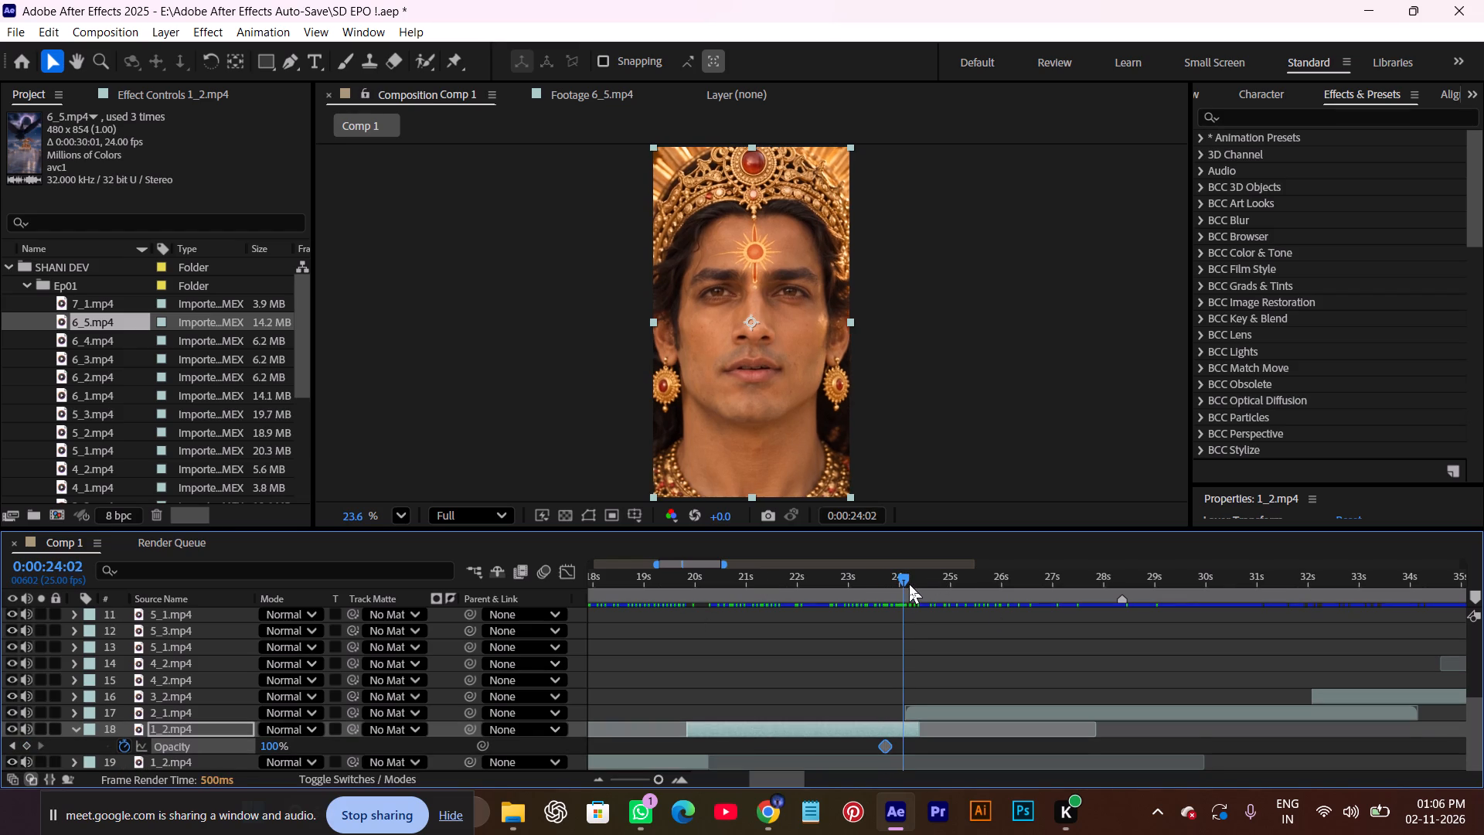
drag(909, 584, 915, 587)
drag(263, 747, 26, 734)
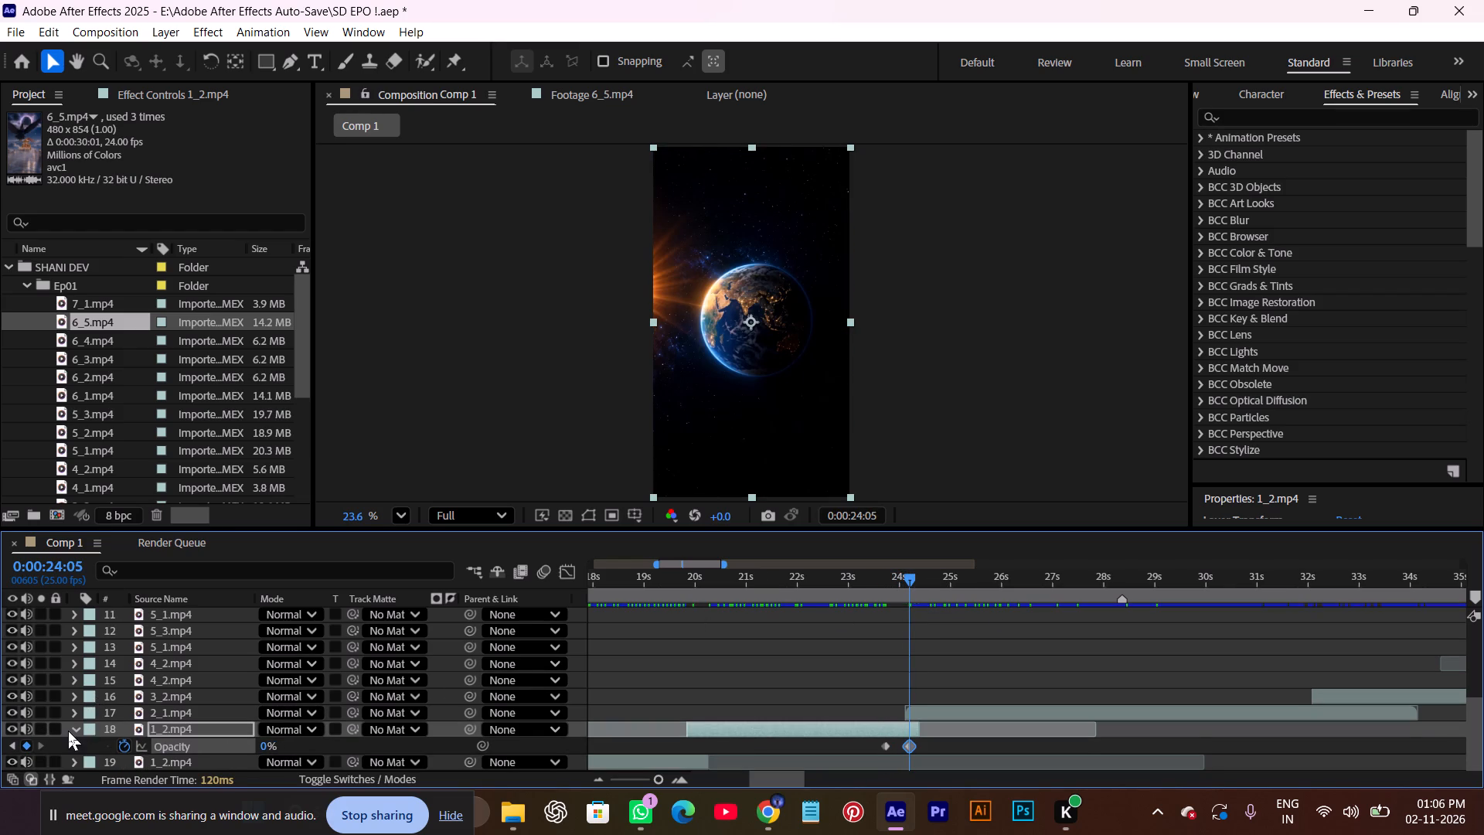
click(68, 731)
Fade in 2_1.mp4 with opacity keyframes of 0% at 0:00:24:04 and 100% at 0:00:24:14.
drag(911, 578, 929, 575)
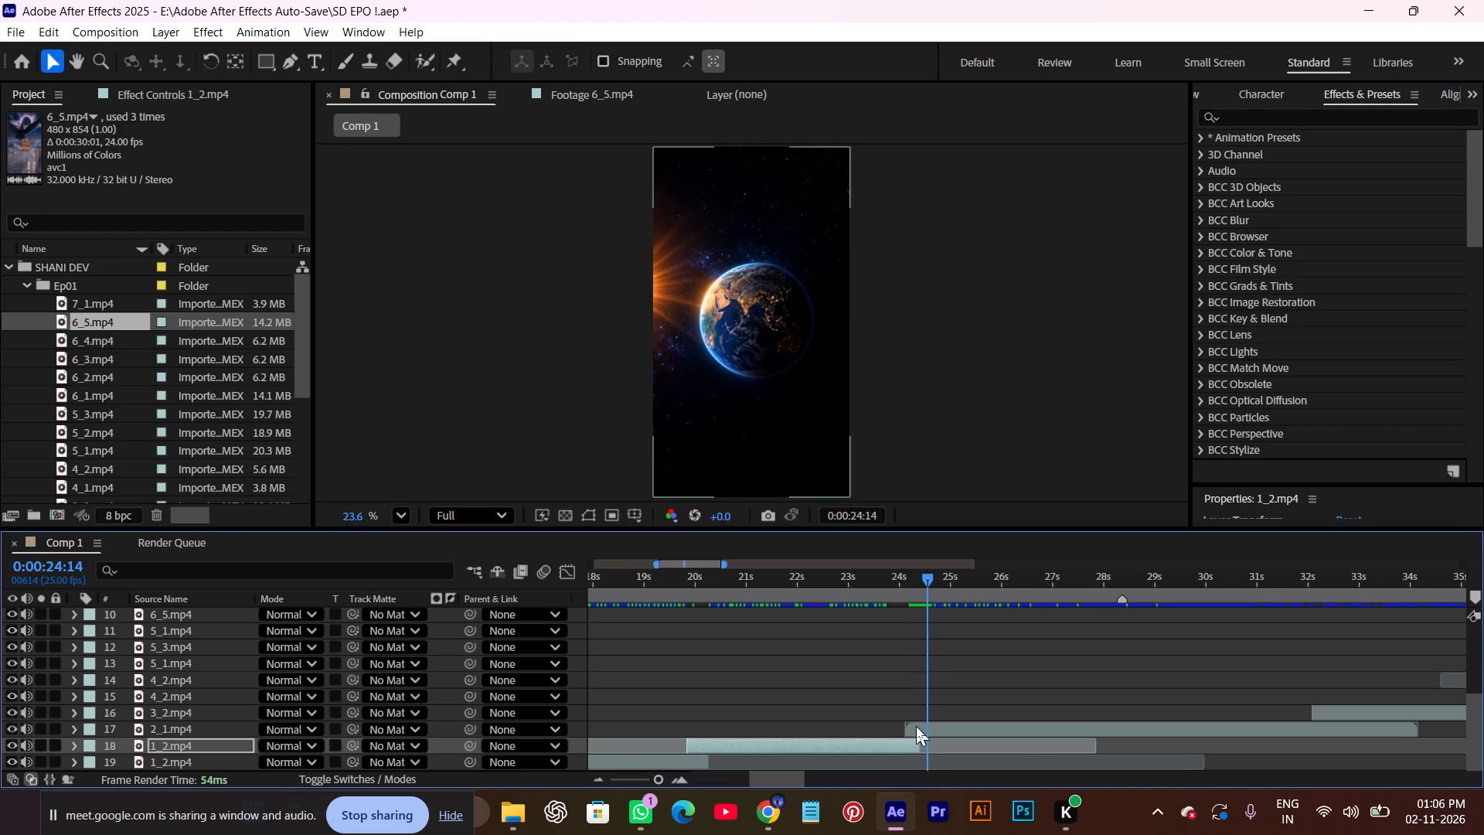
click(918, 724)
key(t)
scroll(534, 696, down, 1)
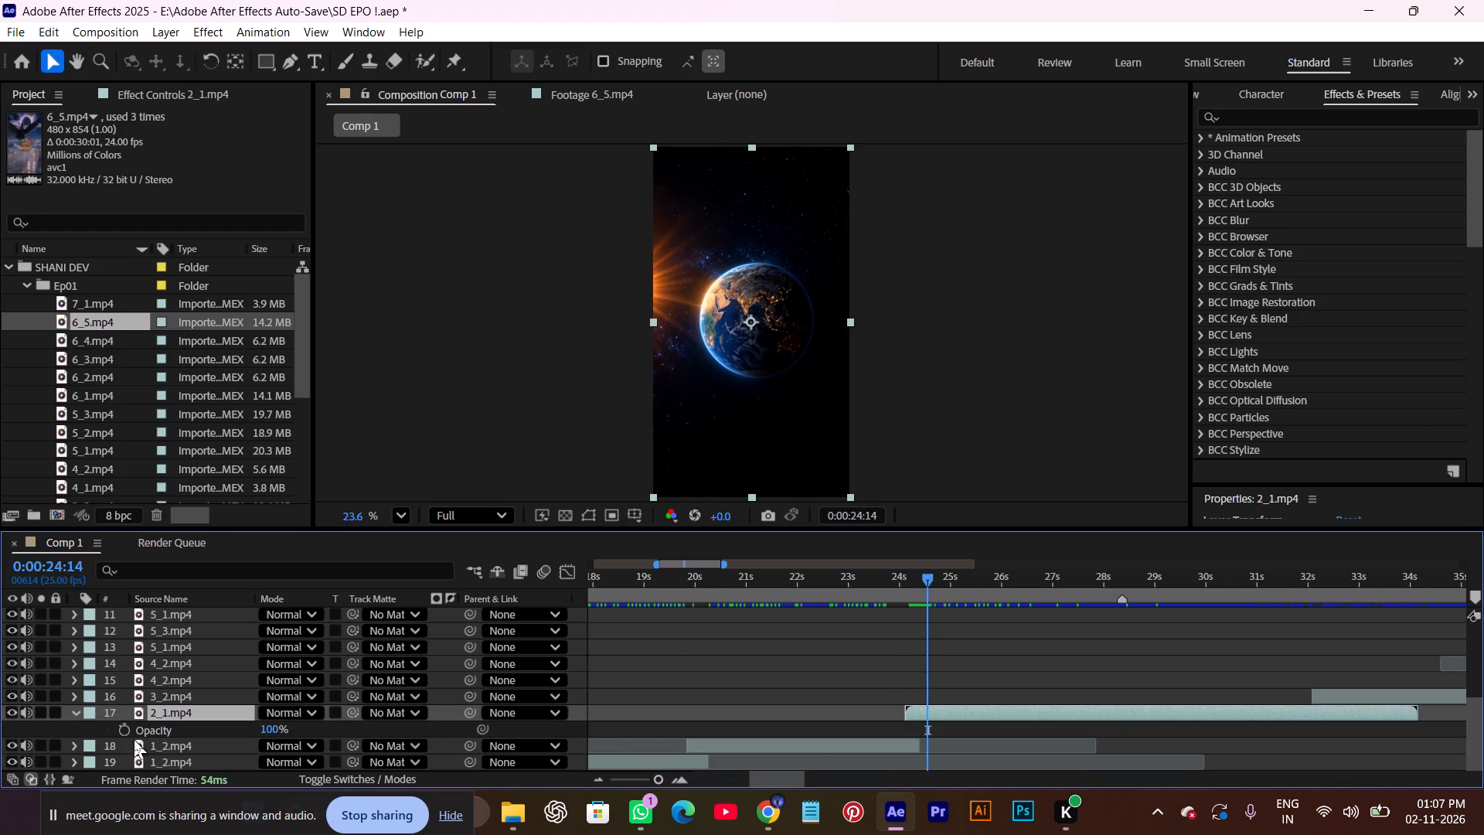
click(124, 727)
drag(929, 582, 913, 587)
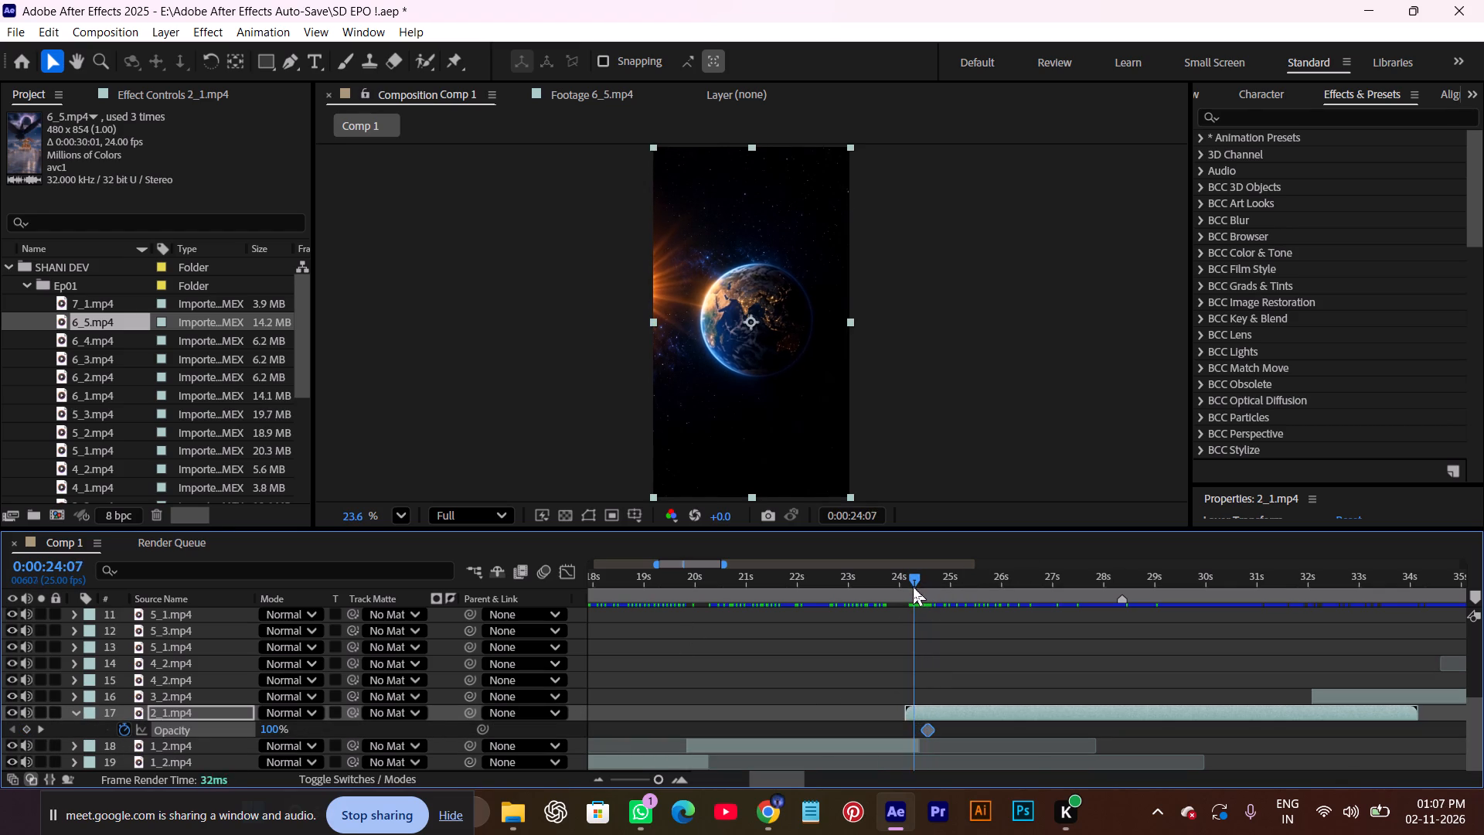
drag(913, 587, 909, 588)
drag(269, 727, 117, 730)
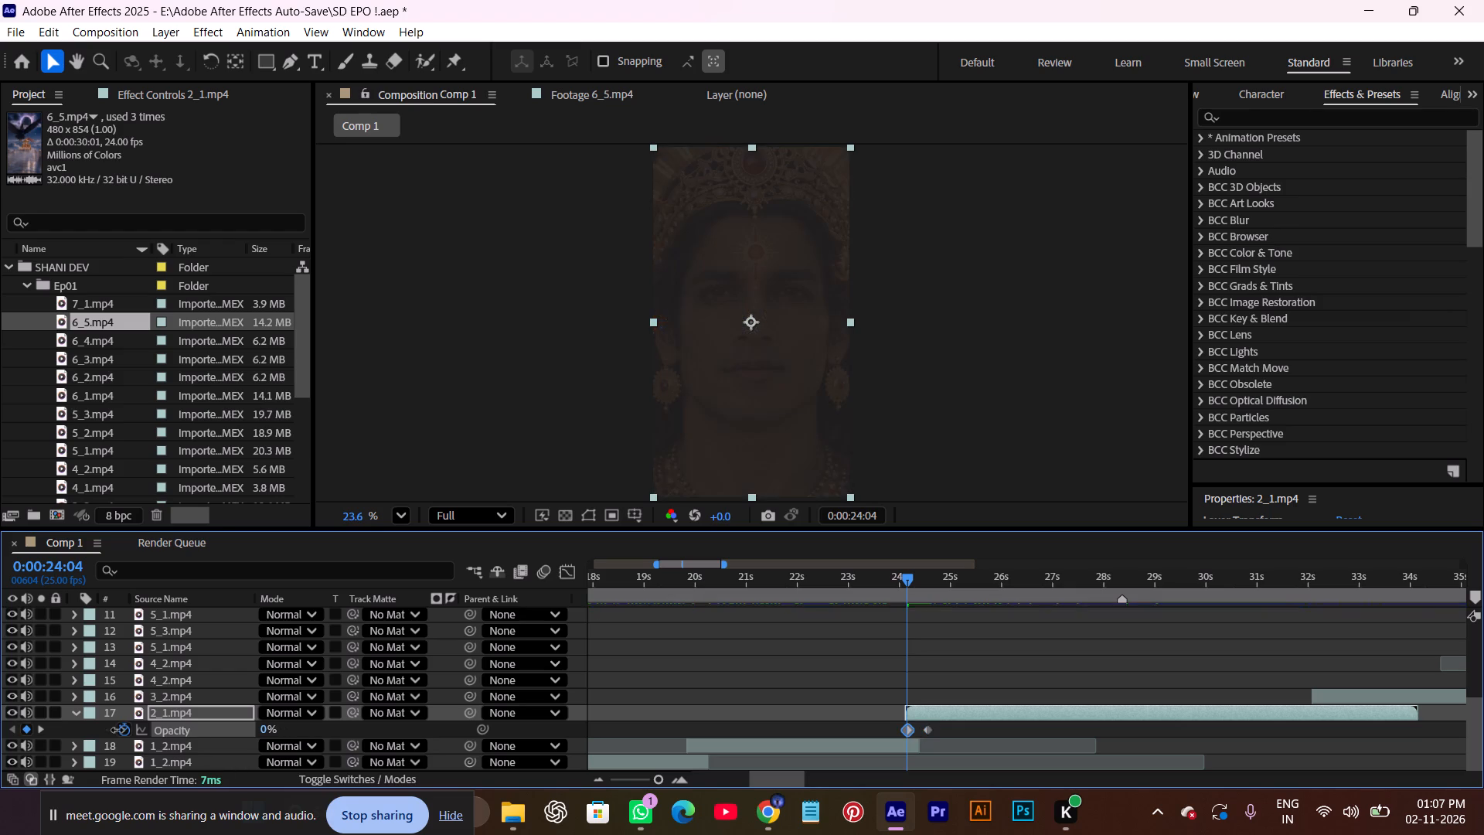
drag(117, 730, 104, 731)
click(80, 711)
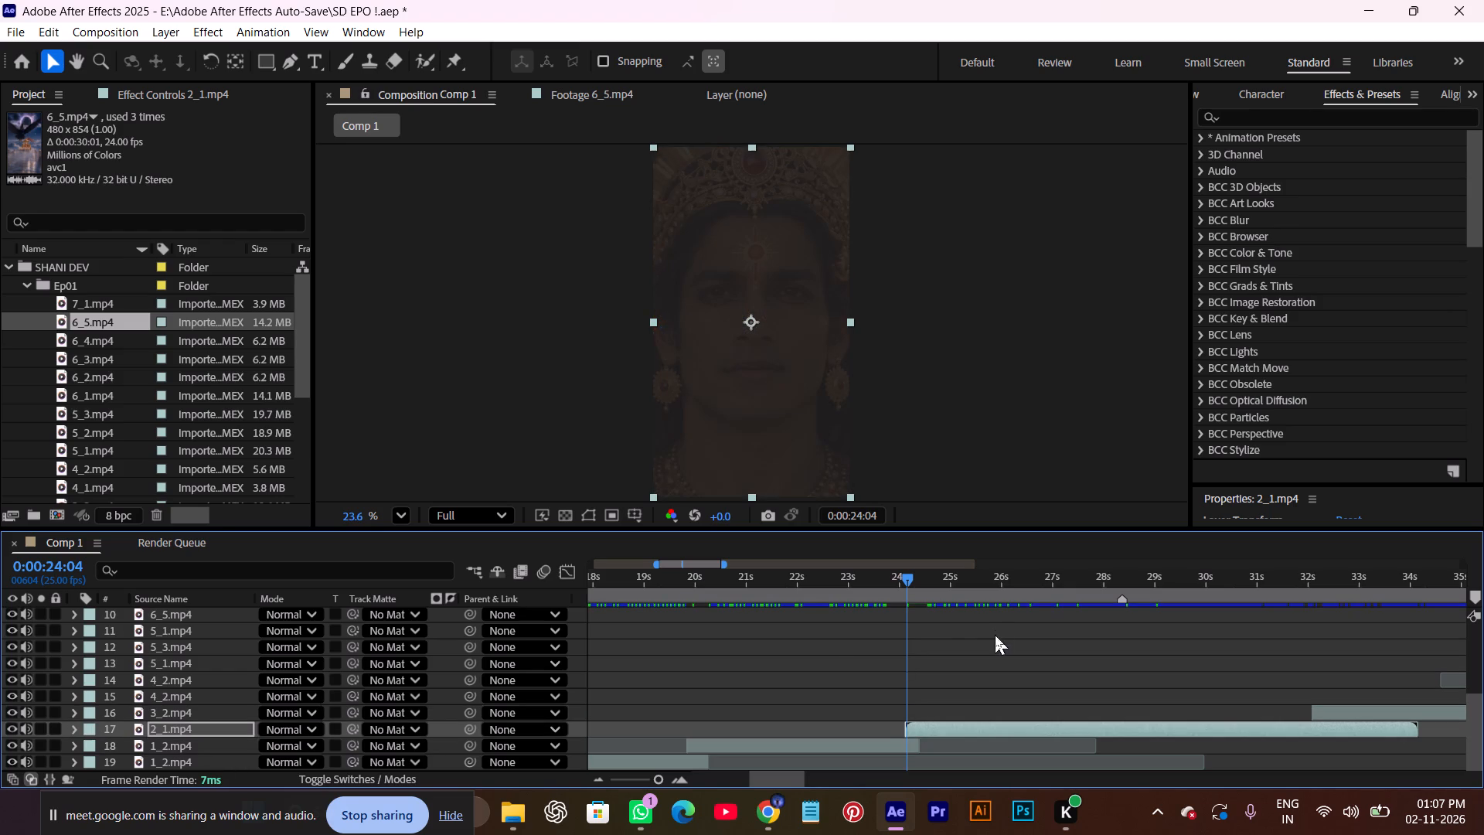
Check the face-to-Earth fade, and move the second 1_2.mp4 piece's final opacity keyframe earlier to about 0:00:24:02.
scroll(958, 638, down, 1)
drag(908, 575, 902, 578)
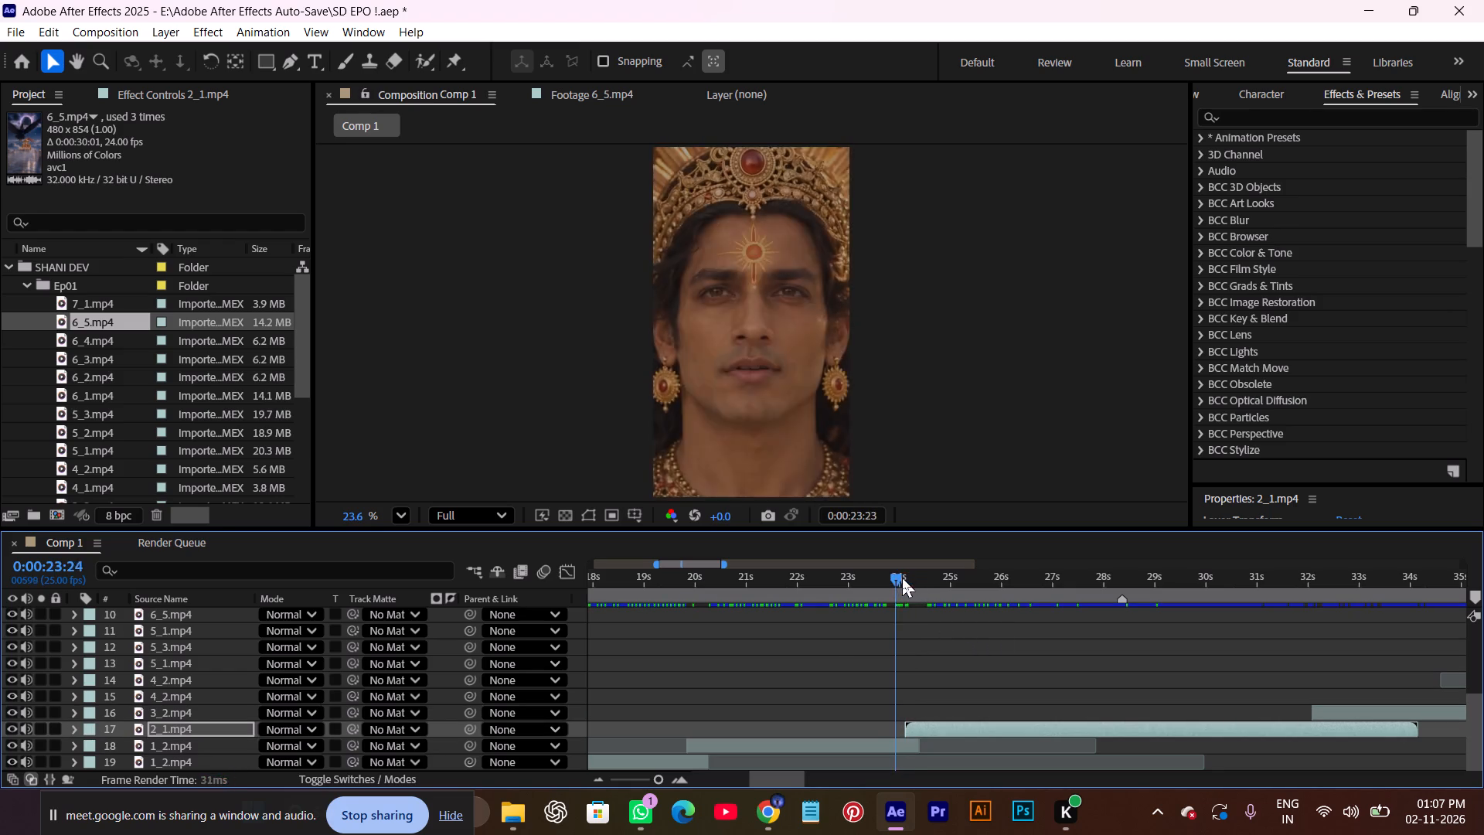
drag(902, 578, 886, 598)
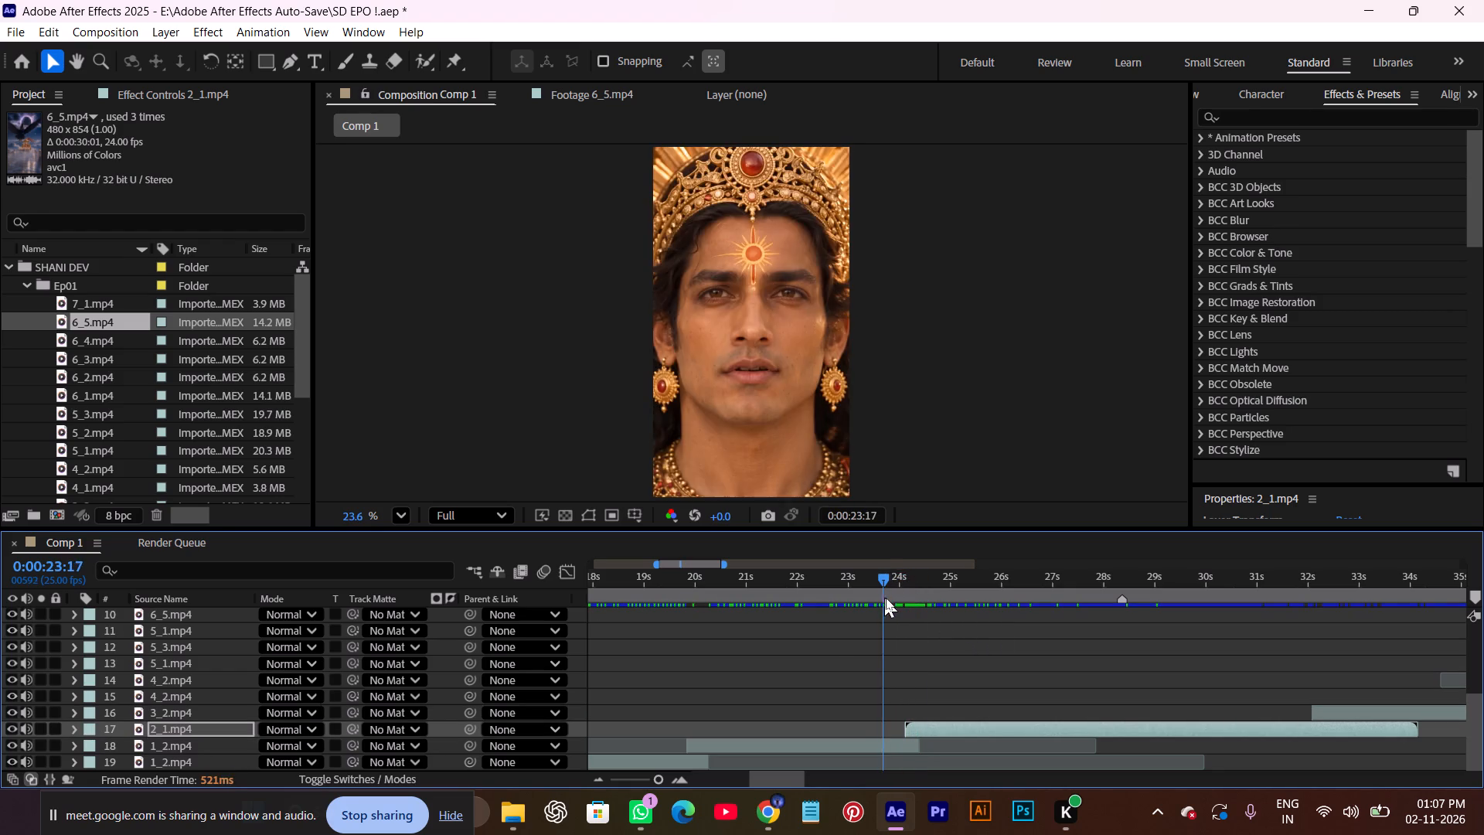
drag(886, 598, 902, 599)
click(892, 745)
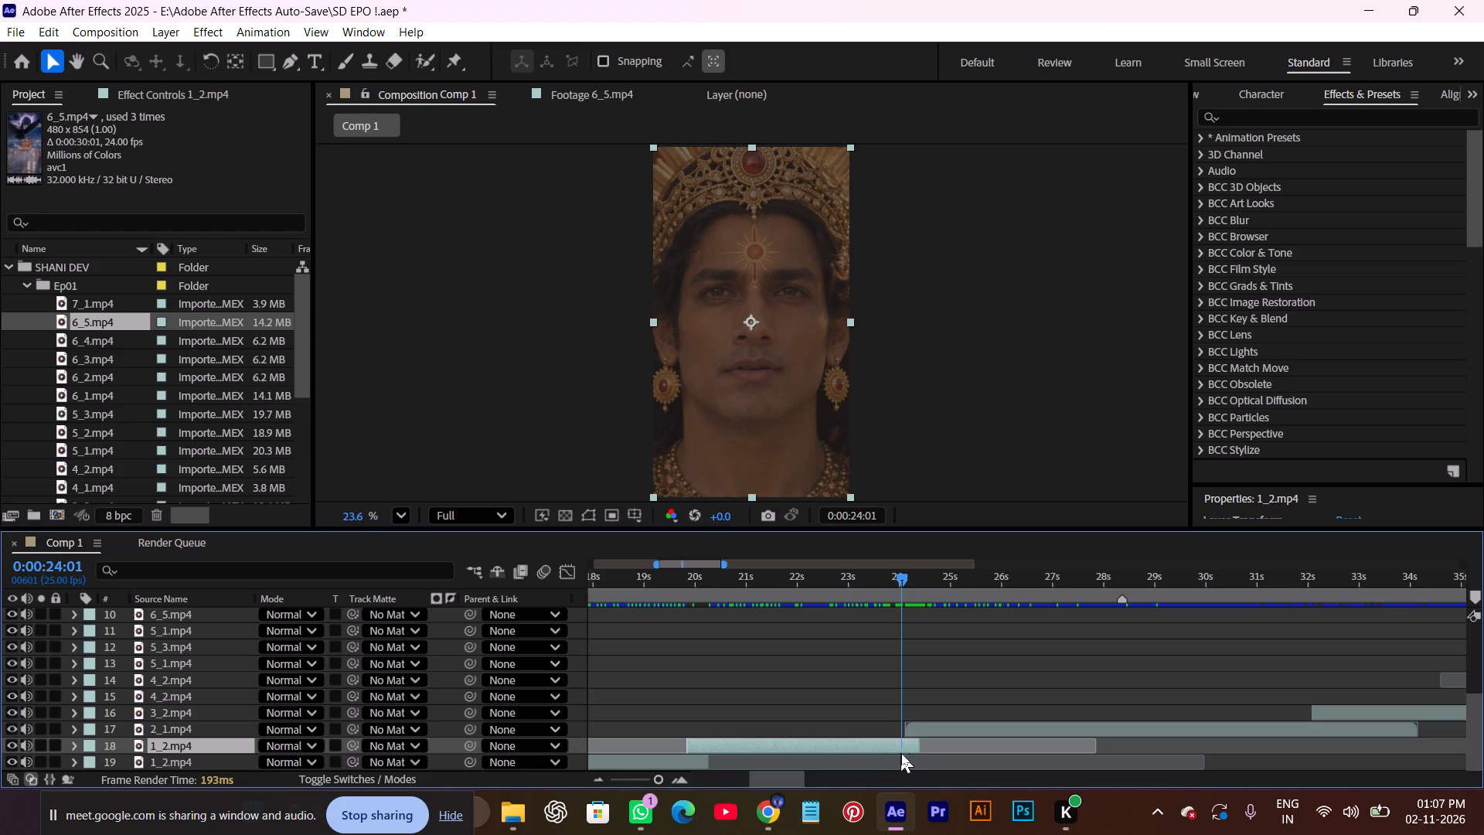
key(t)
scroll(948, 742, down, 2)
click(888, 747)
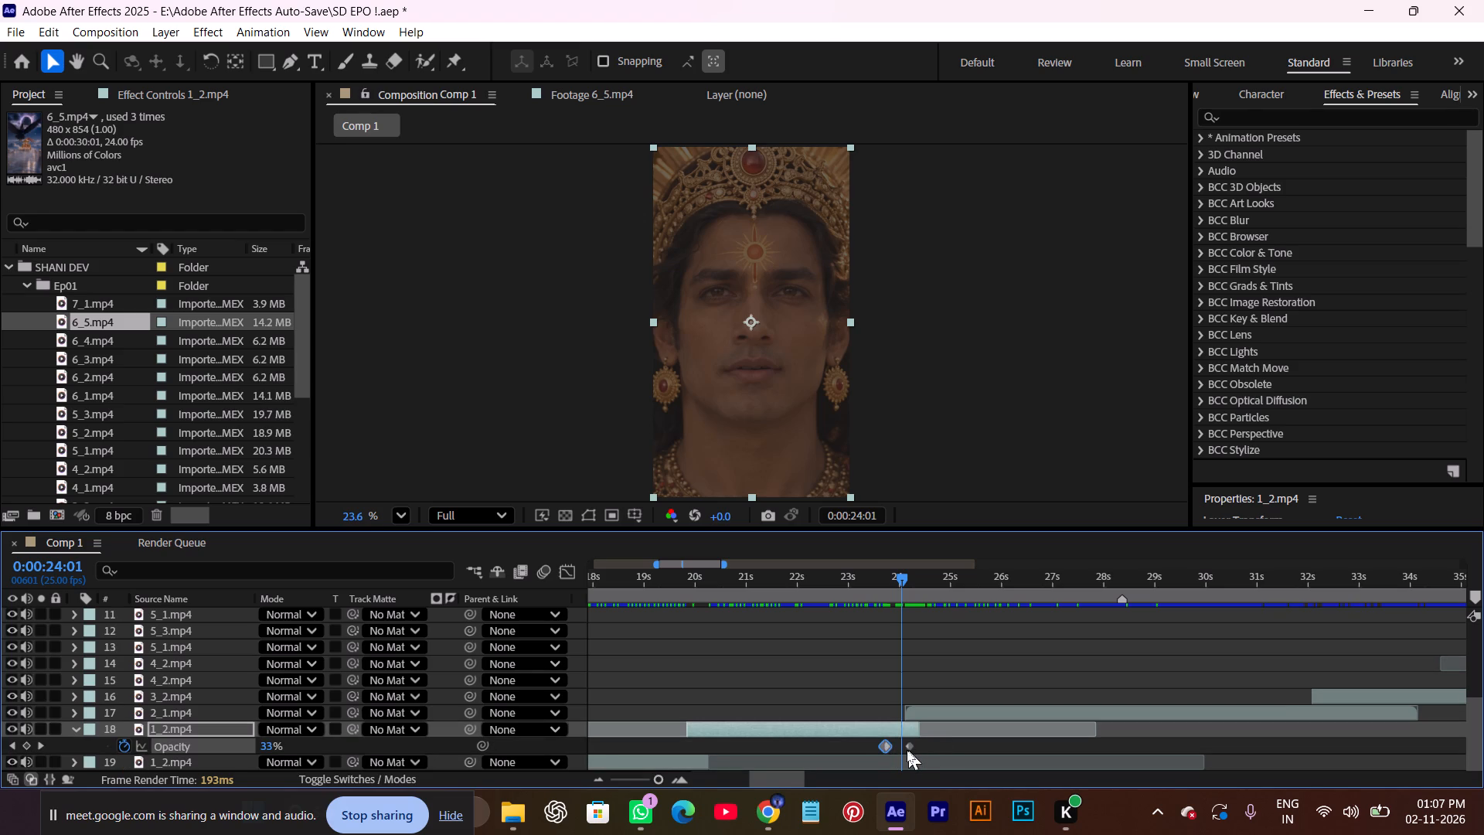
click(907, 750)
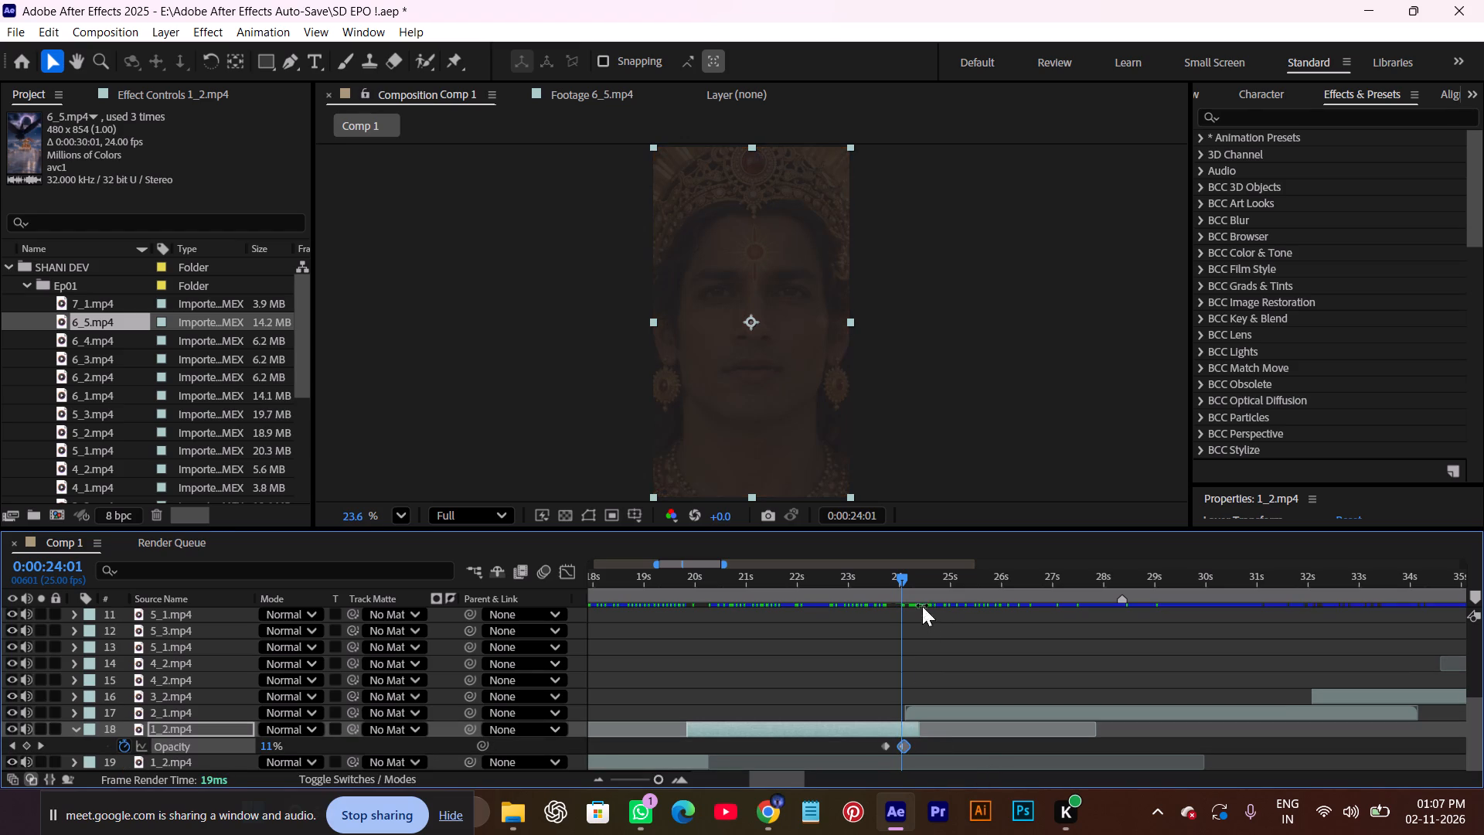
Play back and scrub the fade between 1_2.mp4 and 2_1.mp4 several times, starting from about 0:00:22:15 to 0:00:23:09.
drag(896, 573, 862, 581)
click(805, 632)
key(space)
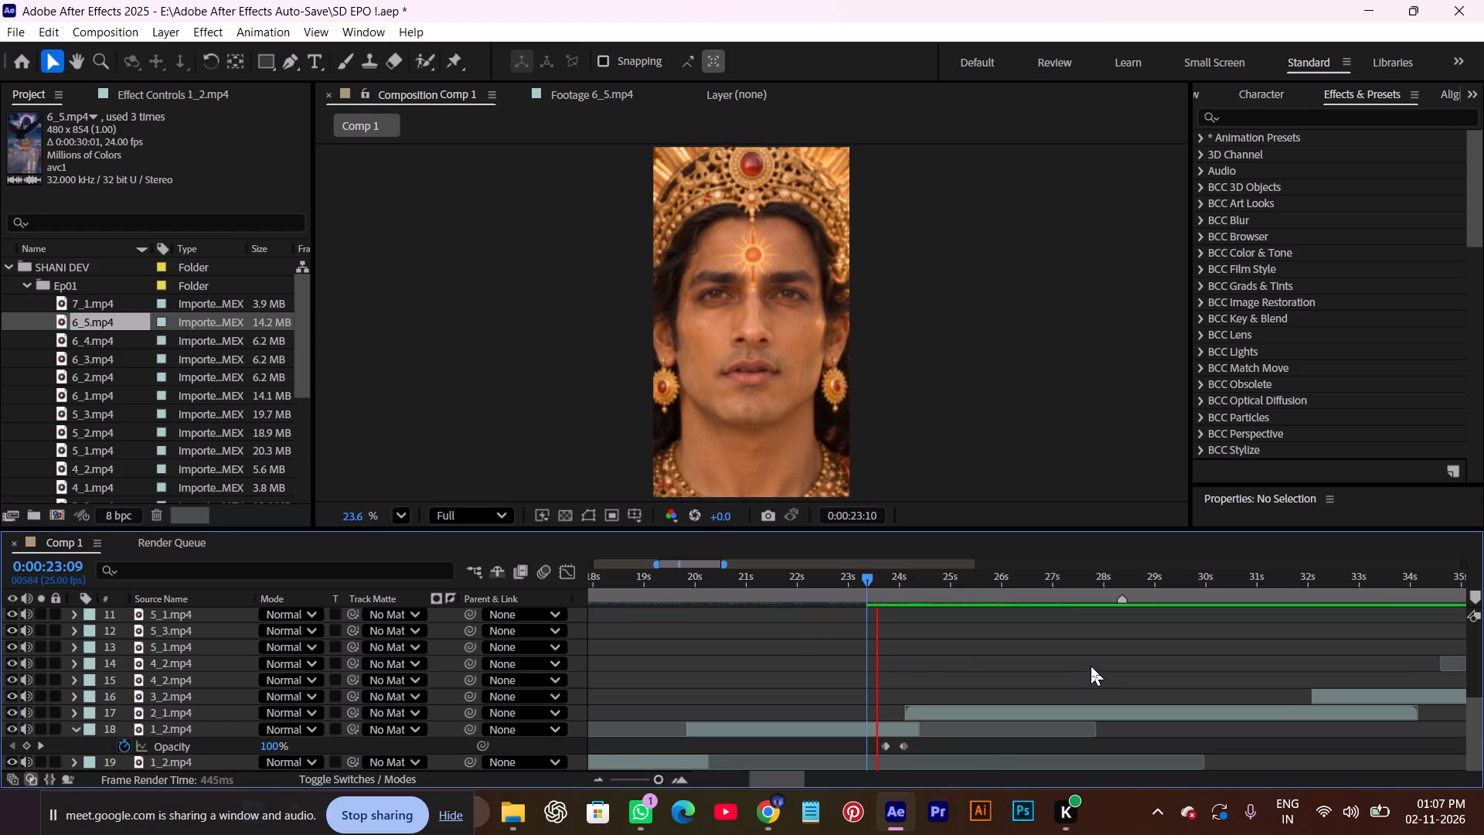
key(space)
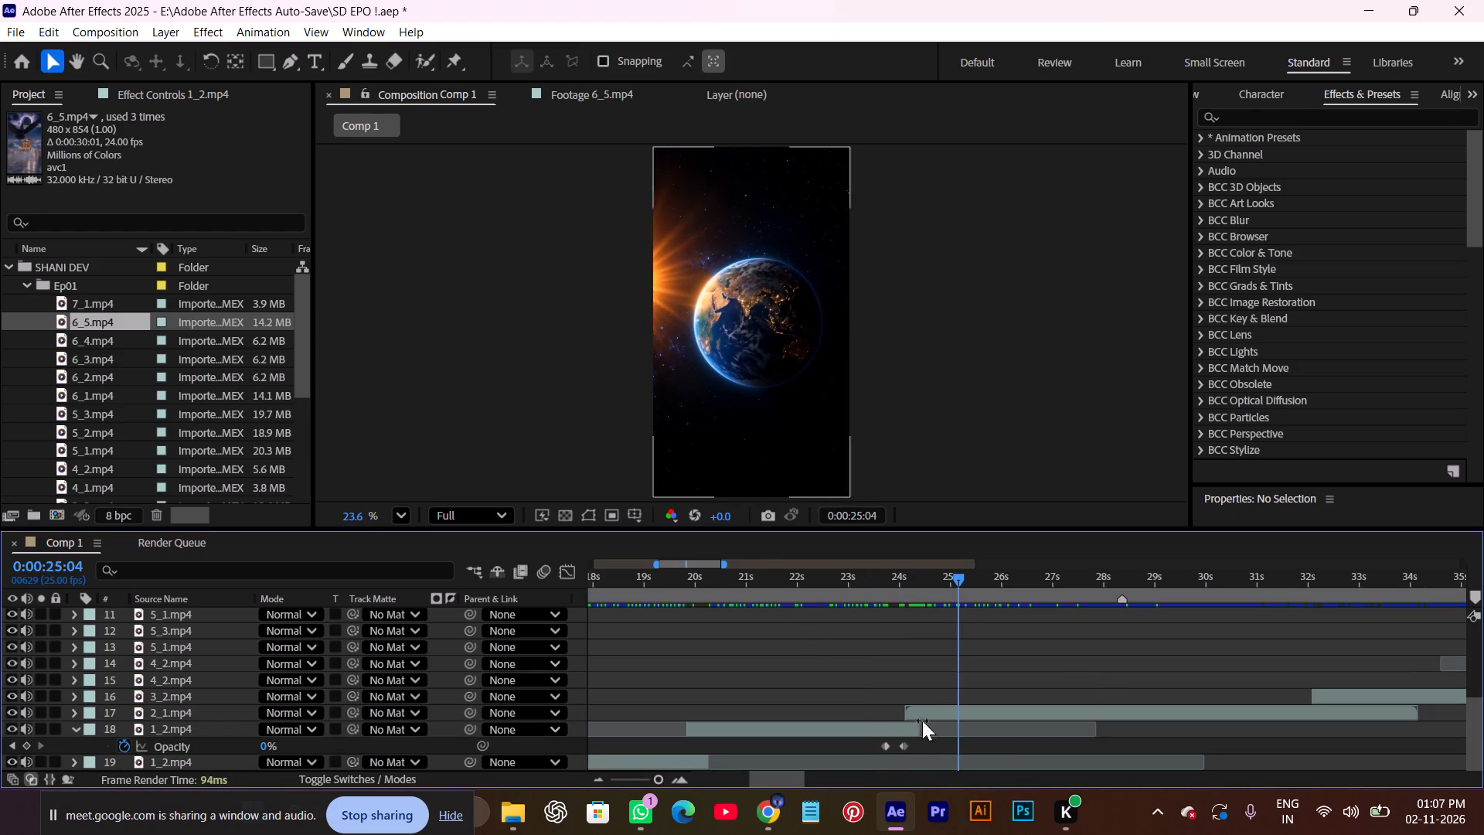
drag(953, 581, 900, 592)
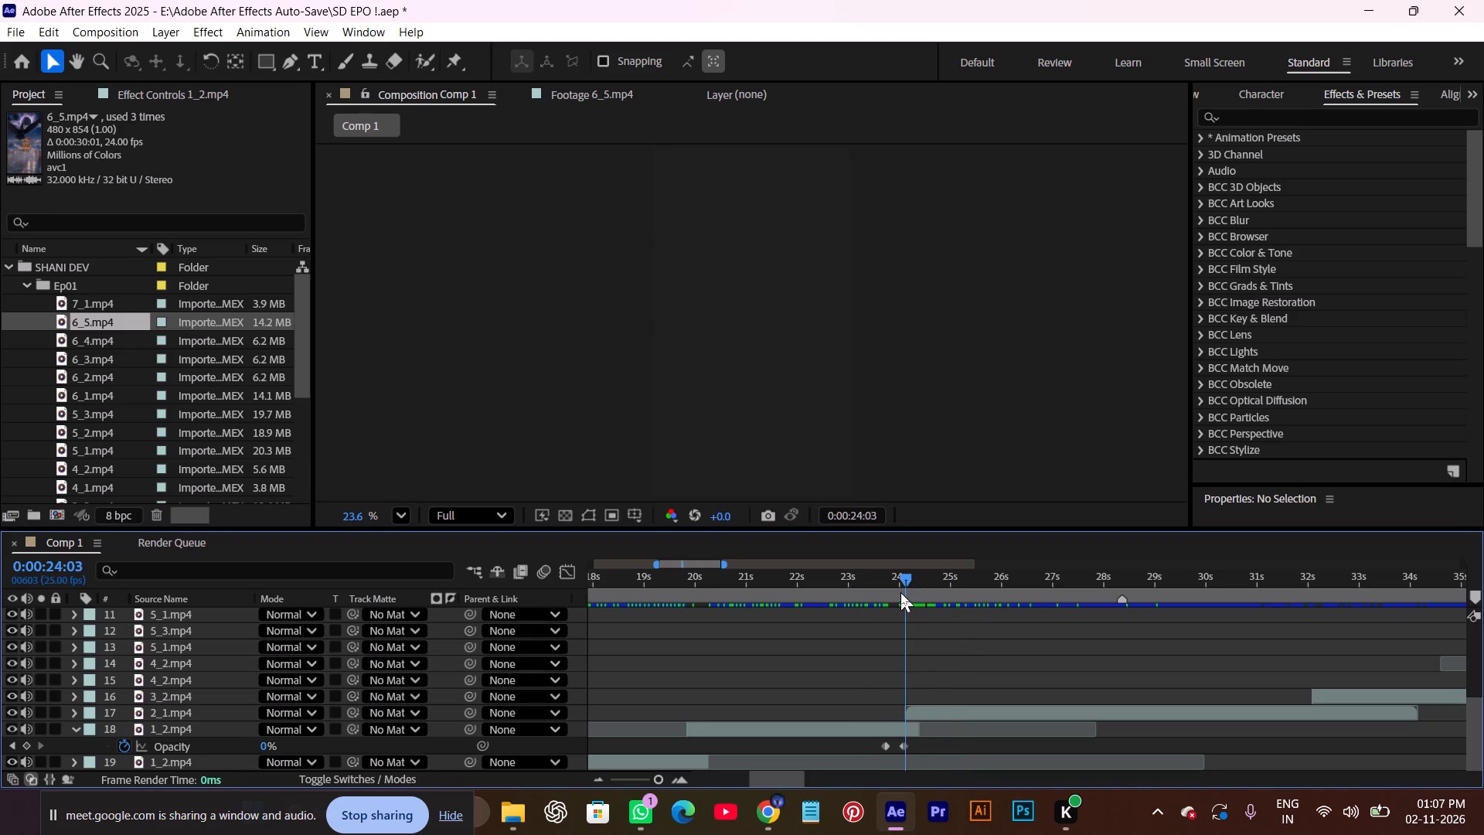
drag(900, 592, 904, 591)
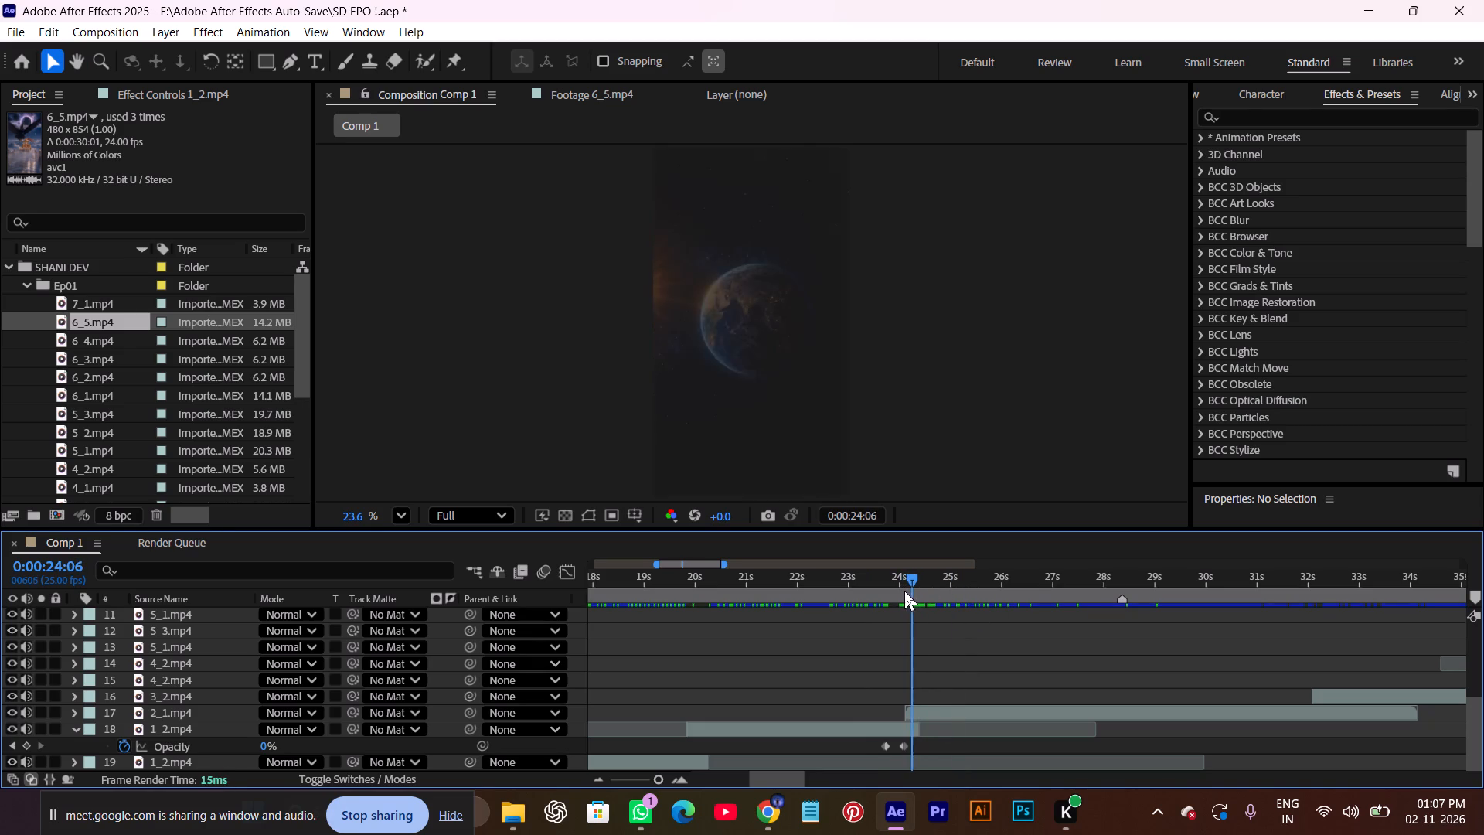
drag(904, 591, 829, 591)
key(space)
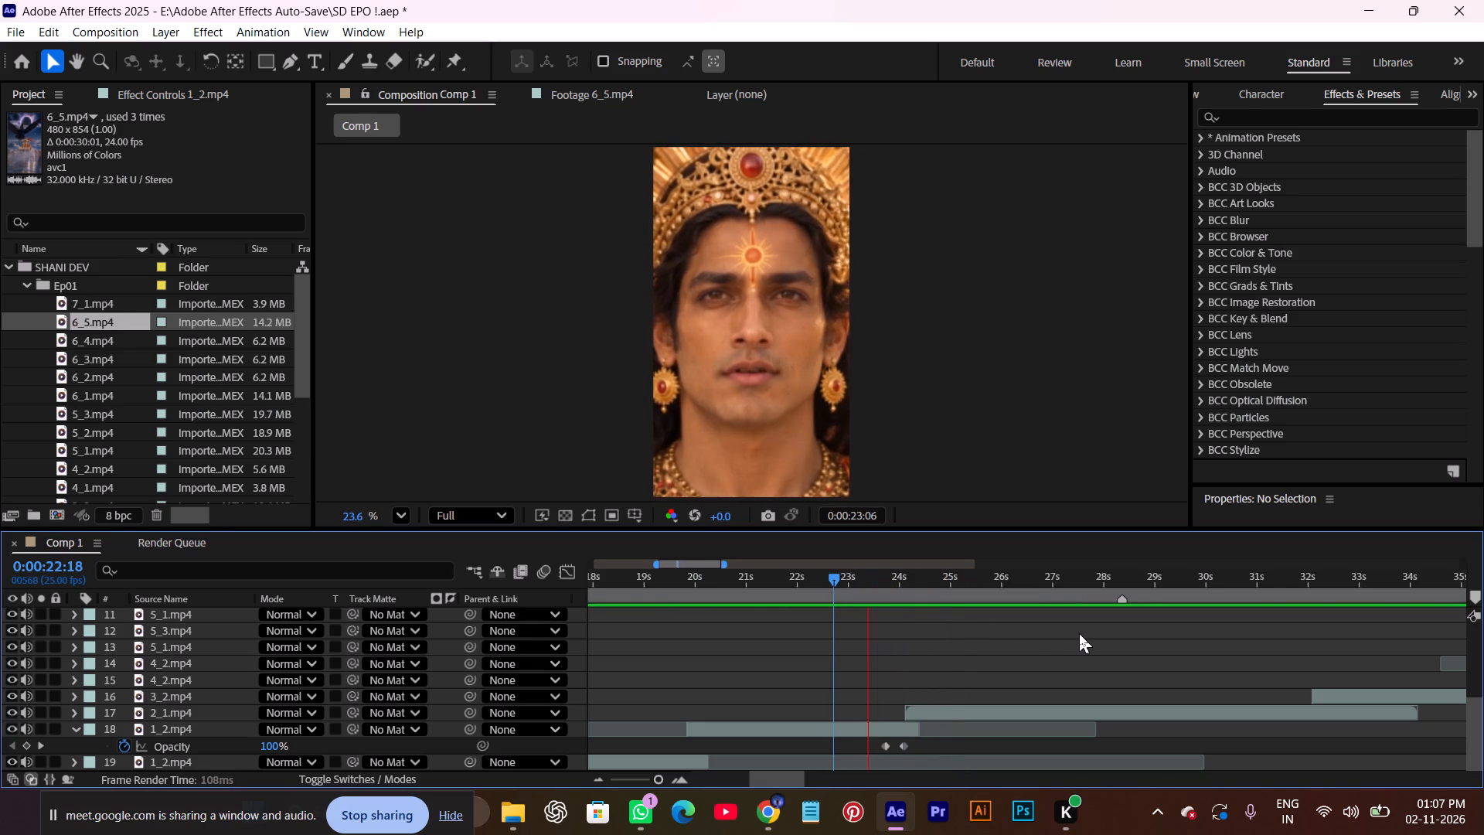
key(space)
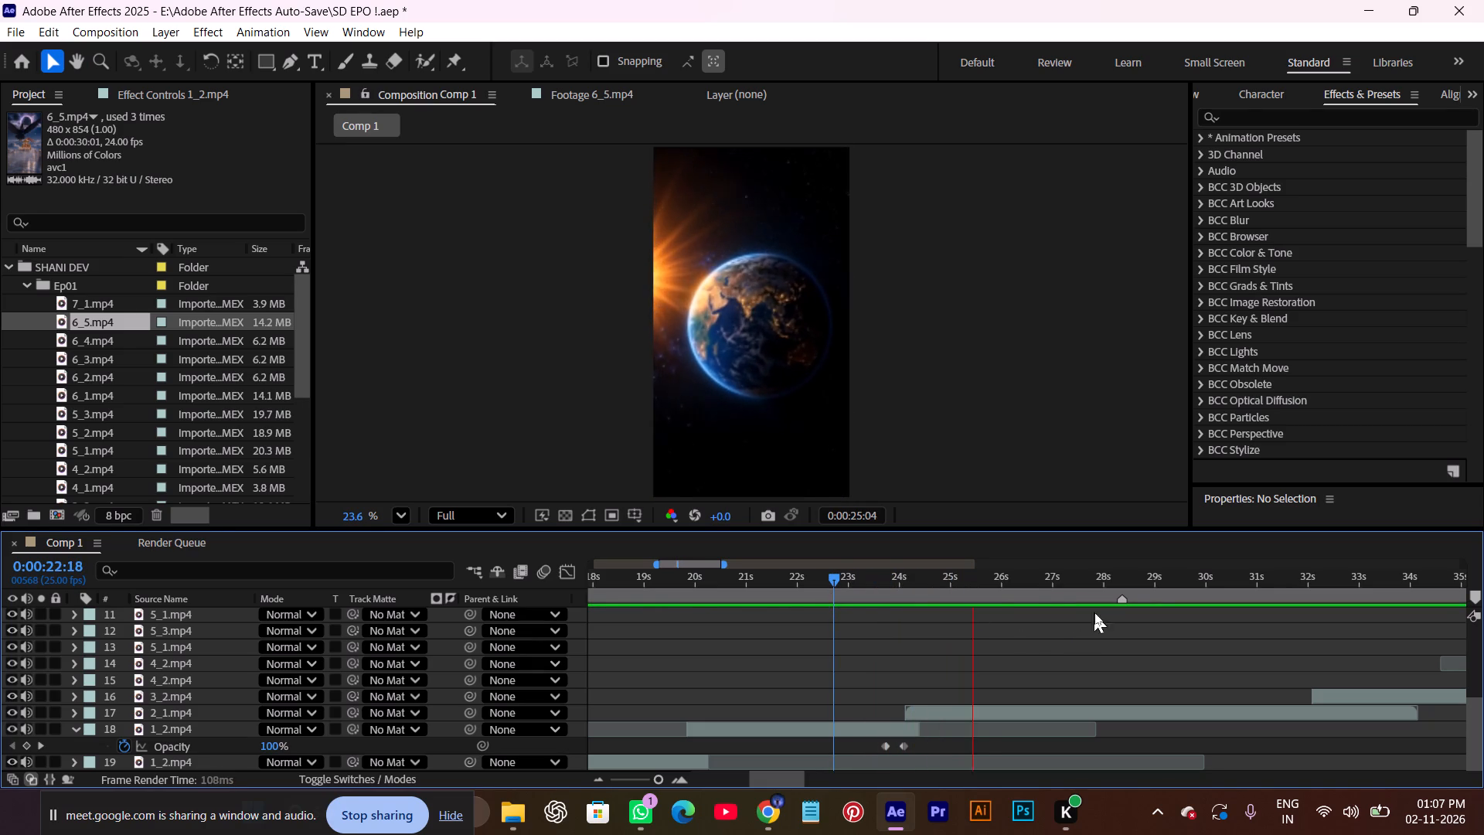
drag(977, 578, 825, 615)
key(space)
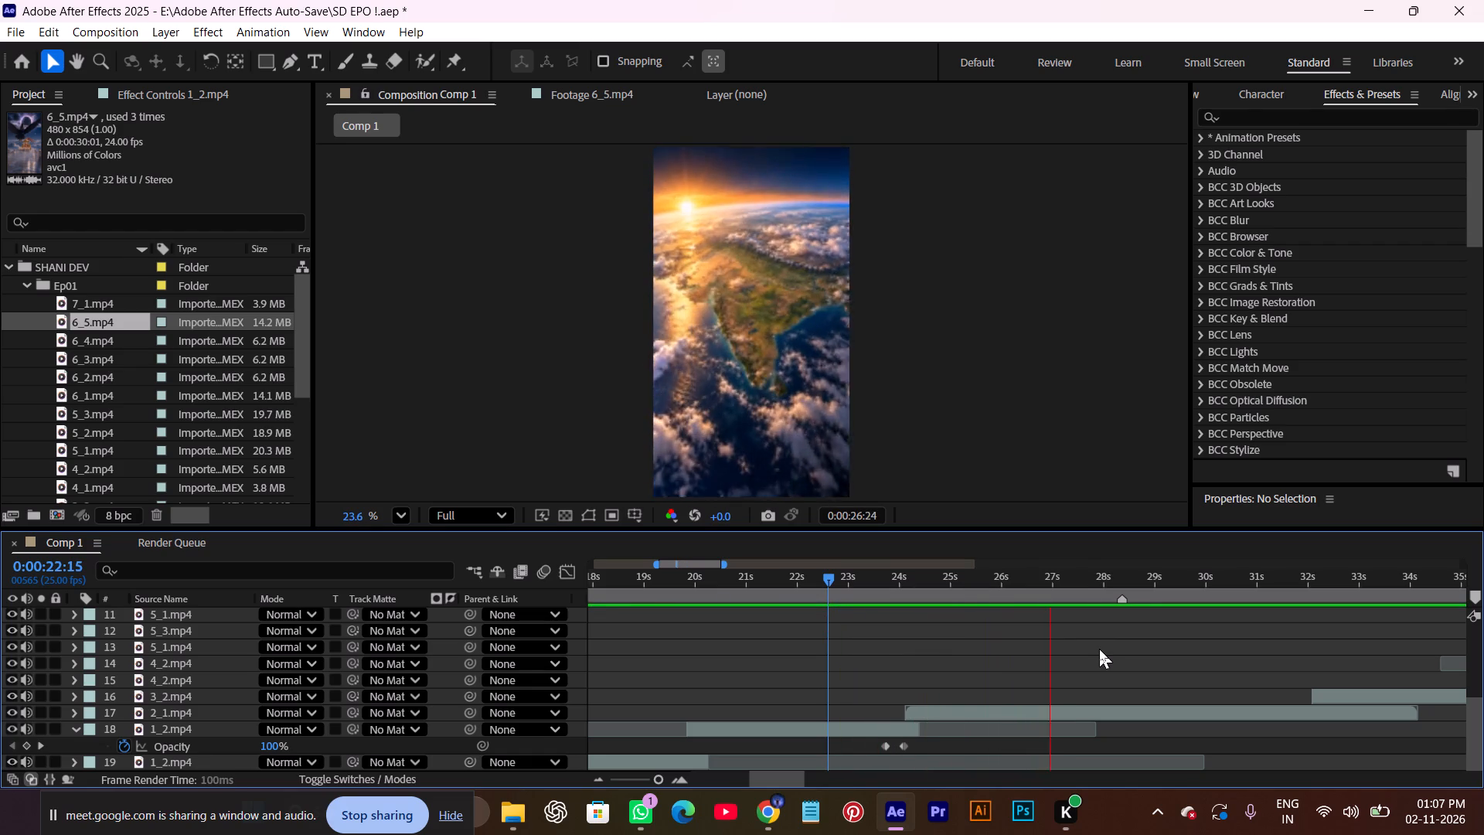
key(space)
drag(1065, 576, 910, 600)
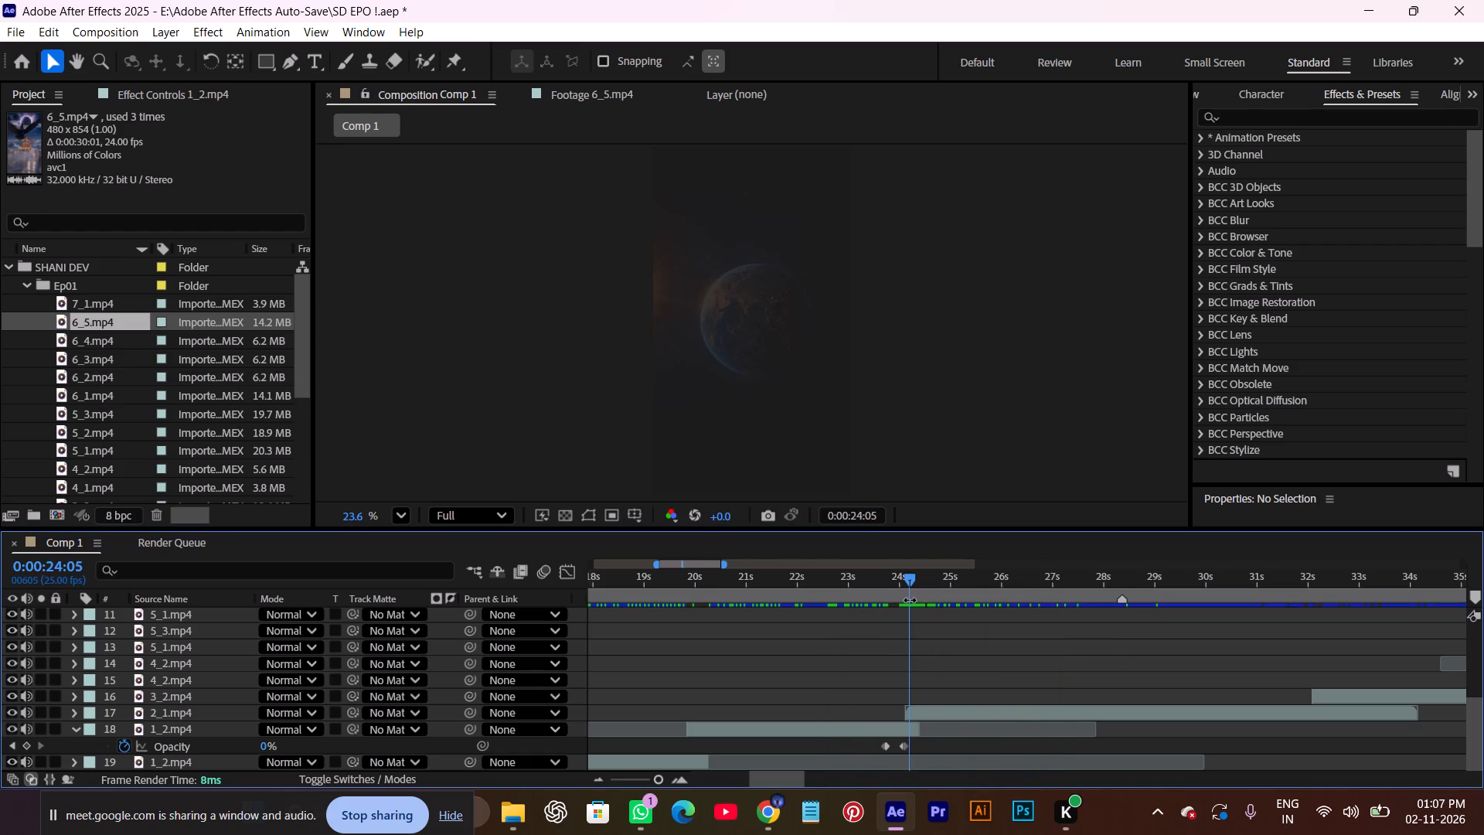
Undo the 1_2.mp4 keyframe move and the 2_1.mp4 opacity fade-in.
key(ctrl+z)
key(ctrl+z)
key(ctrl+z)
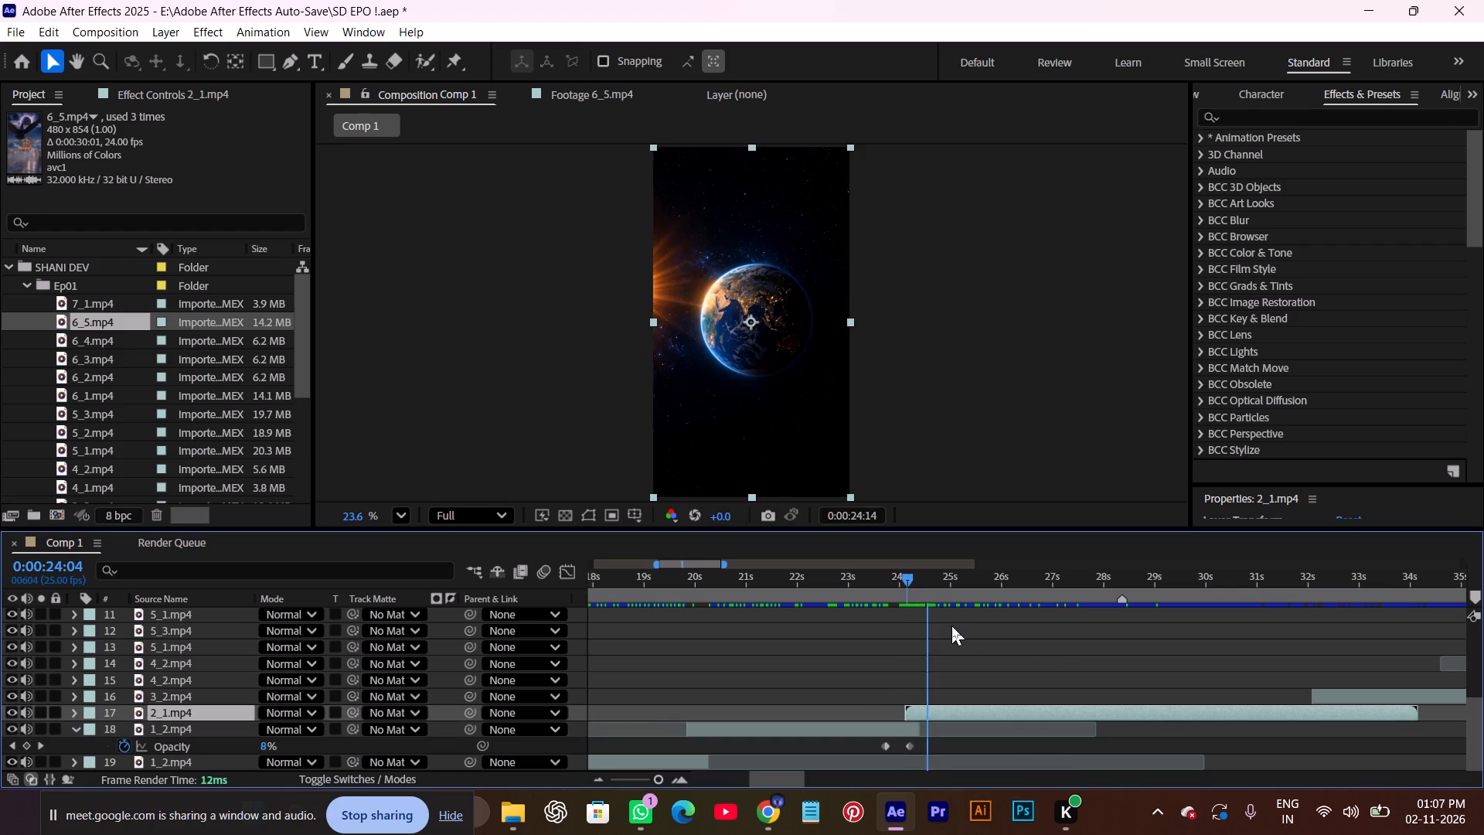
Undo the opacity fade-out keyframes on the second 1_2.mp4 piece, keeping 2_1.mp4 shifted to start at about 0:00:24:03.
key(ctrl+z)
key(ctrl+z)
key(ctrl+z)
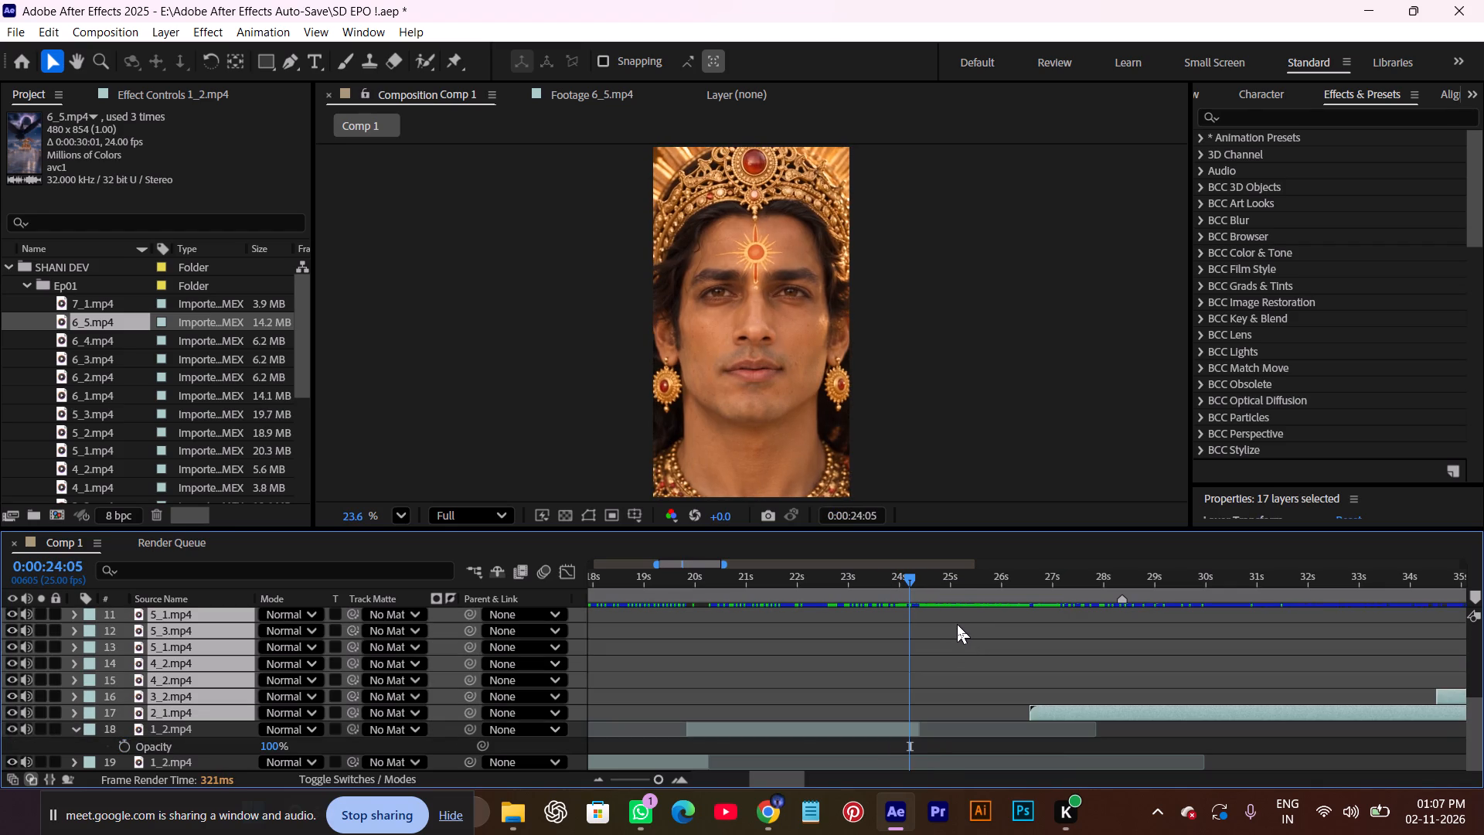
key(ctrl+shift+z)
Play back the cut between 1_2.mp4 and 2_1.mp4 from 0:00:23:11, and scrub frame by frame around it.
click(839, 625)
drag(900, 579, 887, 581)
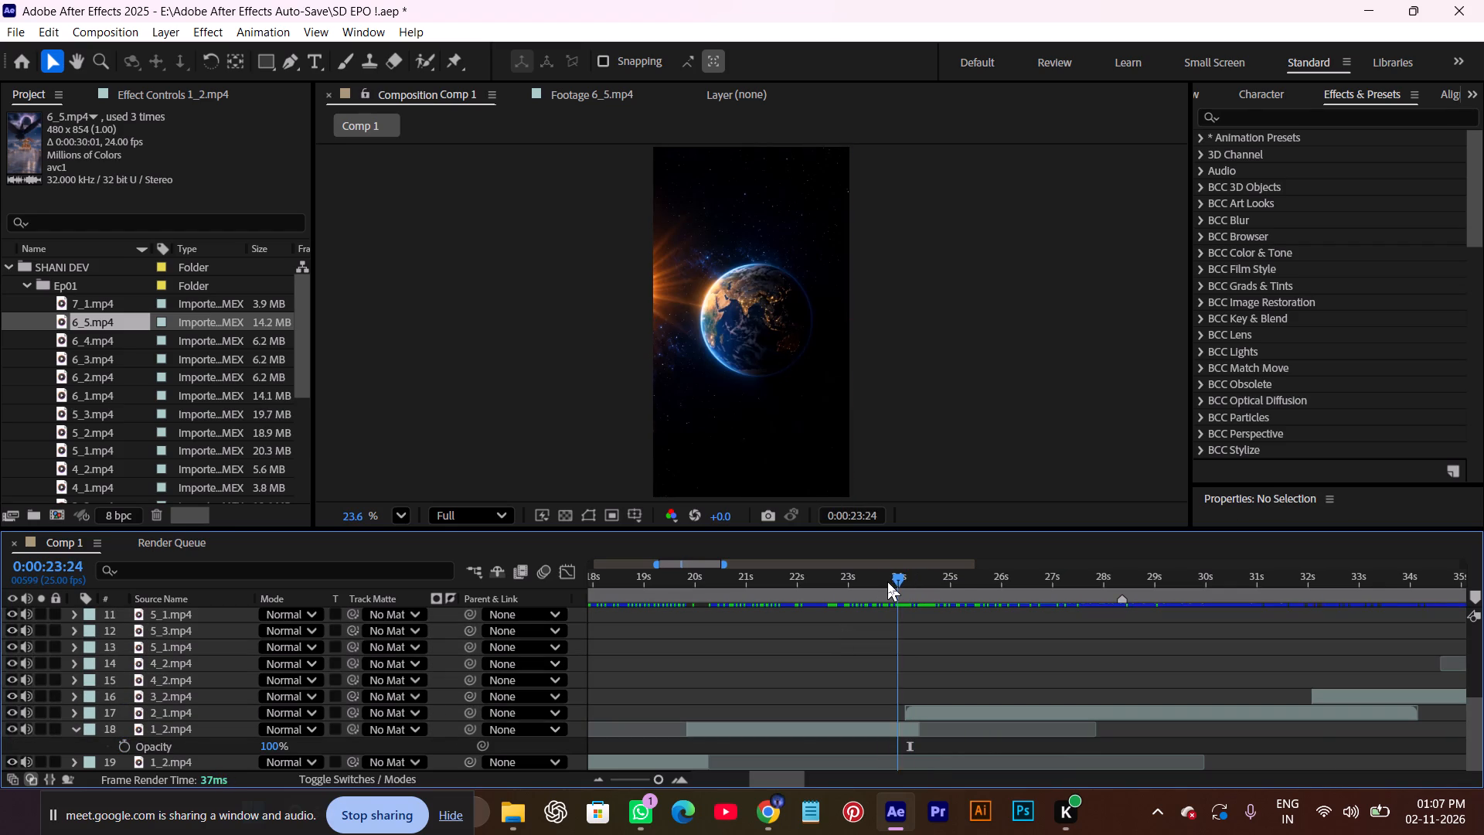
drag(887, 581, 871, 602)
key(space)
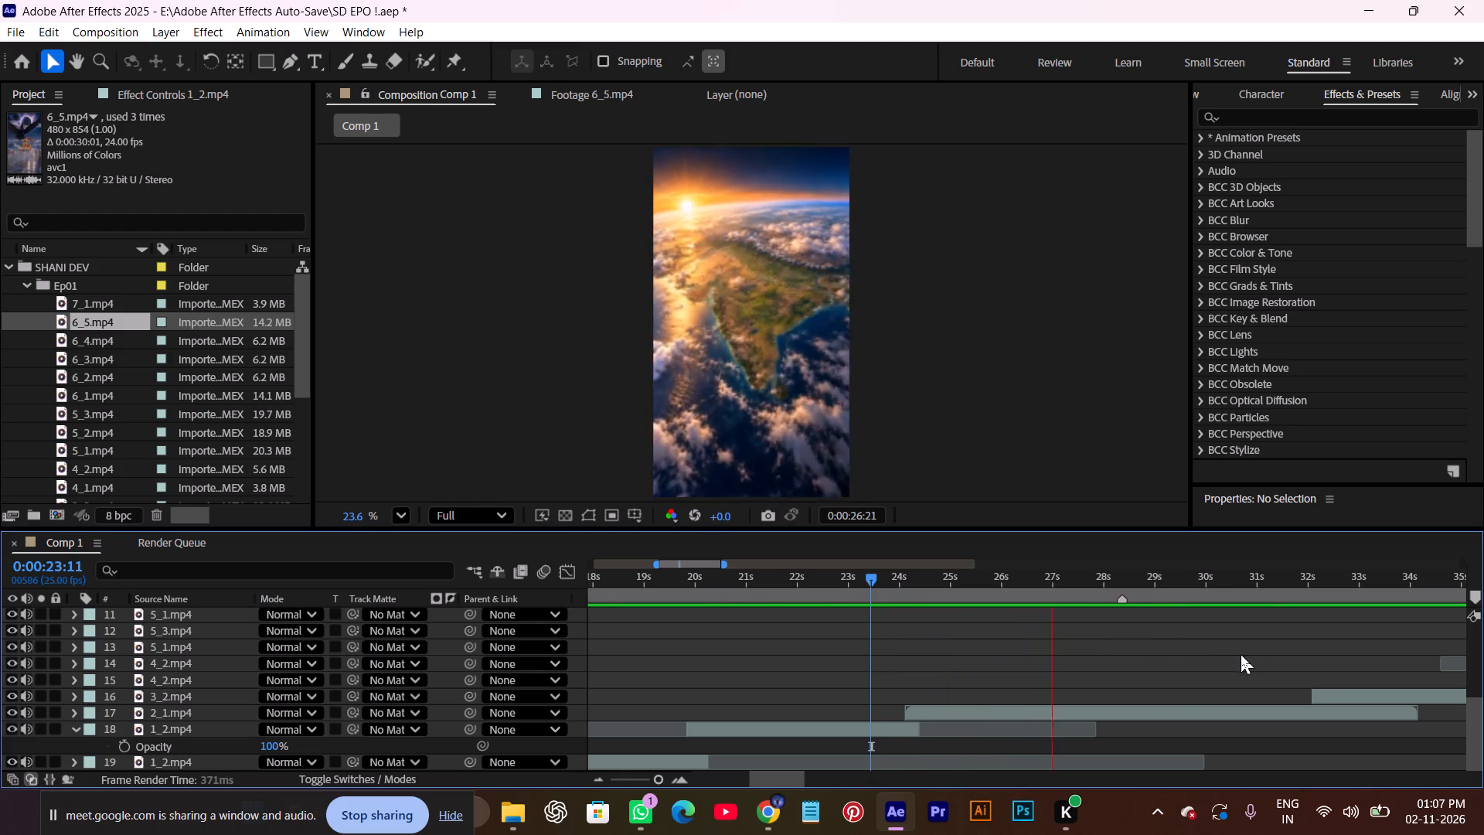
key(space)
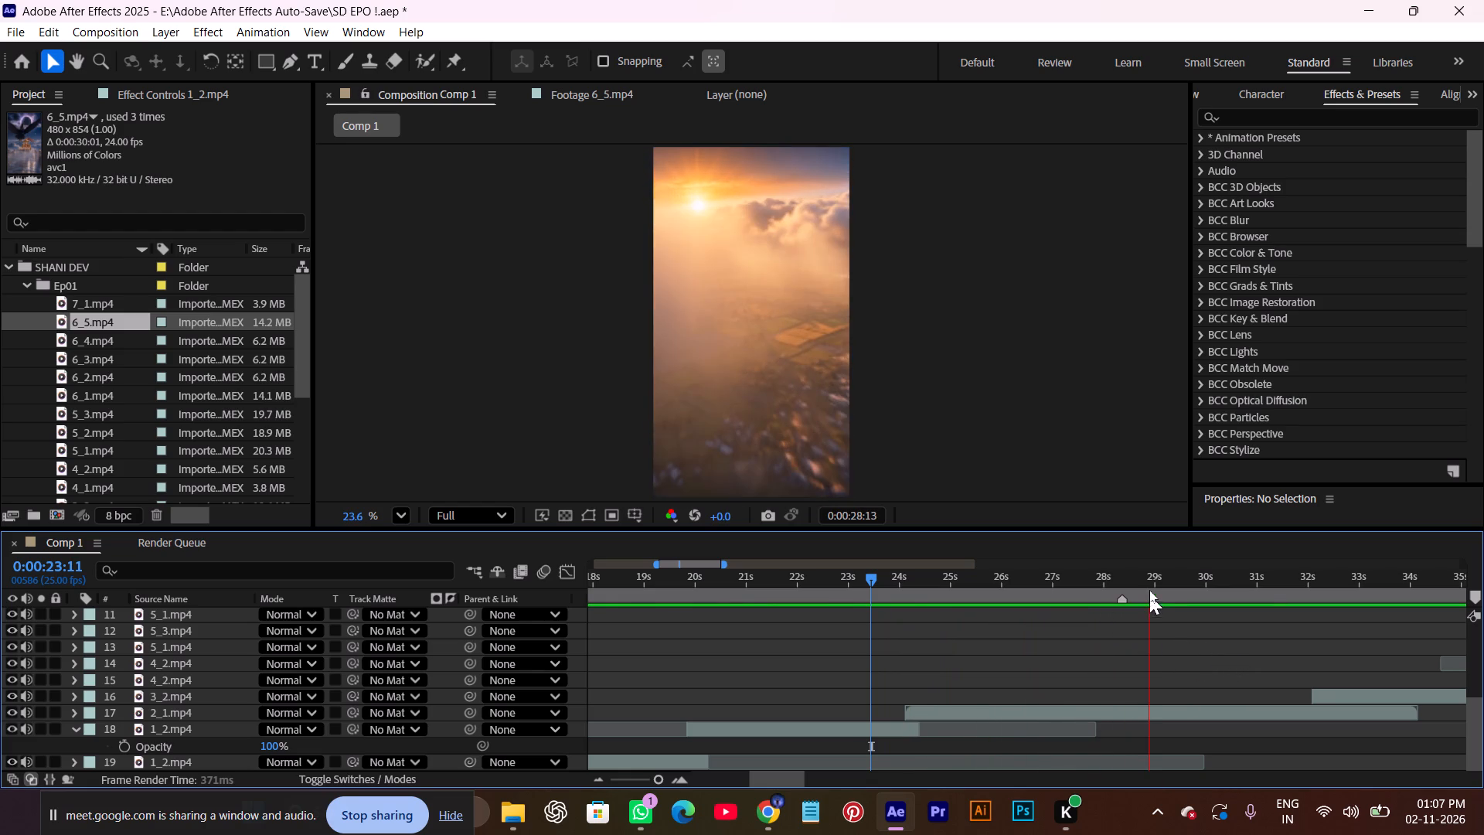
drag(1146, 578, 927, 639)
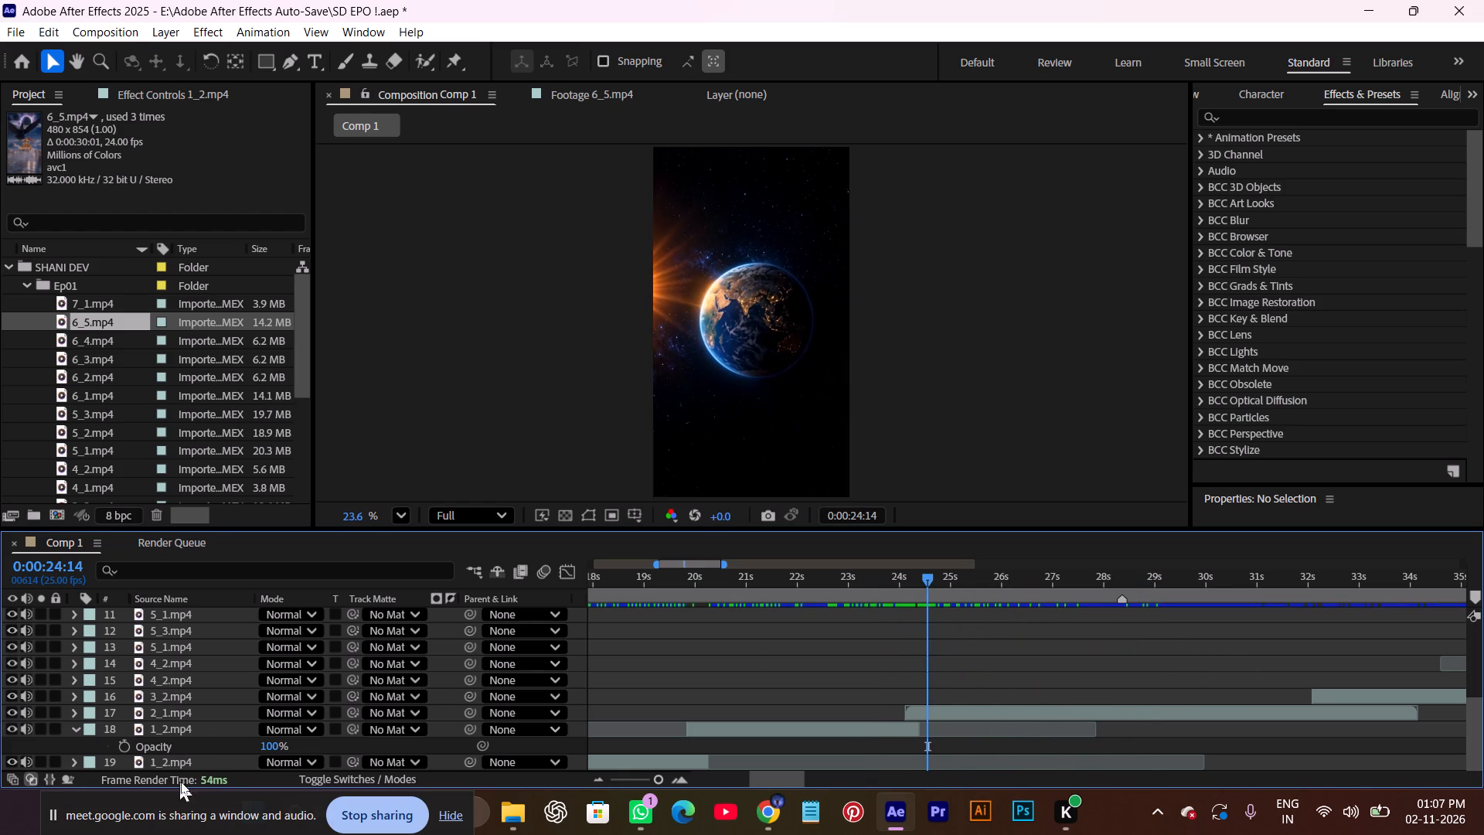
click(73, 735)
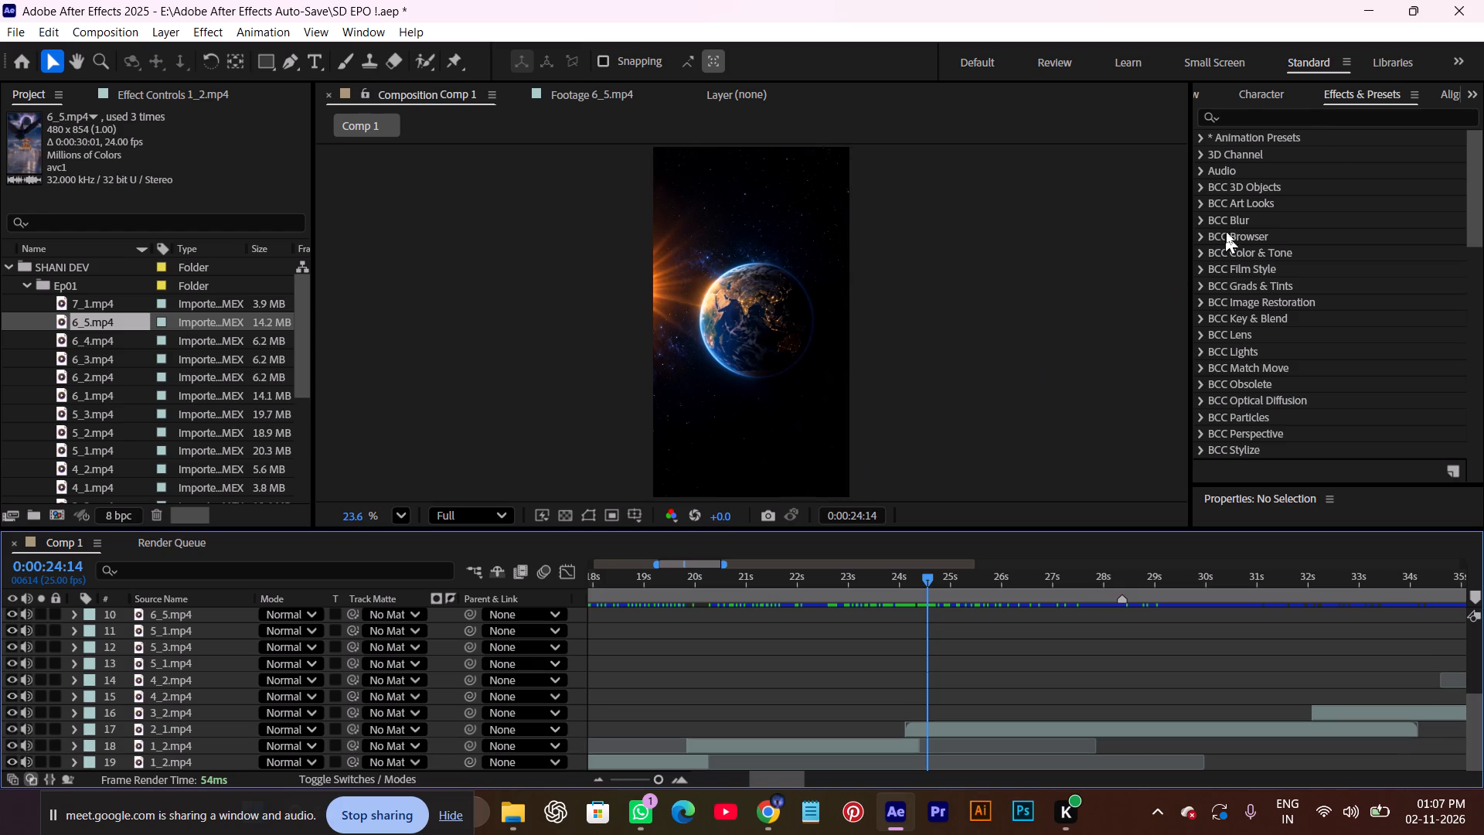
click(1303, 124)
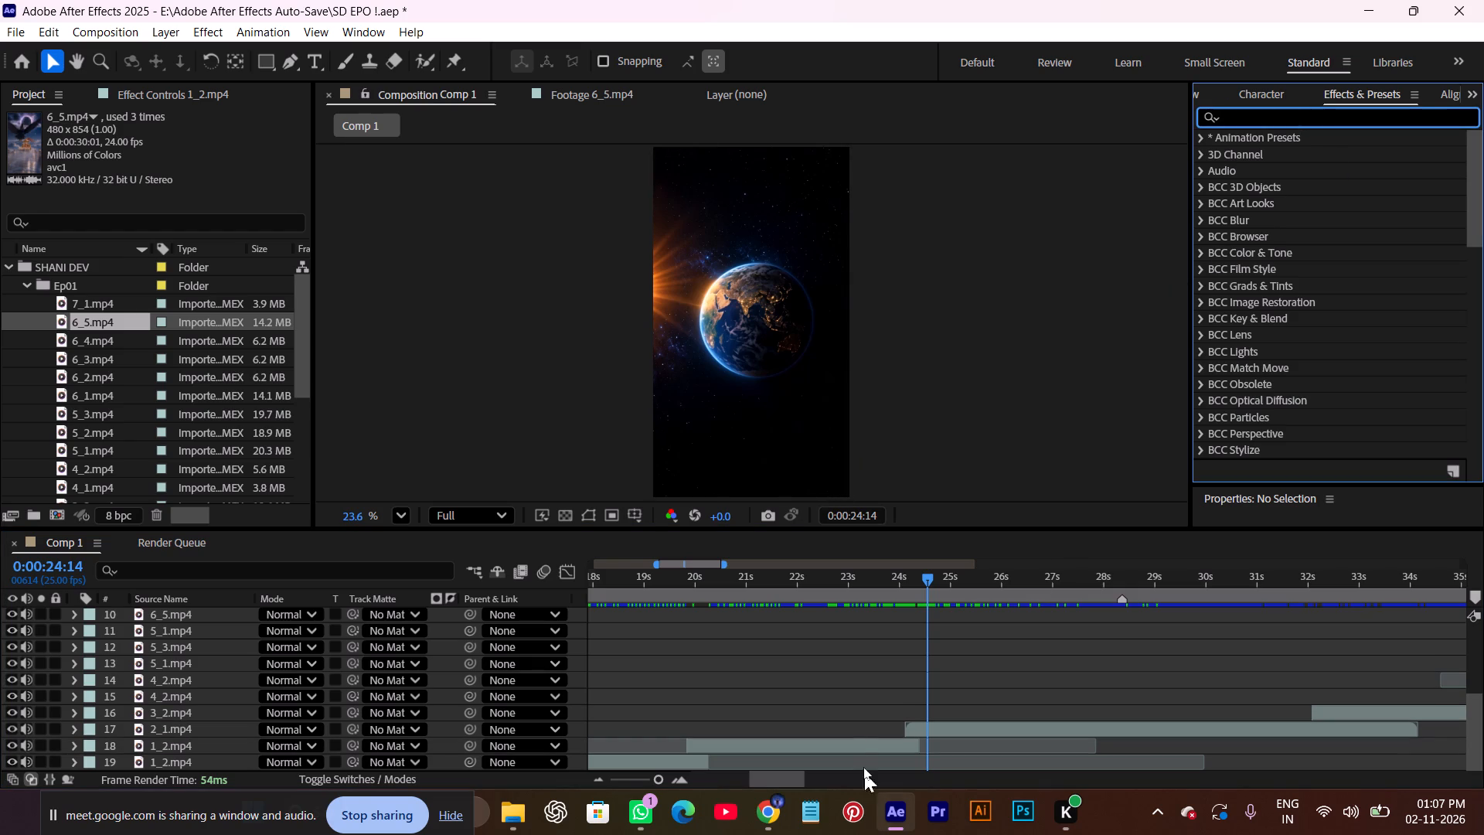
click(822, 670)
drag(921, 575, 897, 583)
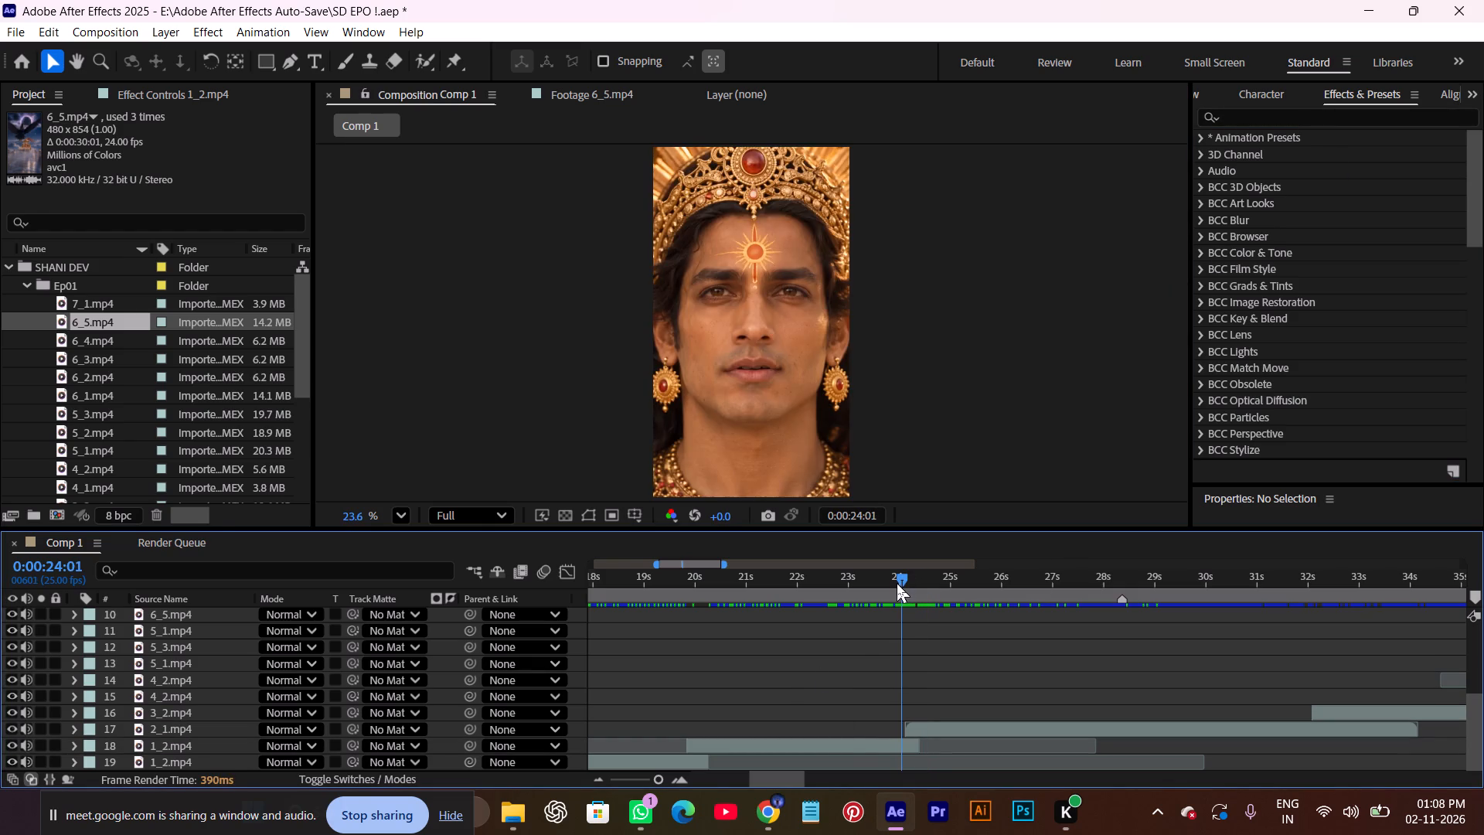
drag(897, 583, 898, 589)
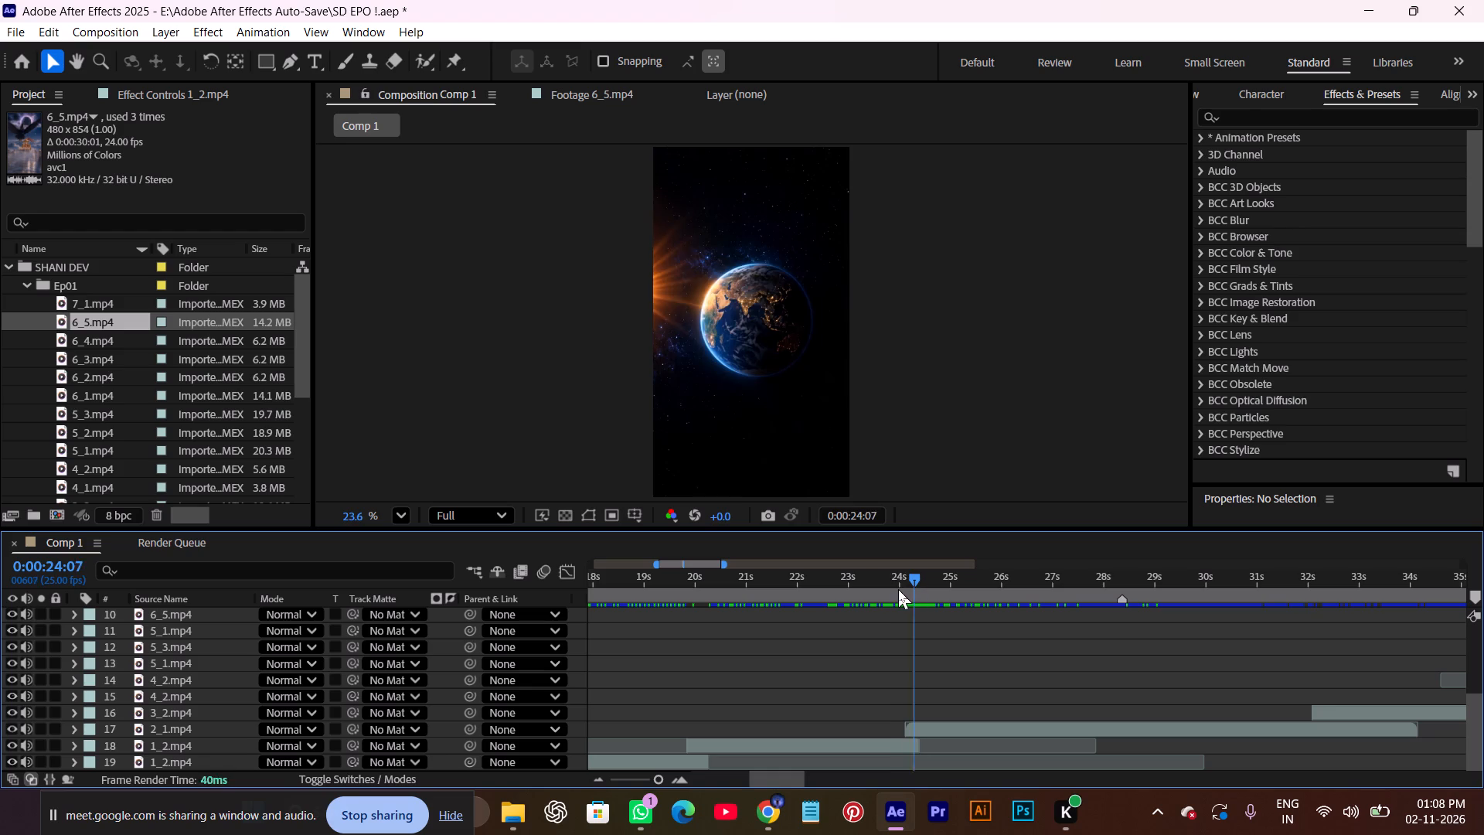
drag(898, 589, 897, 605)
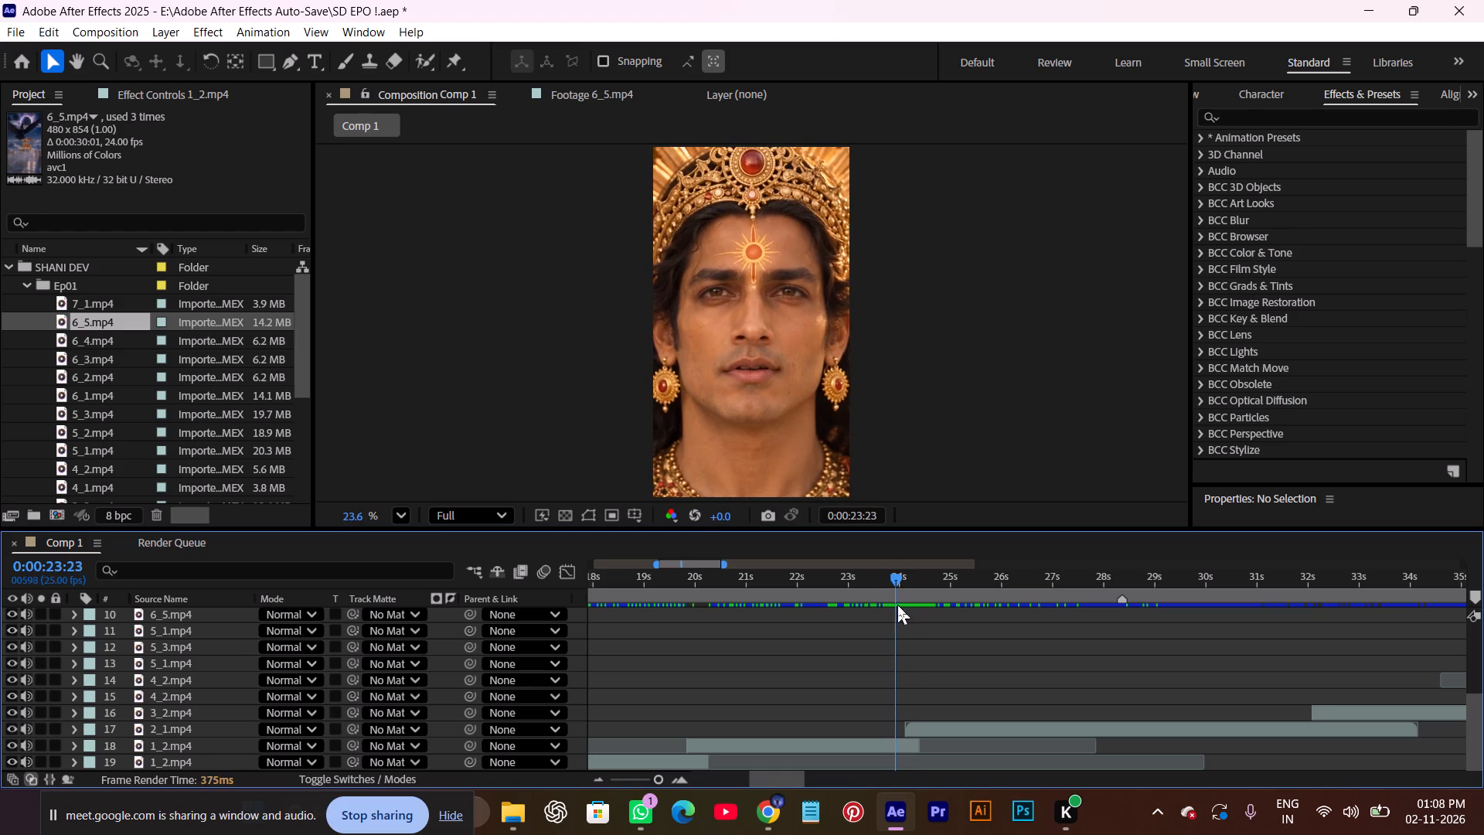
drag(897, 605, 887, 612)
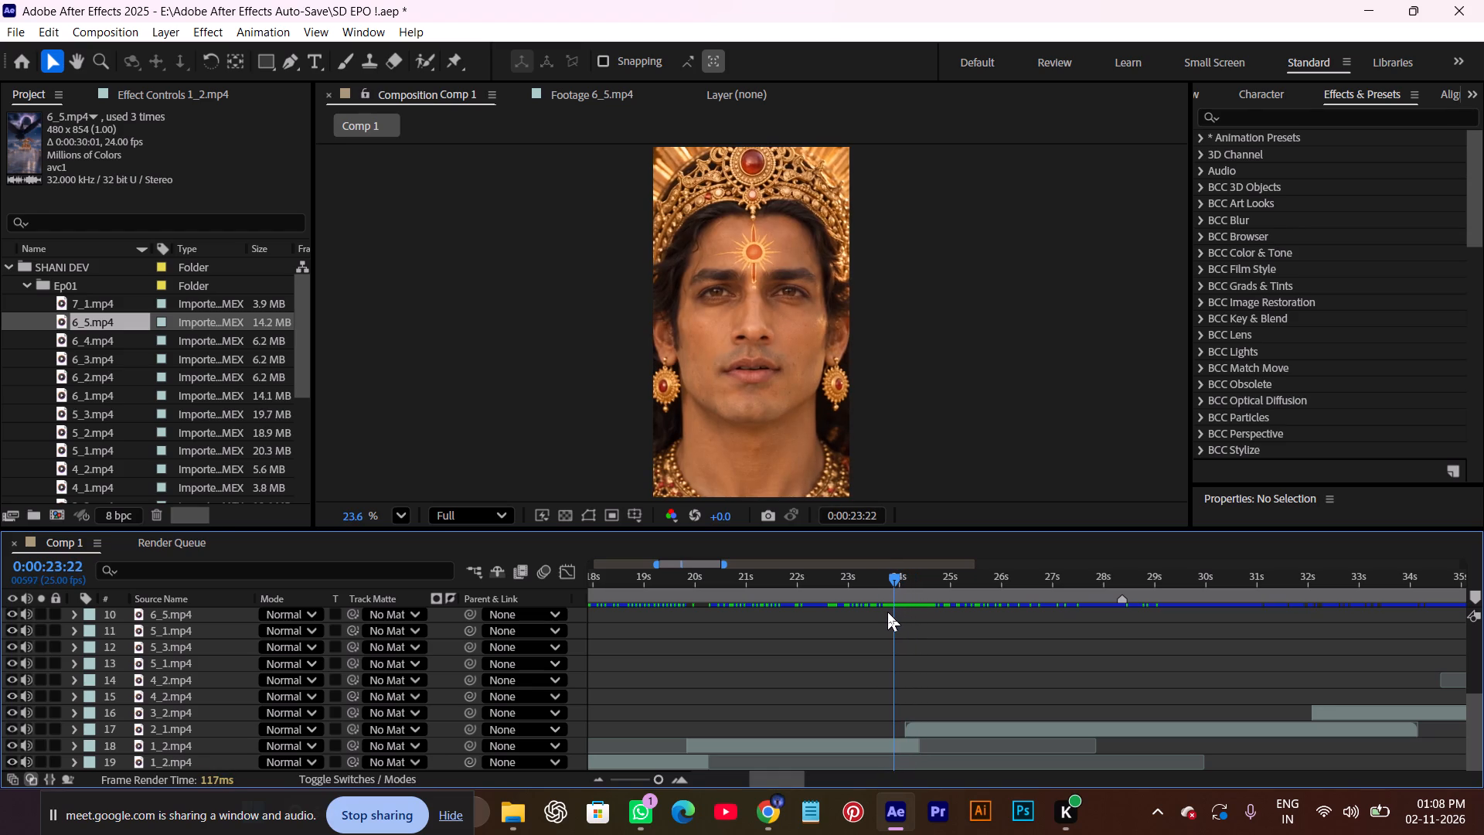
drag(887, 612, 902, 615)
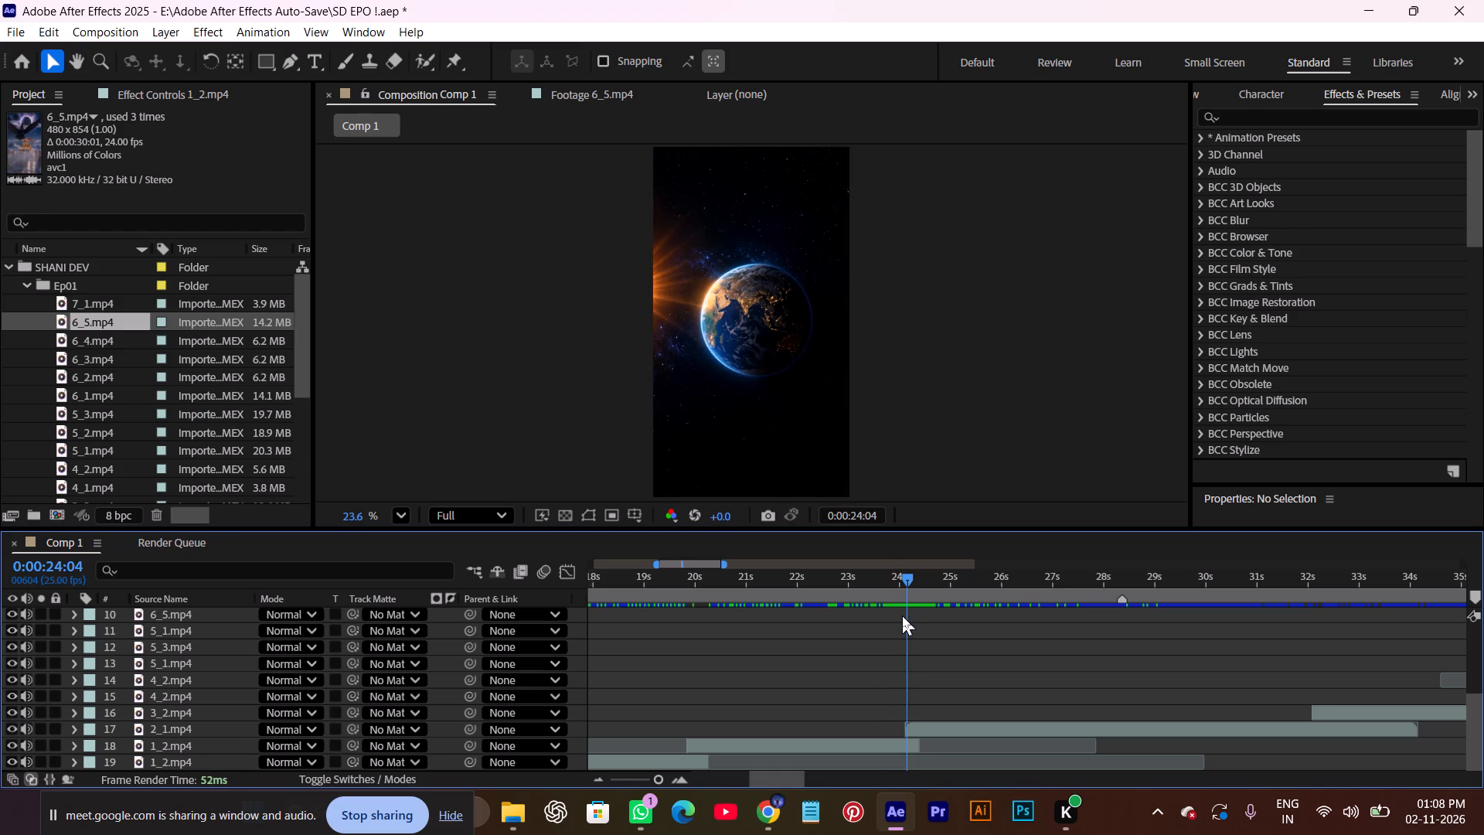
drag(902, 615, 897, 615)
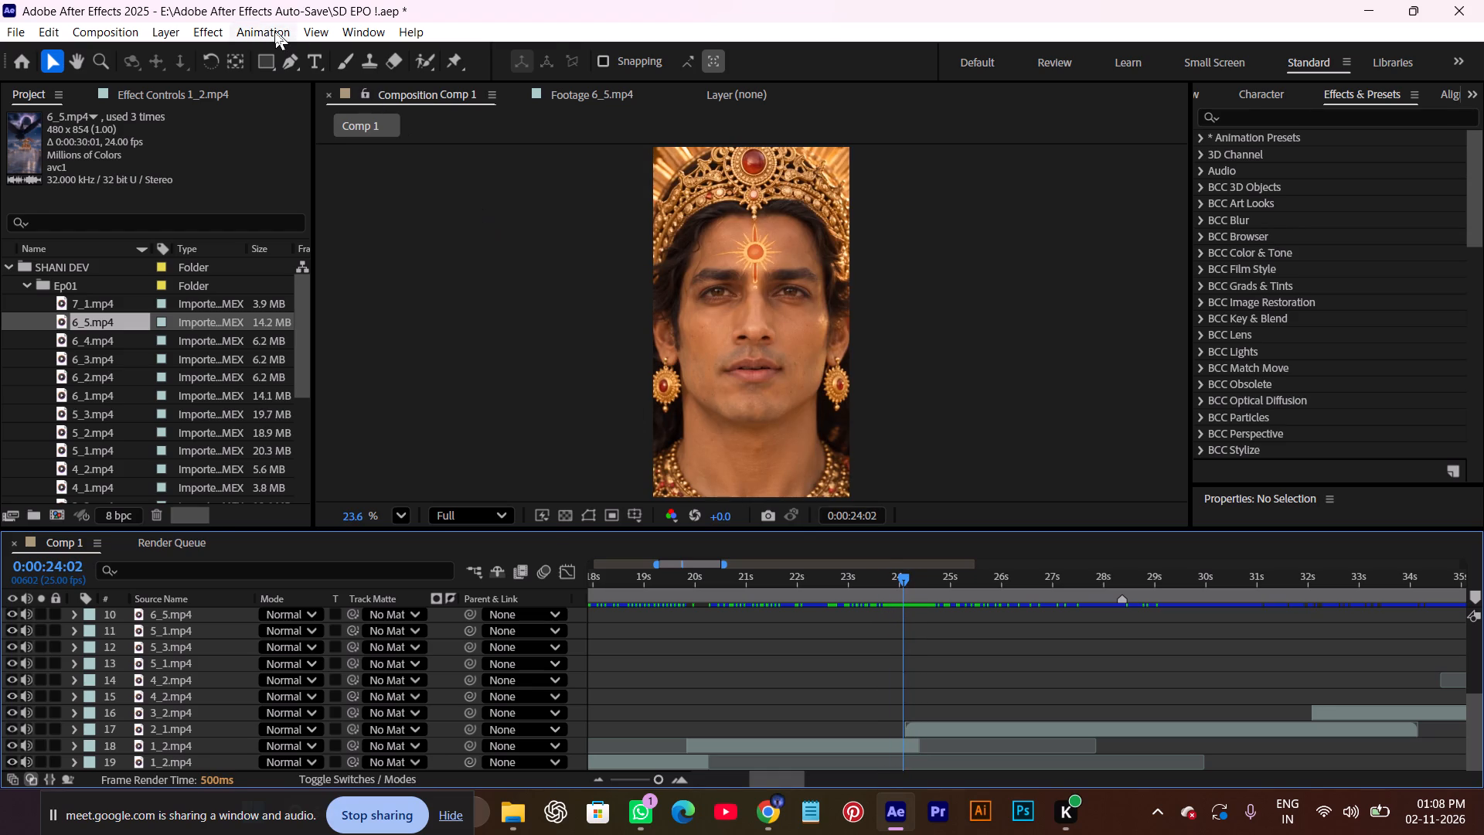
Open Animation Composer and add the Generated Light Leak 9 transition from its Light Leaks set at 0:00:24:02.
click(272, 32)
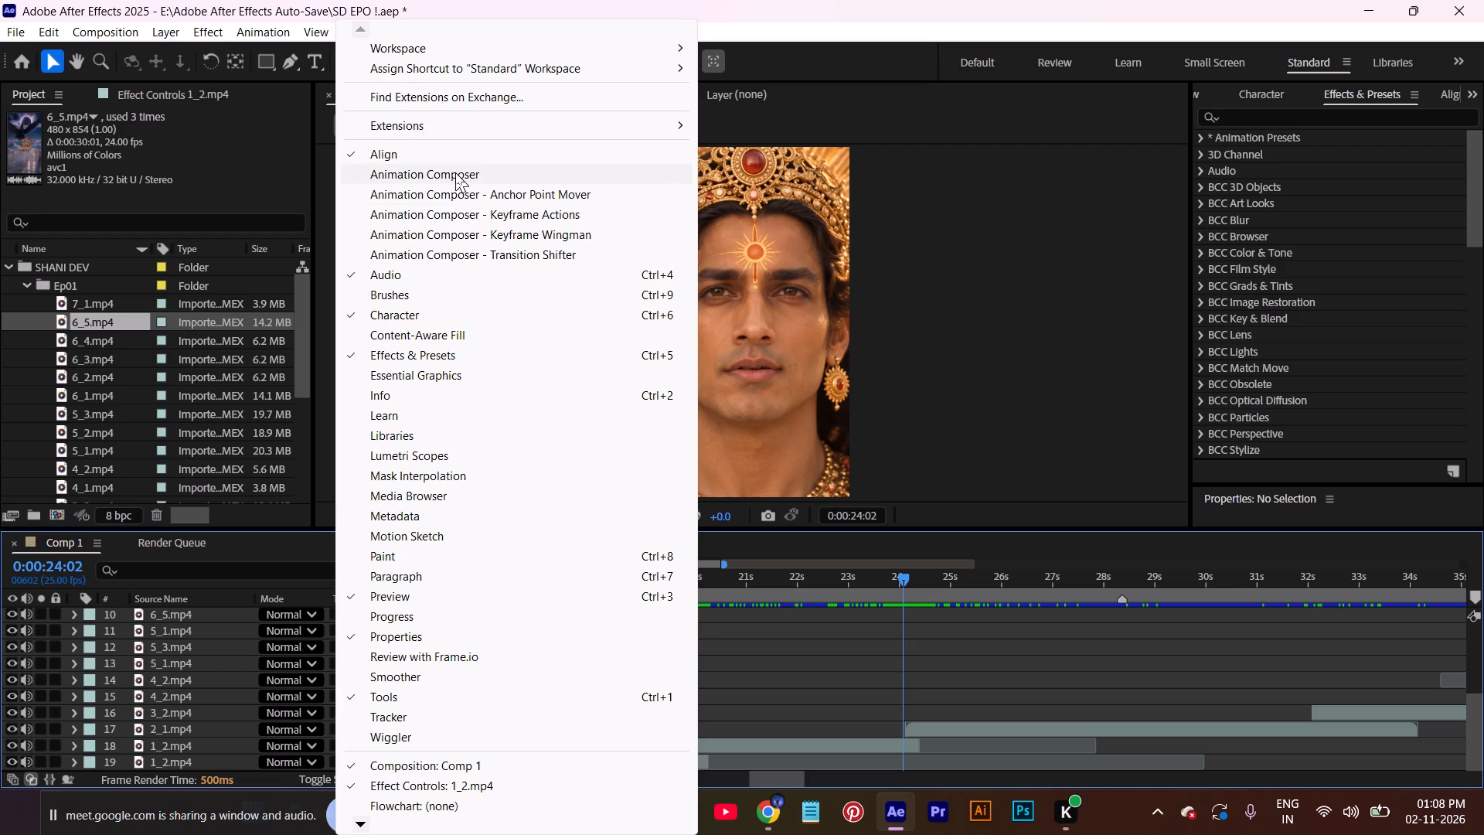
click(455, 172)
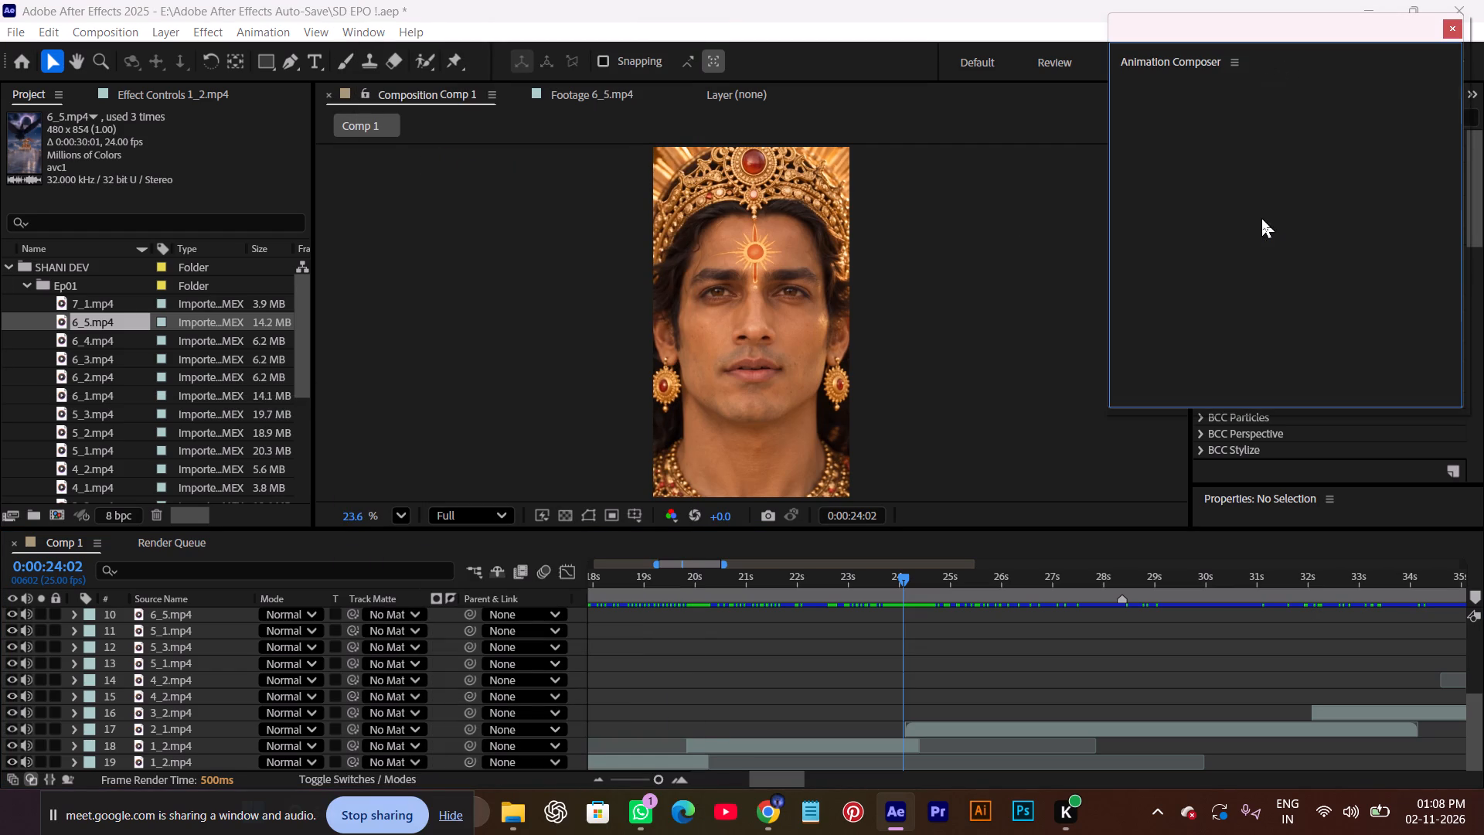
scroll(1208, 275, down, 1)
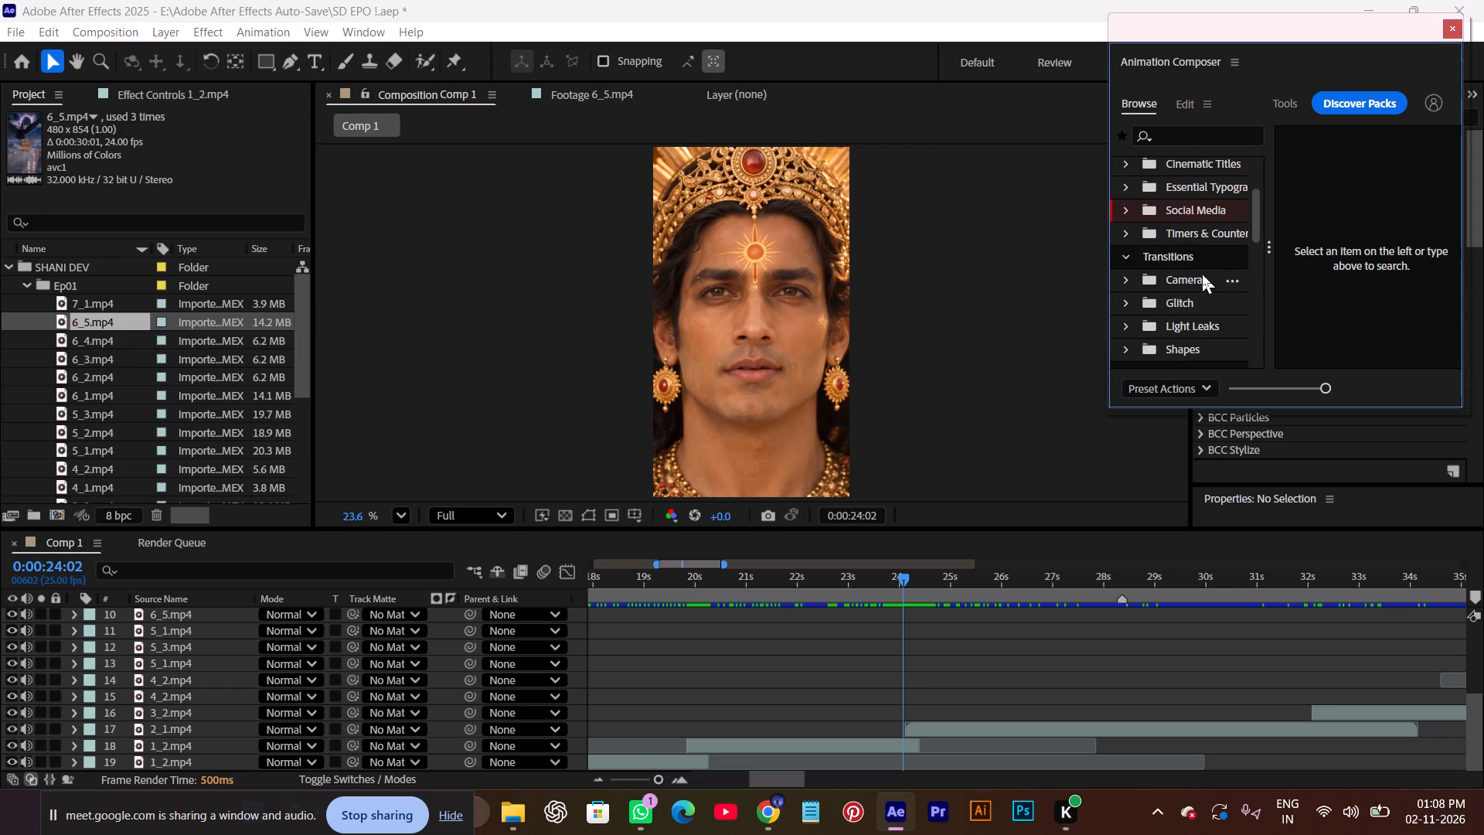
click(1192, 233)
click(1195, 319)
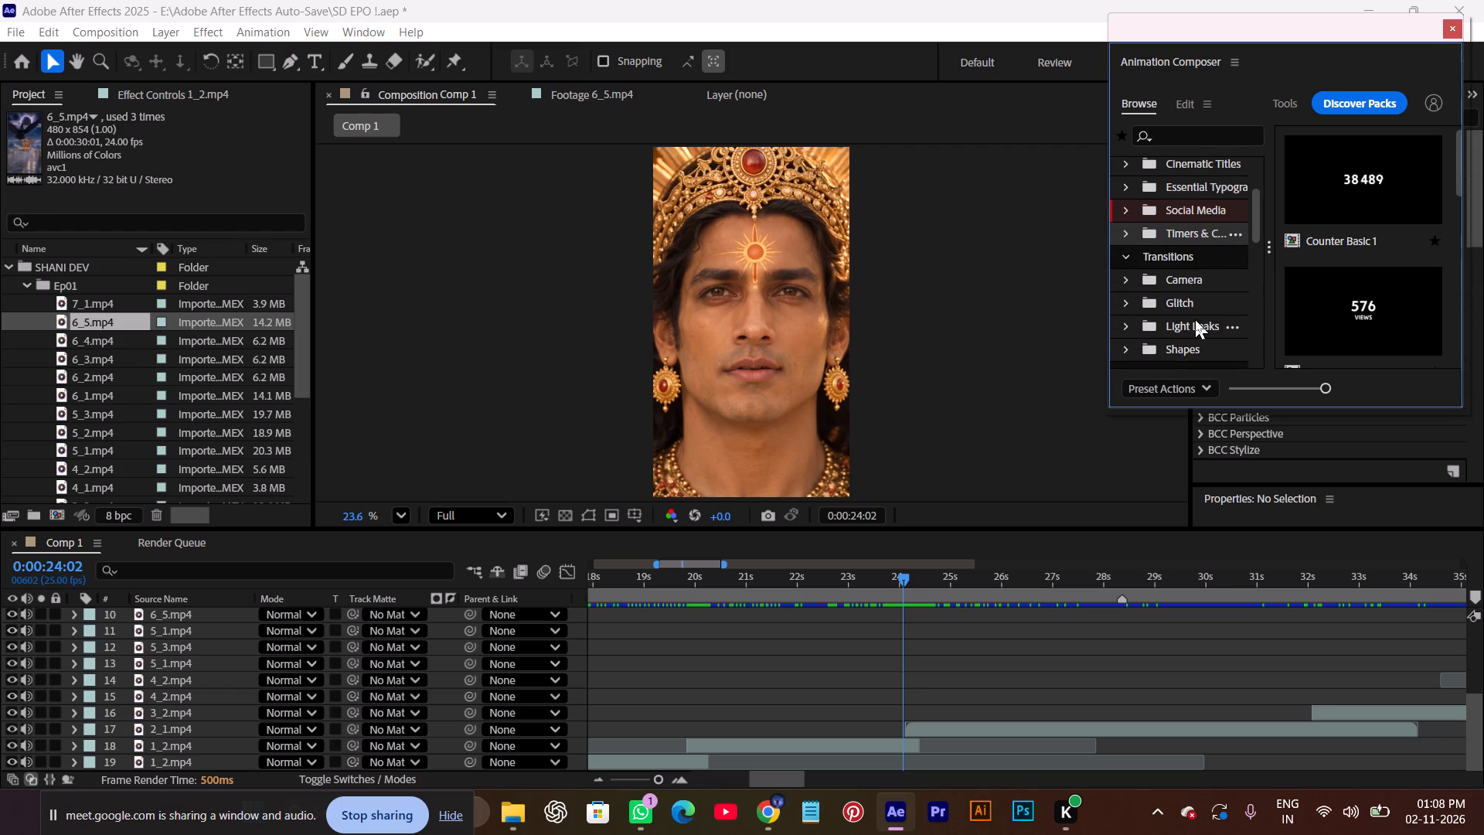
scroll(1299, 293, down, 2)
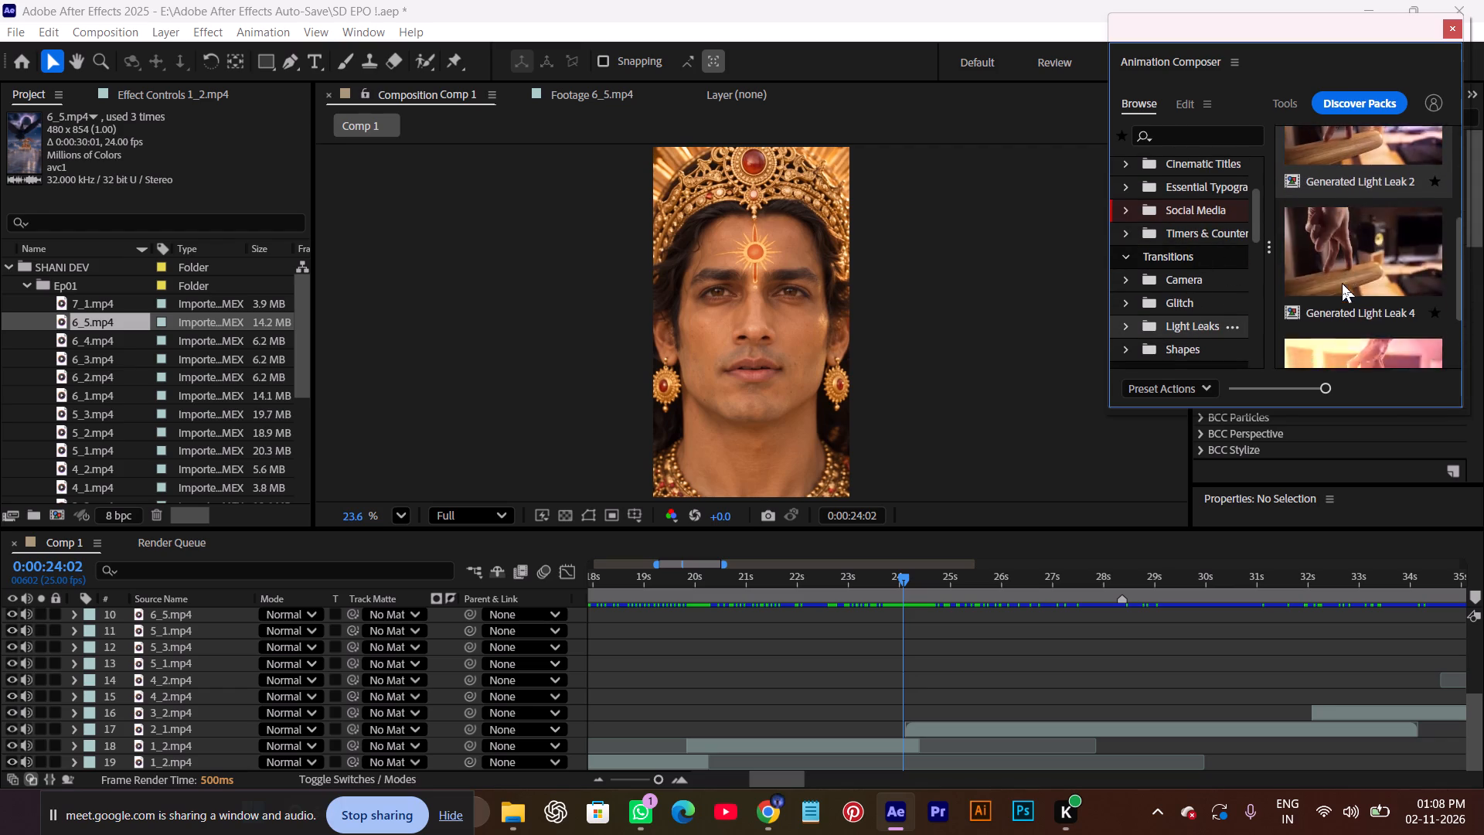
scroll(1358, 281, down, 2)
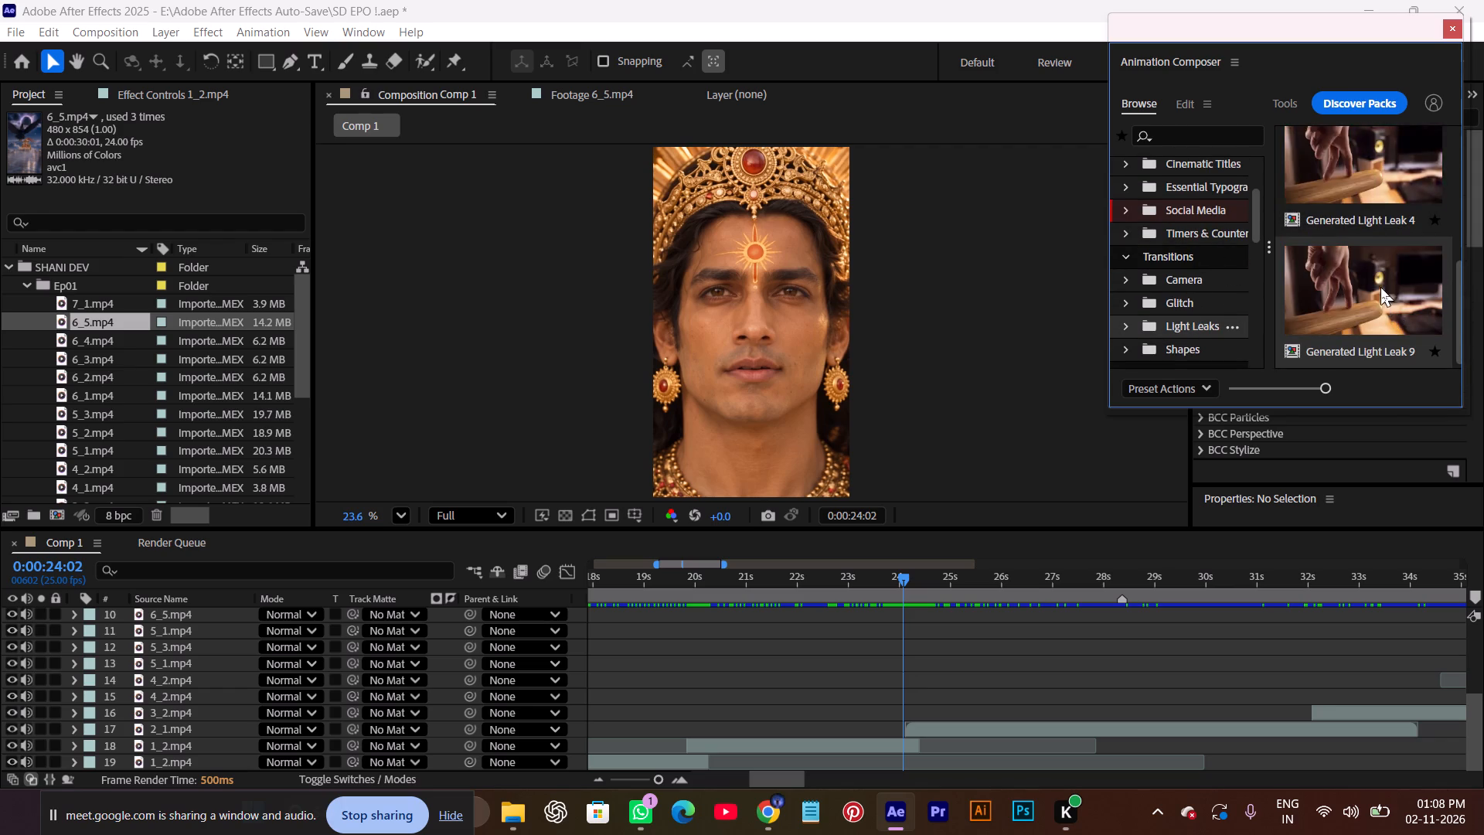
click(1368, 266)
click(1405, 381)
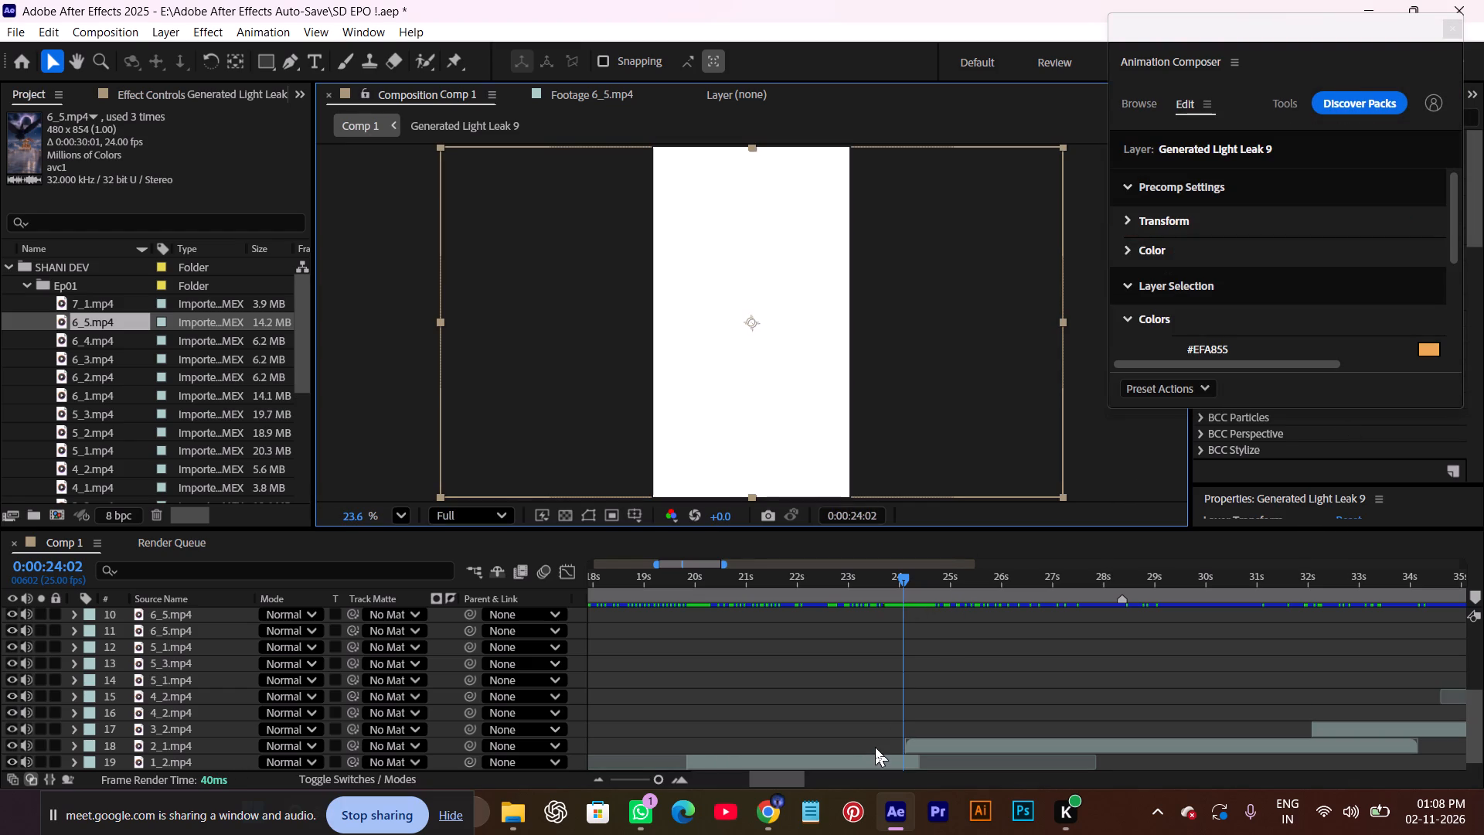
Scrub and play back the light leak transition over the face-to-Earth cut, playing from about 0:00:23:04.
scroll(870, 709, up, 7)
drag(901, 578, 887, 581)
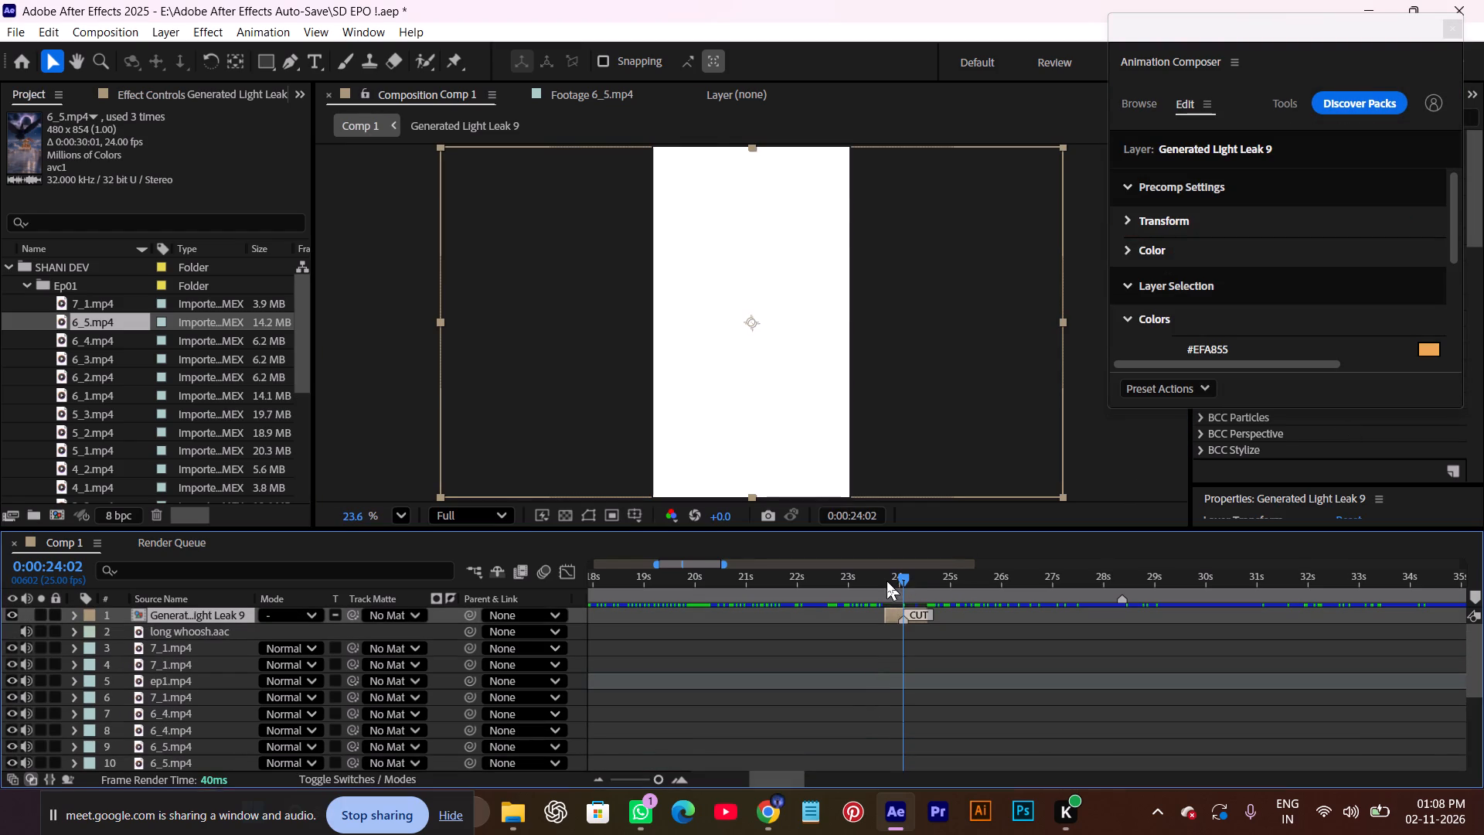
drag(887, 581, 914, 591)
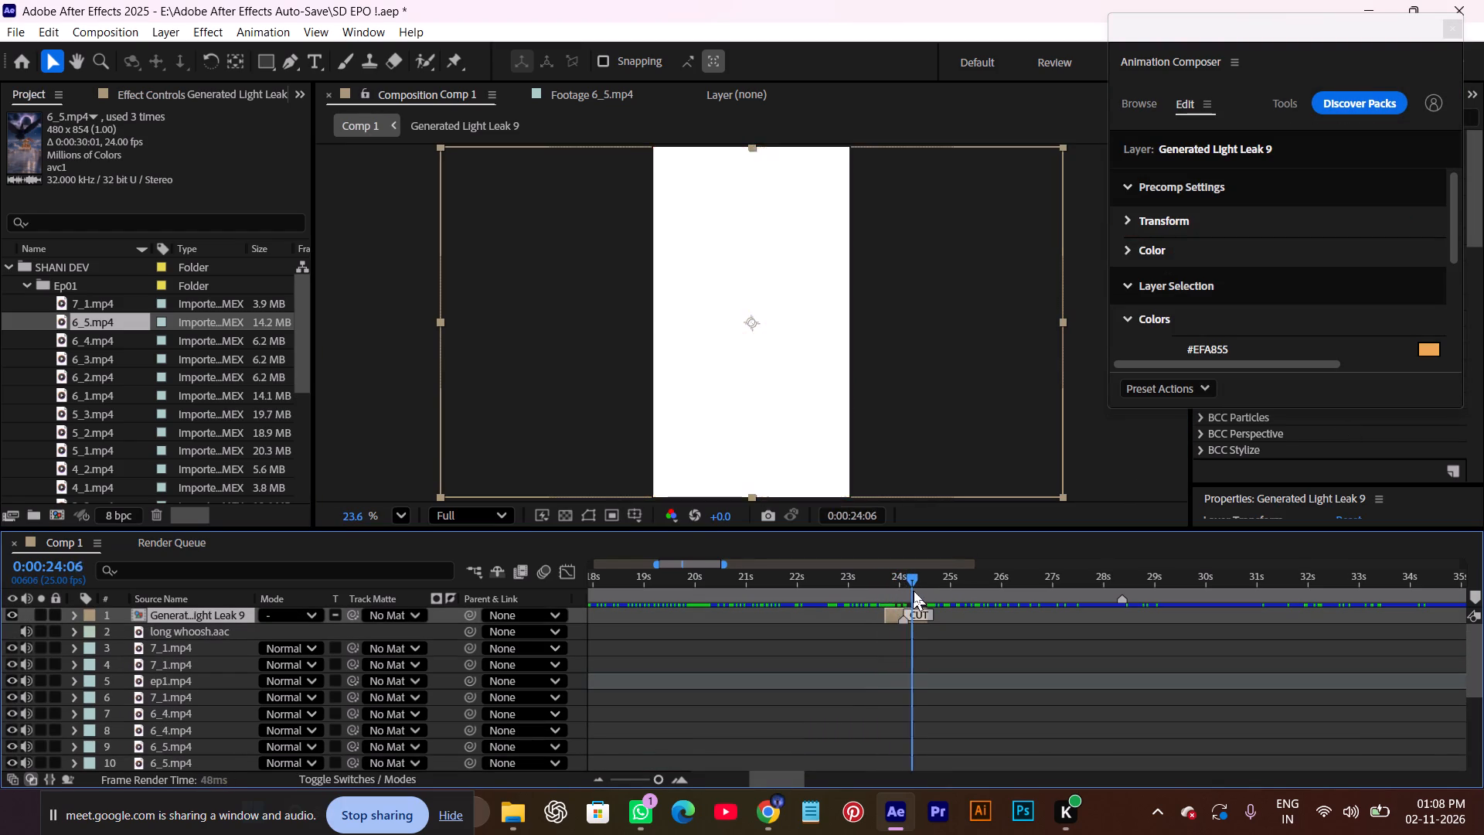
drag(914, 591, 880, 598)
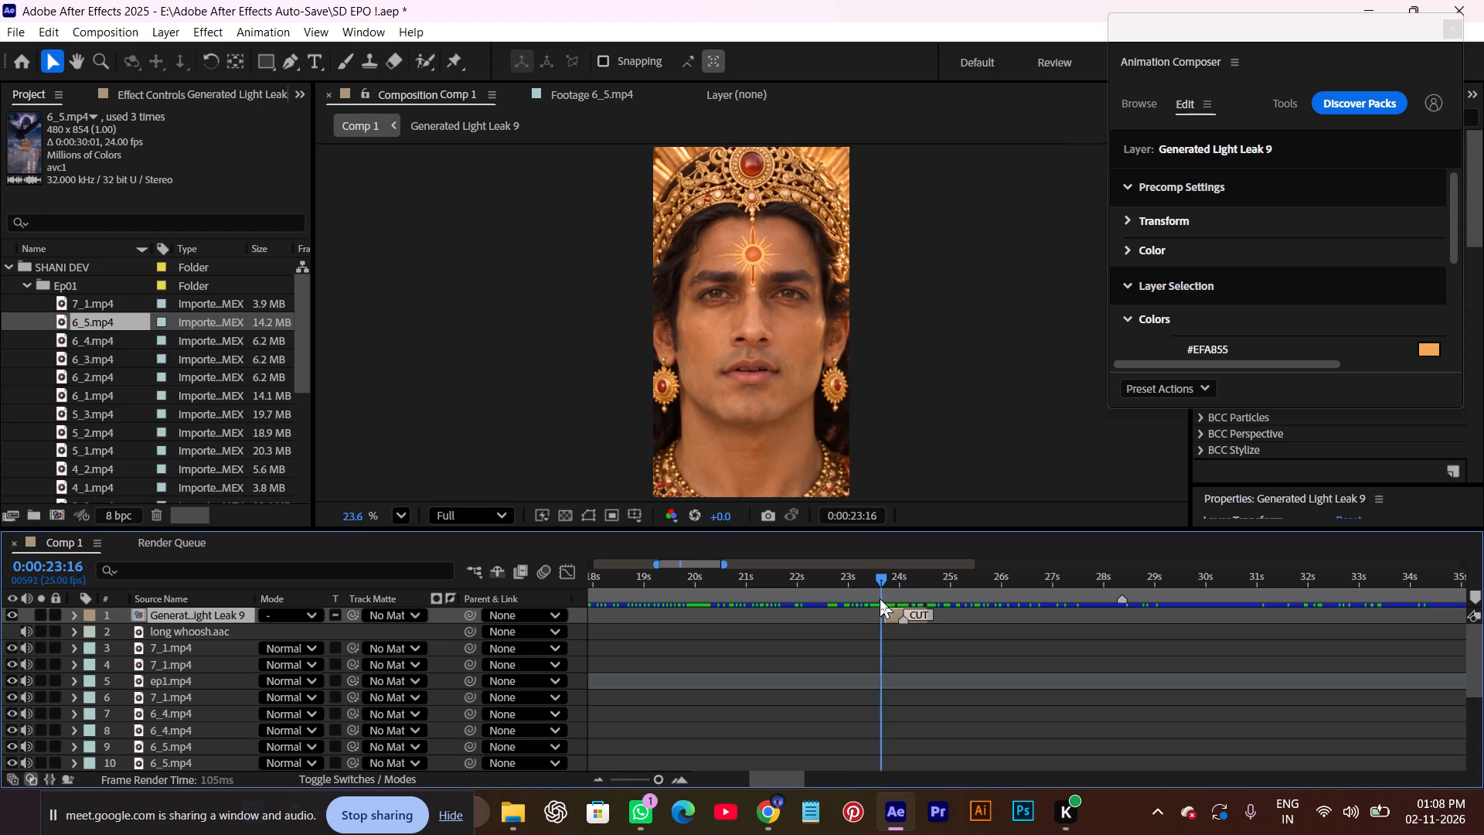
drag(880, 598, 934, 607)
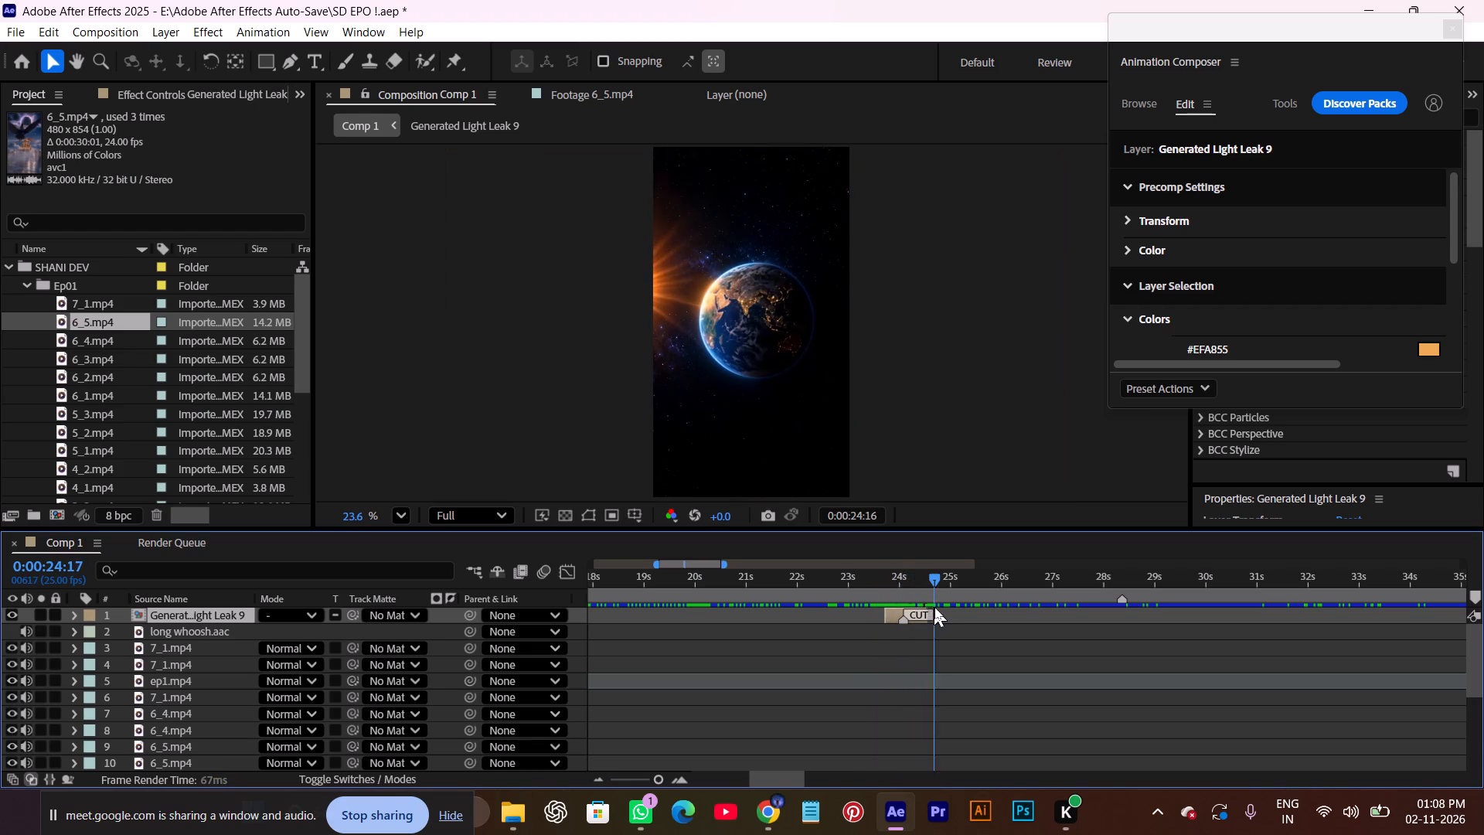
drag(934, 607, 852, 622)
key(space)
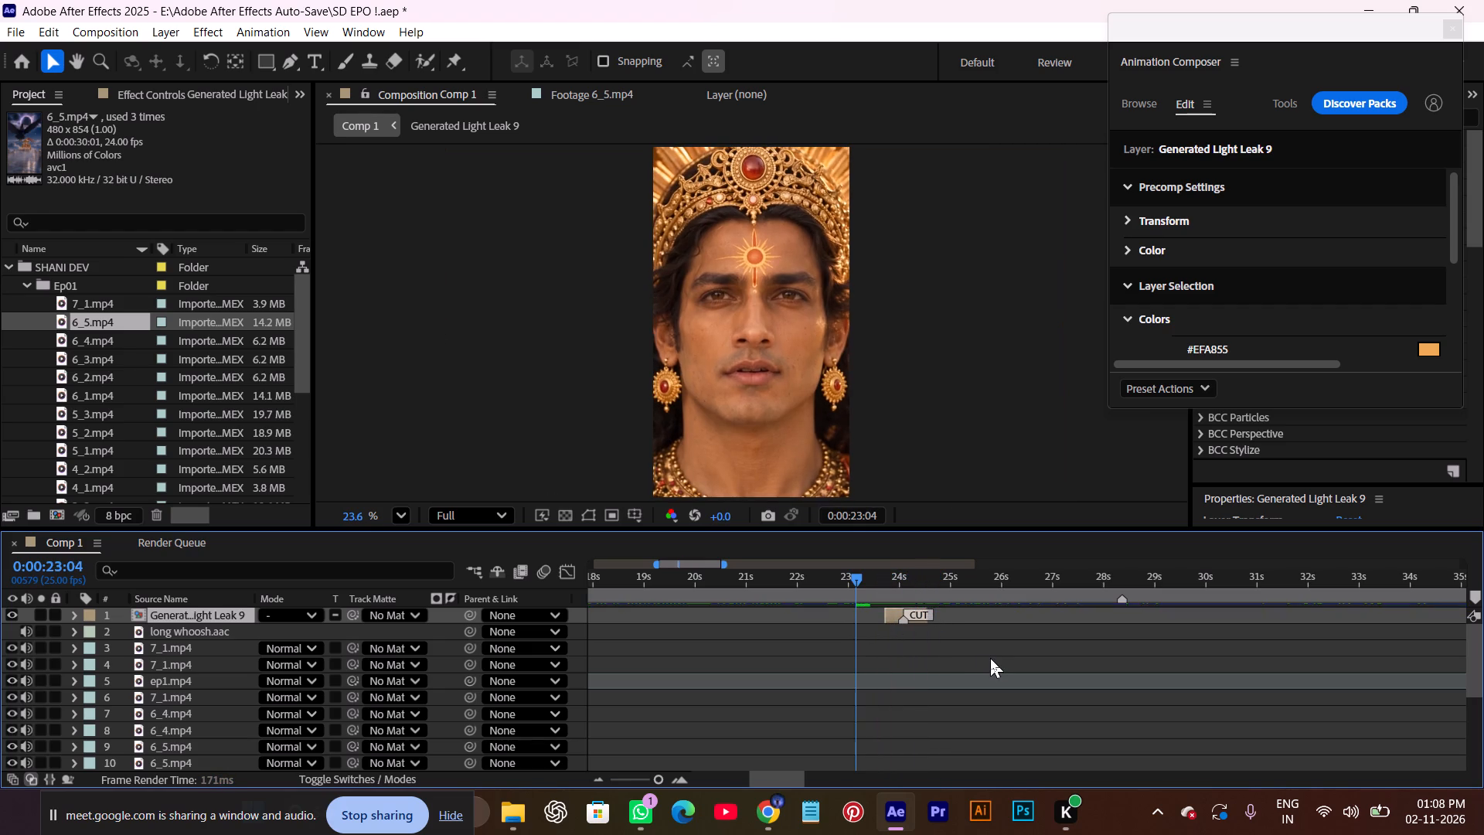
click(798, 666)
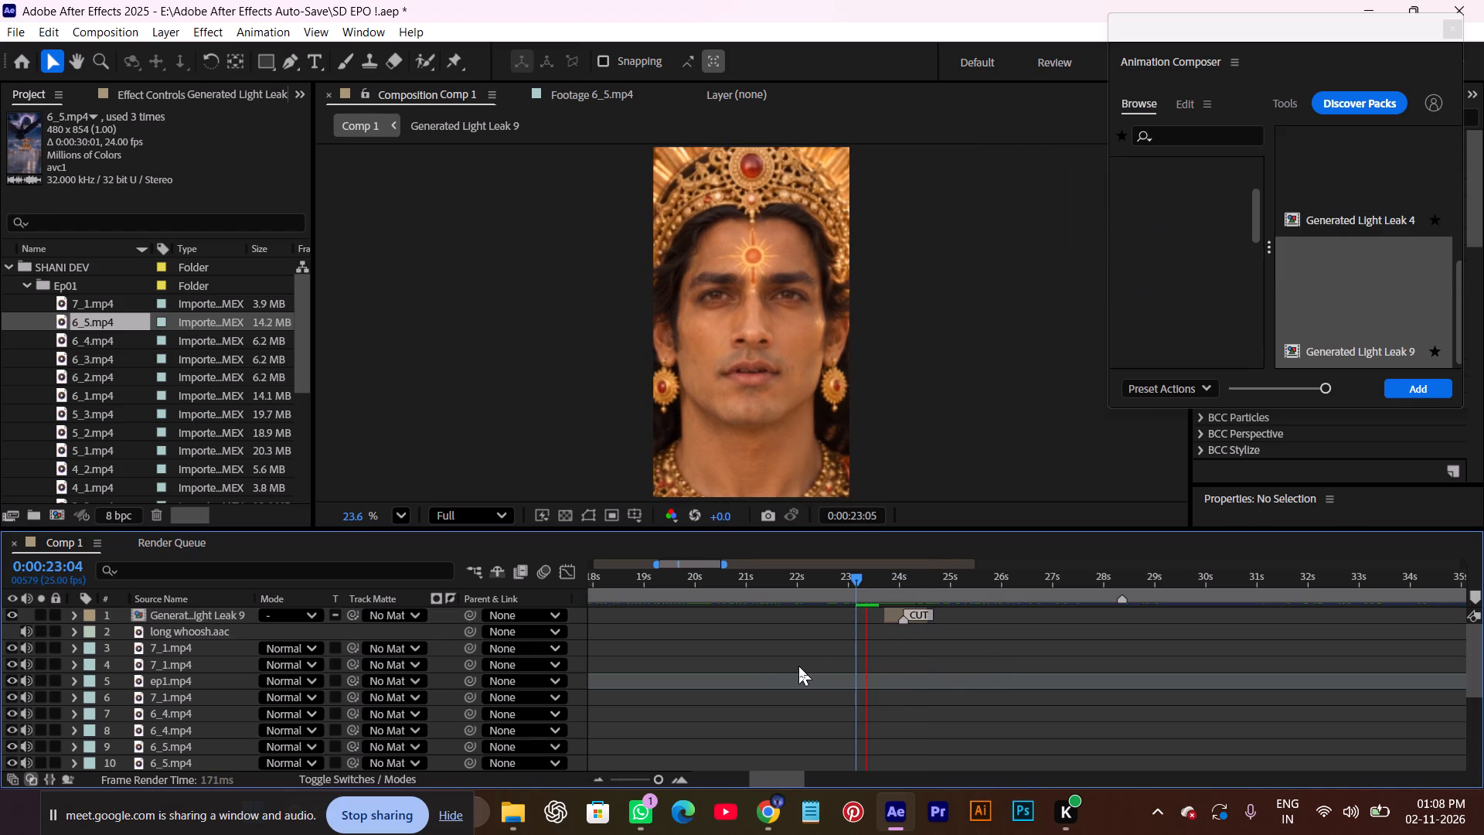
key(space)
key(space)
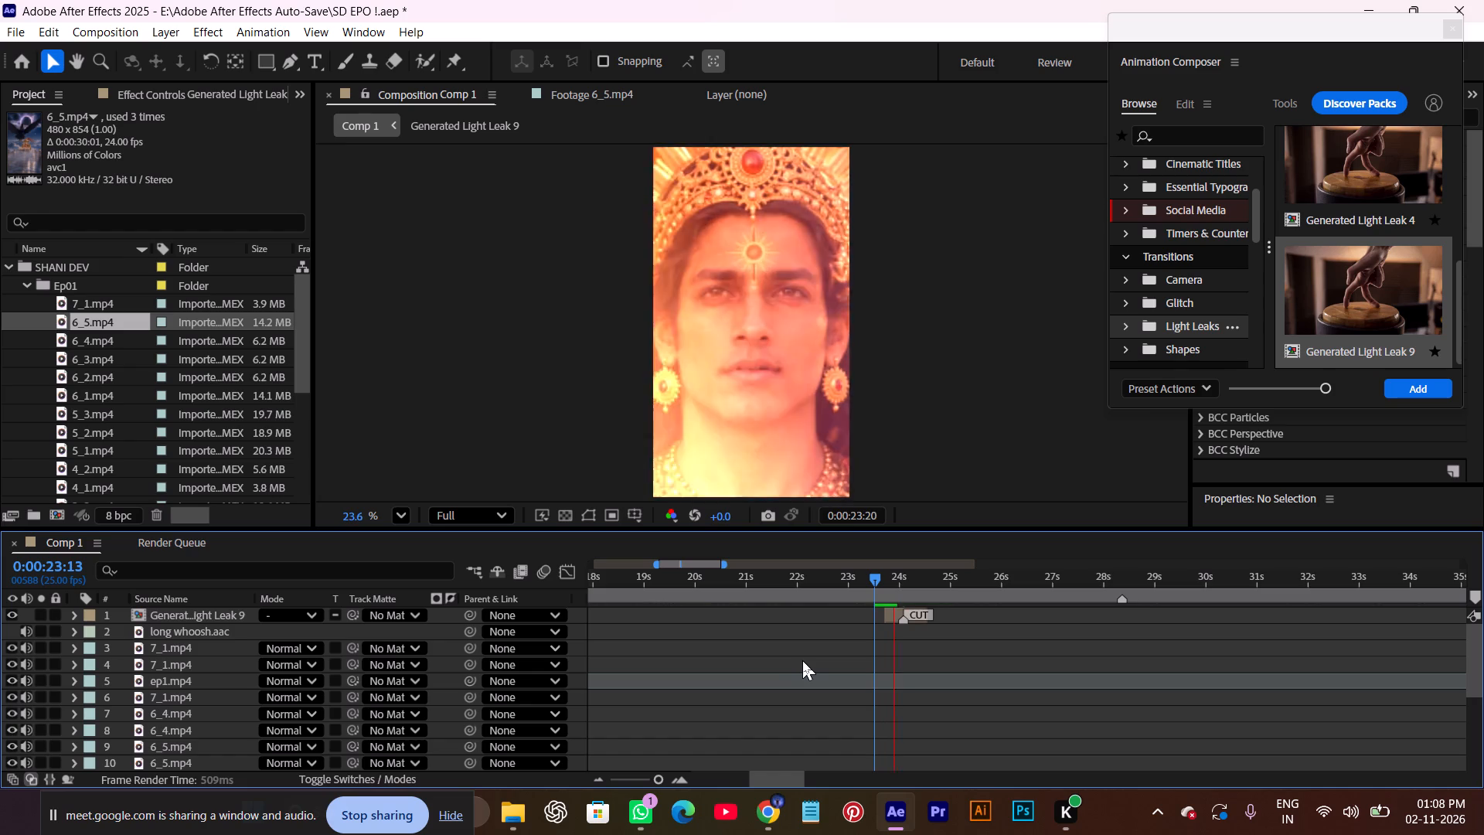
key(space)
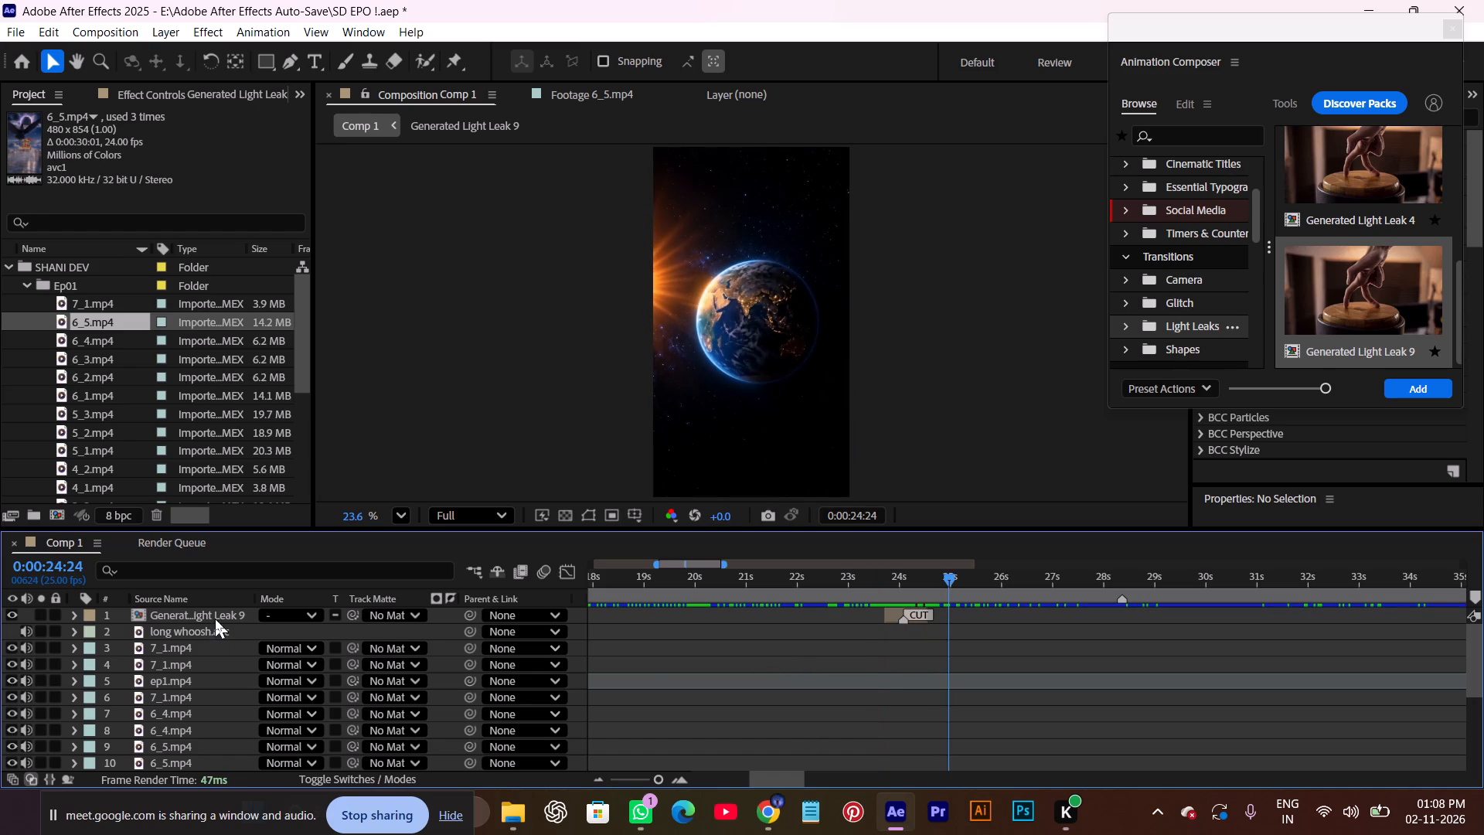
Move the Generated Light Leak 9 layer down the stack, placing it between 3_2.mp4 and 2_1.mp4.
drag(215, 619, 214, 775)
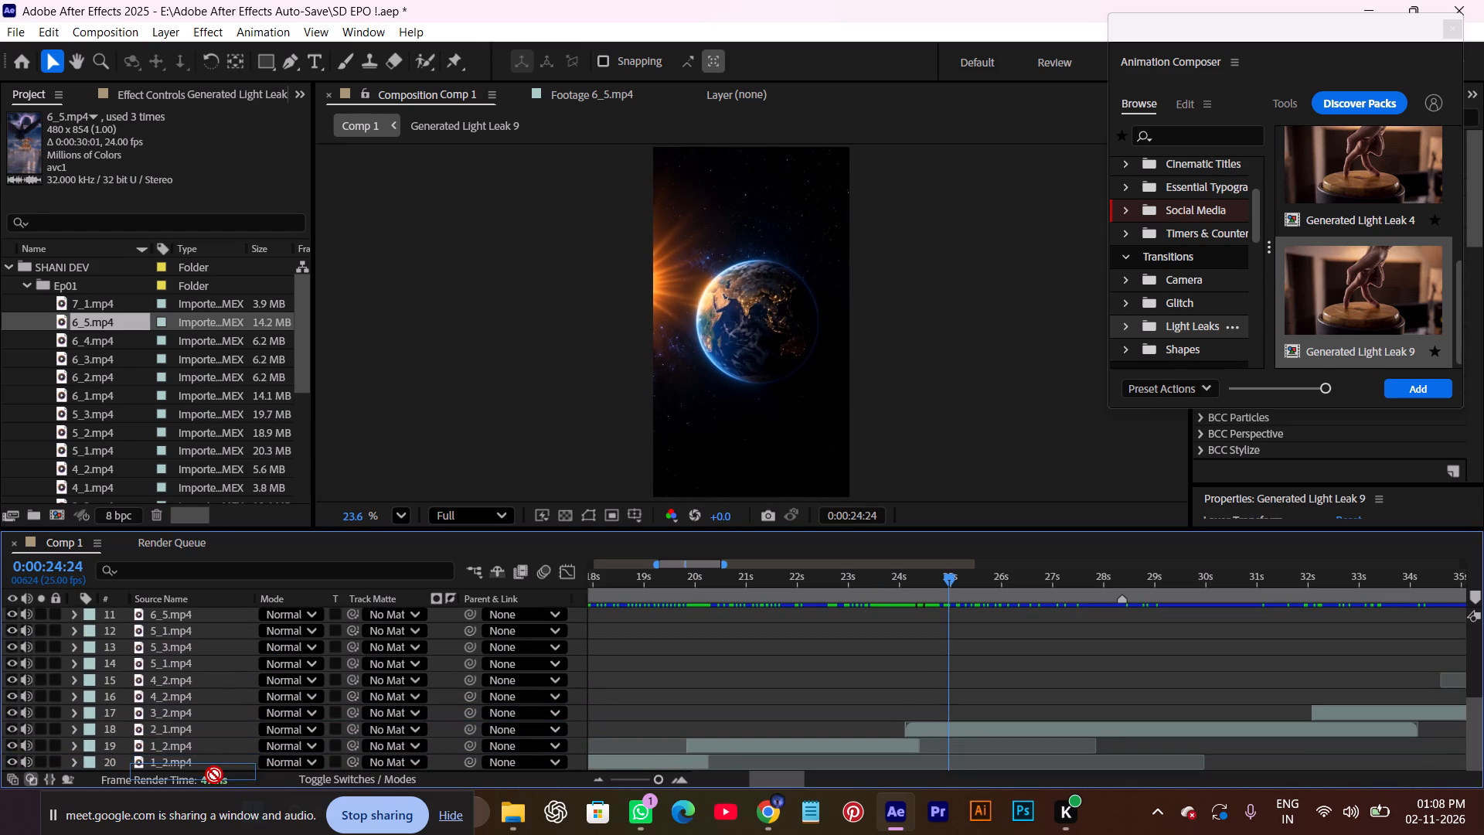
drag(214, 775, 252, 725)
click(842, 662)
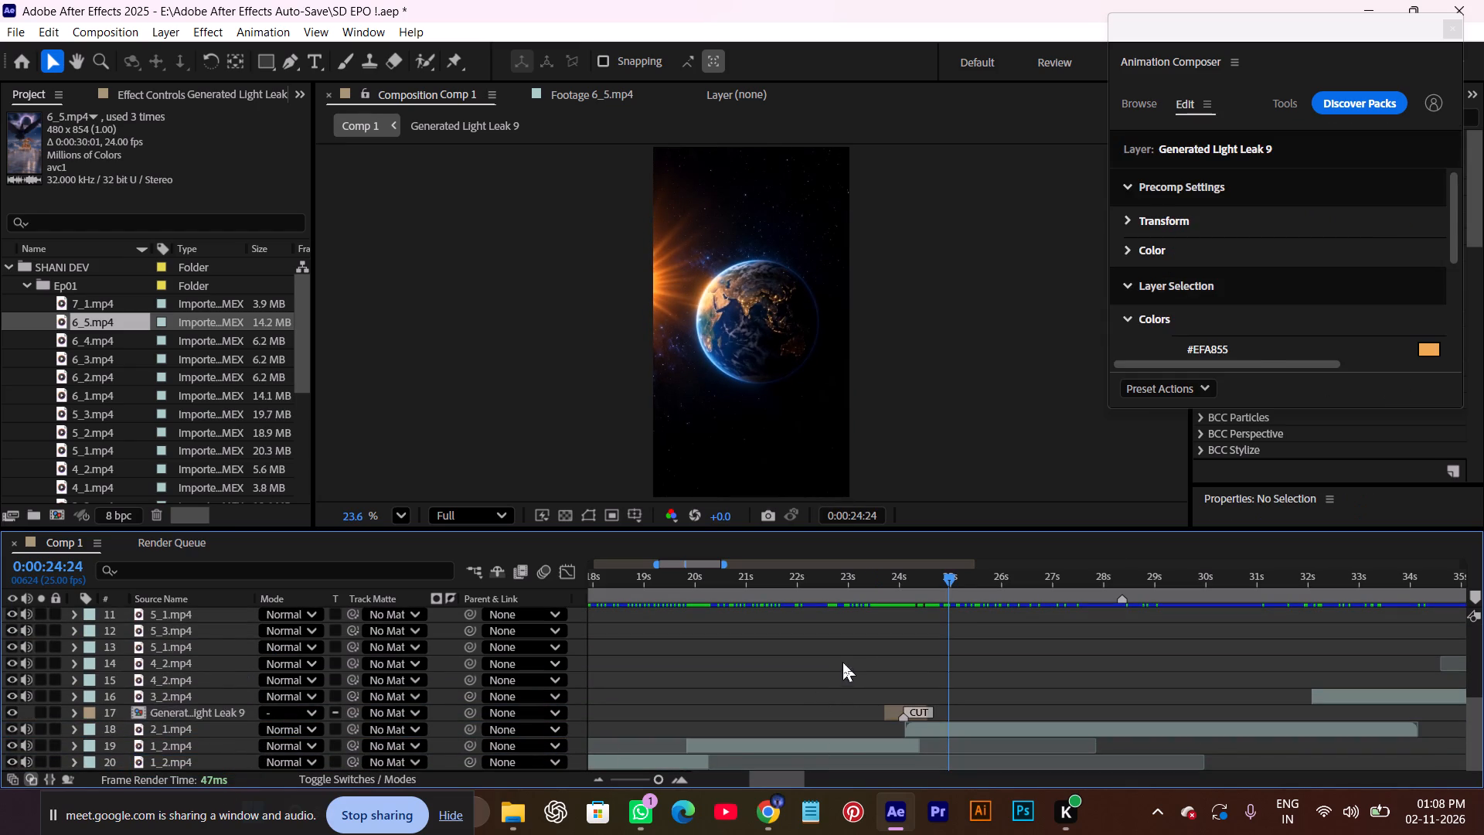
Play back the restacked light leak transition from about 0:00:23:10 and again from 0:00:22:23.
drag(943, 581, 859, 607)
key(space)
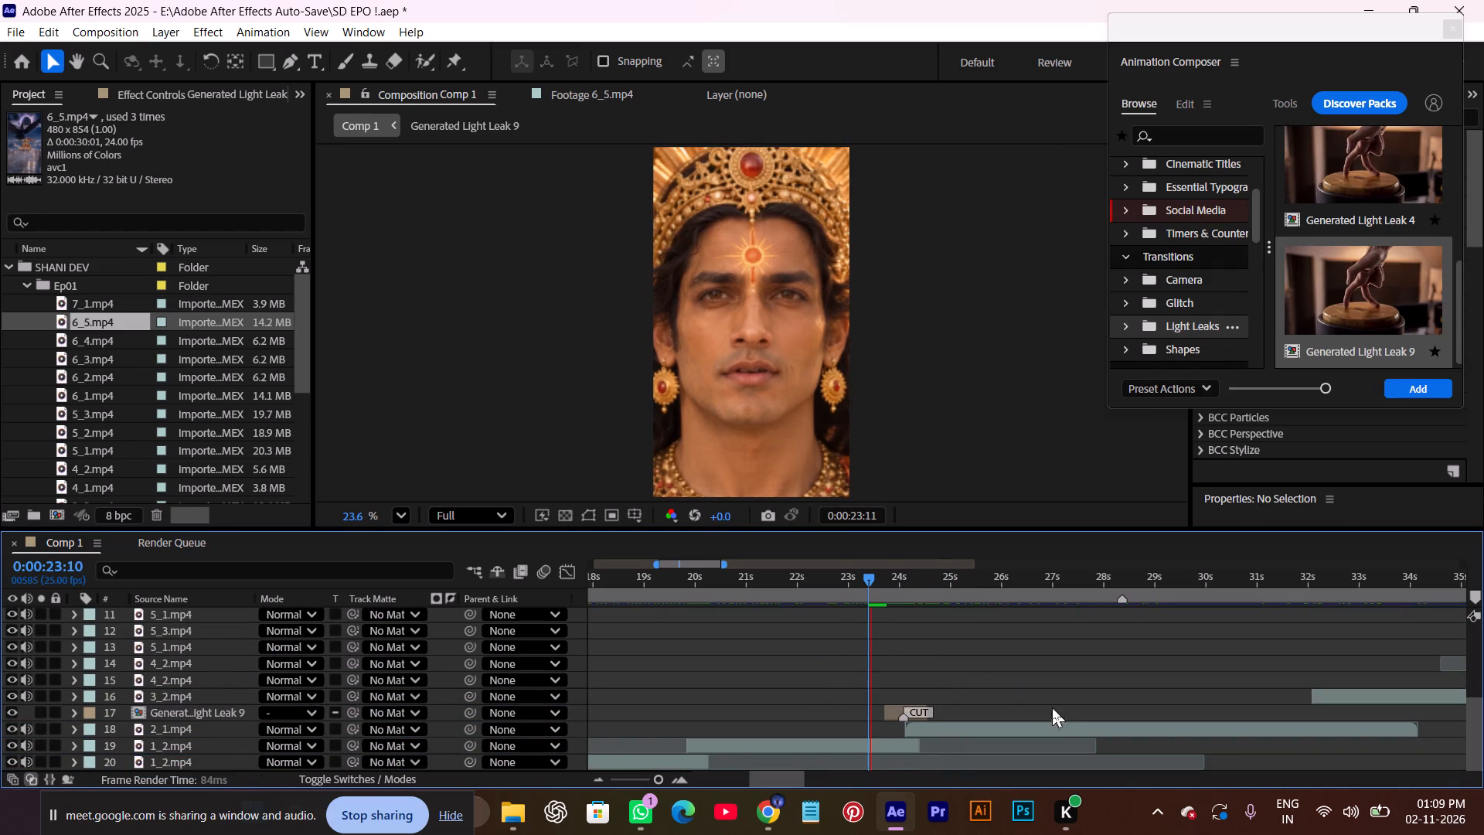
key(space)
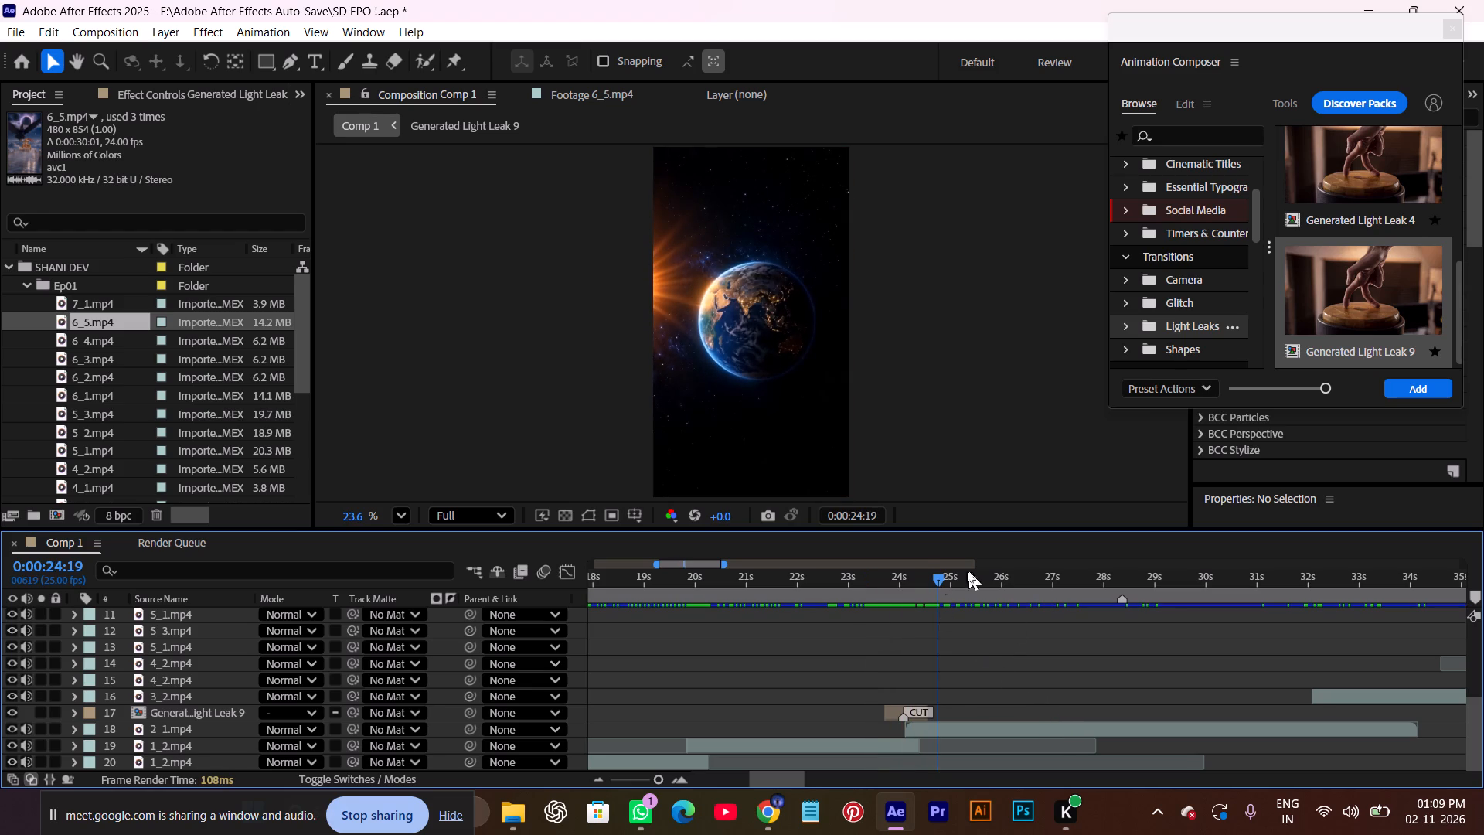
drag(943, 581, 849, 596)
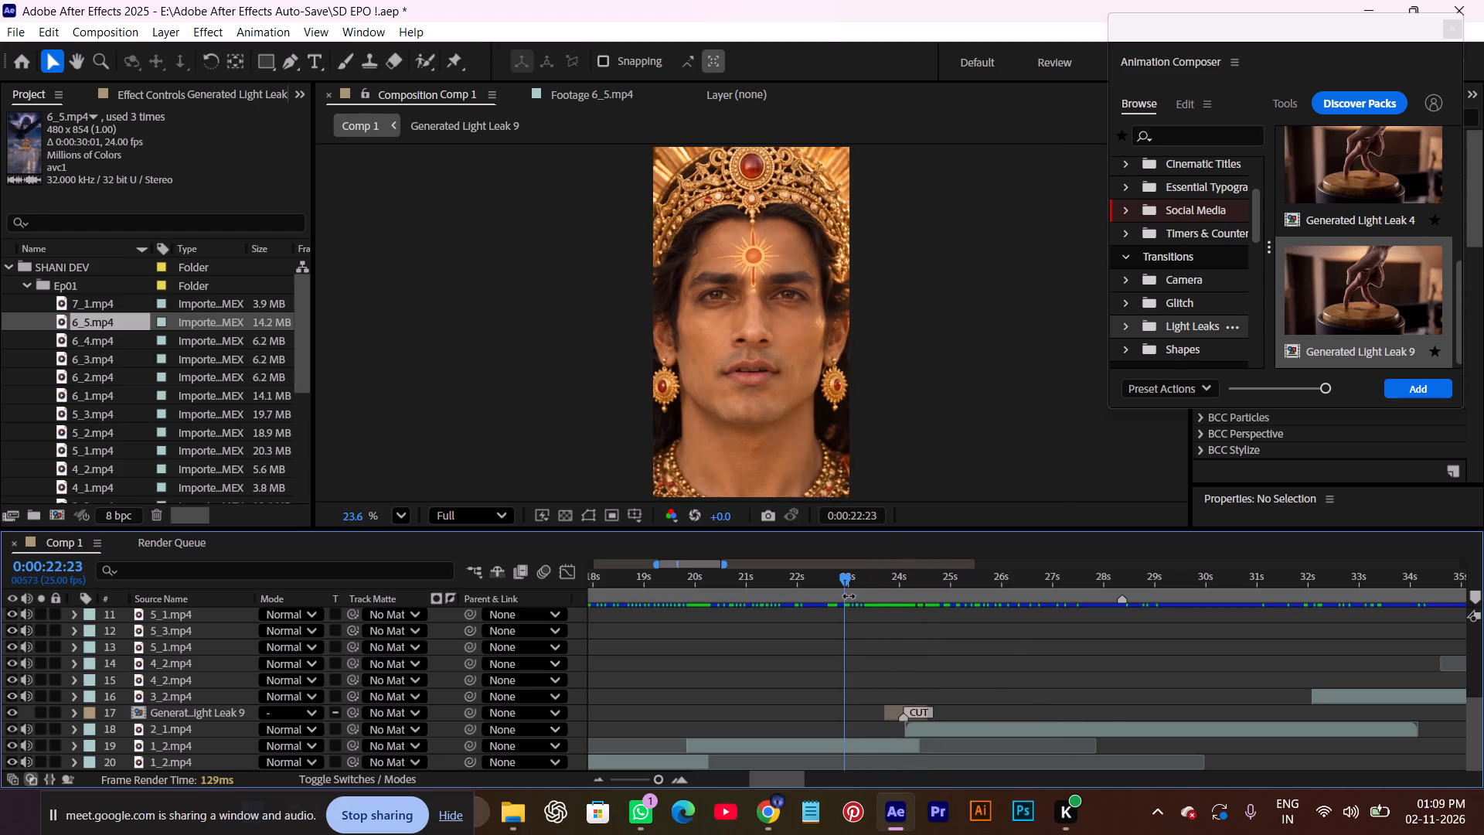
key(space)
key(space)
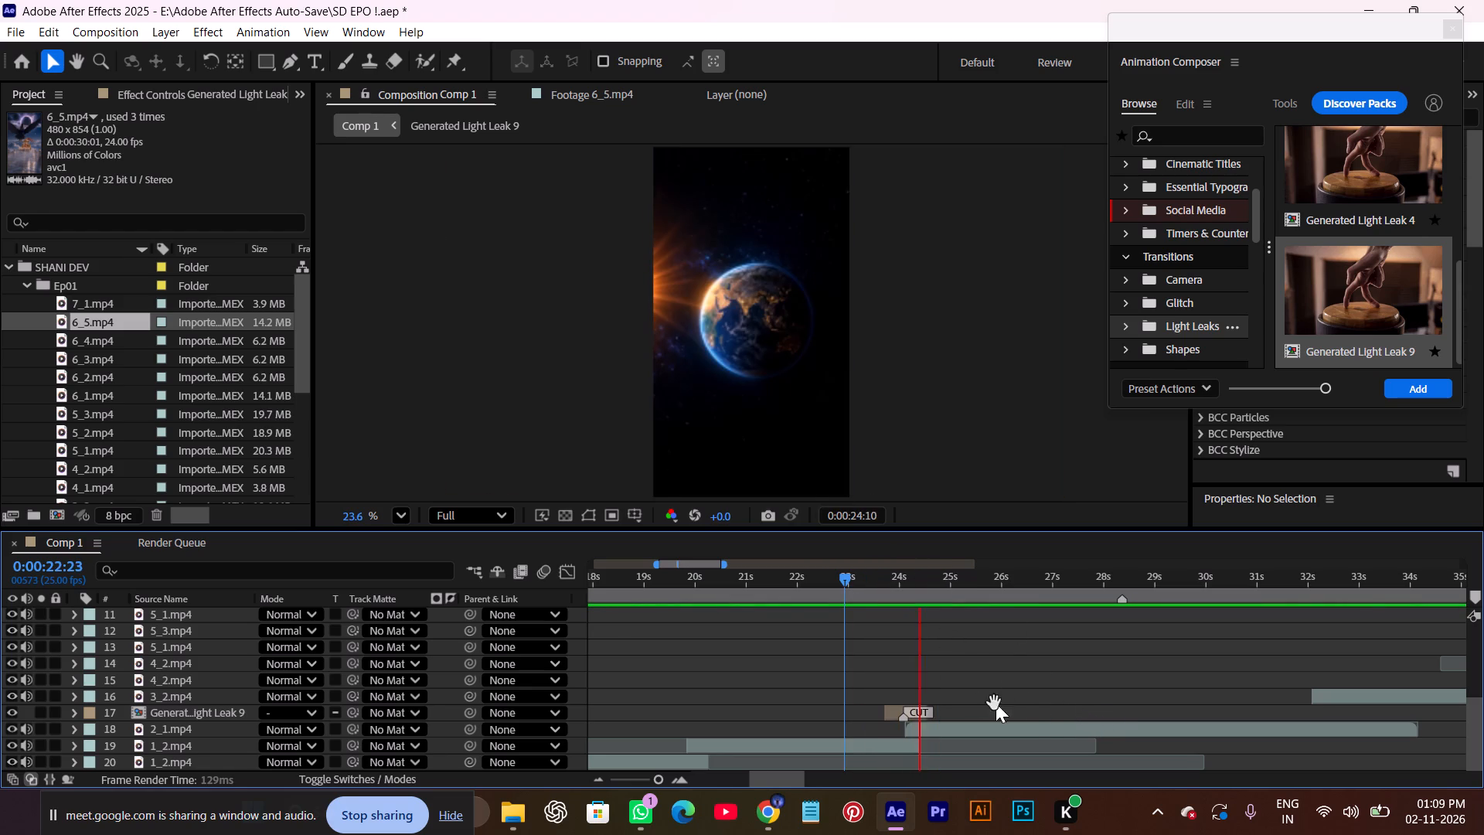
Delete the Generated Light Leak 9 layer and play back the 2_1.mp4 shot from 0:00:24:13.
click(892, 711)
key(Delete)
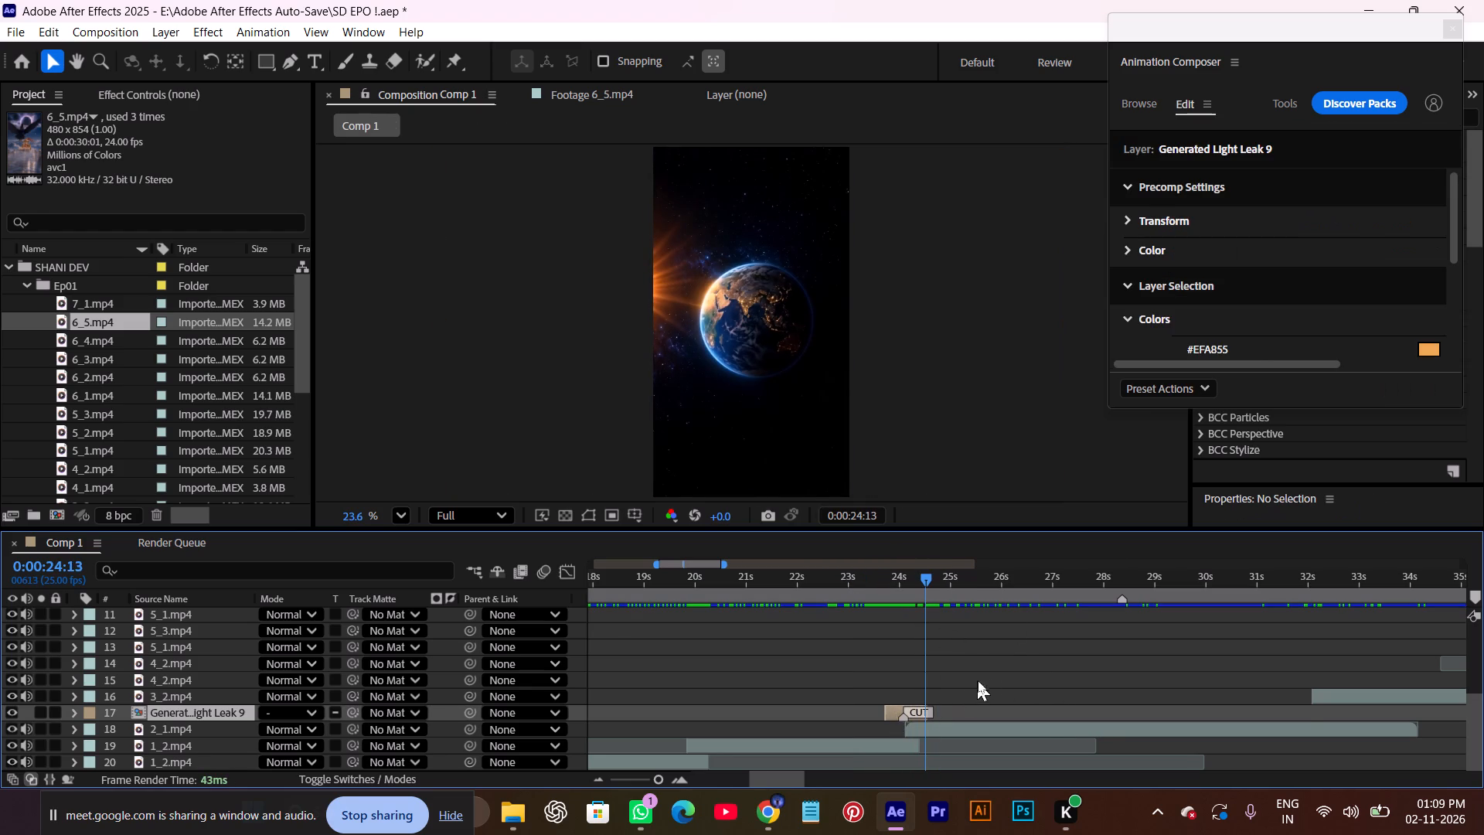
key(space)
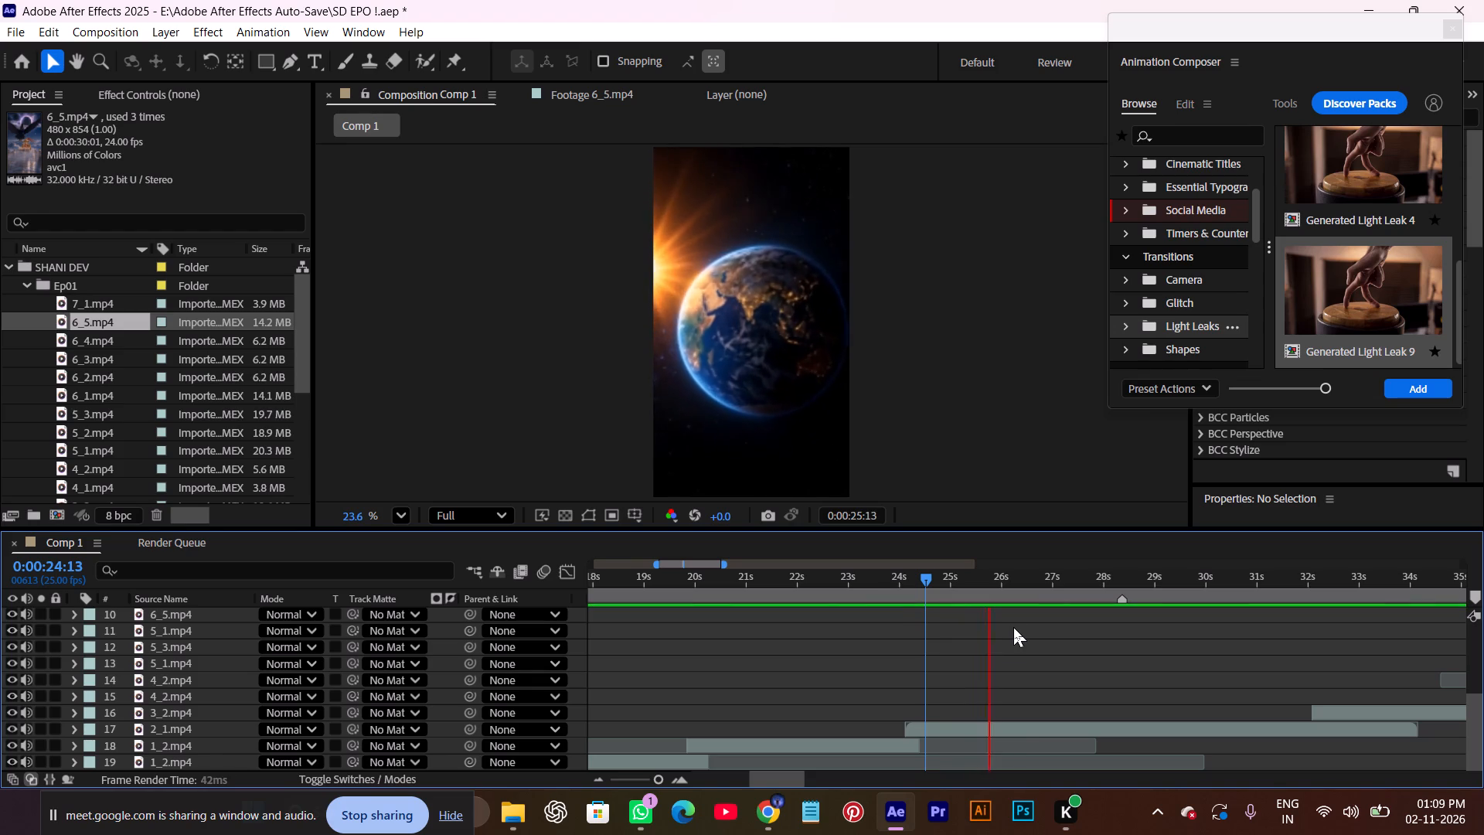
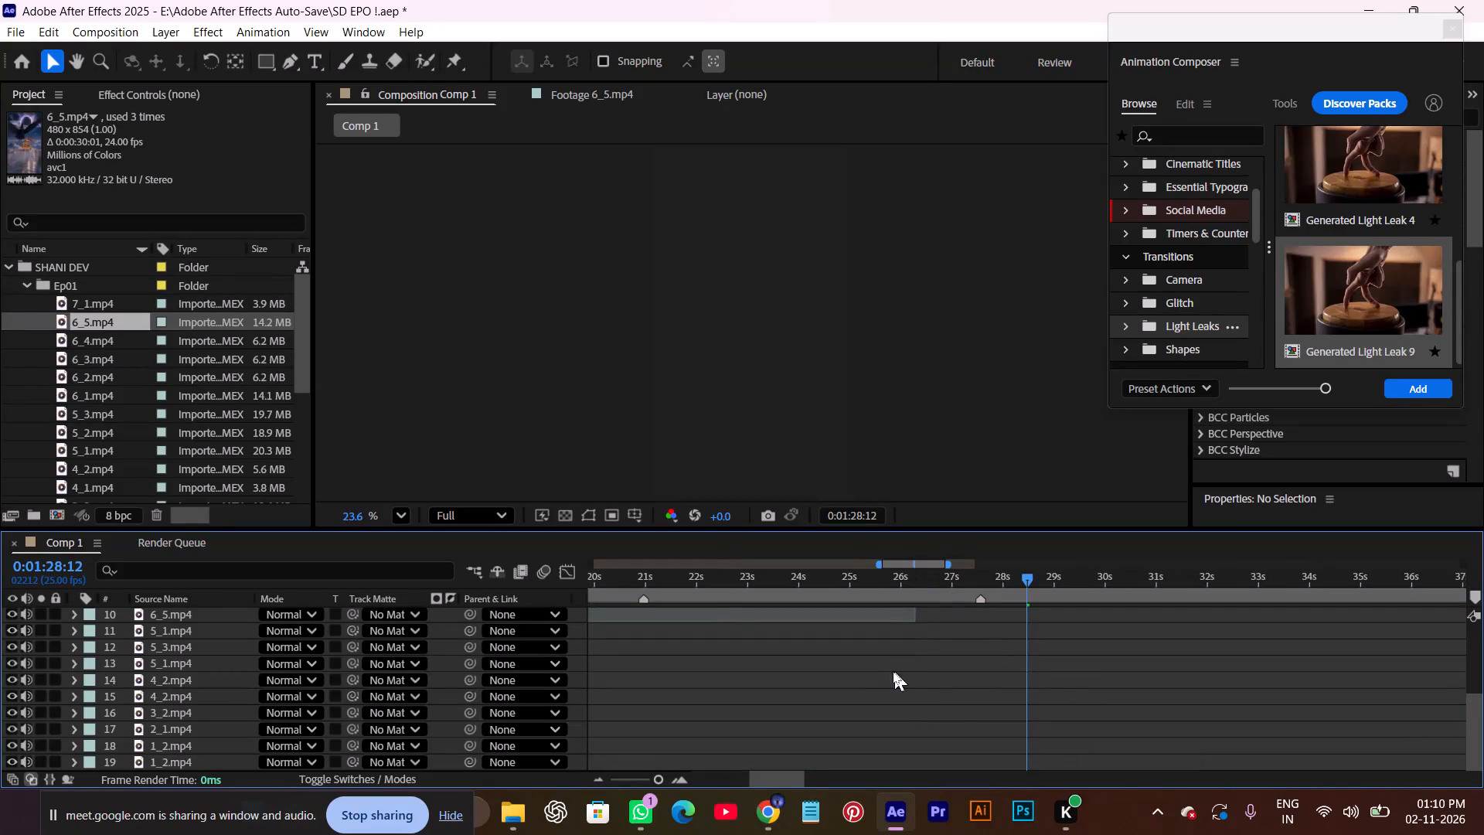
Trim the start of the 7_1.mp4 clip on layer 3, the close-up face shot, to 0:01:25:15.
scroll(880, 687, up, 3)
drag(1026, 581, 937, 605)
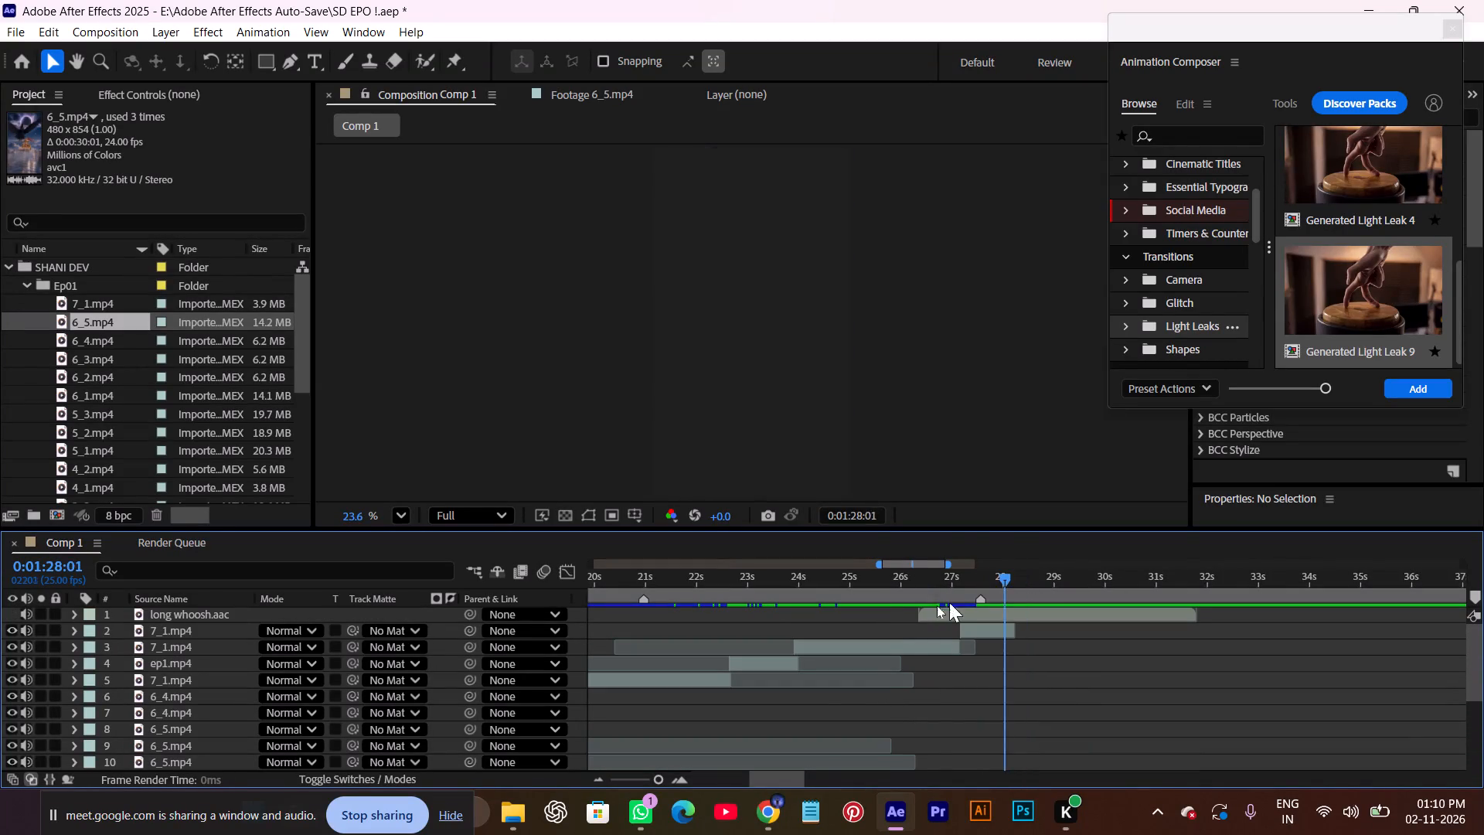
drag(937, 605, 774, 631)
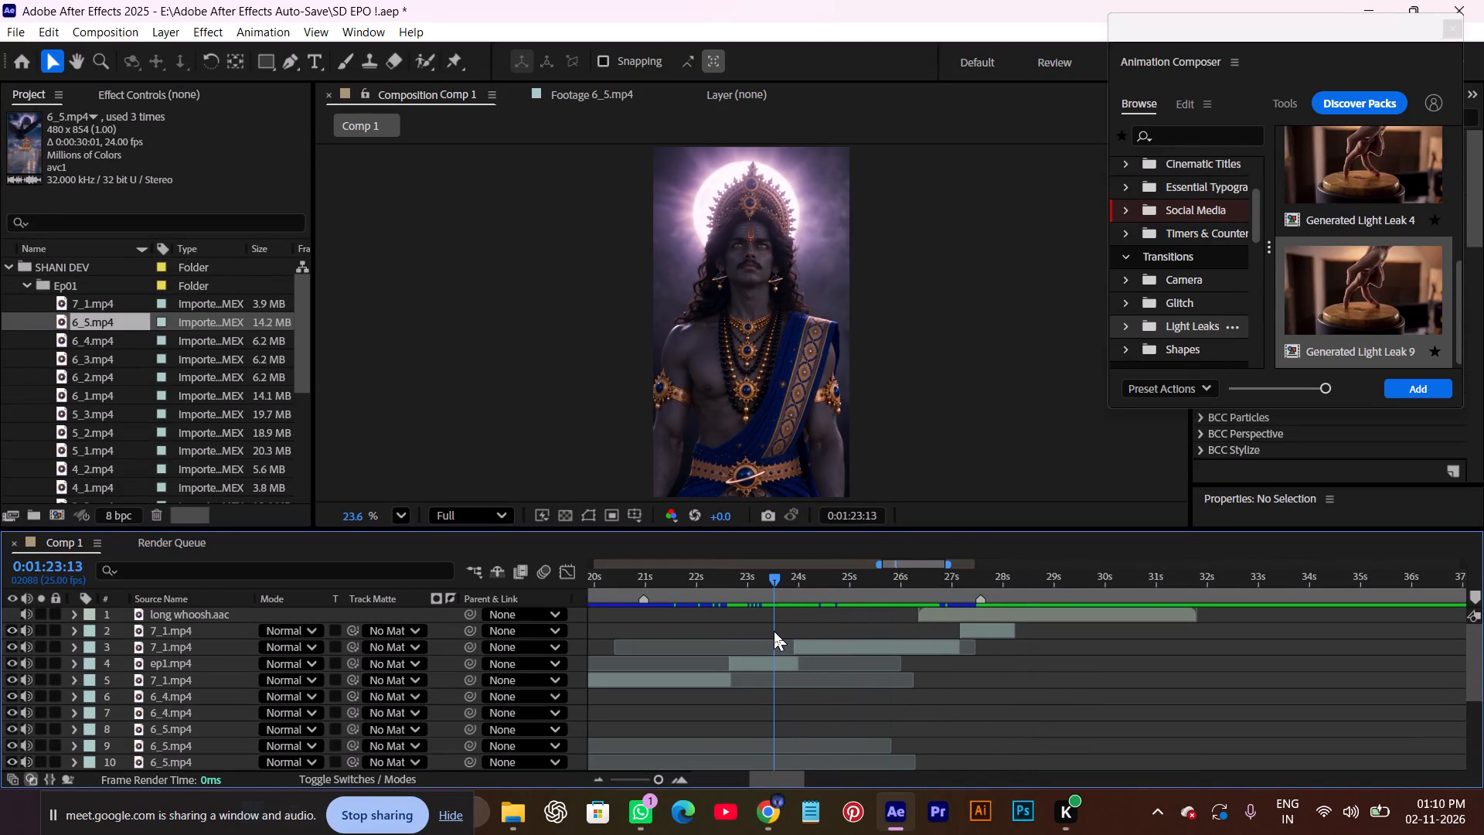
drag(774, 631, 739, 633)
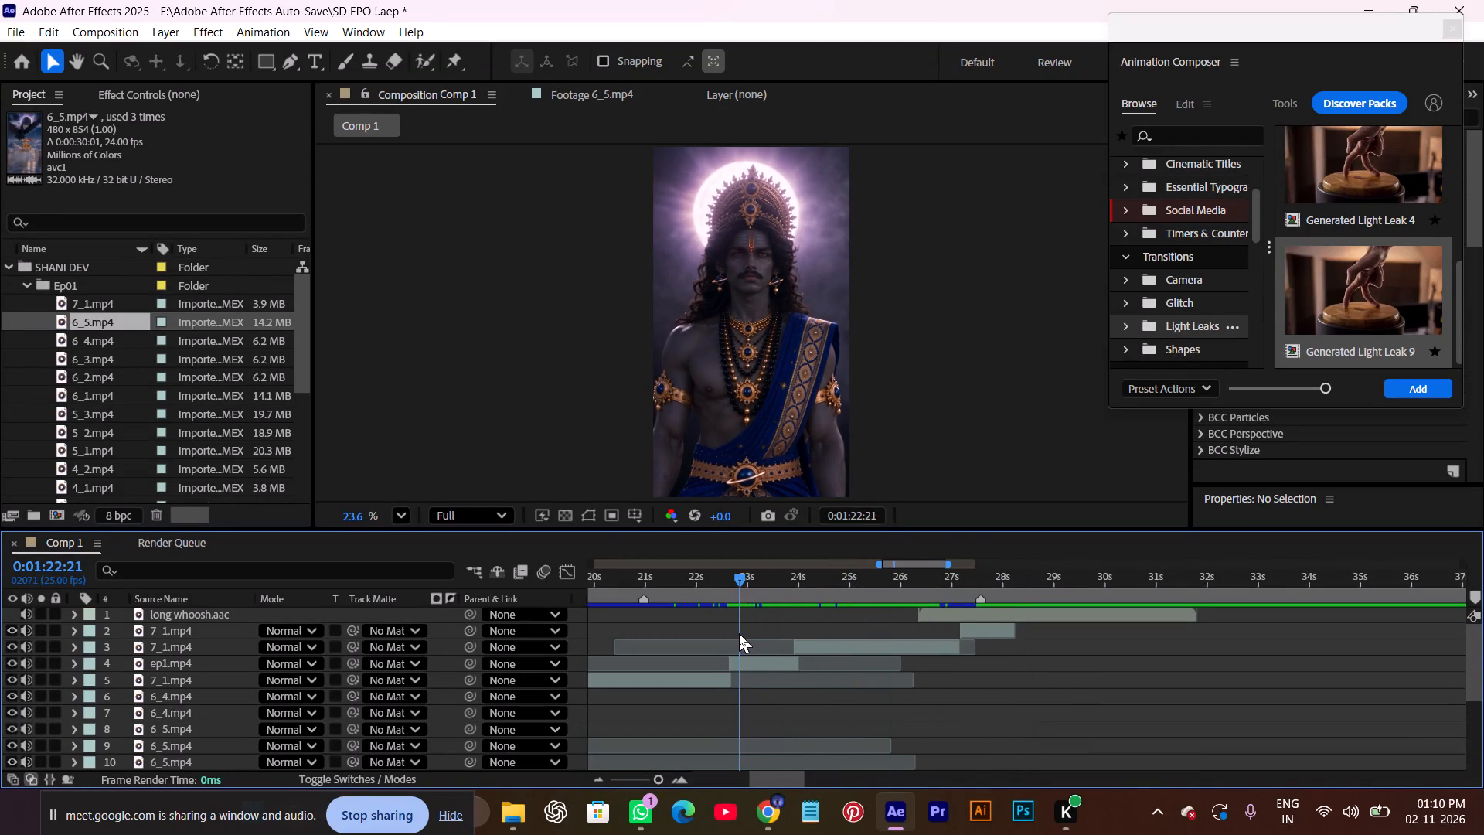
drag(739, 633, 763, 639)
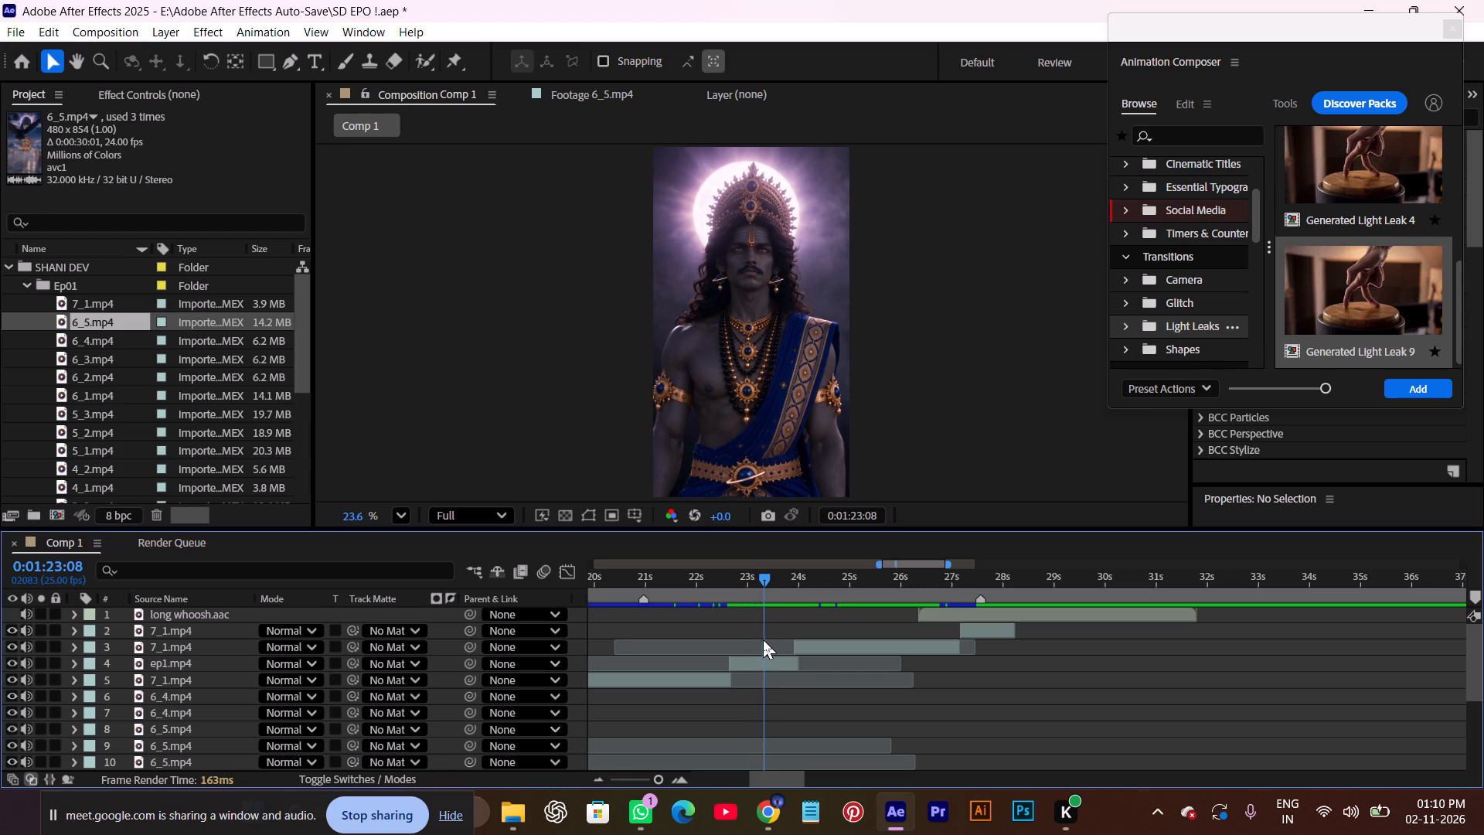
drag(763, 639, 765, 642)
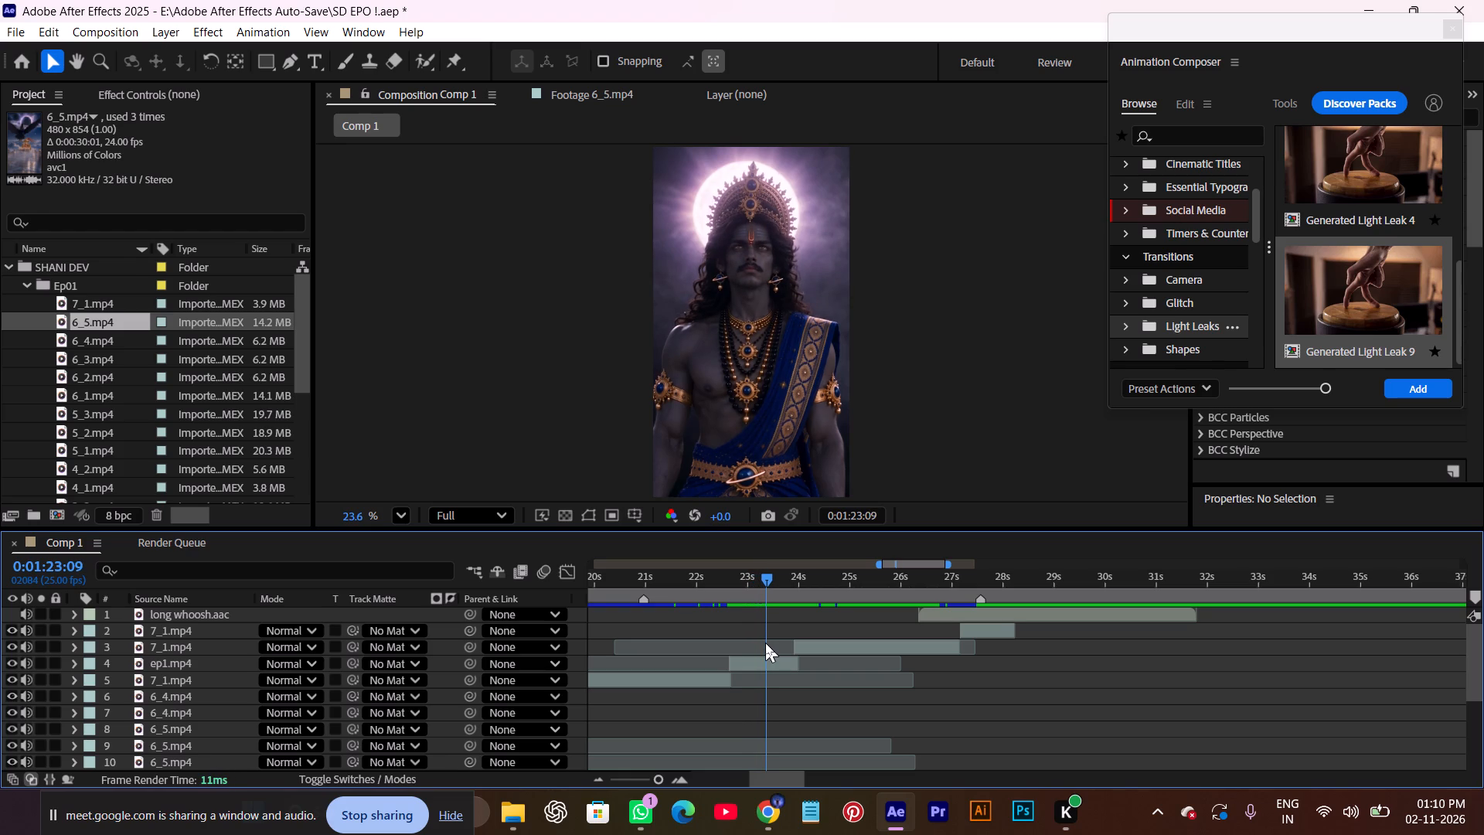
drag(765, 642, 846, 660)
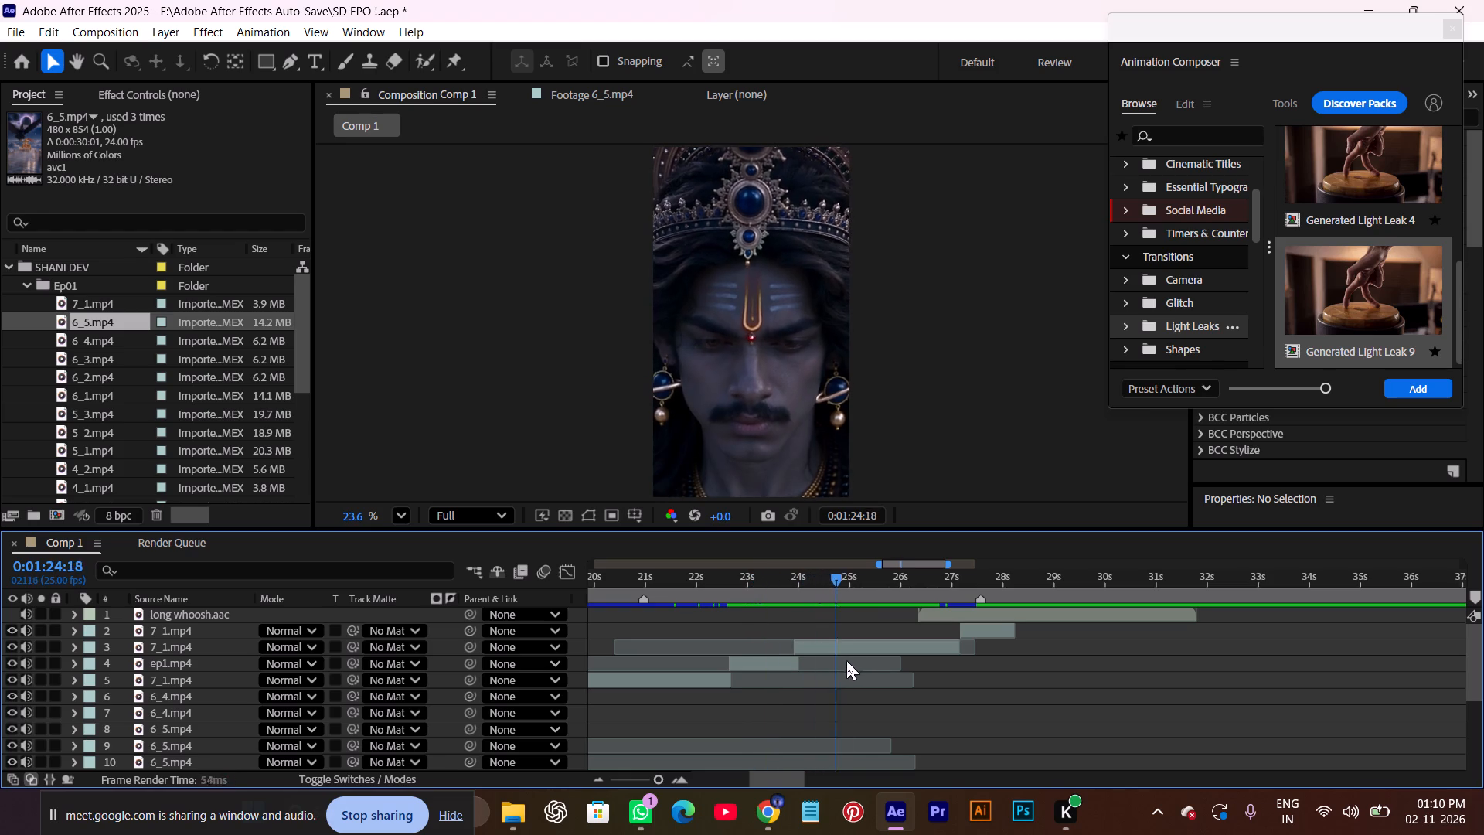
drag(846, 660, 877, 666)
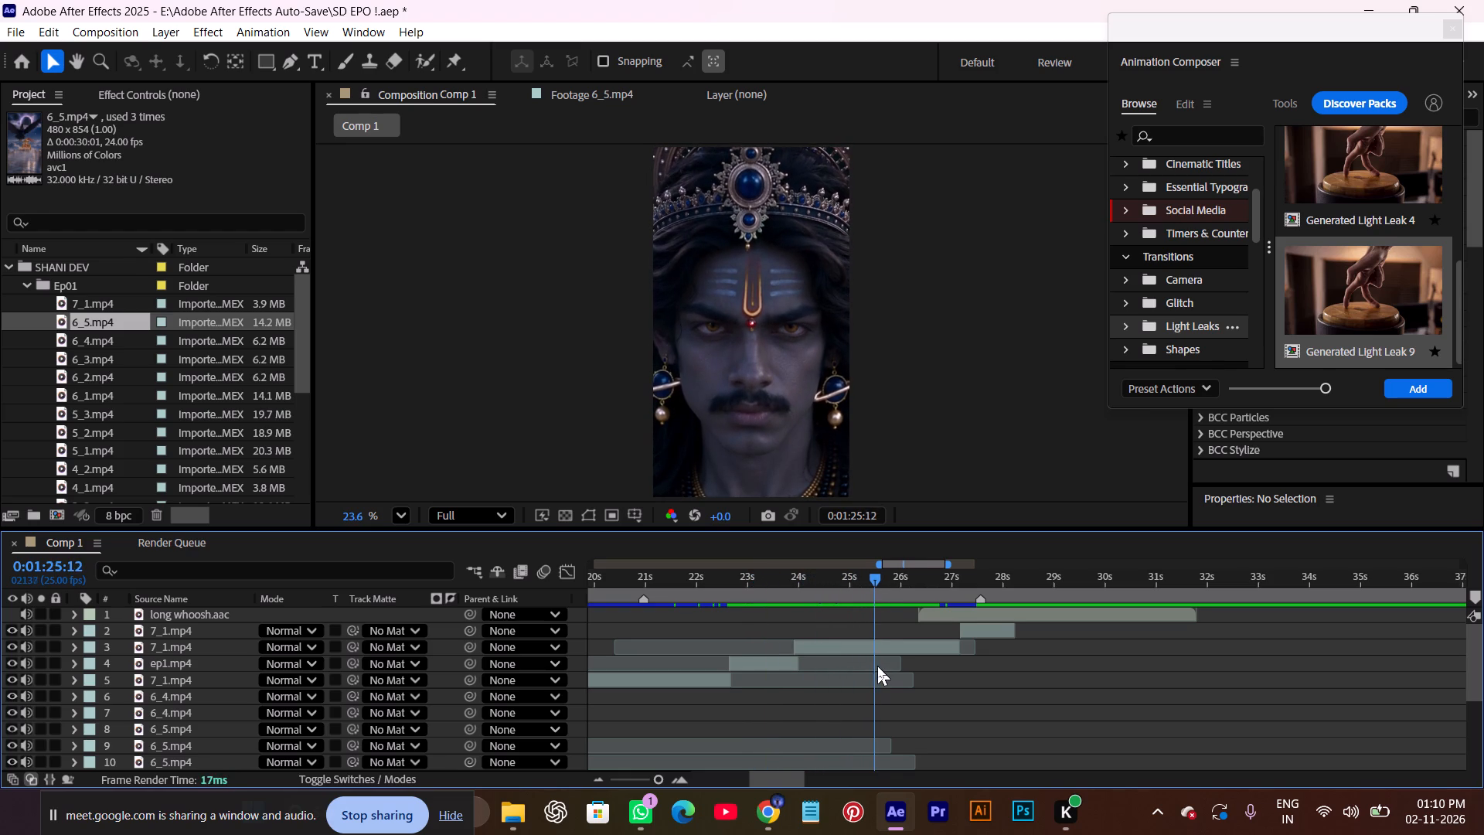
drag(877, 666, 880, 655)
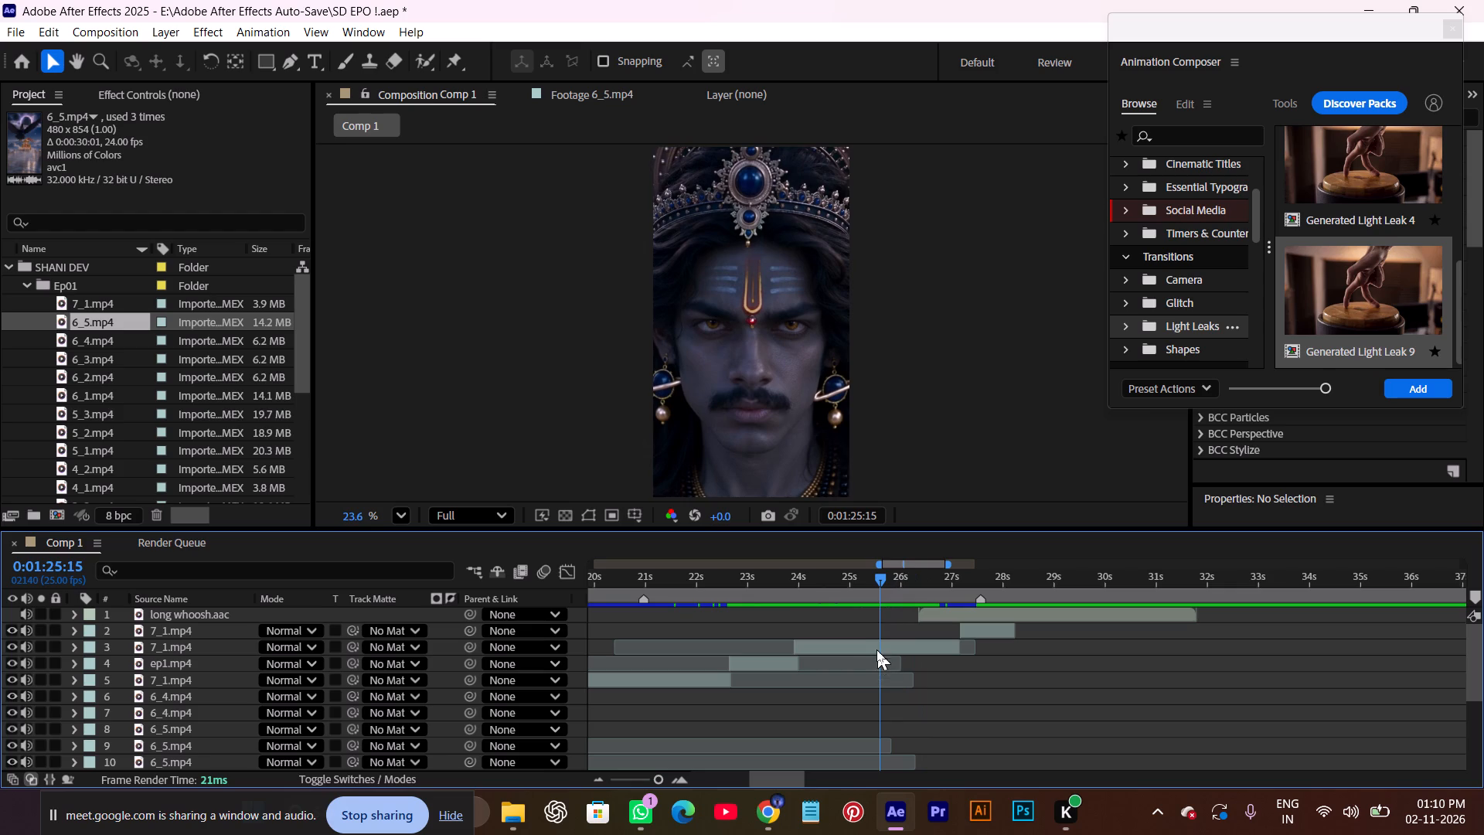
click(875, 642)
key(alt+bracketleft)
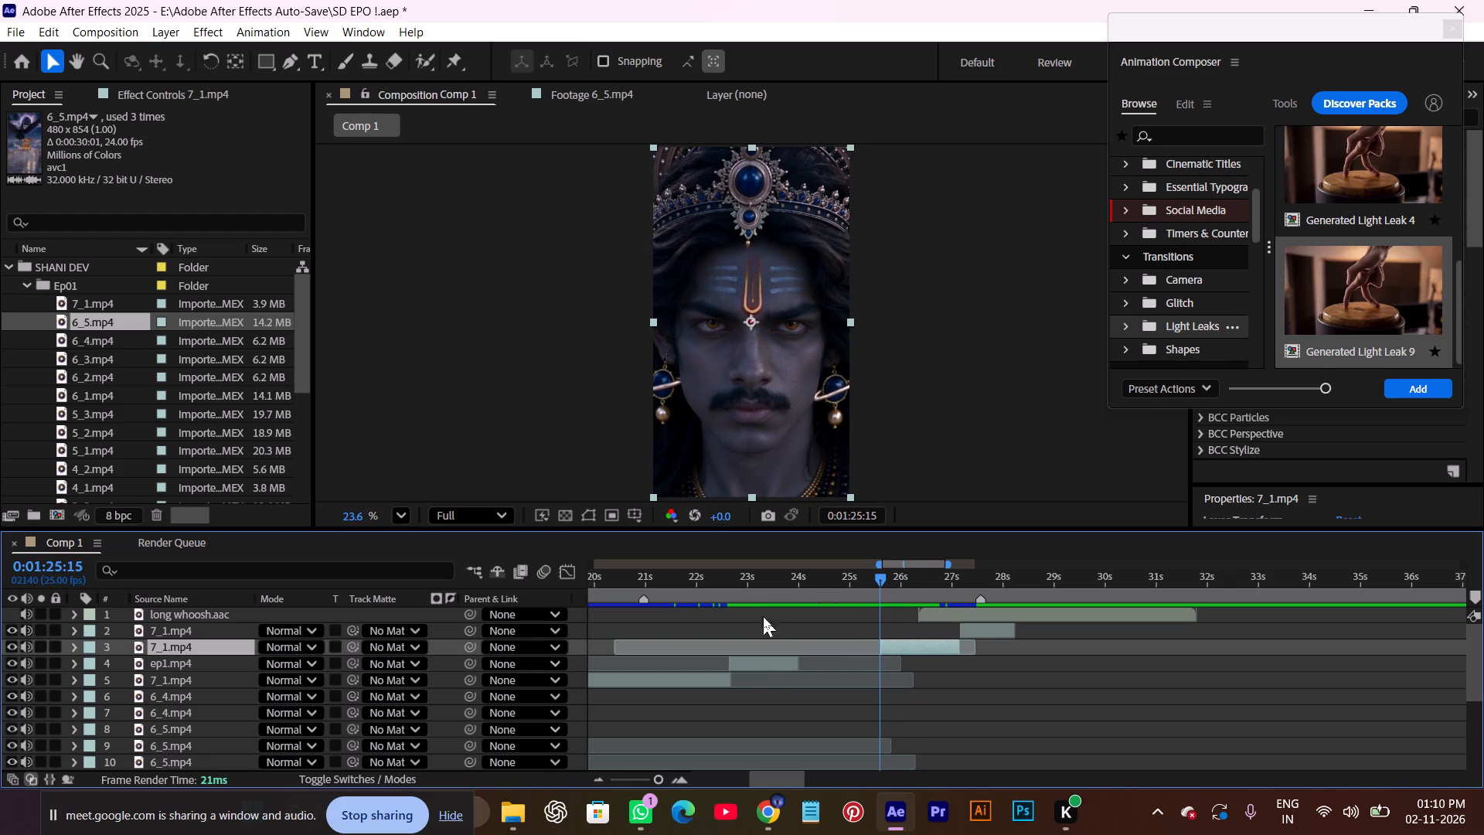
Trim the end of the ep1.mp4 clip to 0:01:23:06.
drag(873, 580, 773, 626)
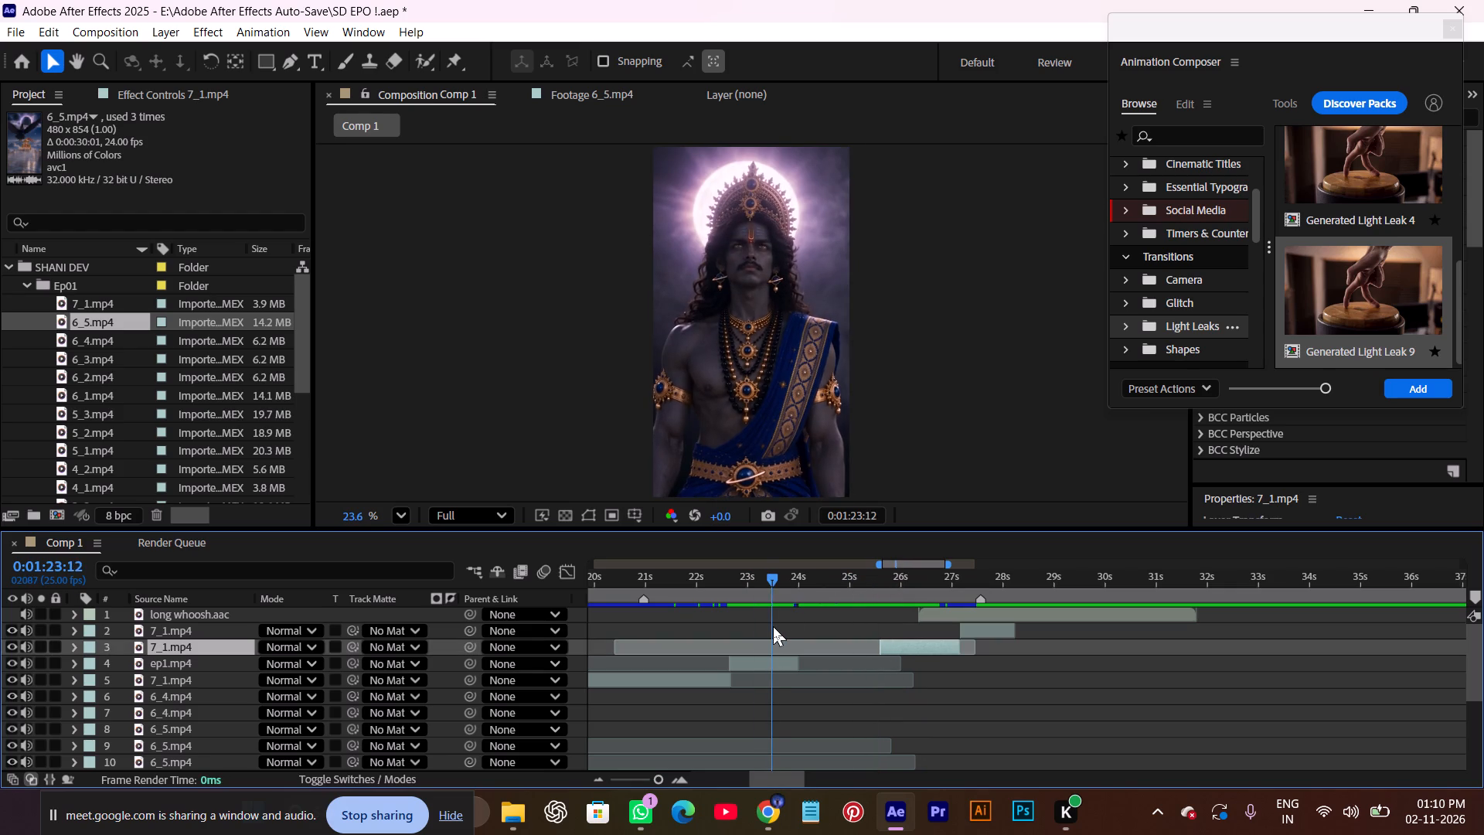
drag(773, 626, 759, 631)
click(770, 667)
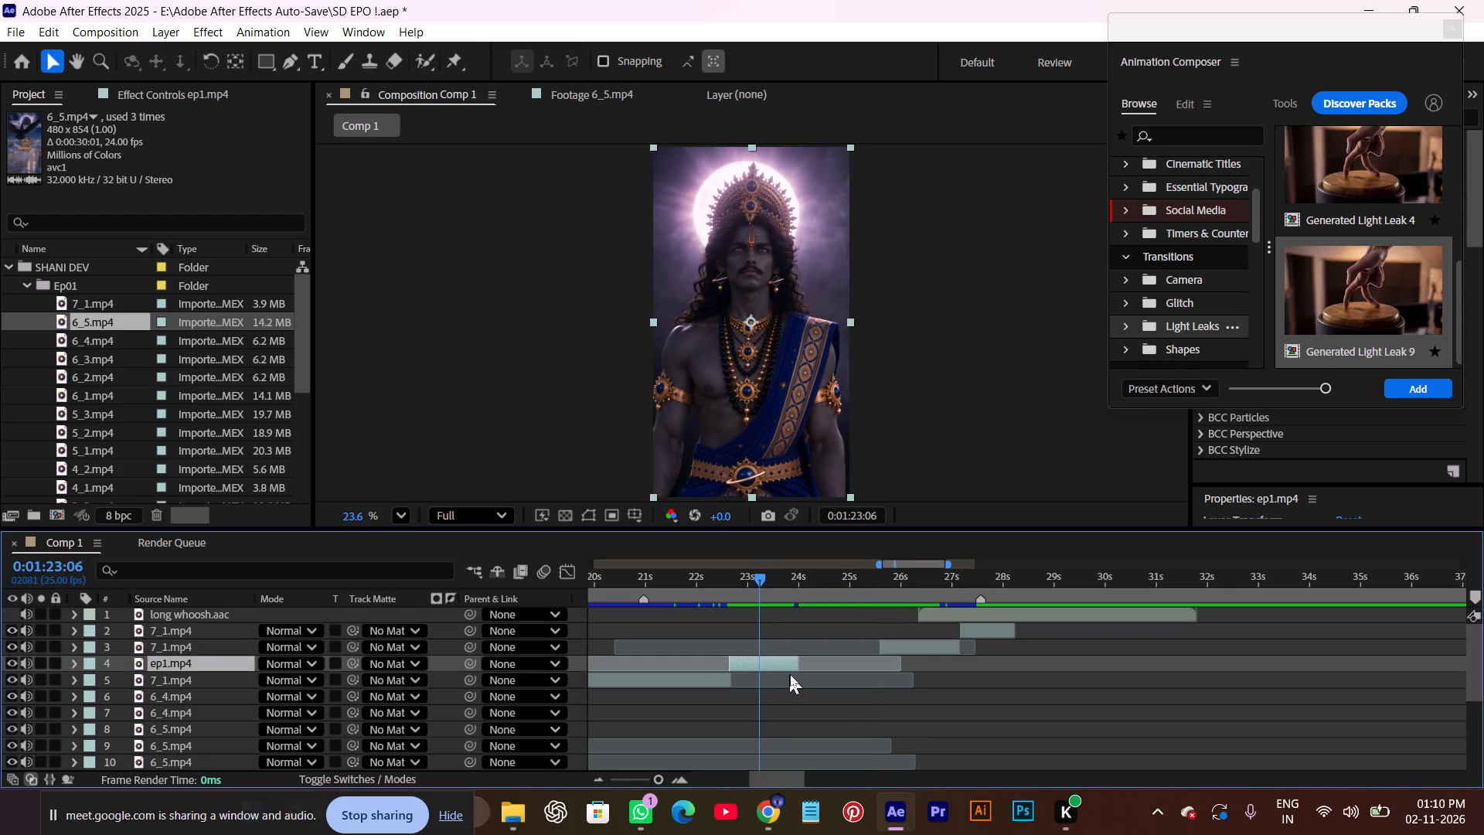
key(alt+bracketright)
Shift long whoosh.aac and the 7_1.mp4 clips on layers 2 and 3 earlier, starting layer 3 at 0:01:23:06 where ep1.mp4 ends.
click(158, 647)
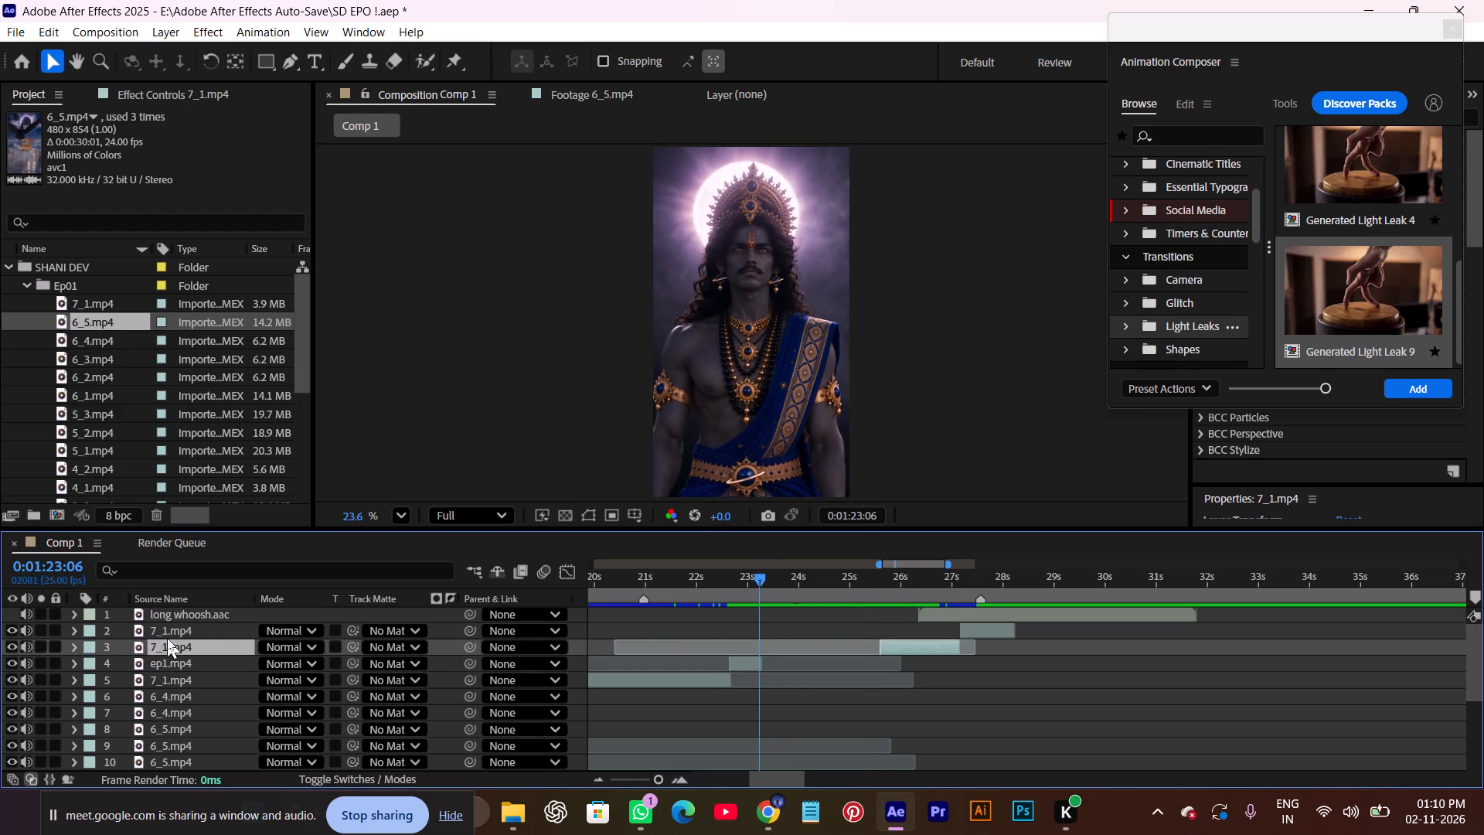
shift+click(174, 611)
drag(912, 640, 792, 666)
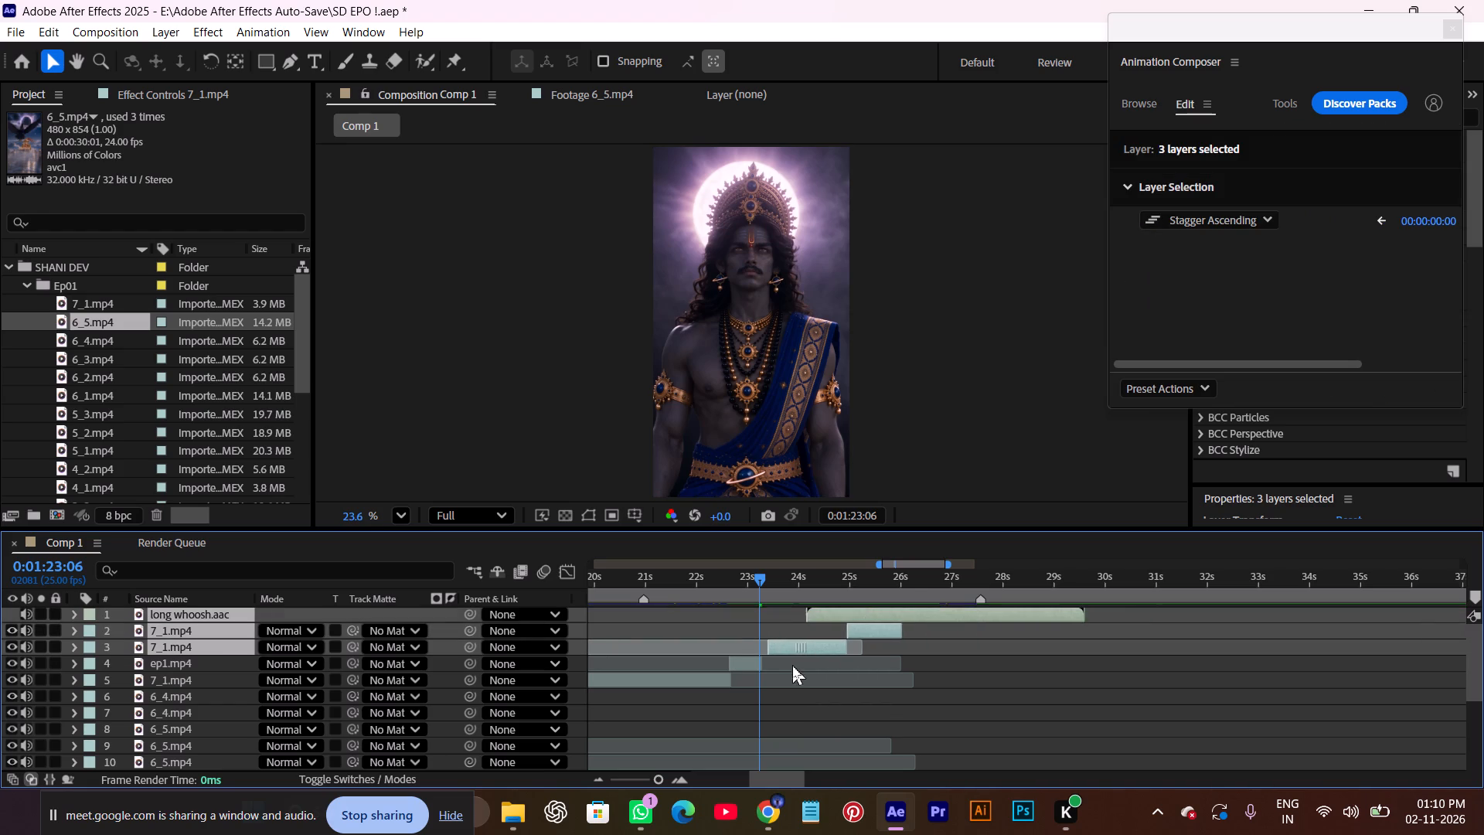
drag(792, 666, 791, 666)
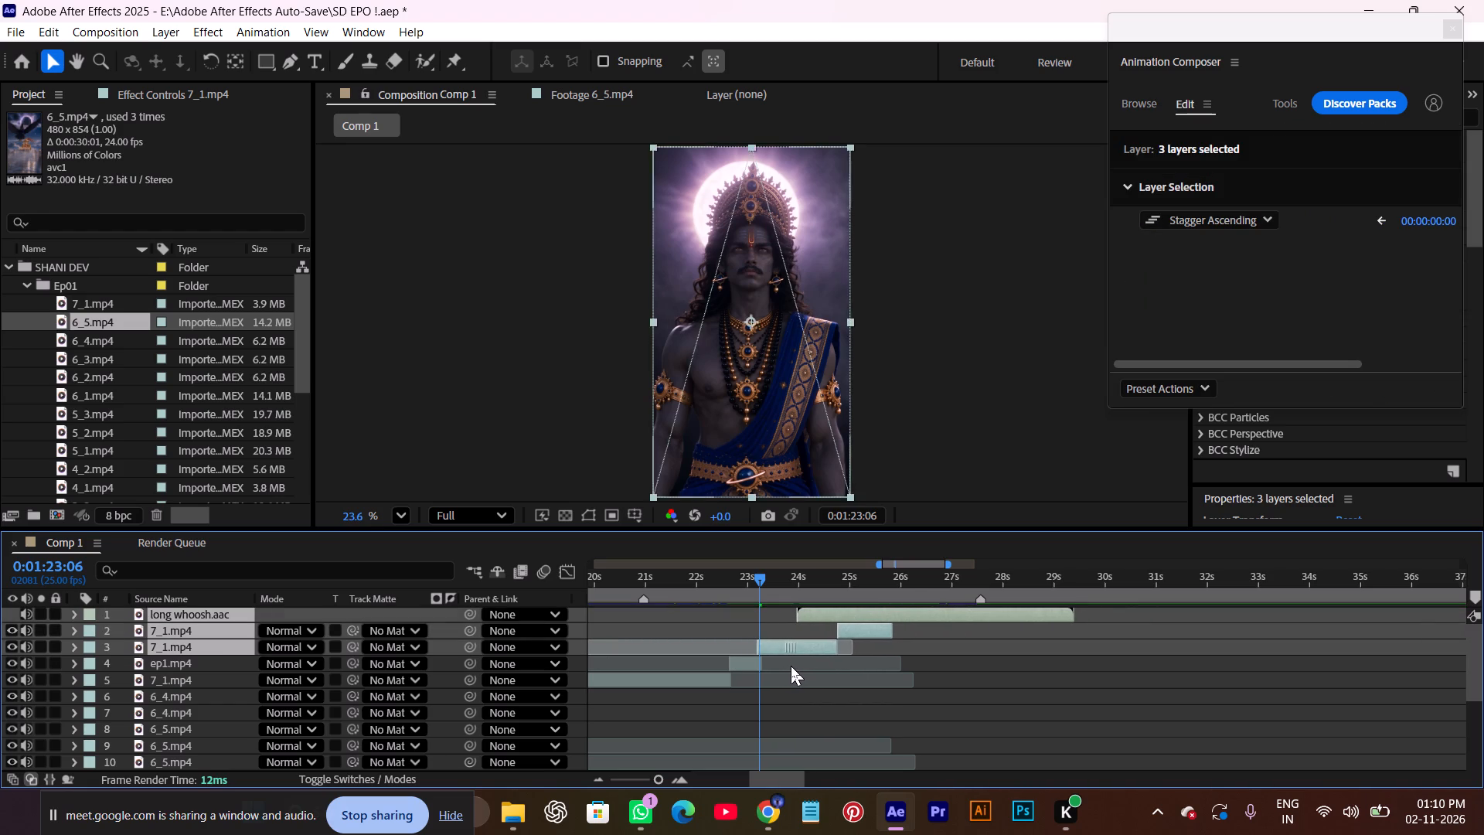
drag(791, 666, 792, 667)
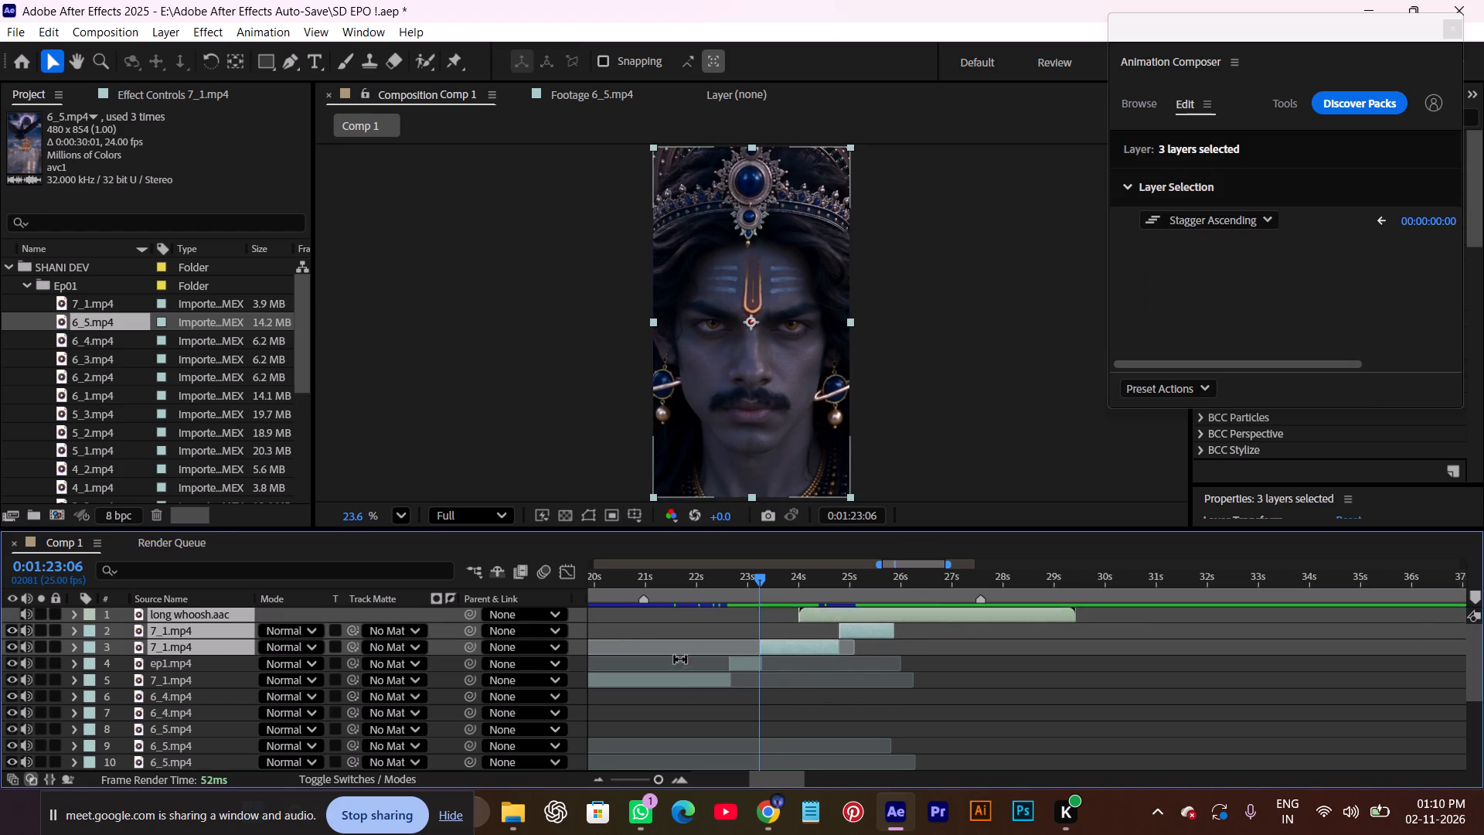
Play back the shortened ep1.mp4 section from 0:01:21:20 and scrub back over the cut into ep1.mp4.
click(680, 659)
drag(756, 579, 686, 597)
click(795, 729)
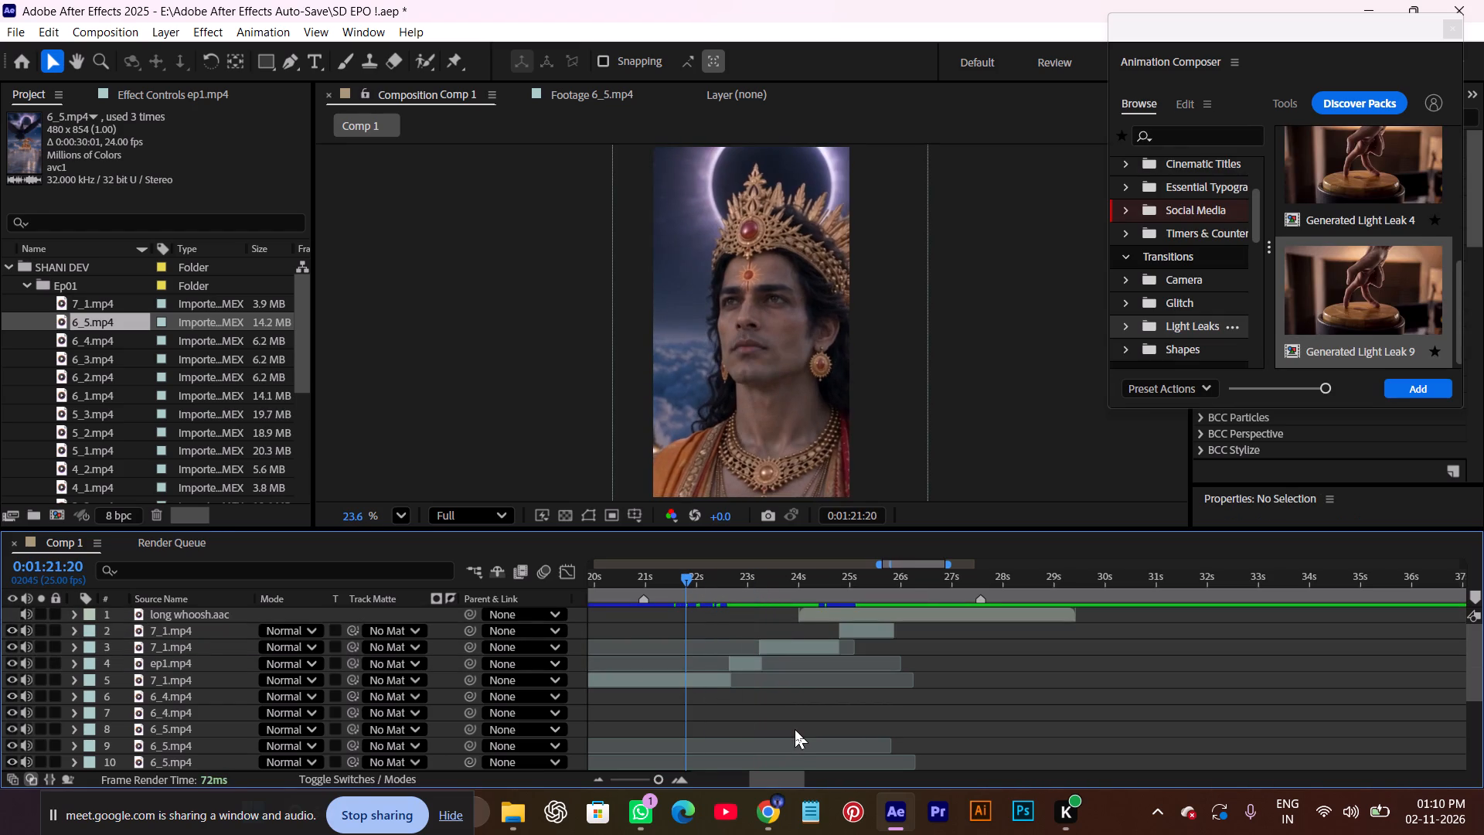
key(space)
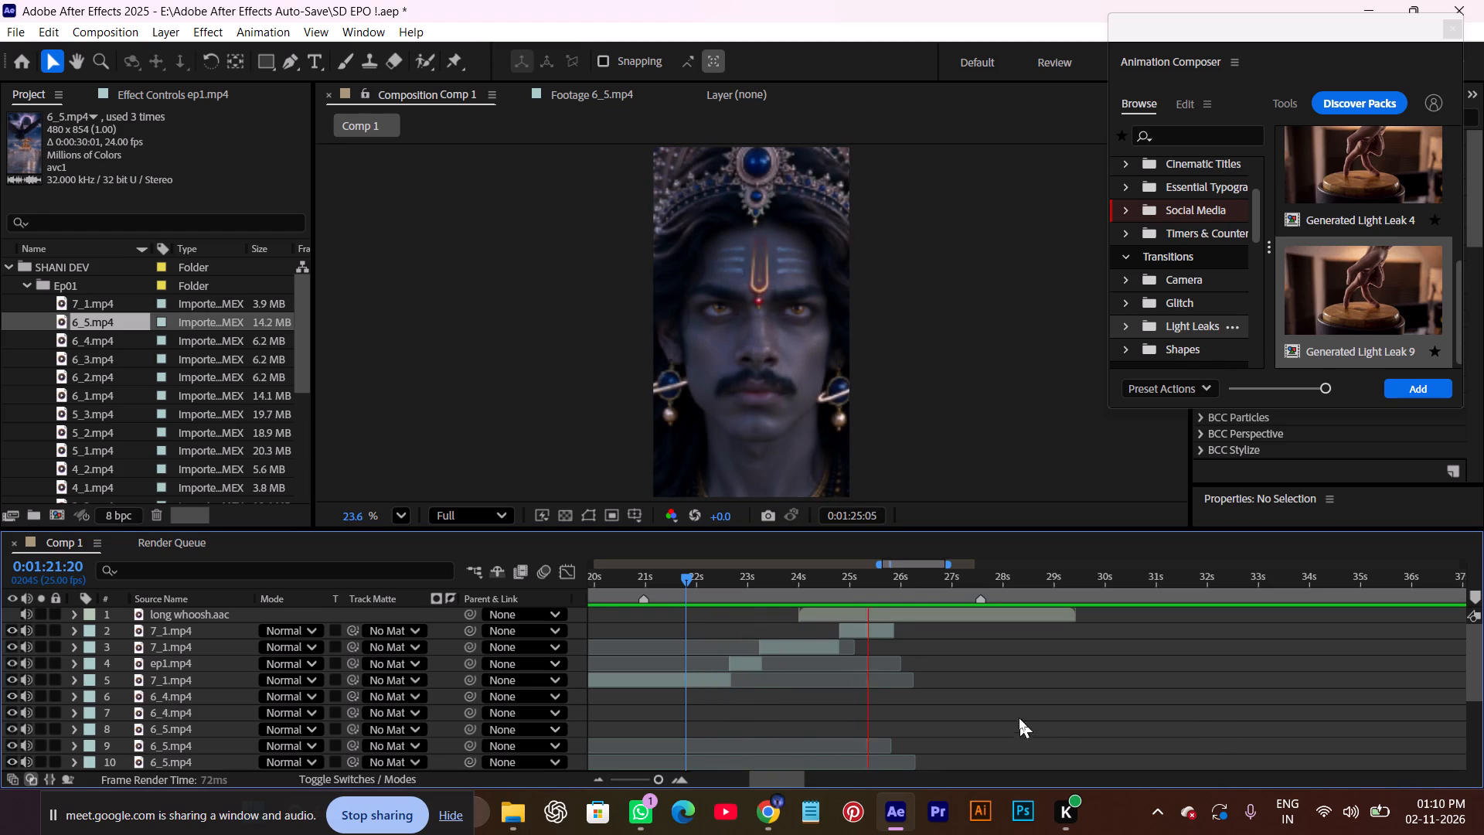
key(space)
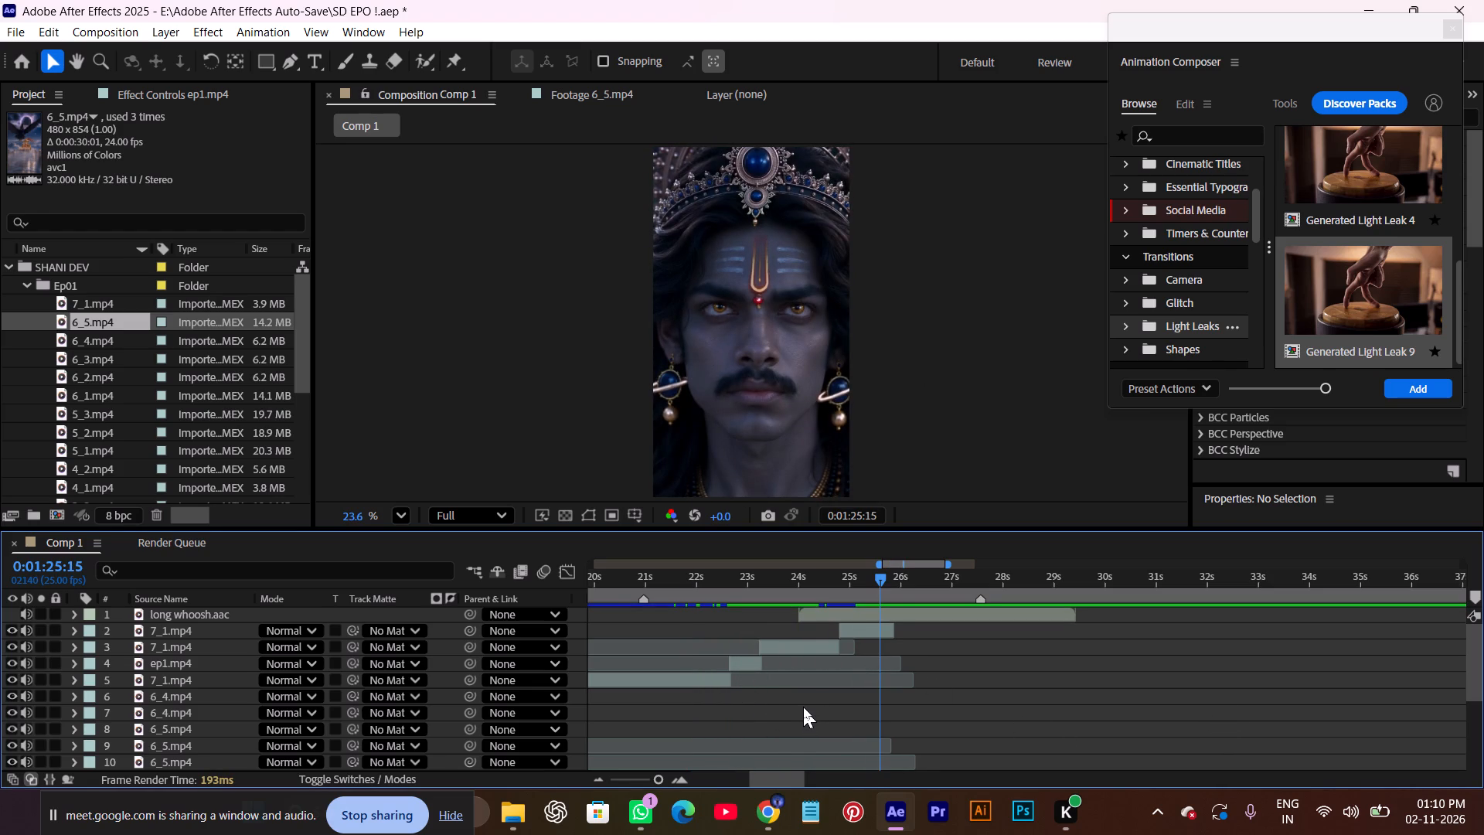
drag(879, 580, 710, 632)
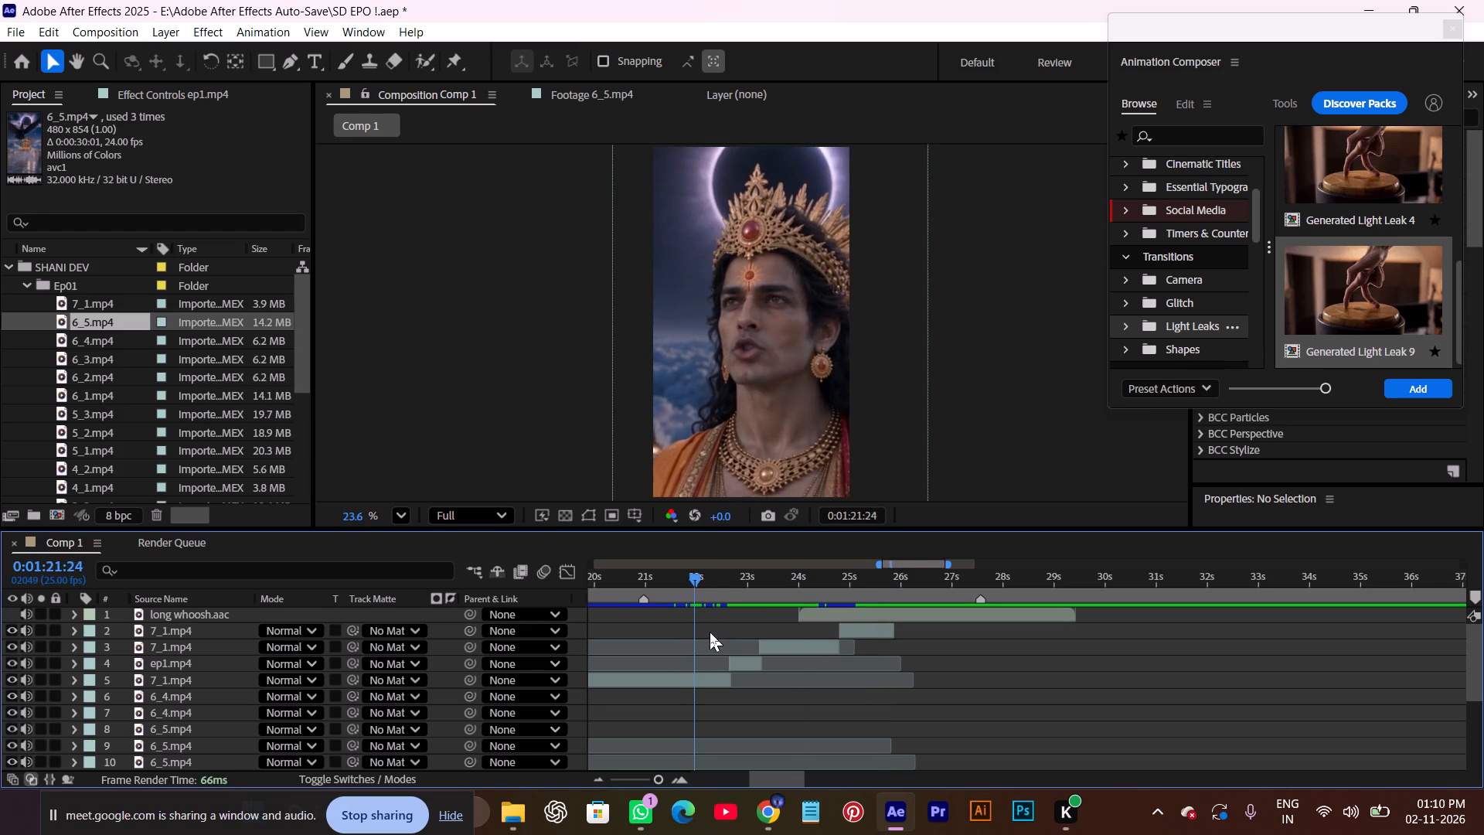
drag(710, 632, 721, 633)
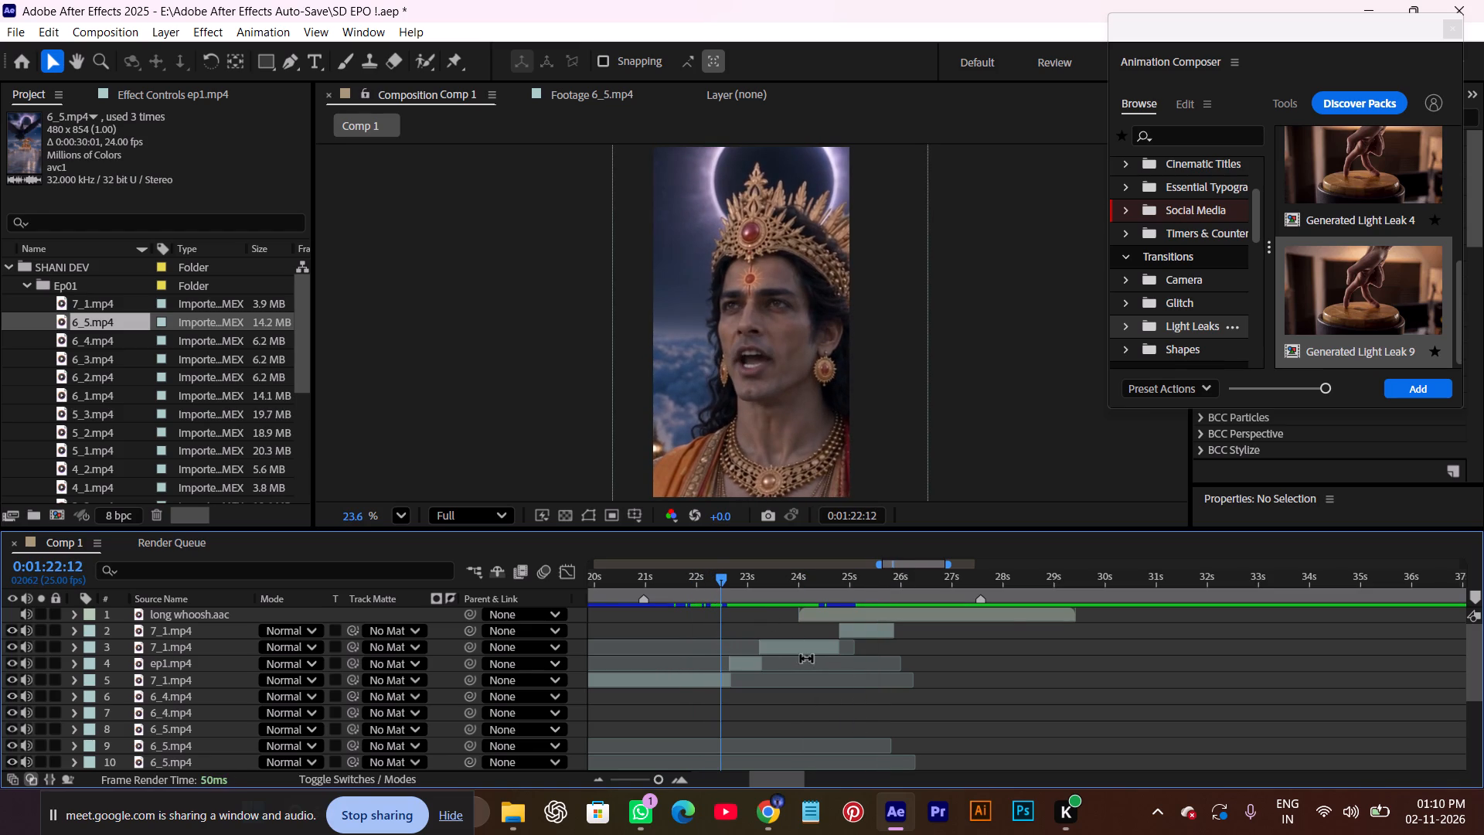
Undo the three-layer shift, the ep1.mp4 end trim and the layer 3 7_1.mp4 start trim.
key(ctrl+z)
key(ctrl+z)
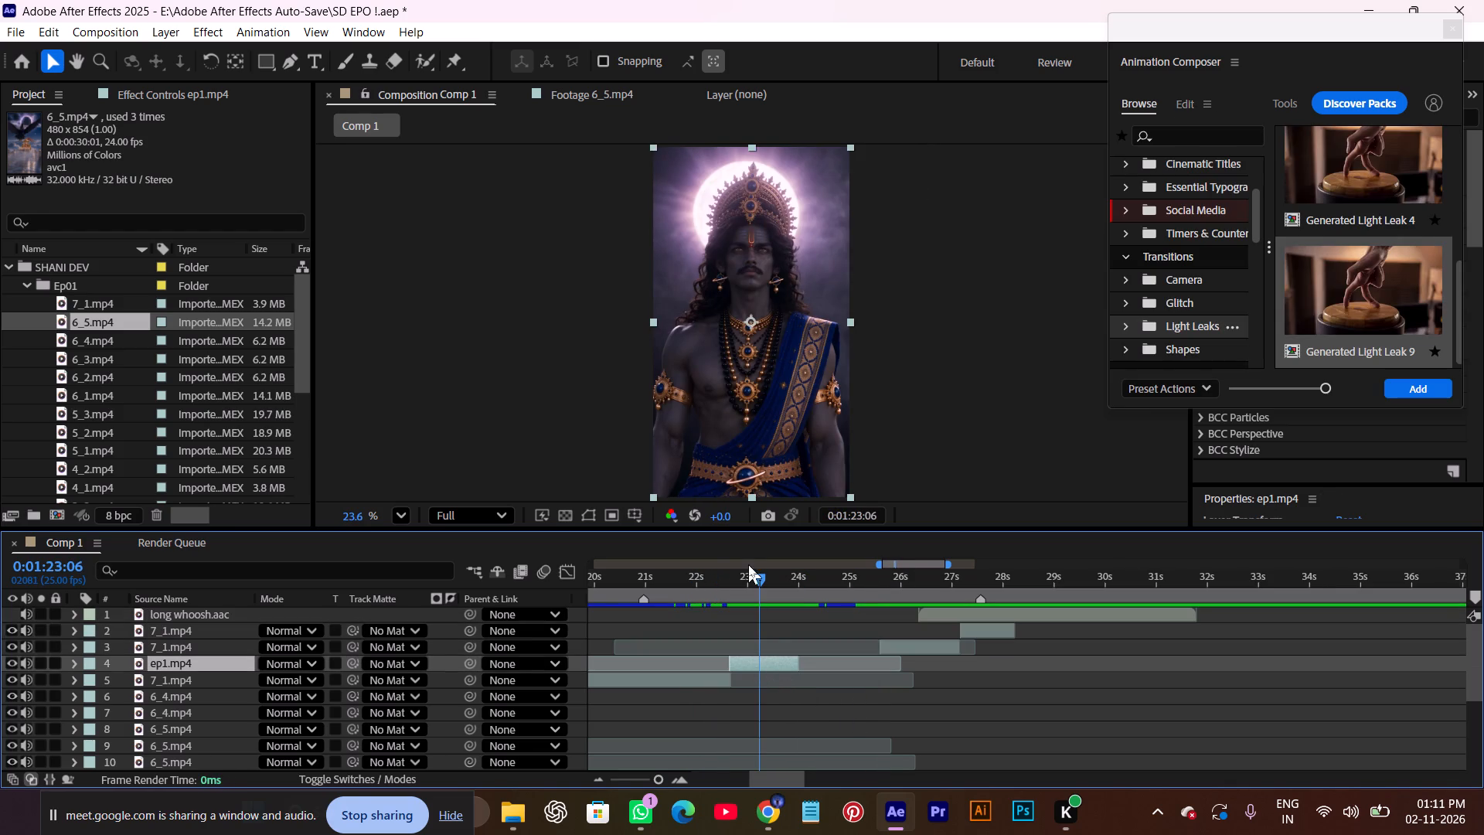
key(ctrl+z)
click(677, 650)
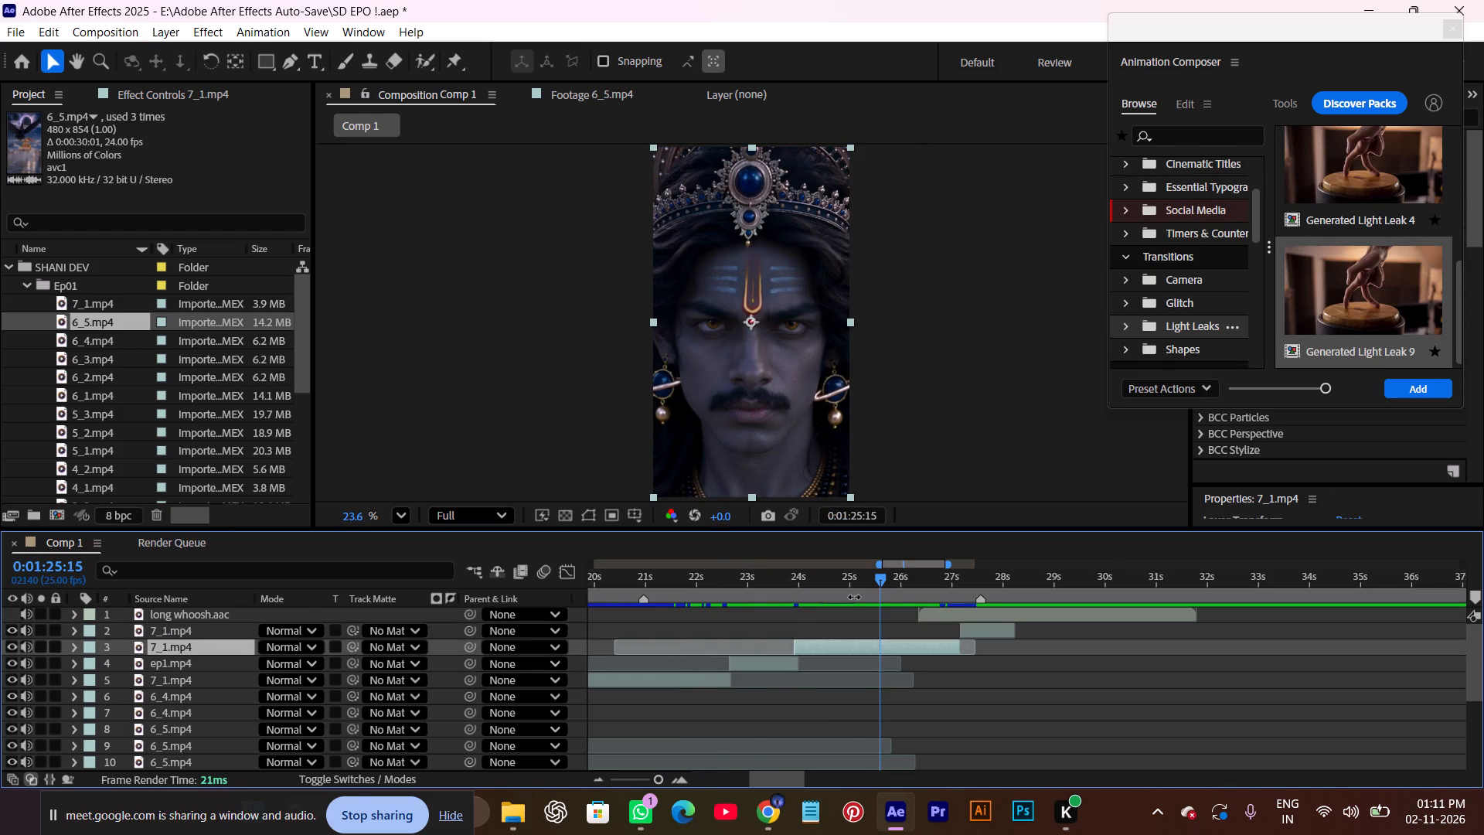
Play back the restored ep1.mp4 and 7_1.mp4 clips from 0:01:22:09.
drag(880, 582, 713, 637)
click(681, 656)
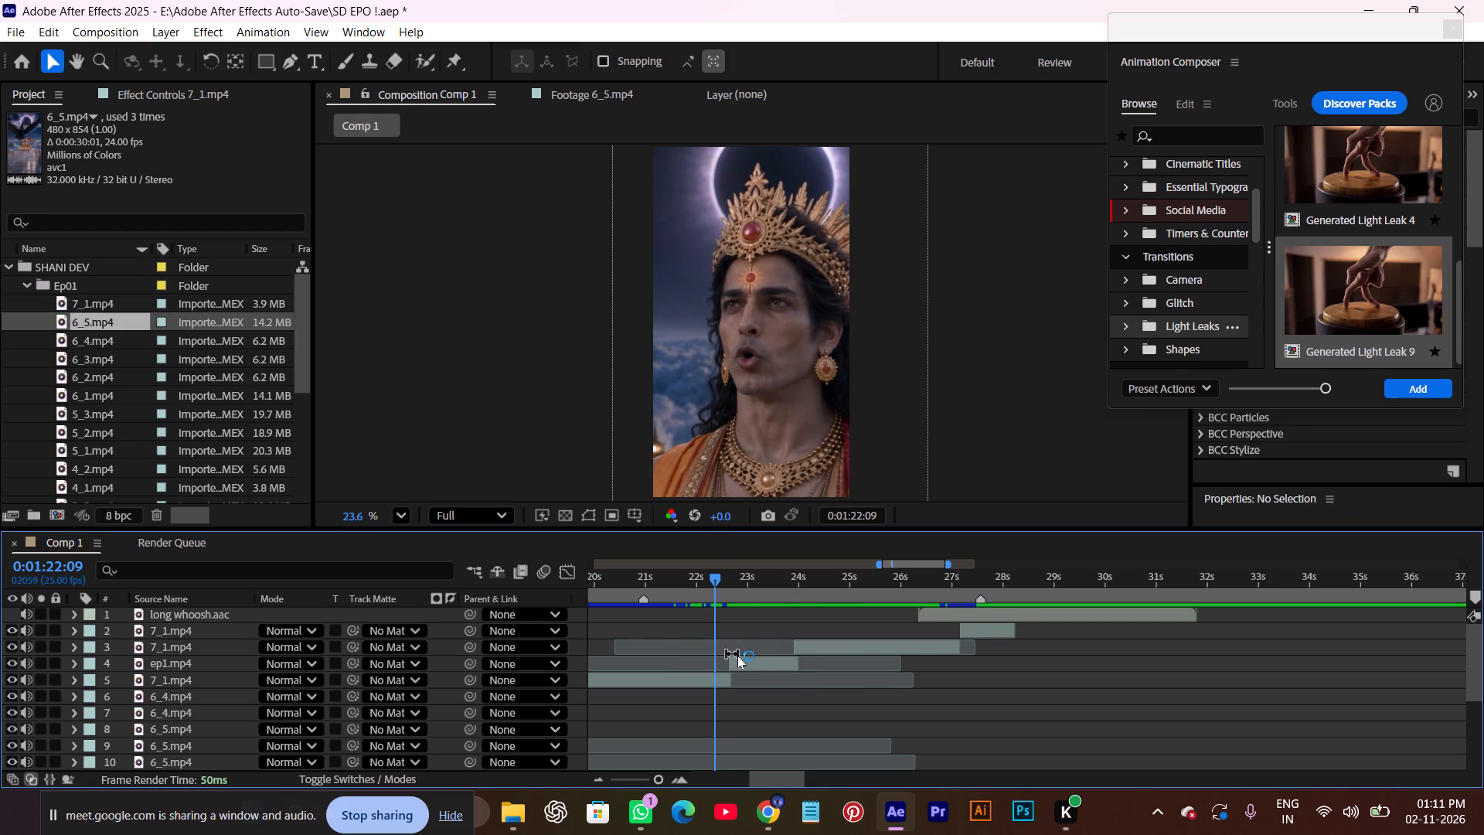
key(space)
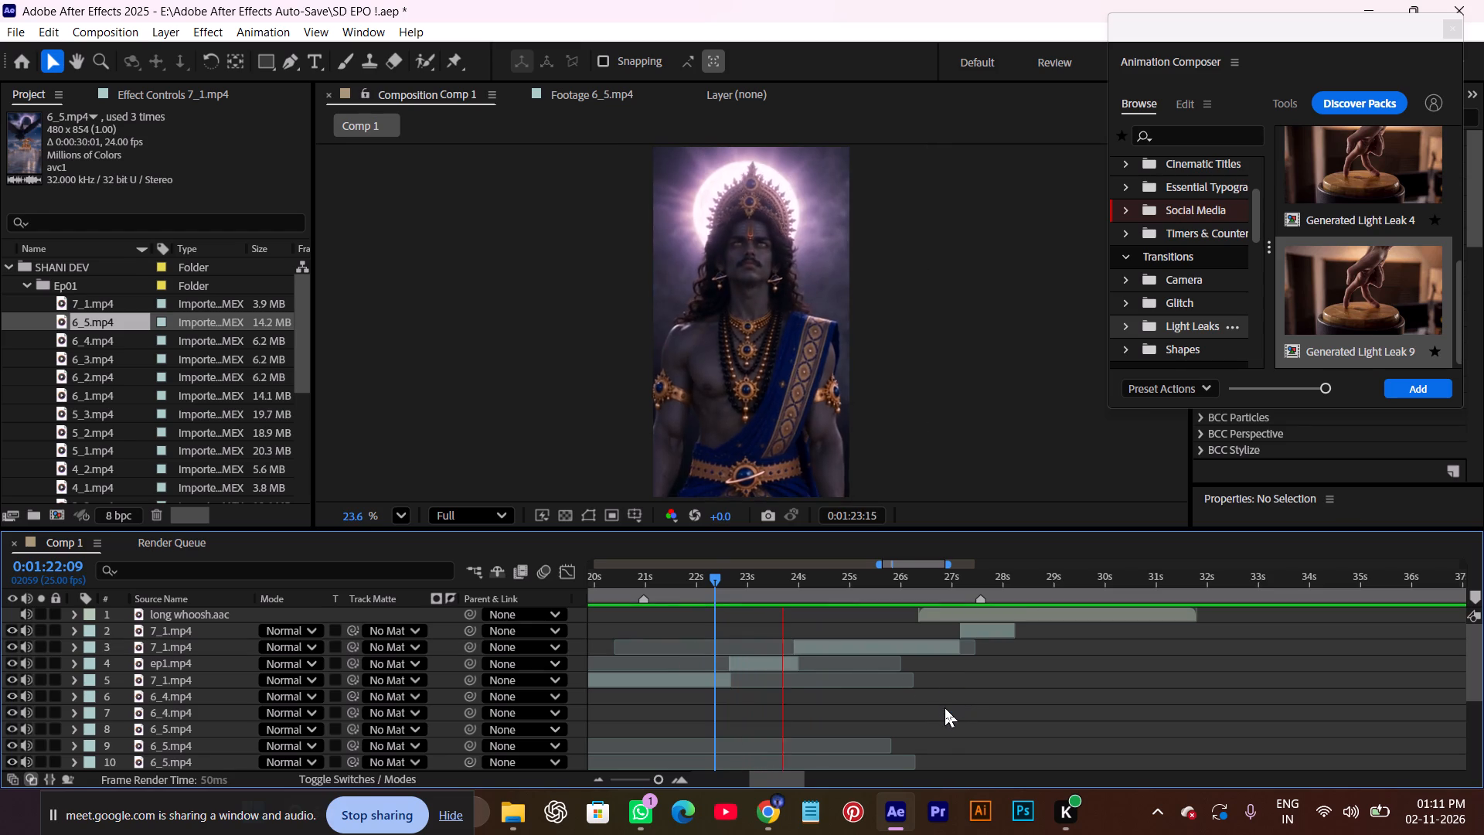
key(space)
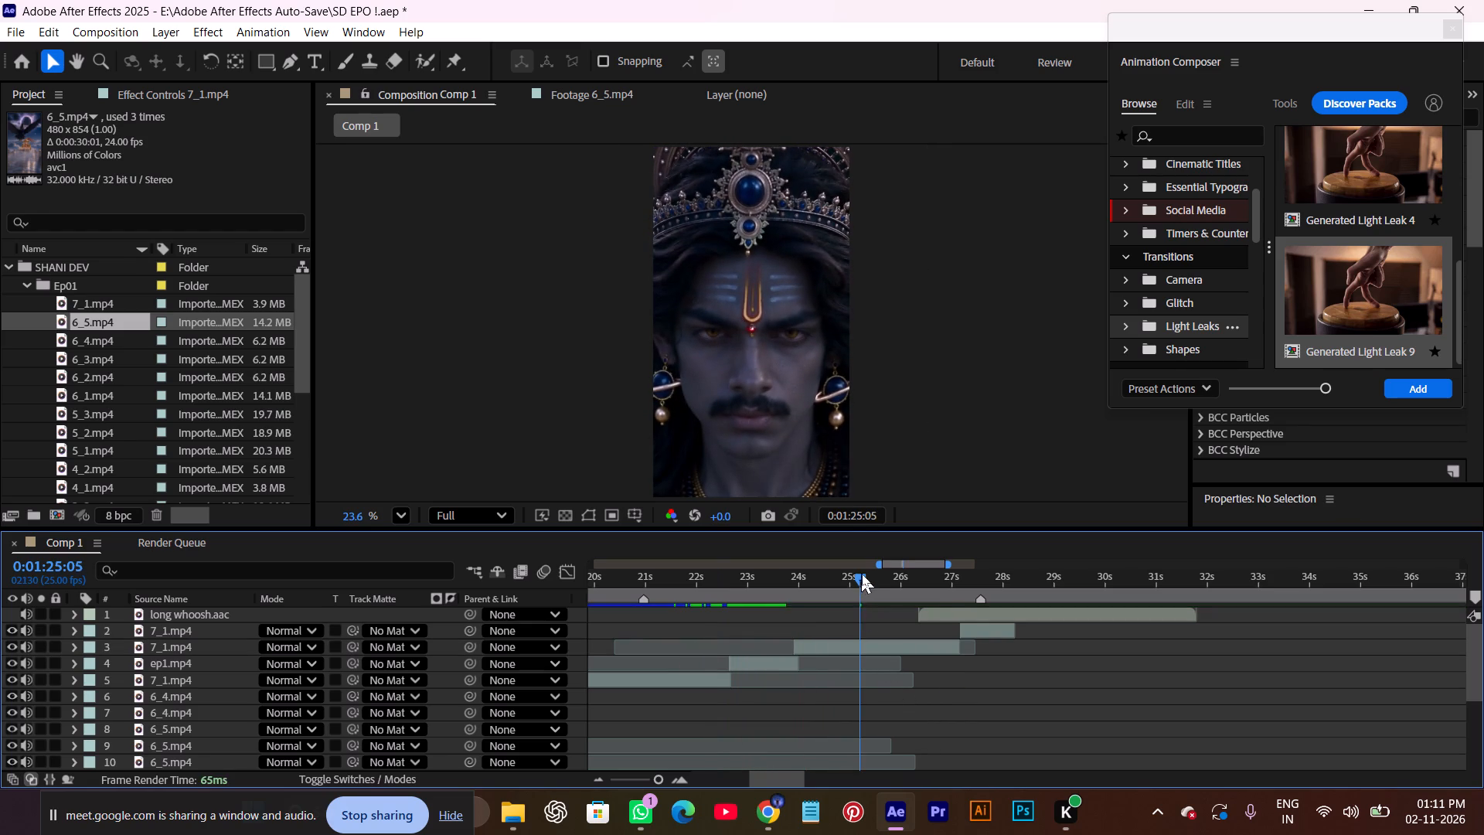
Trim the start of the 7_1.mp4 clip on layer 3 to 0:01:25:19.
drag(864, 573, 892, 595)
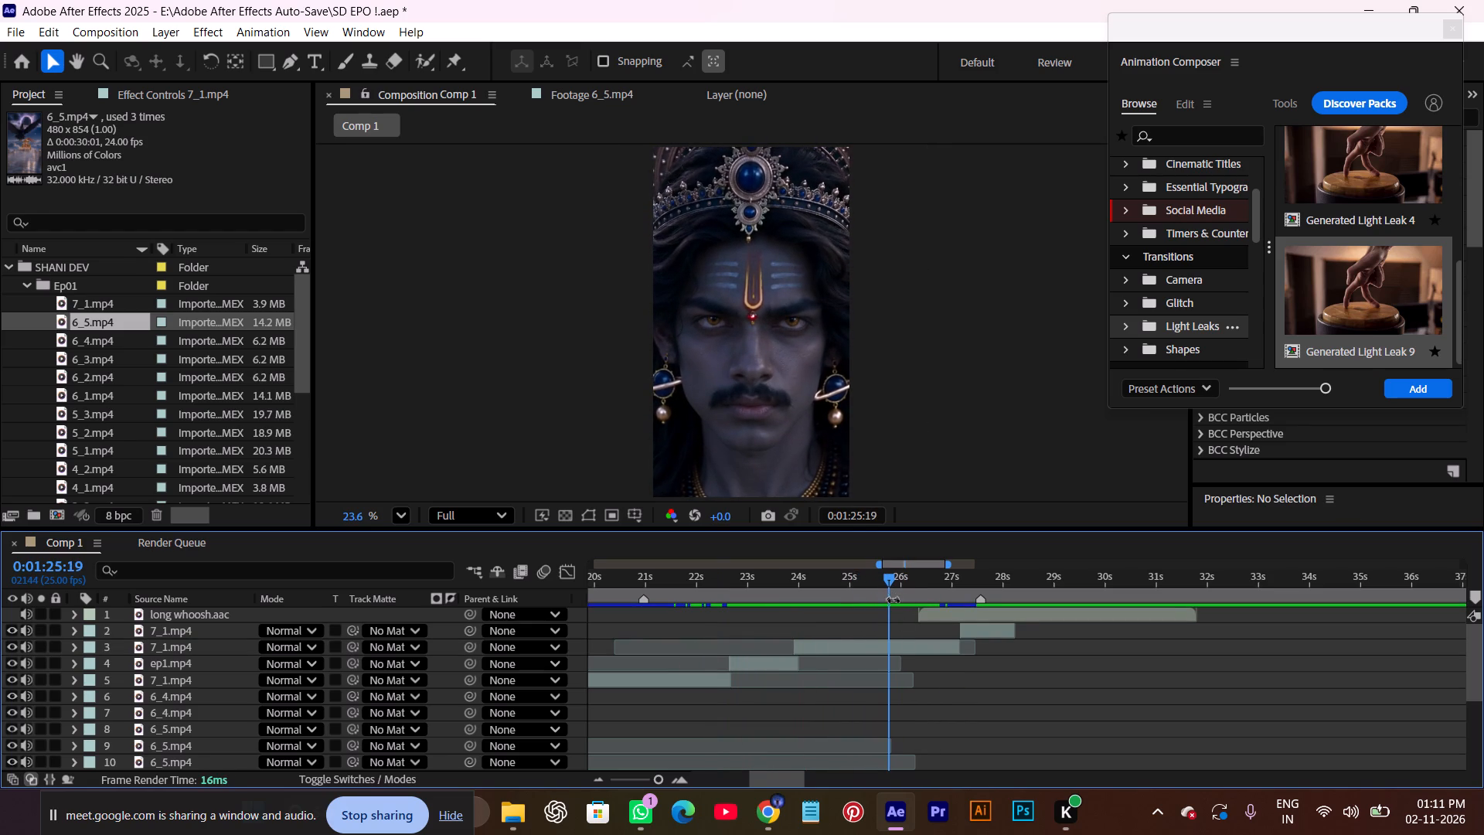
click(891, 645)
key(alt+bracketleft)
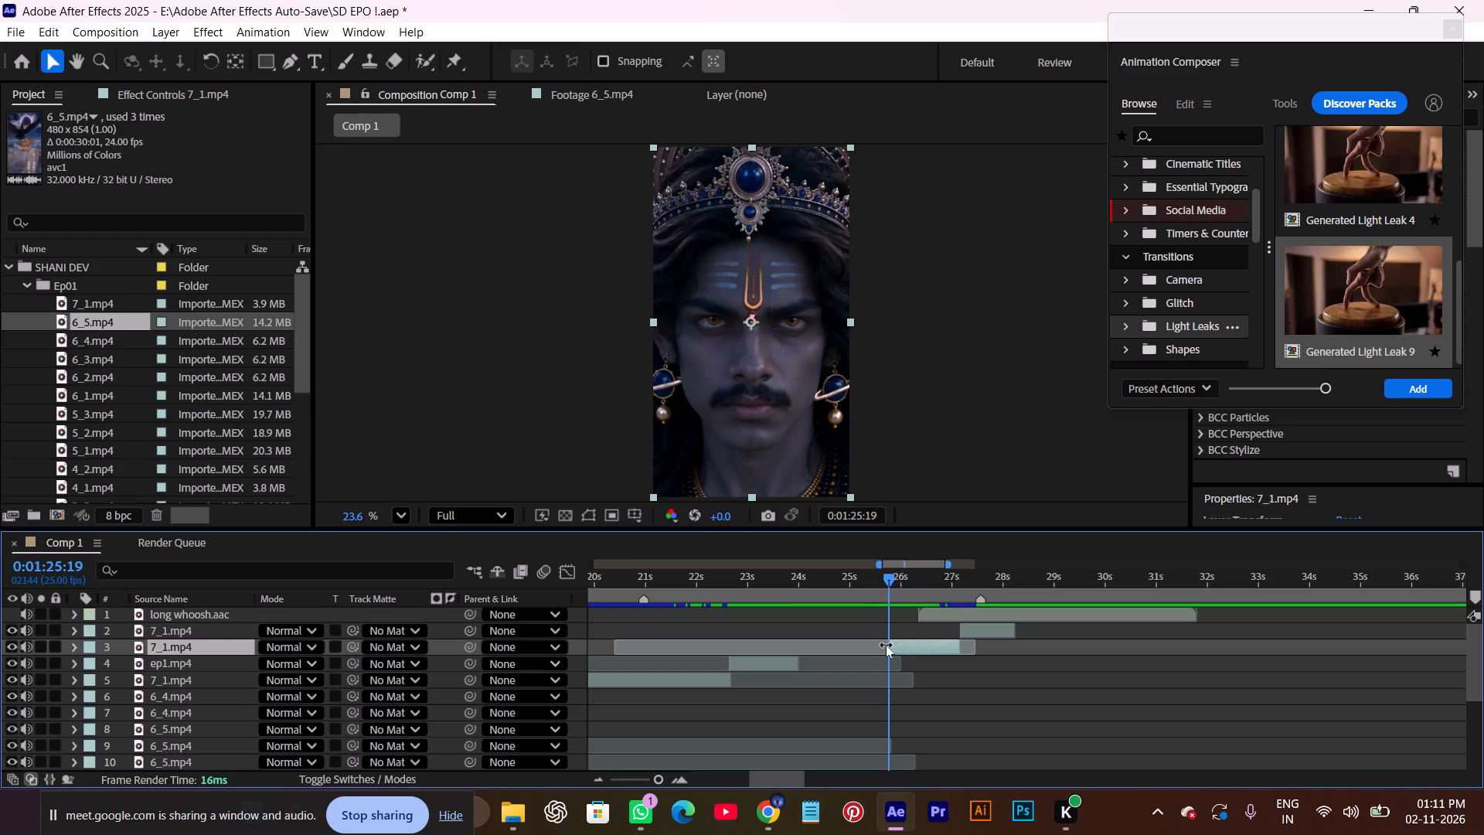
Shift long whoosh.aac and the 7_1.mp4 clips on layers 2 and 3 earlier, starting layer 3 at ep1.mp4's end, about 0:01:24:00.
shift+click(209, 612)
drag(936, 639, 870, 652)
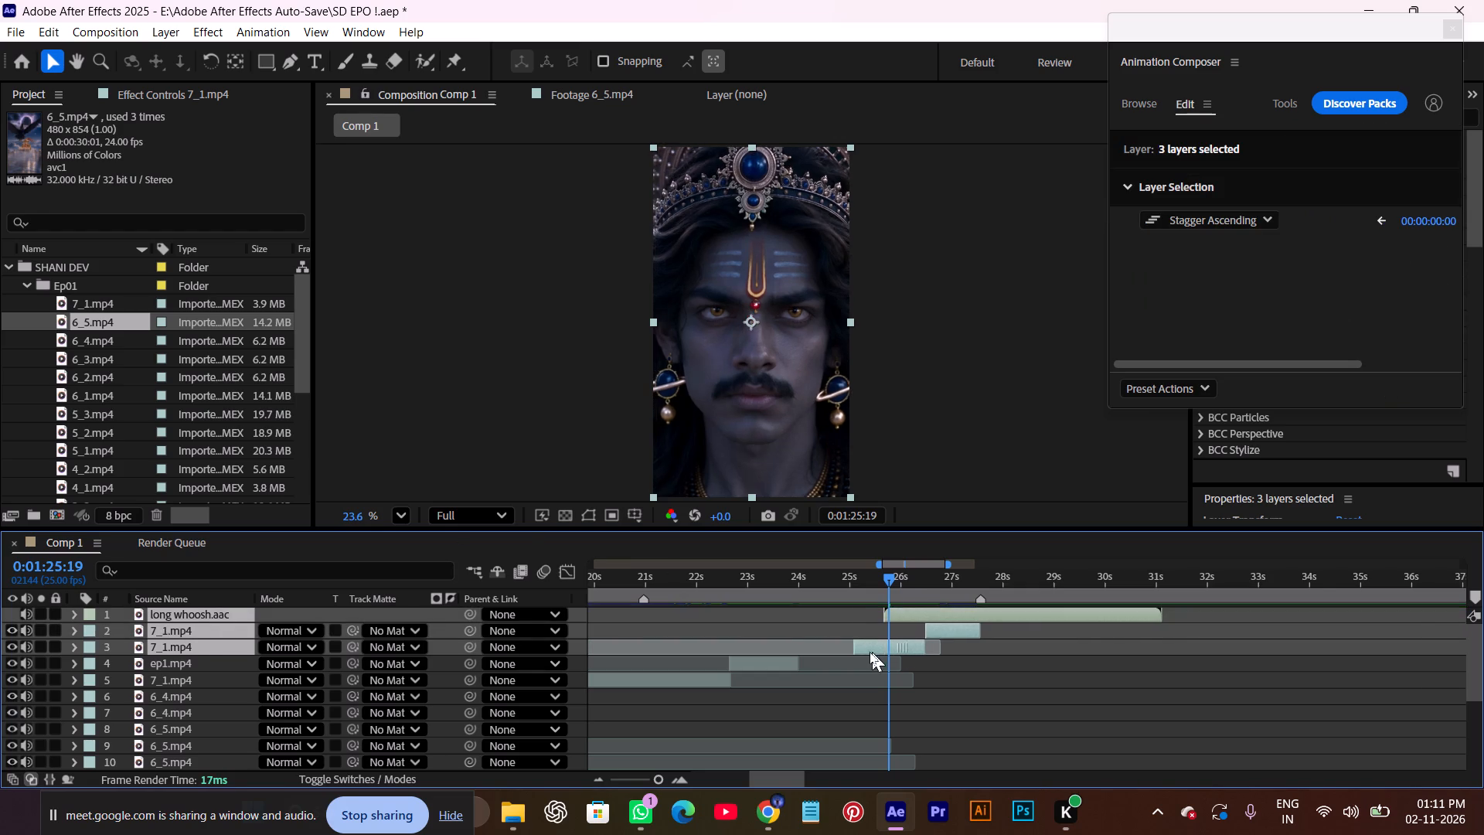
drag(870, 652, 846, 653)
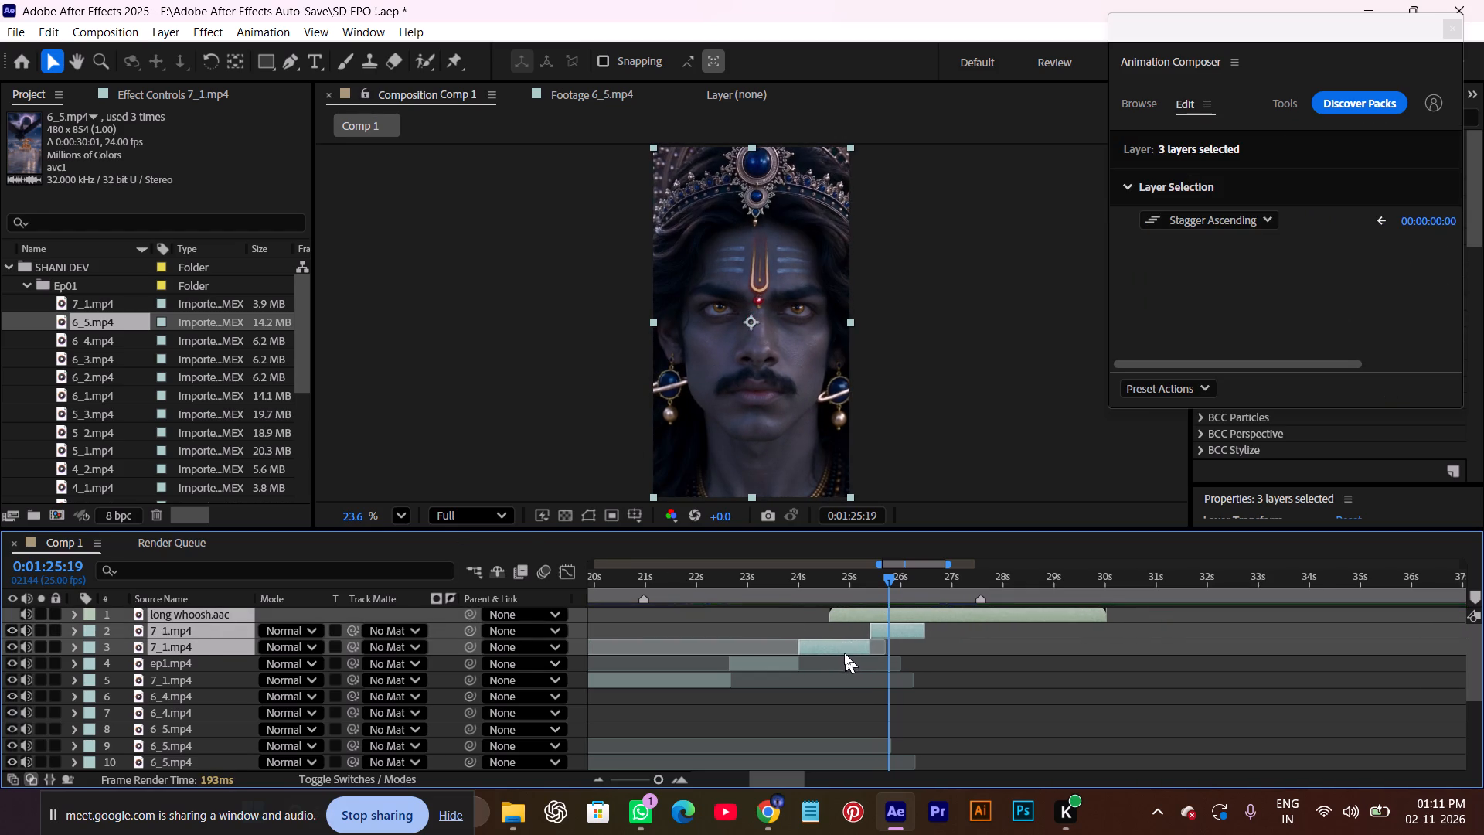
Play back the retimed ending from 0:01:22:13 through the last 7_1.mp4 clip.
click(761, 612)
drag(886, 581, 719, 622)
key(space)
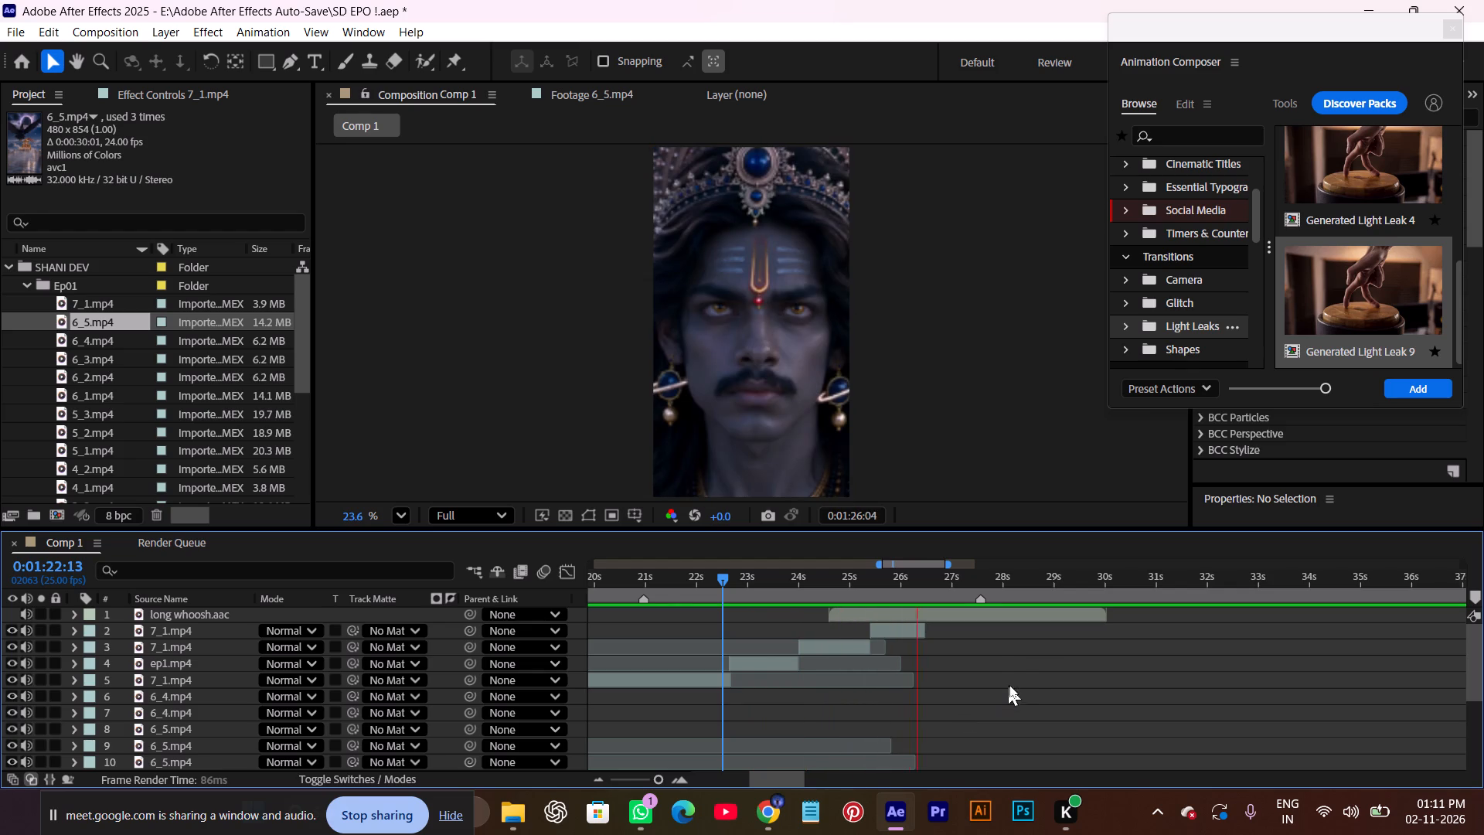
key(space)
Set the work area end to 0:01:26:11, where the last 7_1.mp4 clip ends.
shift+drag(961, 571, 959, 571)
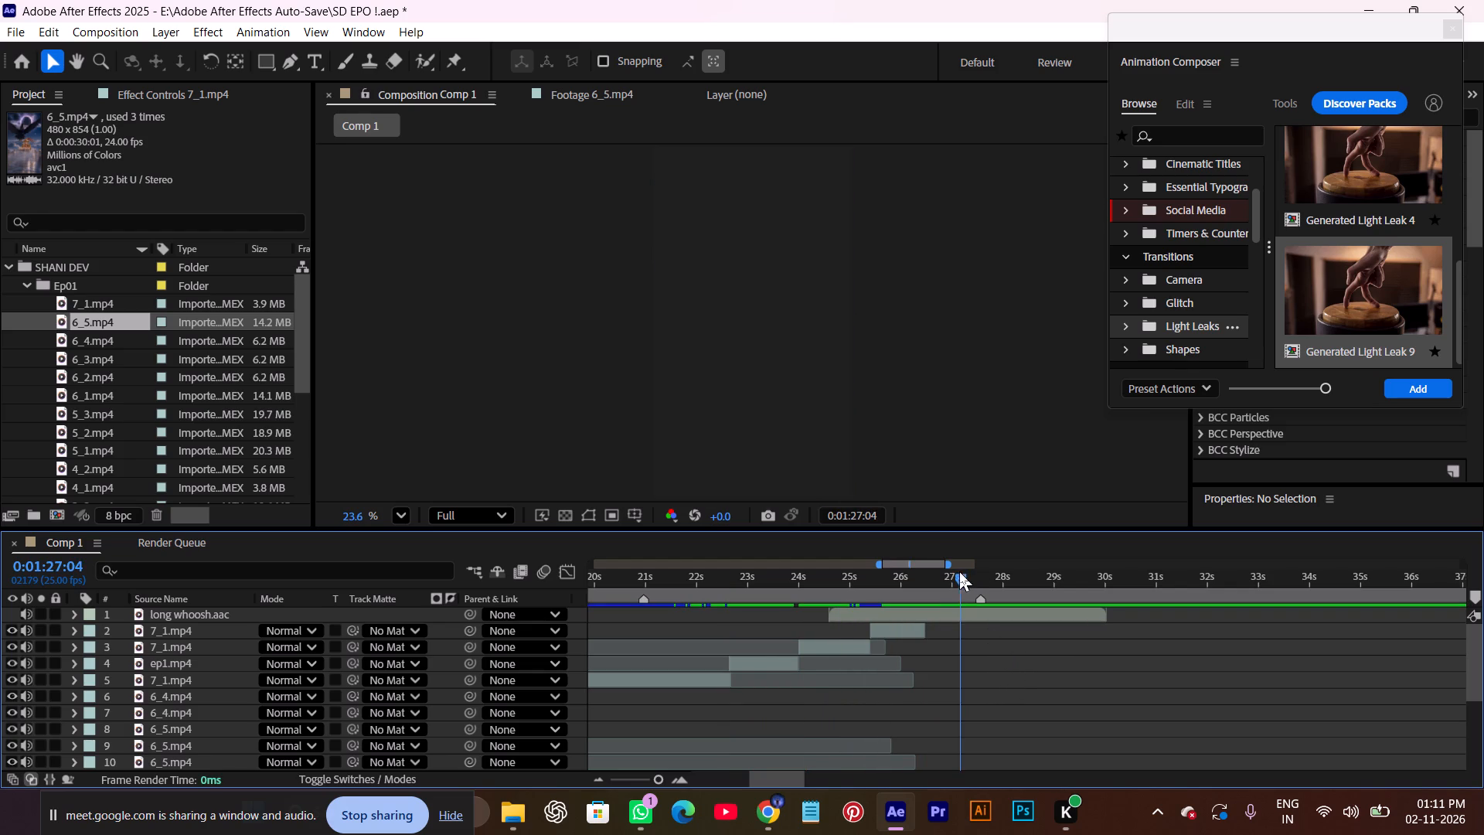
shift+drag(959, 571, 928, 582)
click(975, 697)
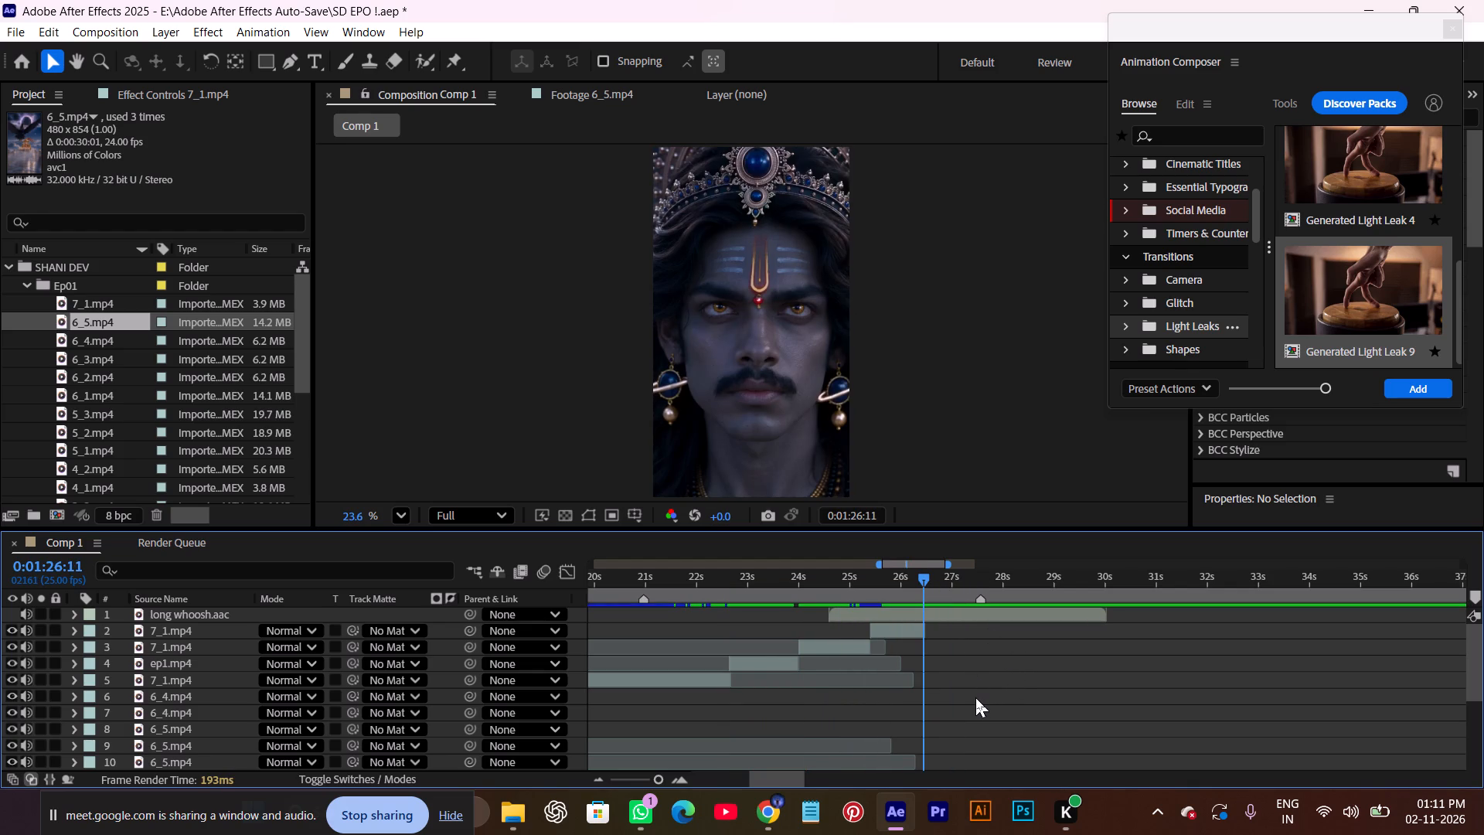
key(n)
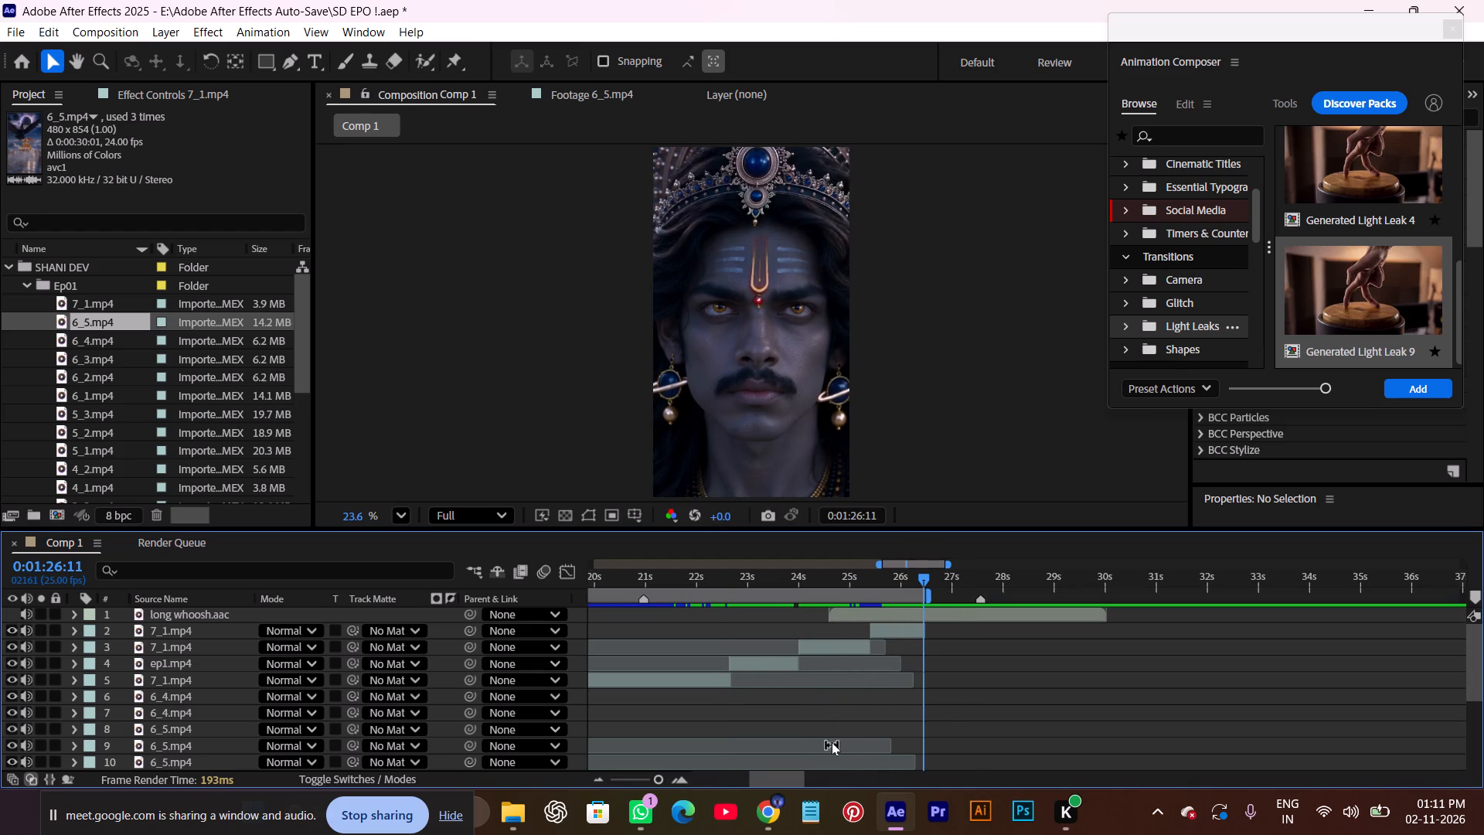
Play back the ending from about 0:01:20:10 to check the retimed closing shots.
drag(924, 579, 679, 643)
key(space)
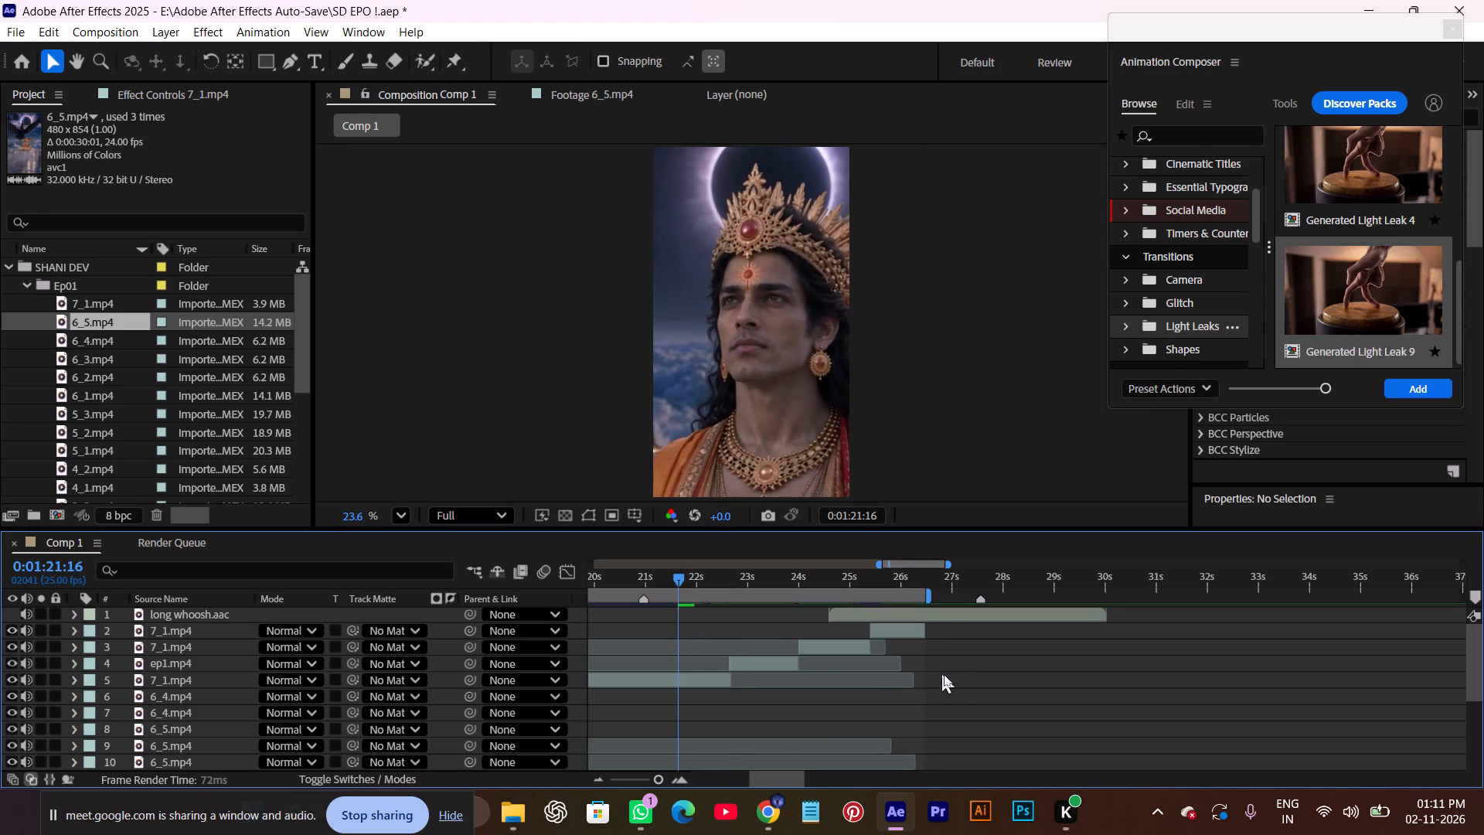
click(665, 617)
key(space)
drag(688, 580, 614, 590)
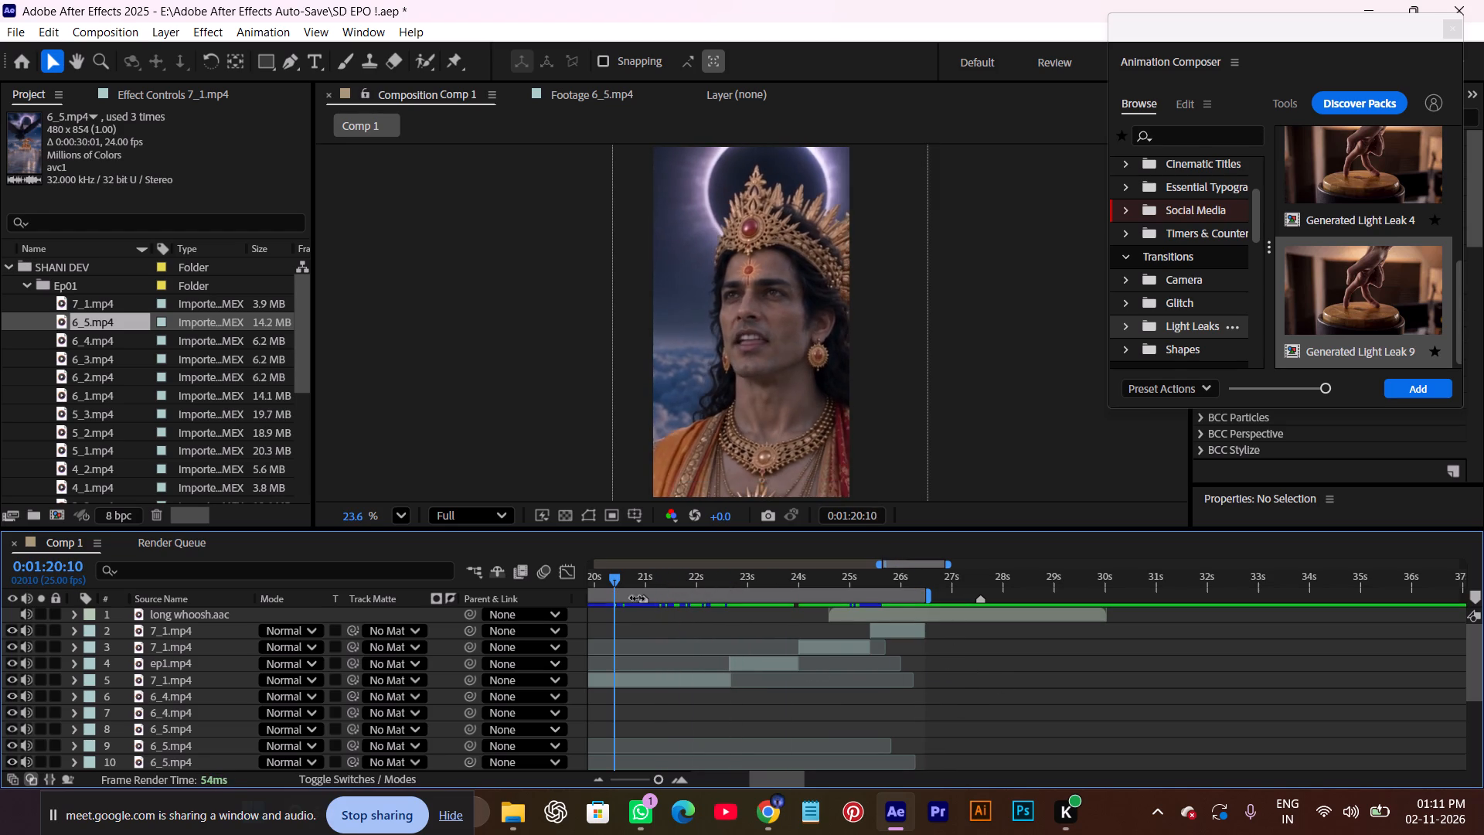
key(space)
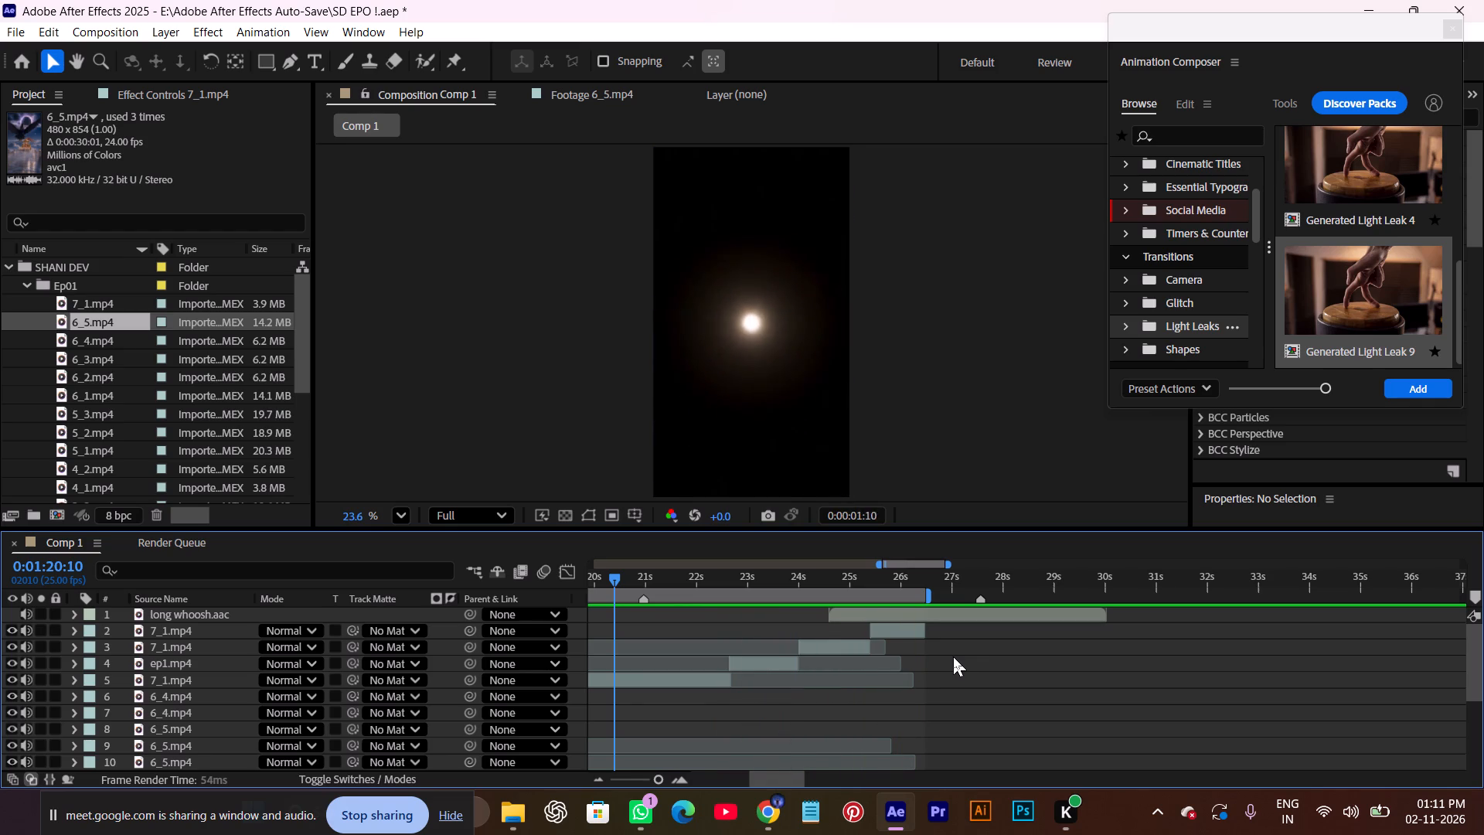
key(space)
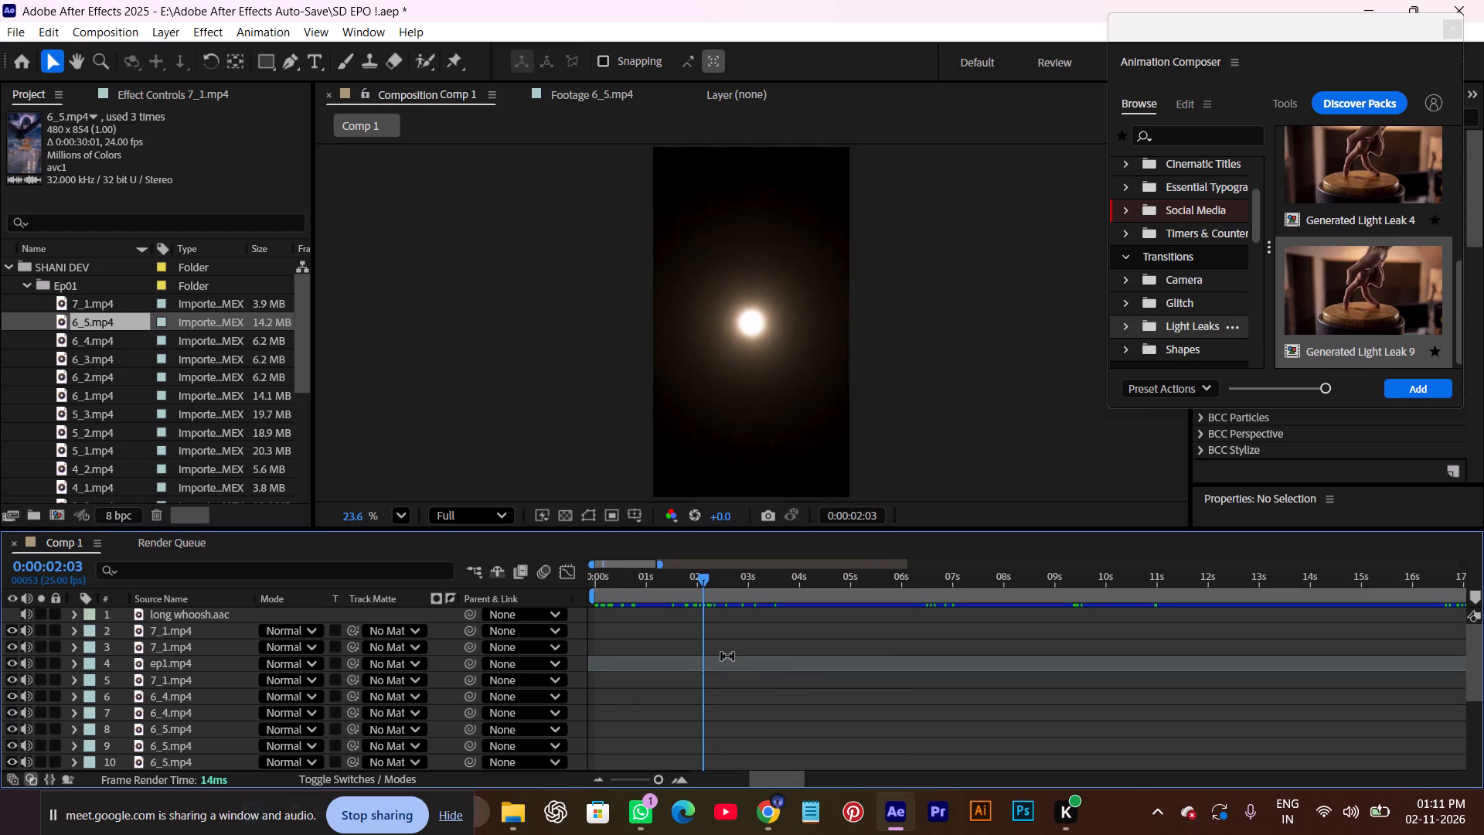
Save the project.
key(ctrl+s)
Scrub through the earlier part of Comp 1, from its opening to about 0:00:42:05, to review the cuts.
scroll(740, 647, down, 6)
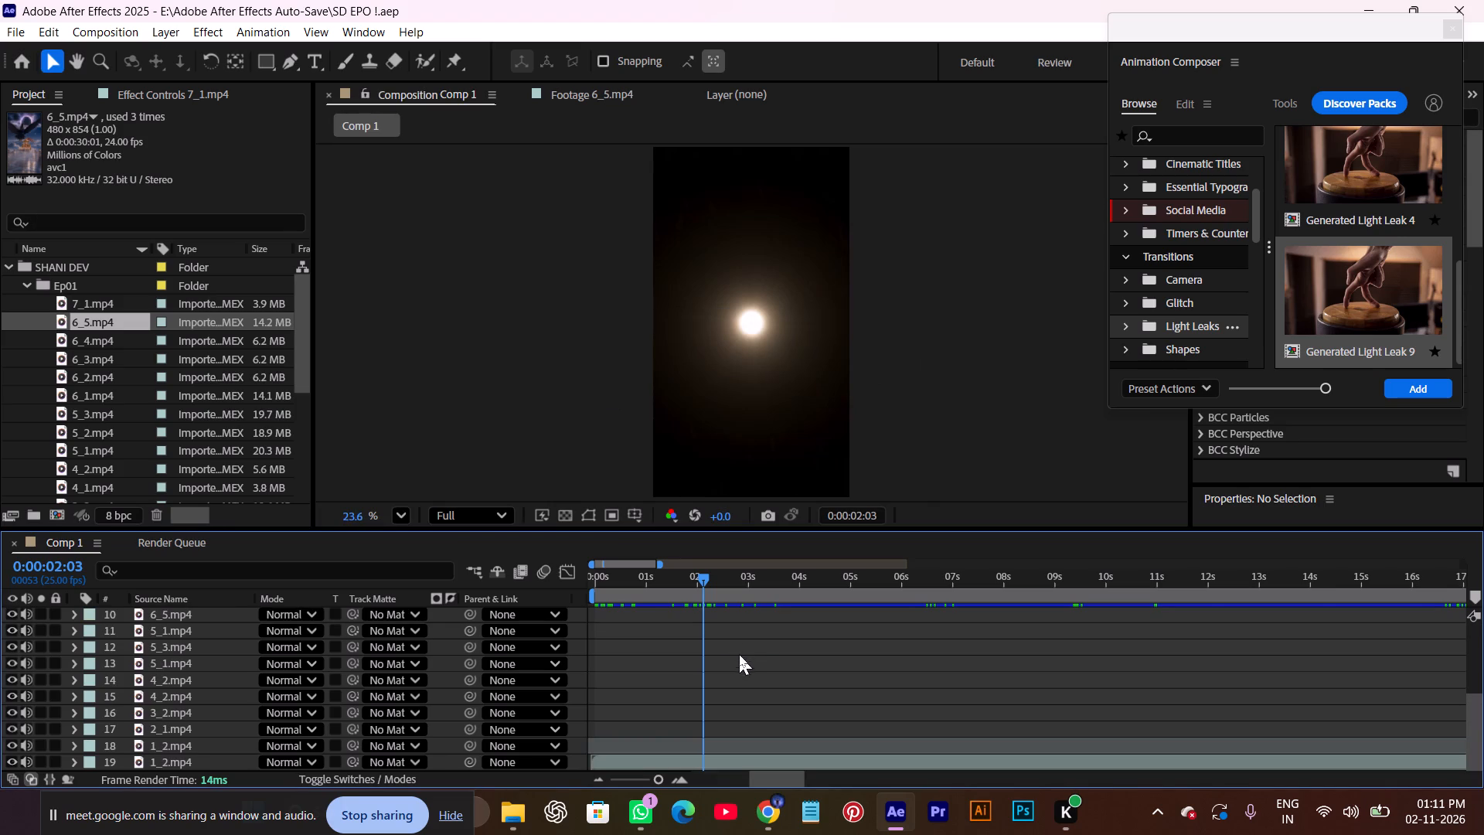
alt+scroll(748, 642, down, 1)
drag(651, 575, 998, 658)
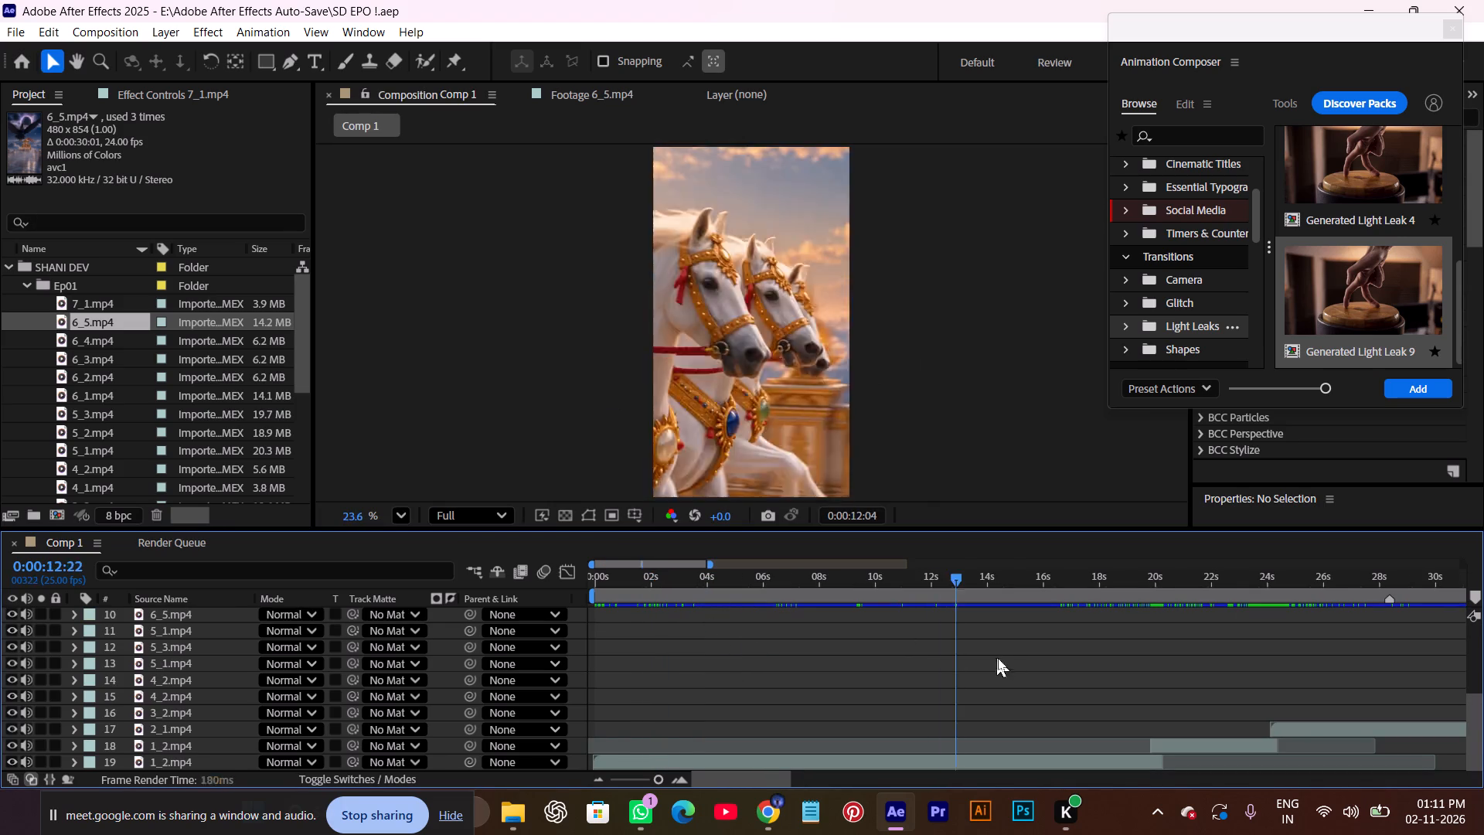
drag(998, 658, 1311, 706)
key(space)
key(space)
key(space)
key(space)
key(space)
key(space)
key(space)
key(space)
key(space)
key(space)
key(space)
key(space)
key(space)
key(space)
key(space)
key(space)
key(space)
key(space)
key(space)
key(space)
drag(1361, 680, 526, 715)
drag(743, 582, 882, 653)
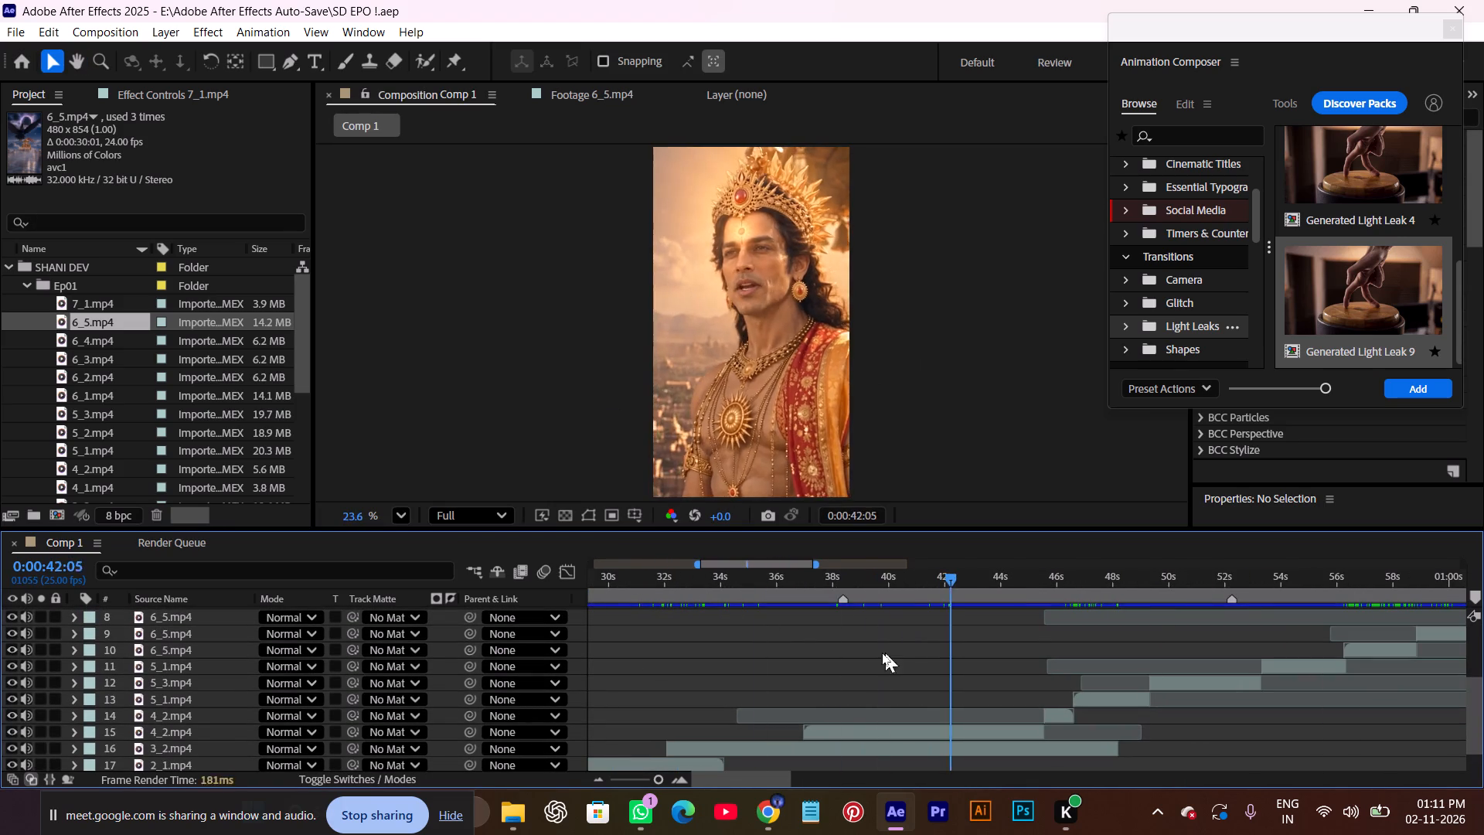
Examine the 2_1.mp4 shot on layer 17 and its changeover to 3_2.mp4, between about 0:00:24:01 and 0:00:32:20.
drag(882, 653, 687, 689)
key(space)
key(space)
key(space)
key(space)
key(space)
key(space)
key(space)
key(space)
key(space)
key(space)
key(space)
key(space)
key(space)
key(space)
key(space)
key(space)
key(space)
key(space)
key(space)
key(space)
drag(809, 689, 1210, 578)
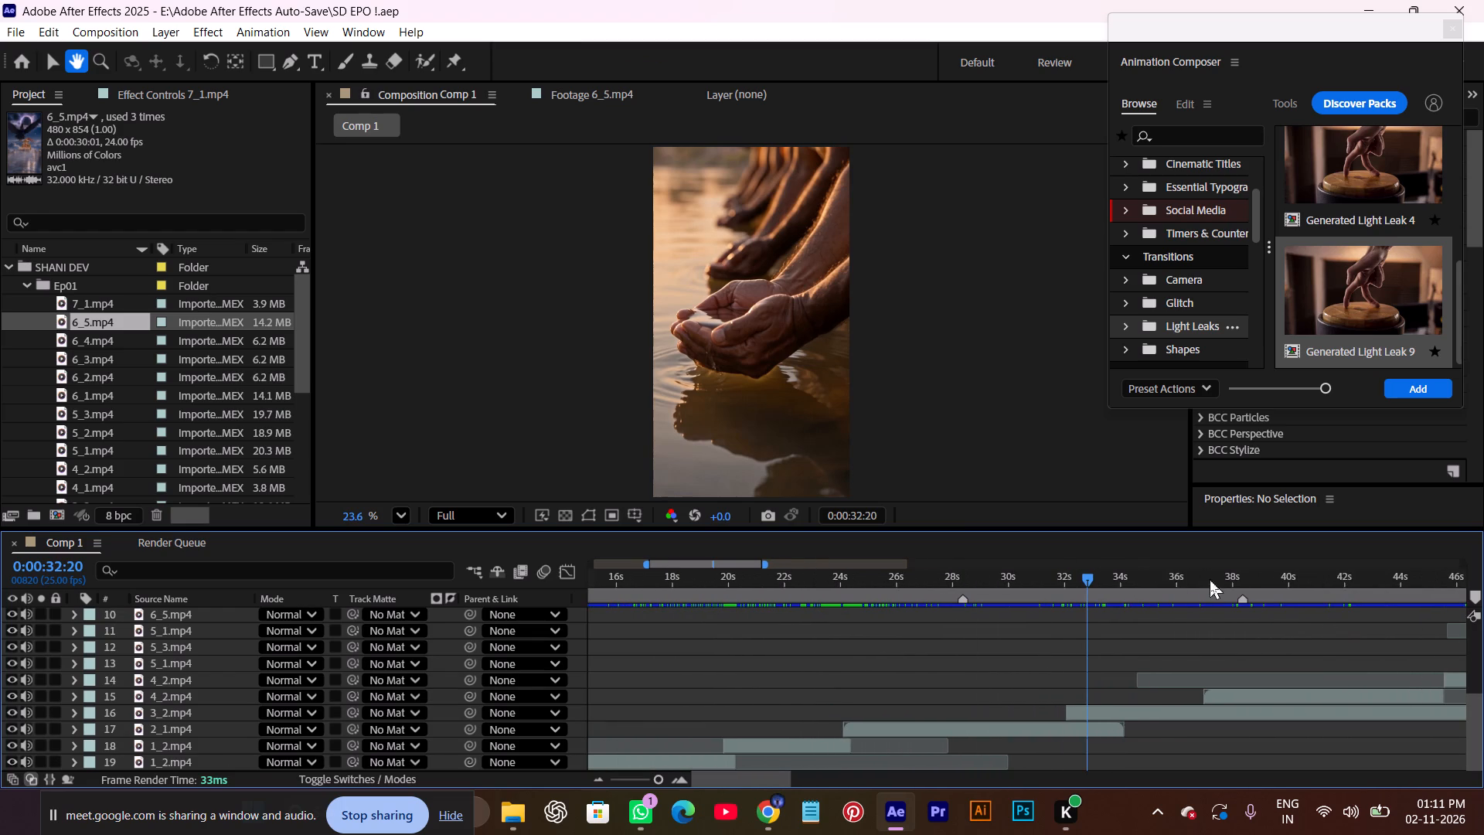
drag(1076, 579, 838, 657)
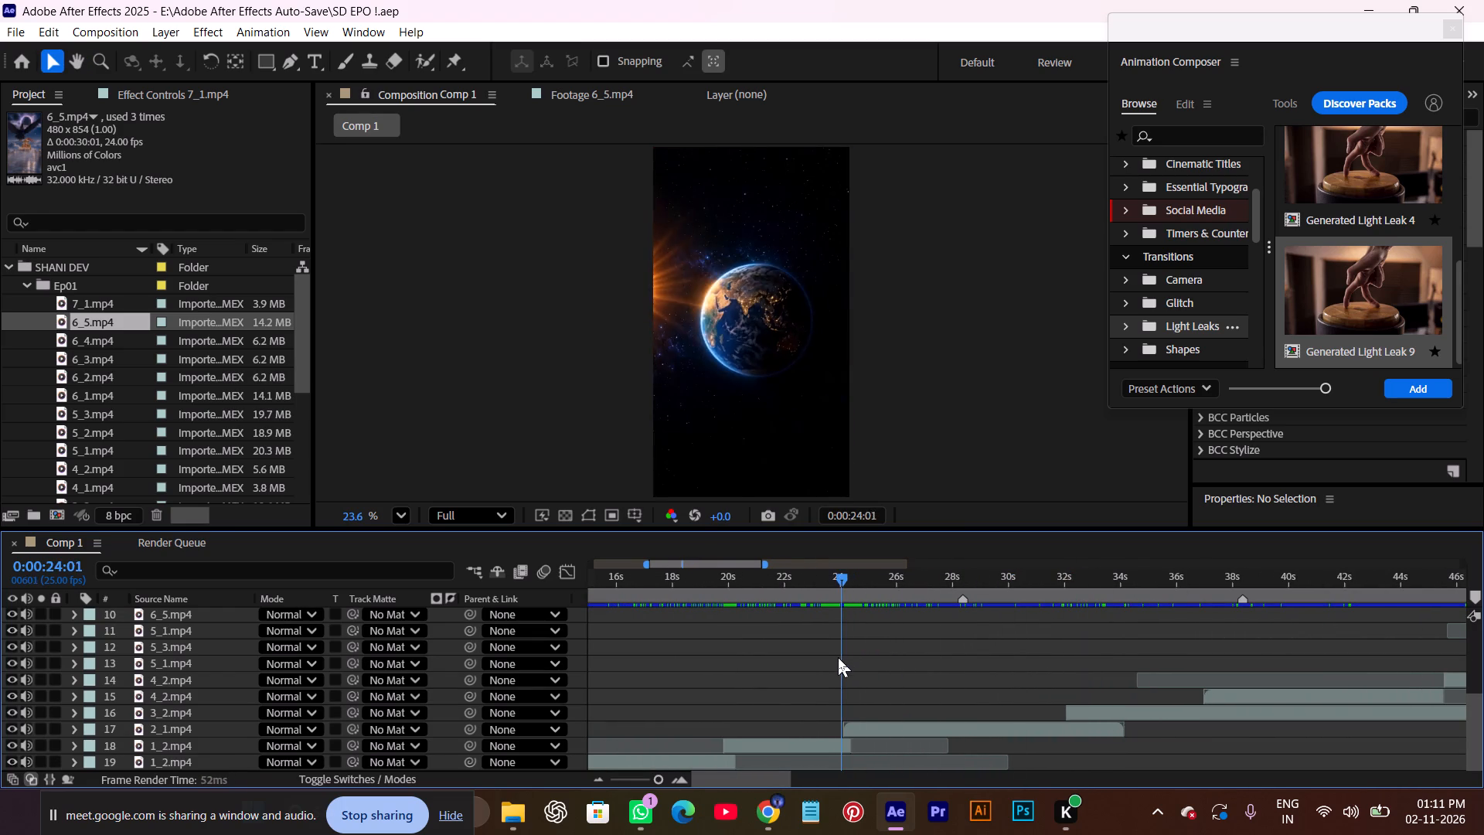
drag(838, 657, 1024, 693)
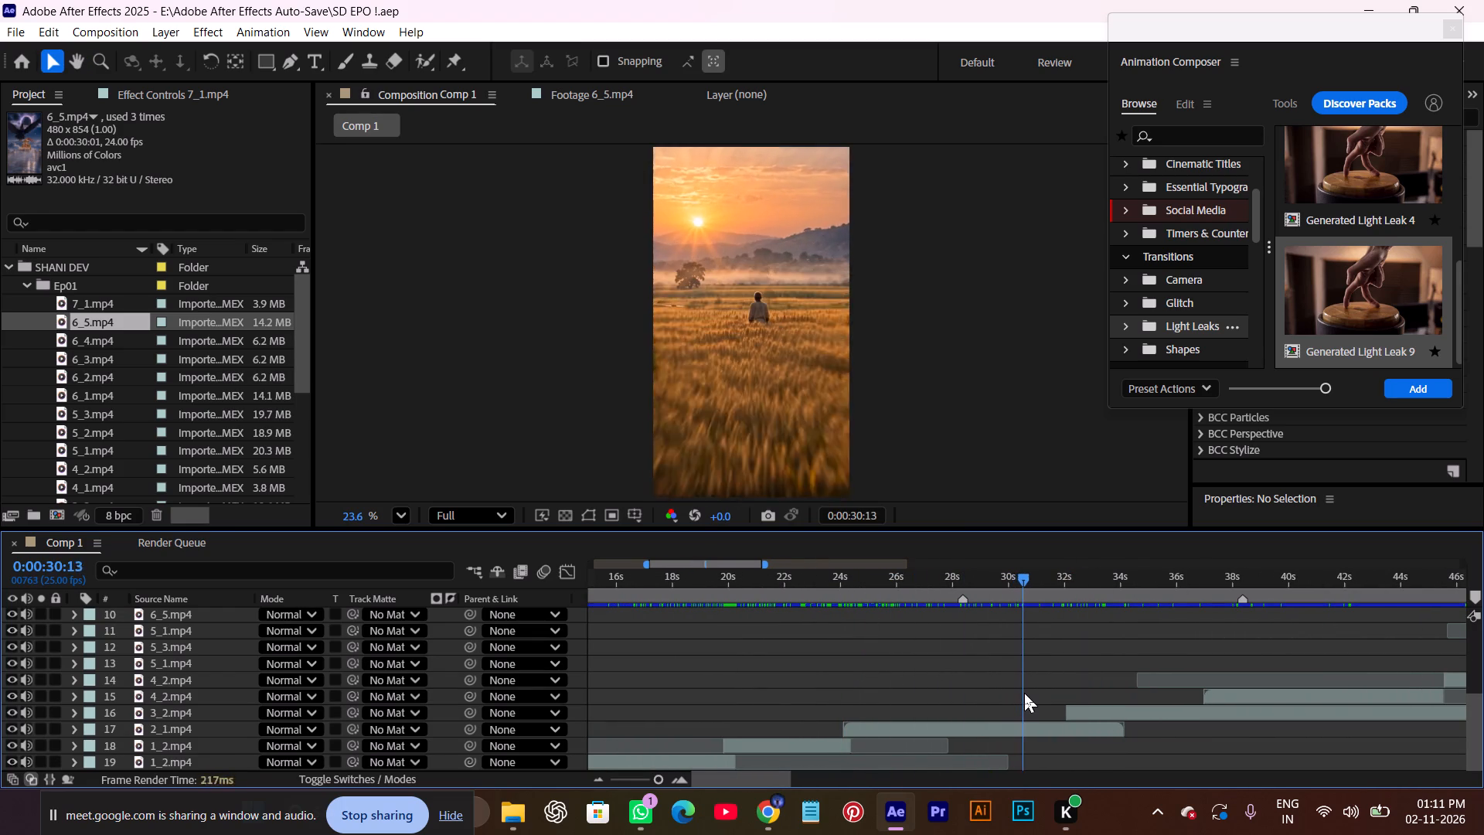
drag(1024, 693, 1030, 693)
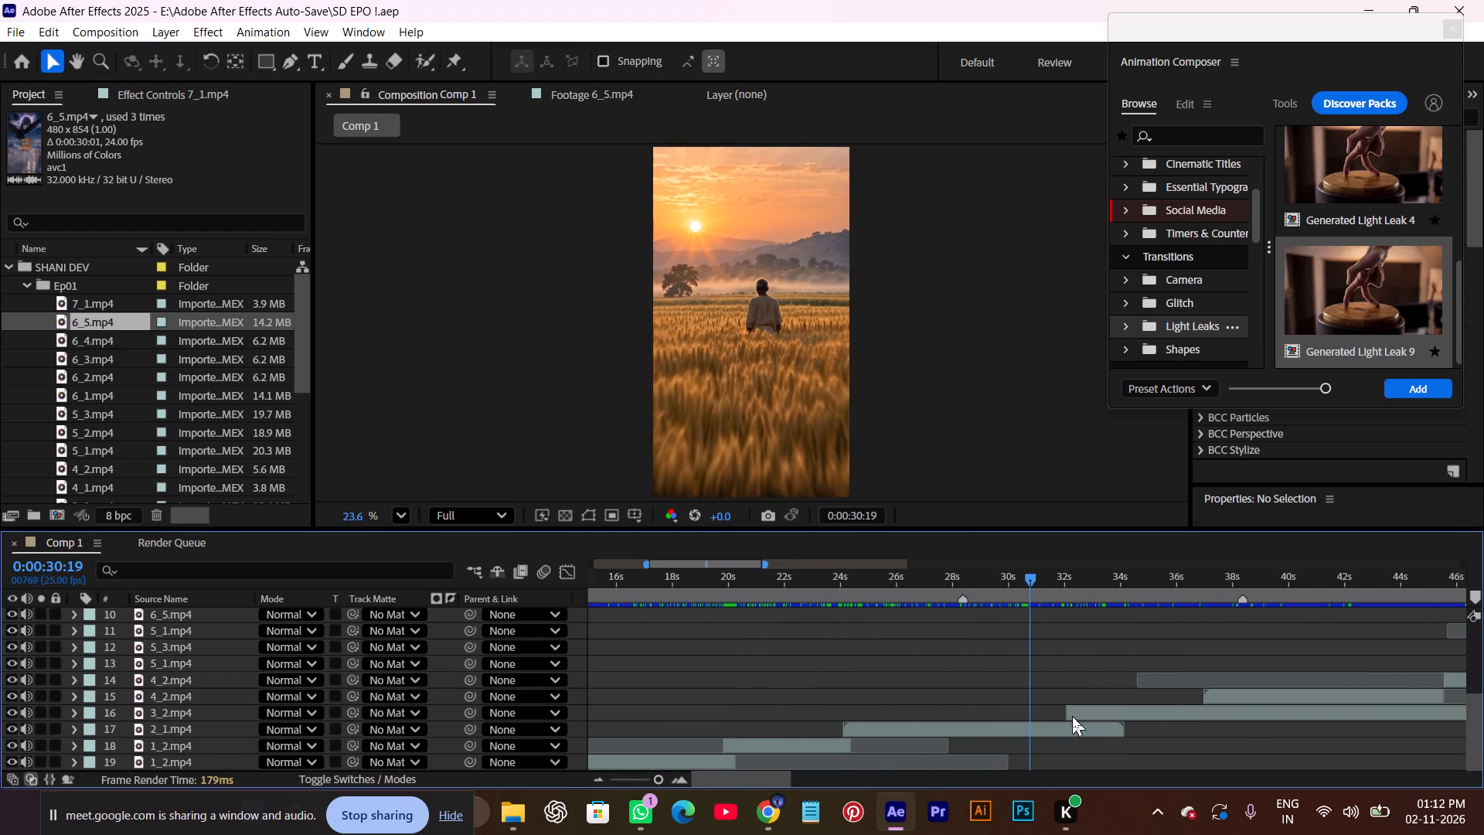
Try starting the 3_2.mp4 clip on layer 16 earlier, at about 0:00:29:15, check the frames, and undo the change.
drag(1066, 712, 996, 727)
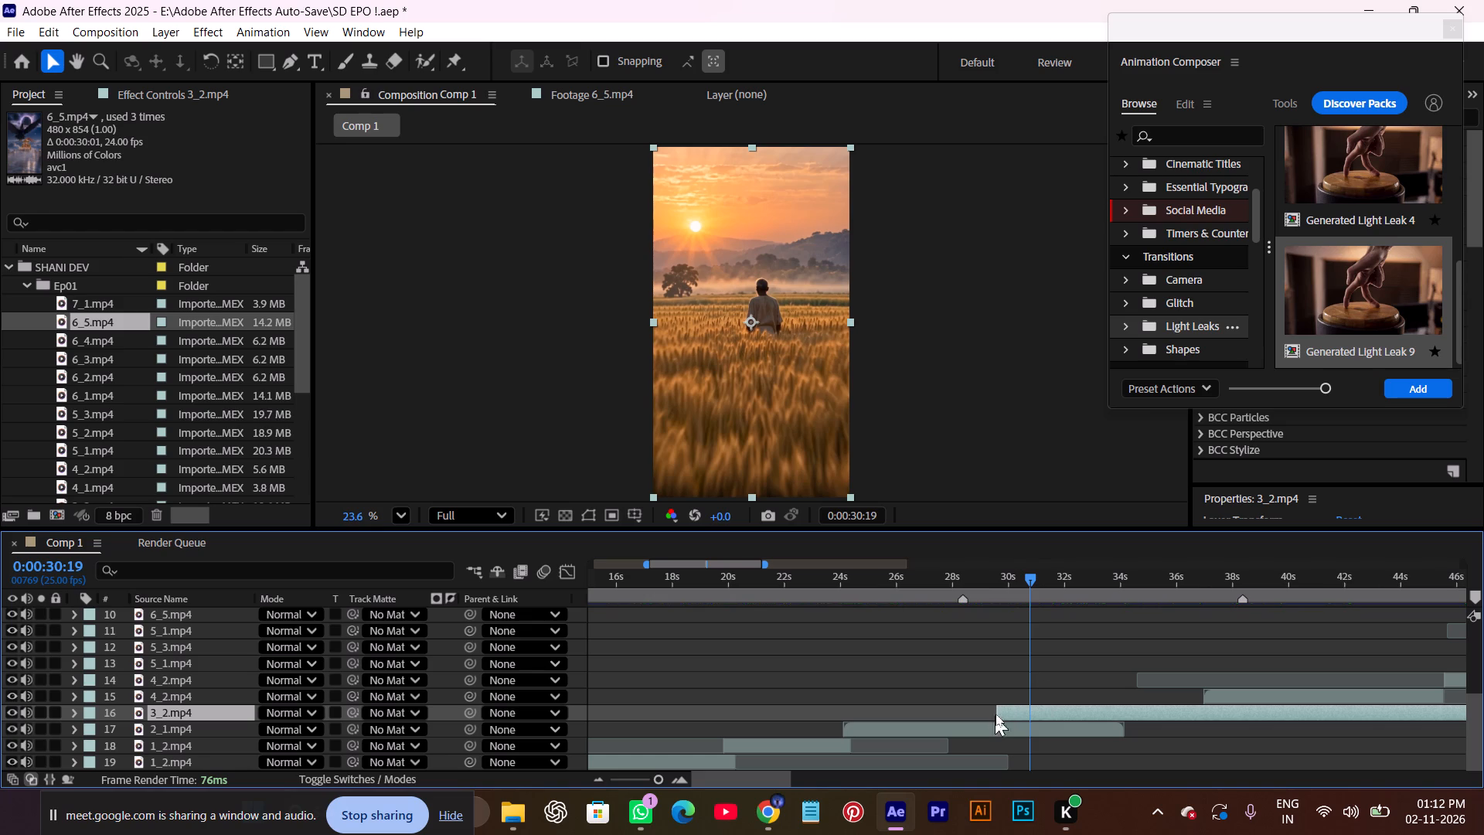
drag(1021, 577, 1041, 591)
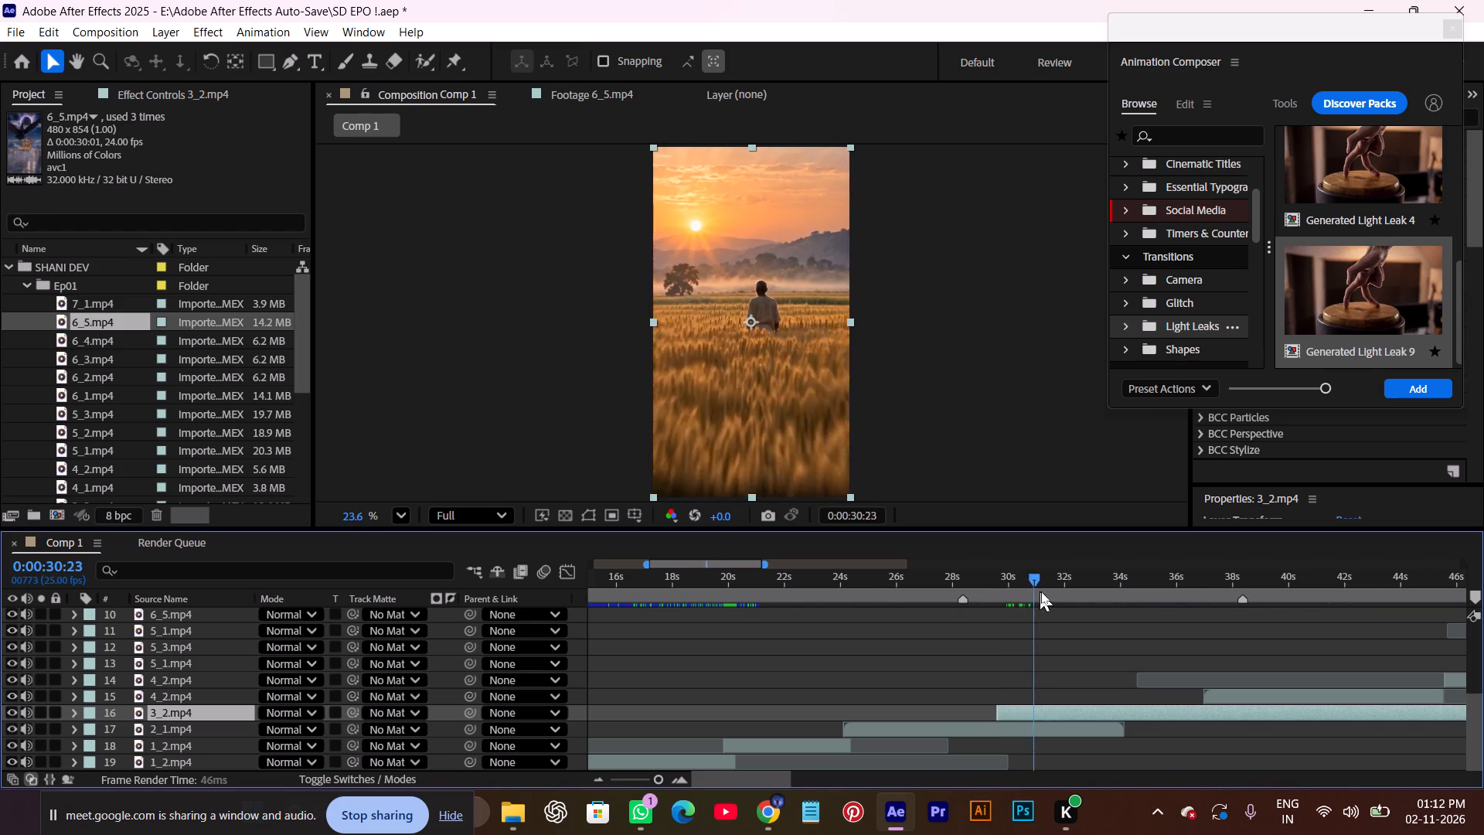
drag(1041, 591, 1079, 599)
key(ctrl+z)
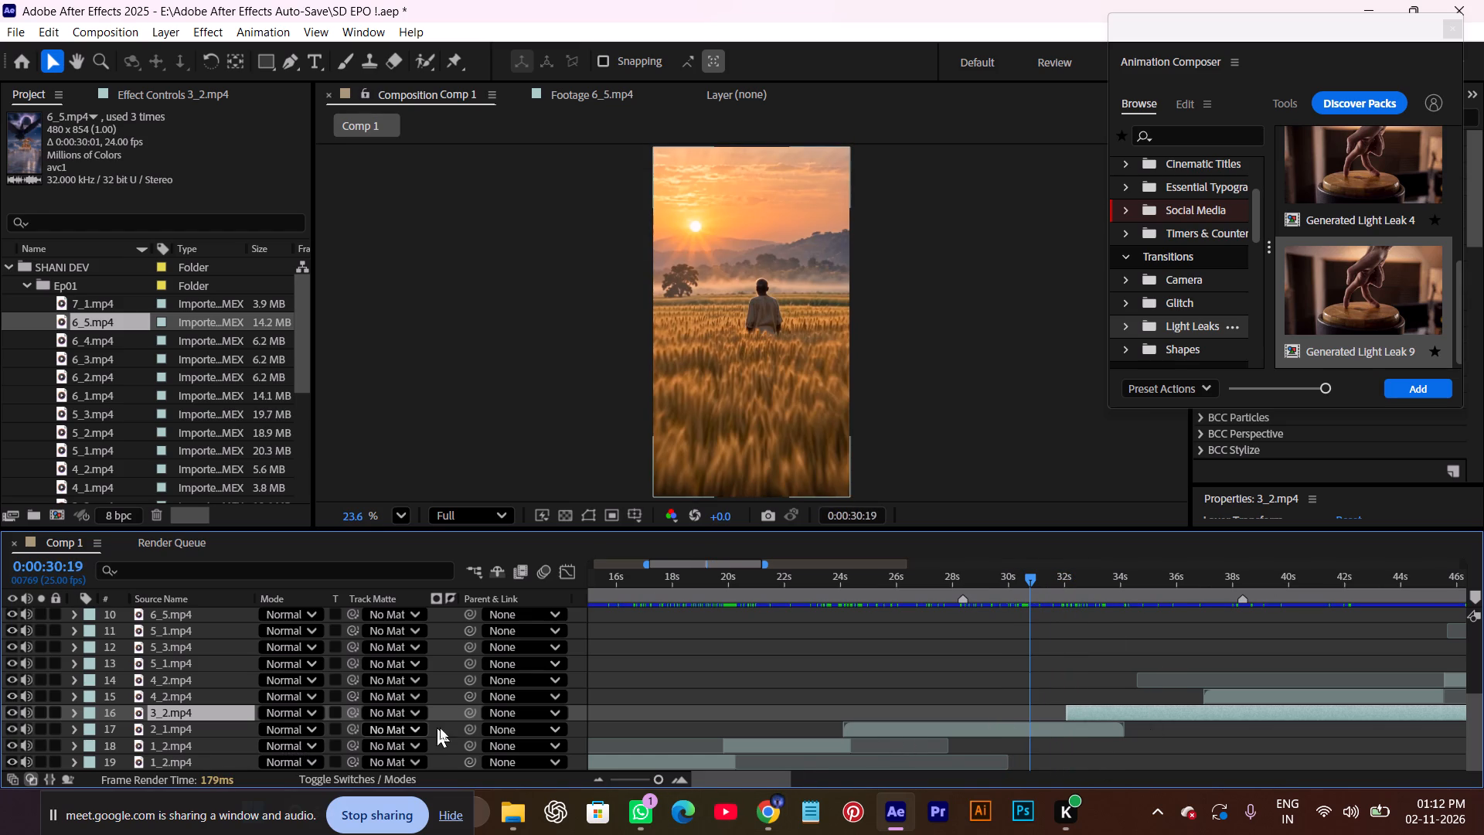
Try extending the end of the 2_1.mp4 clip, and examine its overlap with 3_2.mp4 between about 0:00:28:04 and 0:00:33:18.
drag(1125, 734, 1166, 732)
drag(1025, 578, 988, 609)
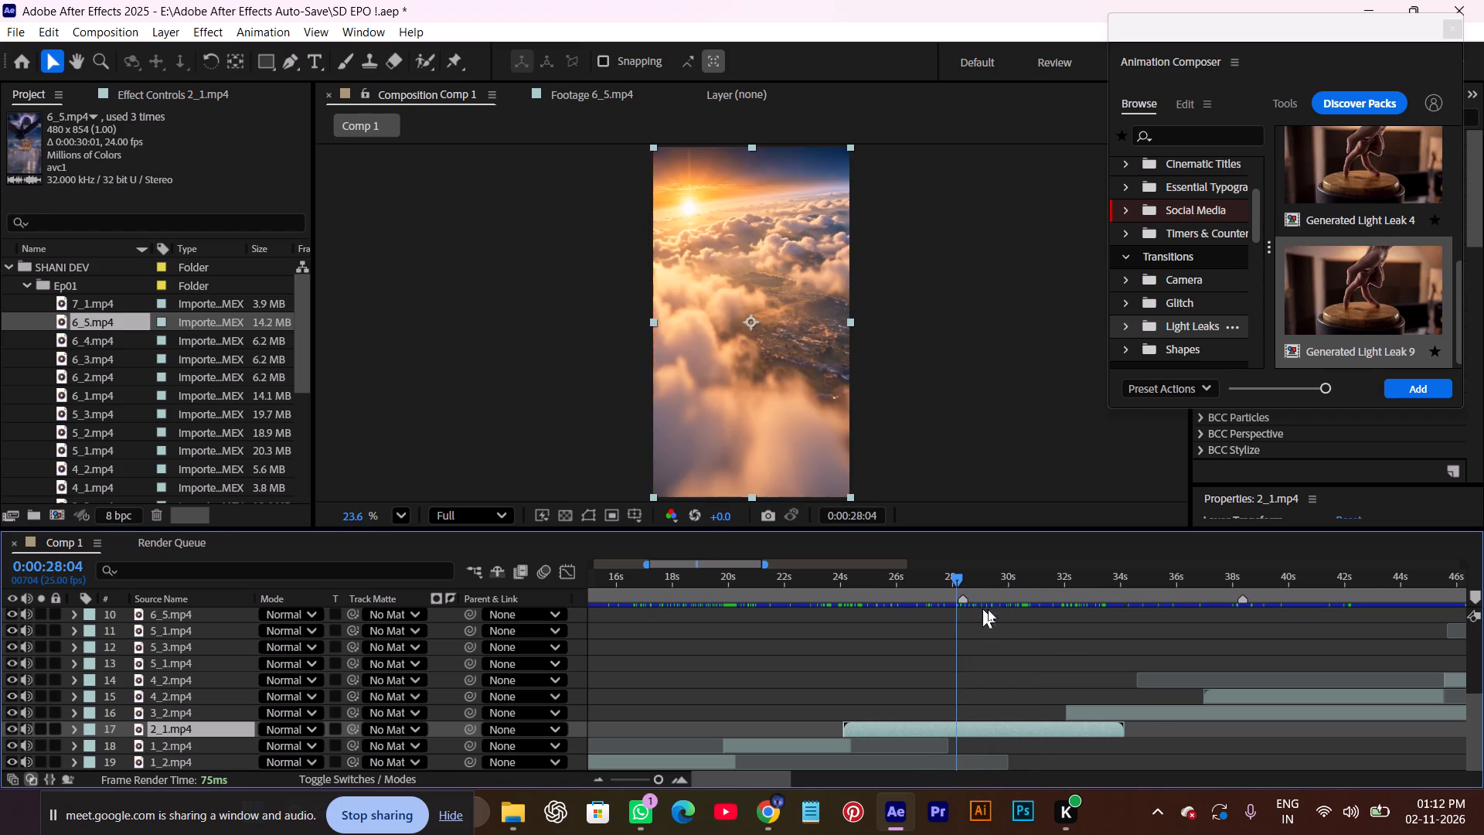
drag(988, 609, 1108, 642)
click(1107, 714)
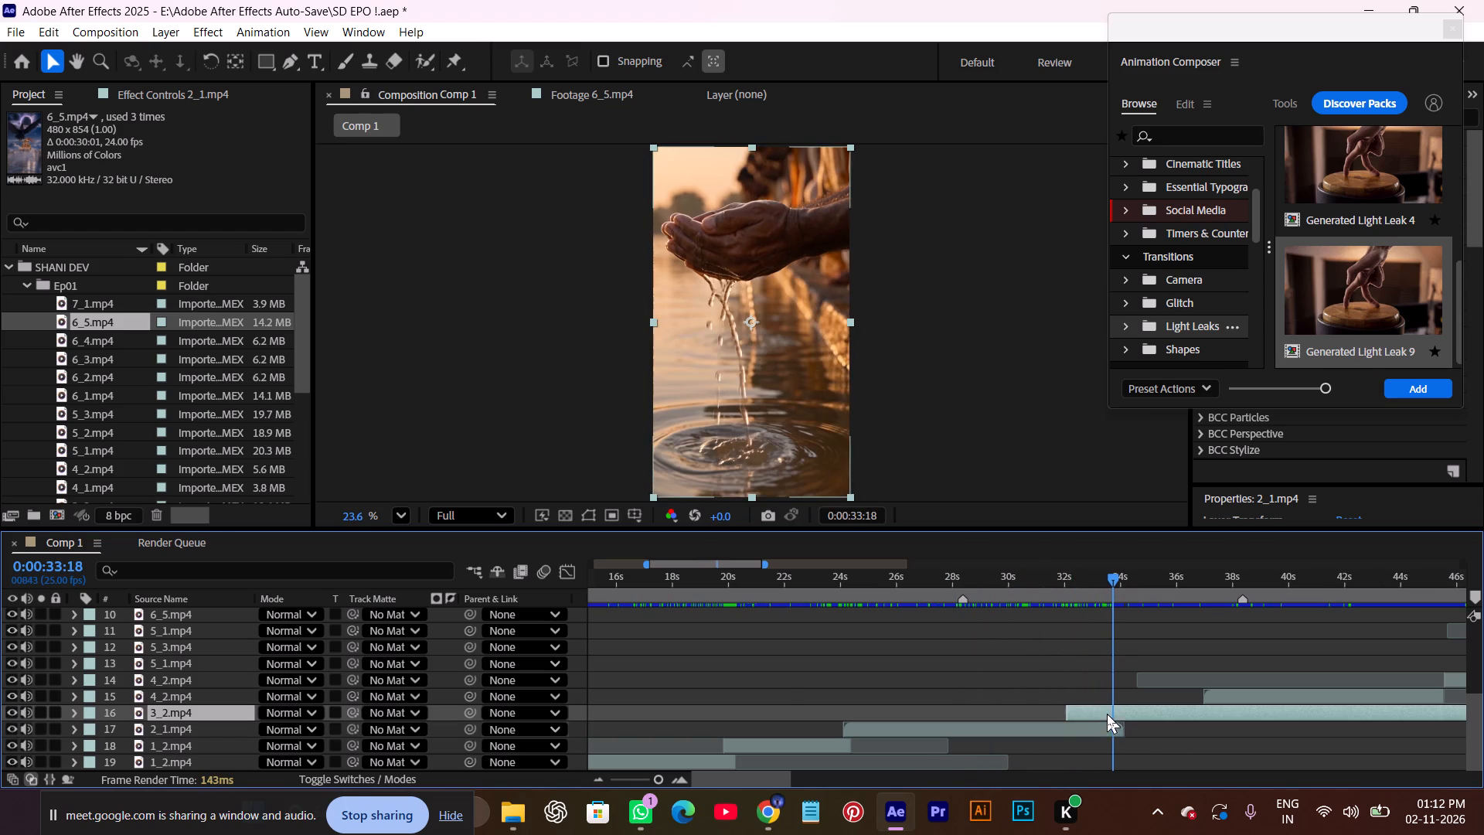
drag(1104, 576, 1008, 605)
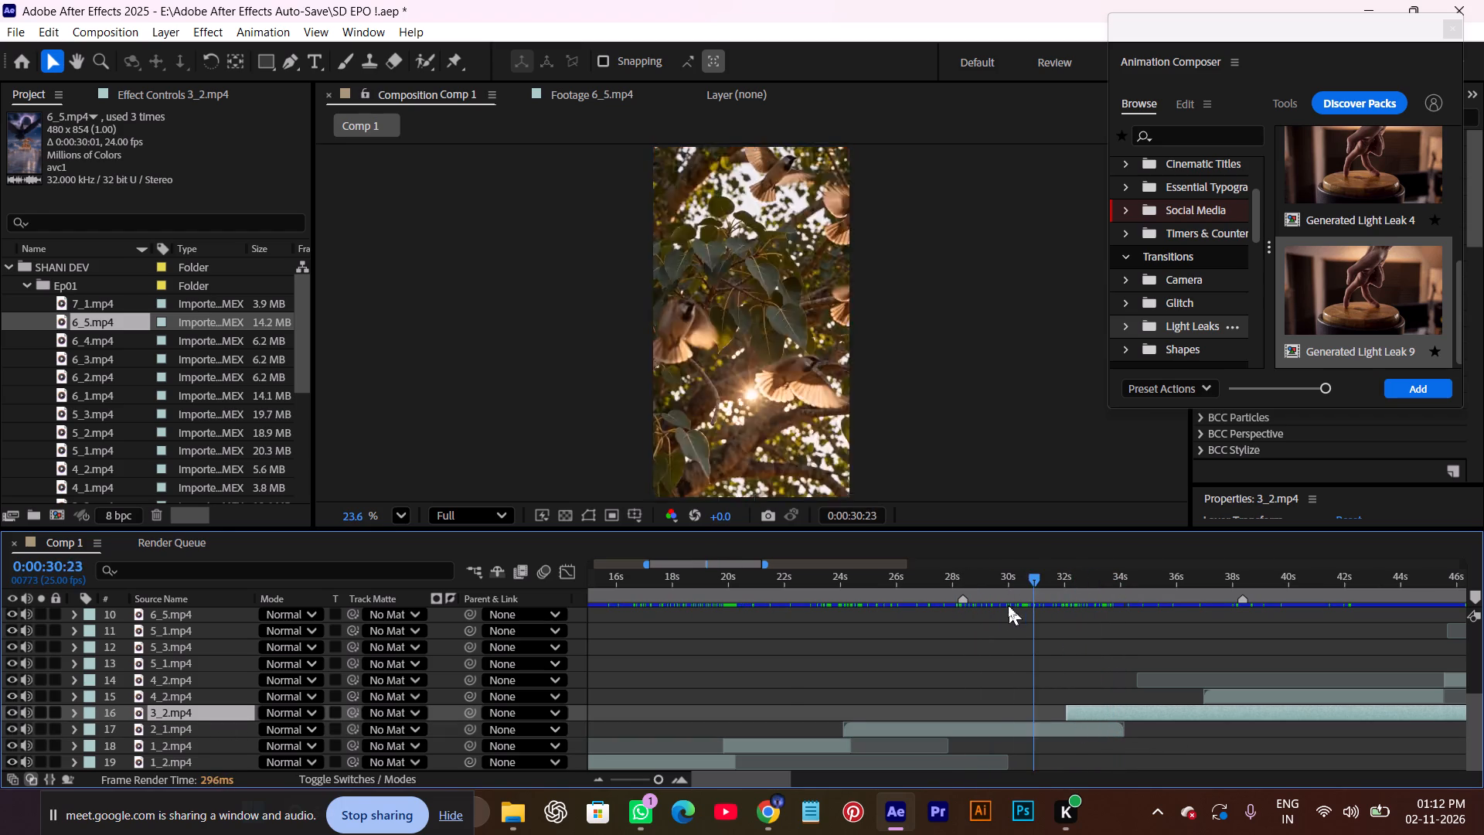
drag(1008, 605, 998, 611)
click(1002, 731)
Open the 3_1.mp4 source footage and scrub to about 0:00:15:16, looking for a usable shot.
scroll(120, 414, down, 3)
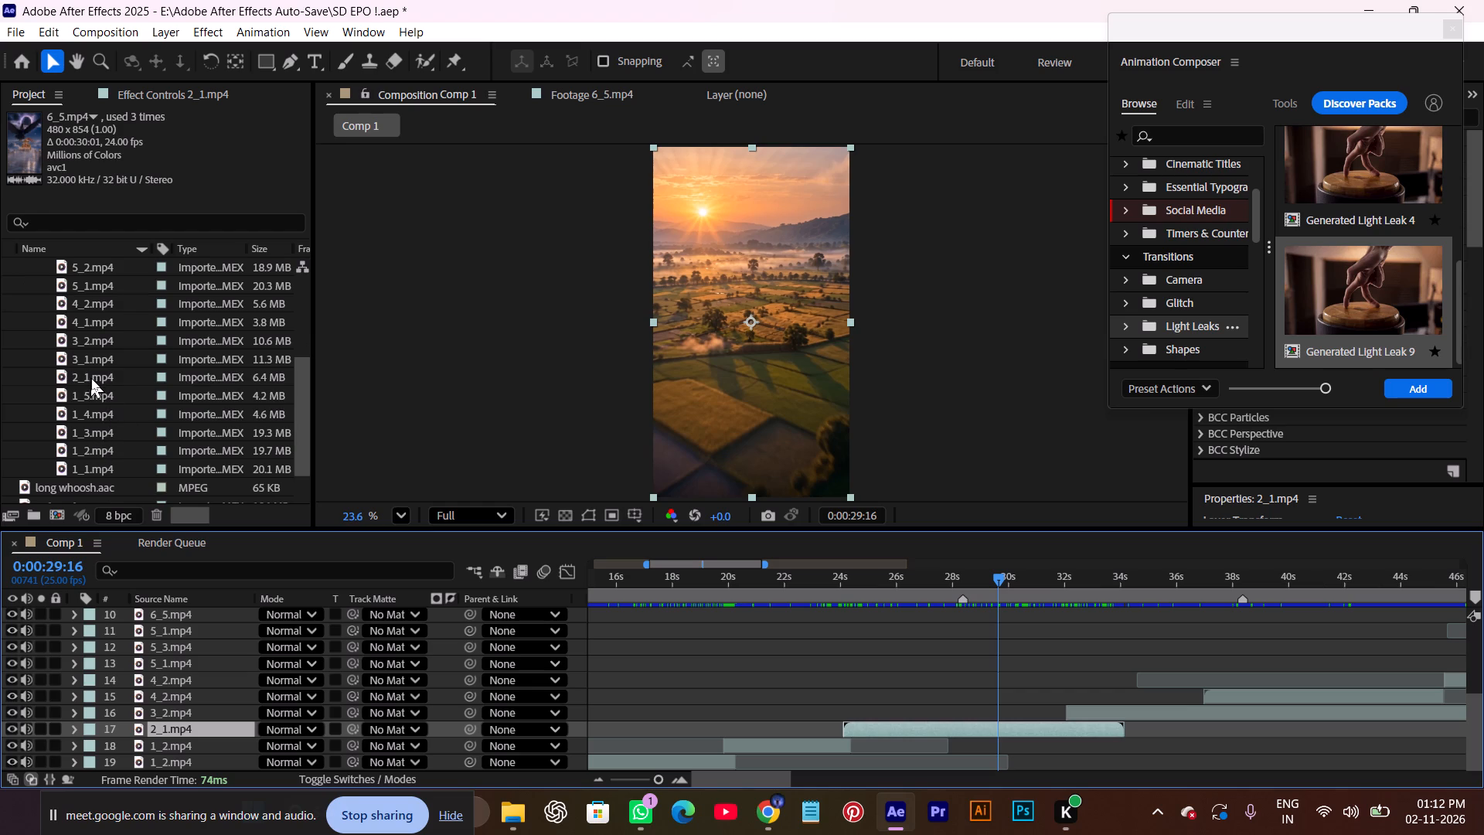
click(94, 378)
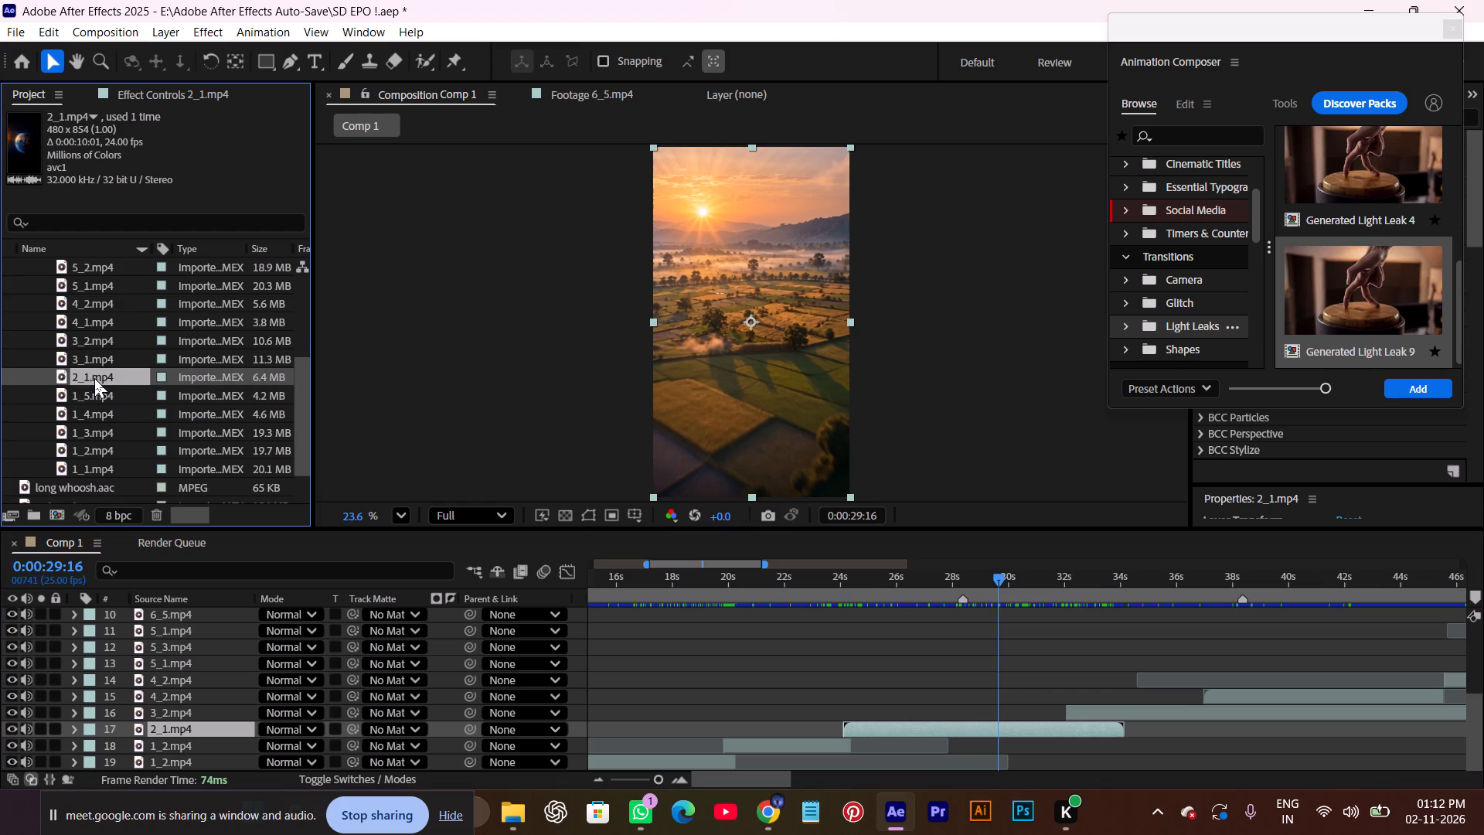
double_click(99, 357)
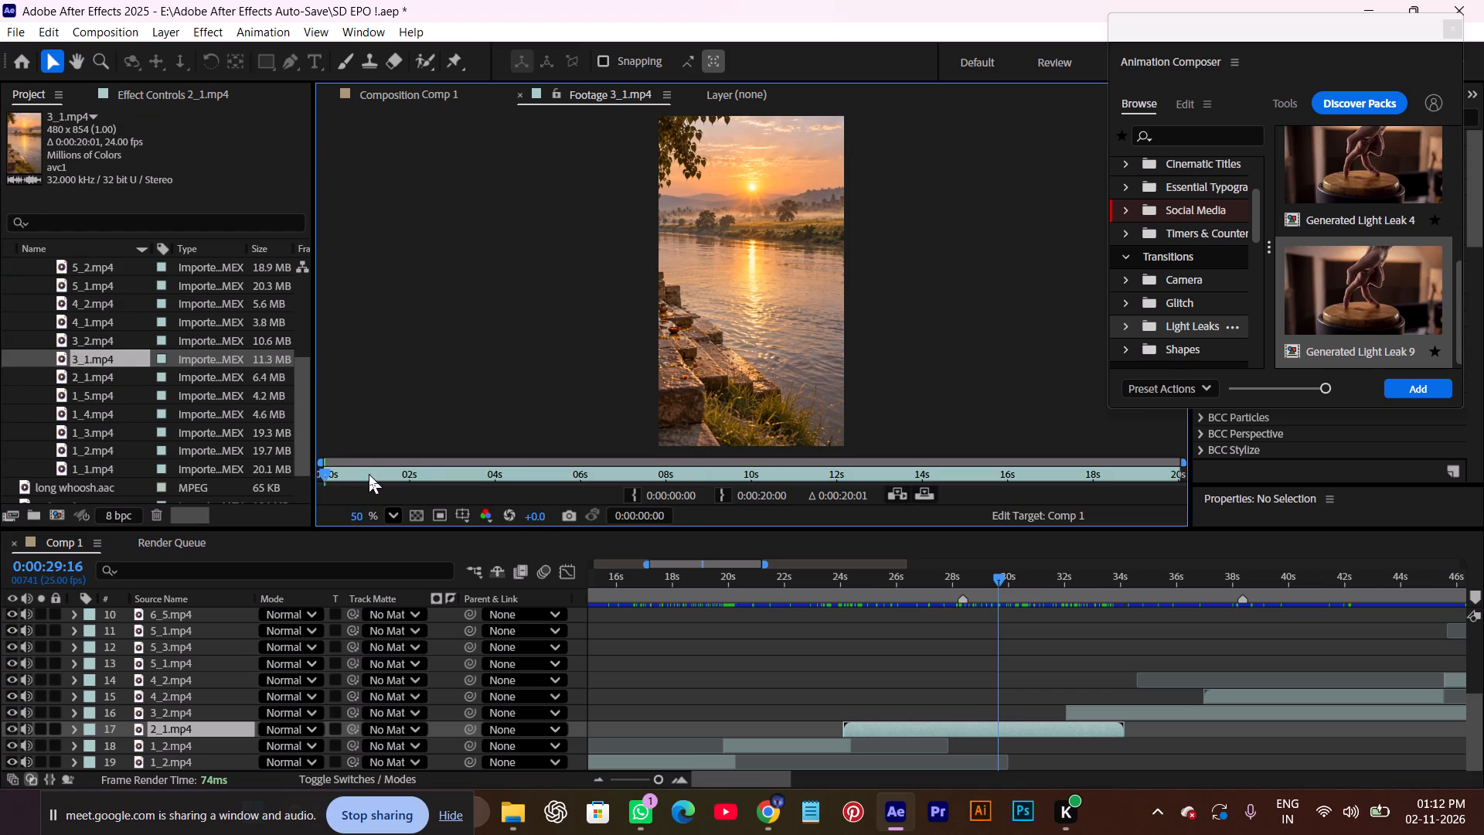
drag(365, 474, 761, 493)
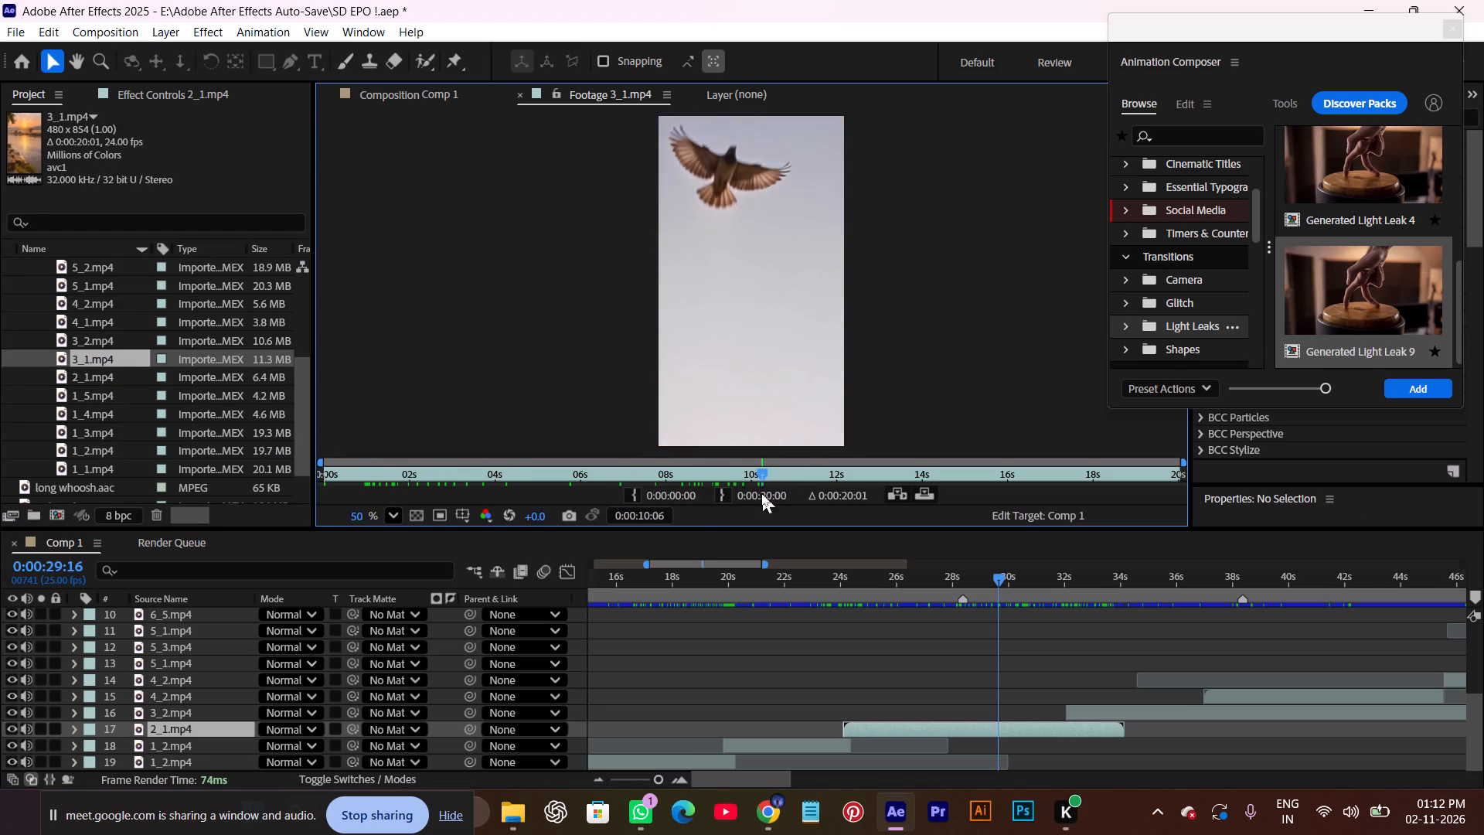
drag(761, 493, 993, 504)
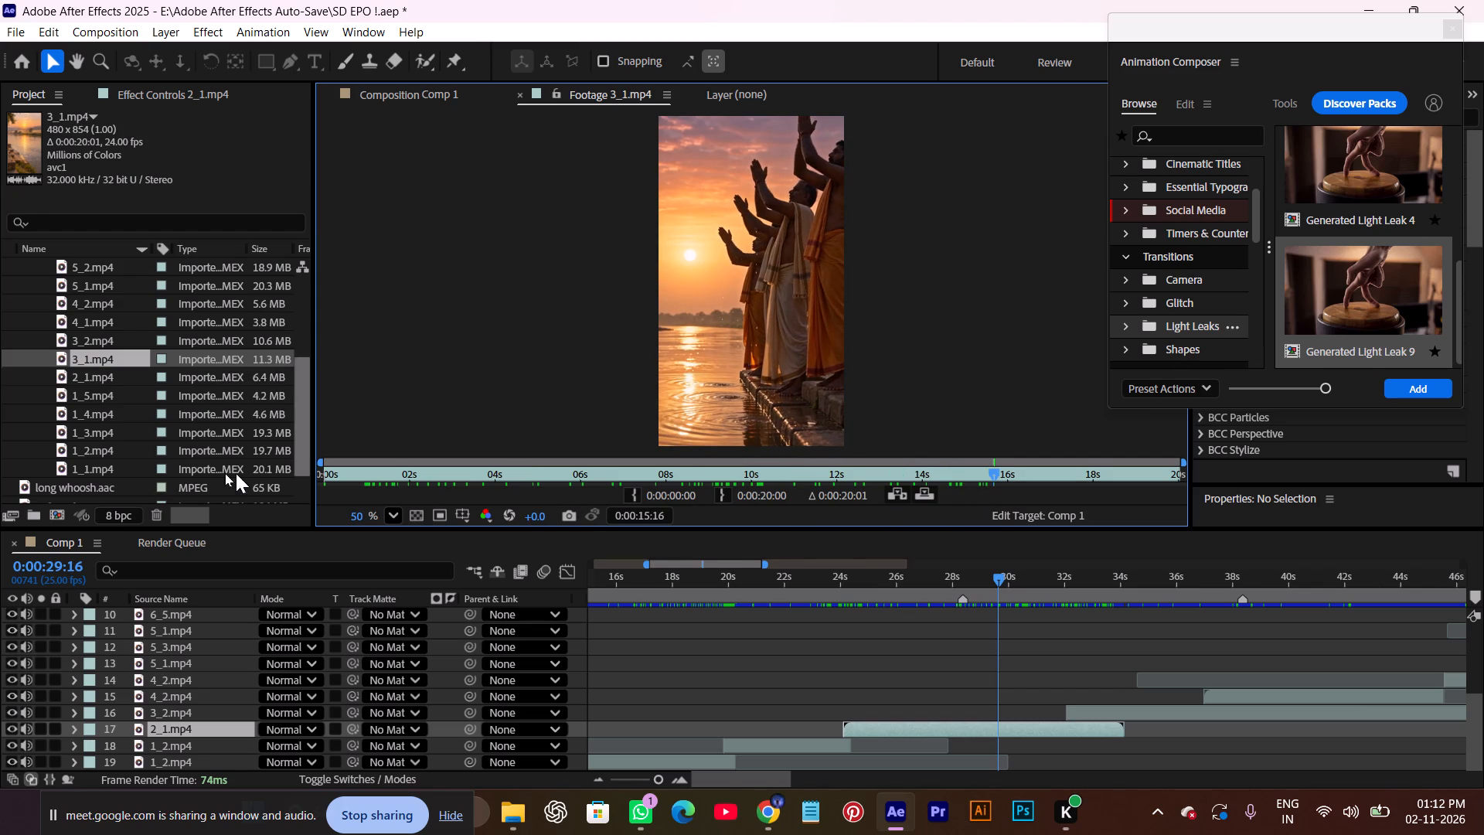
Open the 3_2.mp4 source footage and mark the farmer shot with in point 0:00:03:20 and out point 0:00:05:21.
double_click(91, 340)
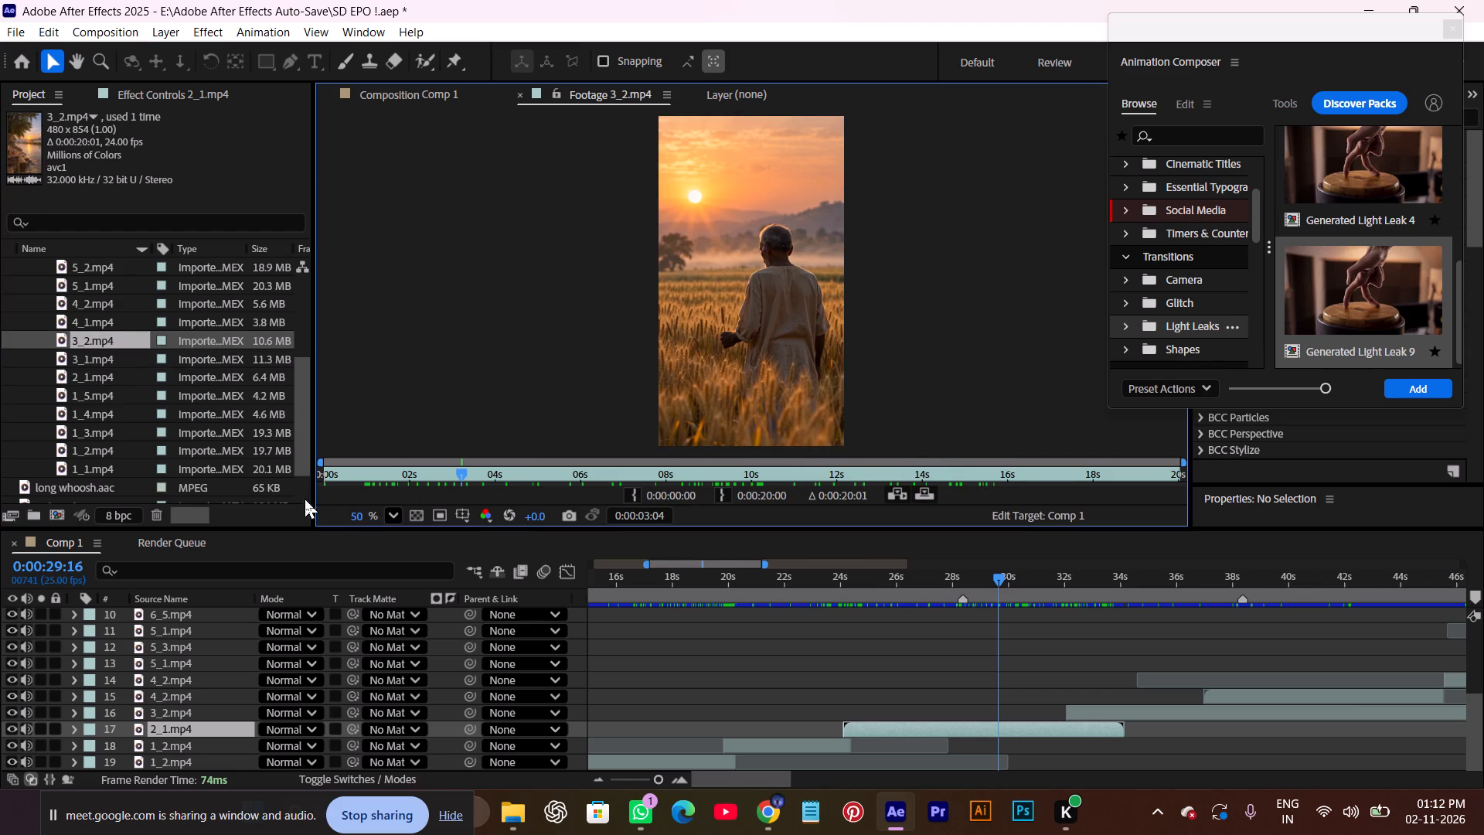
drag(460, 473, 641, 509)
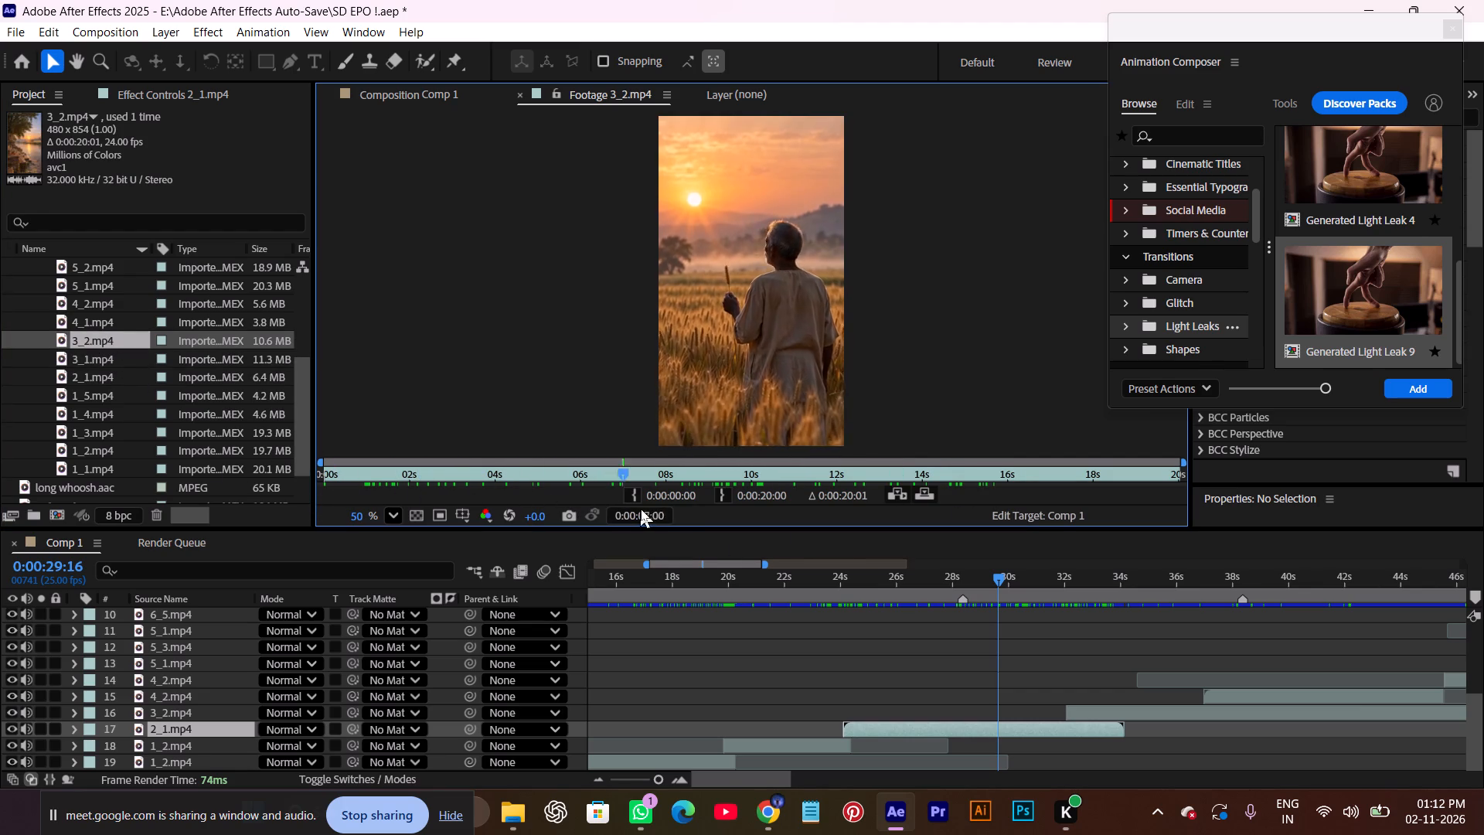
drag(641, 509, 468, 516)
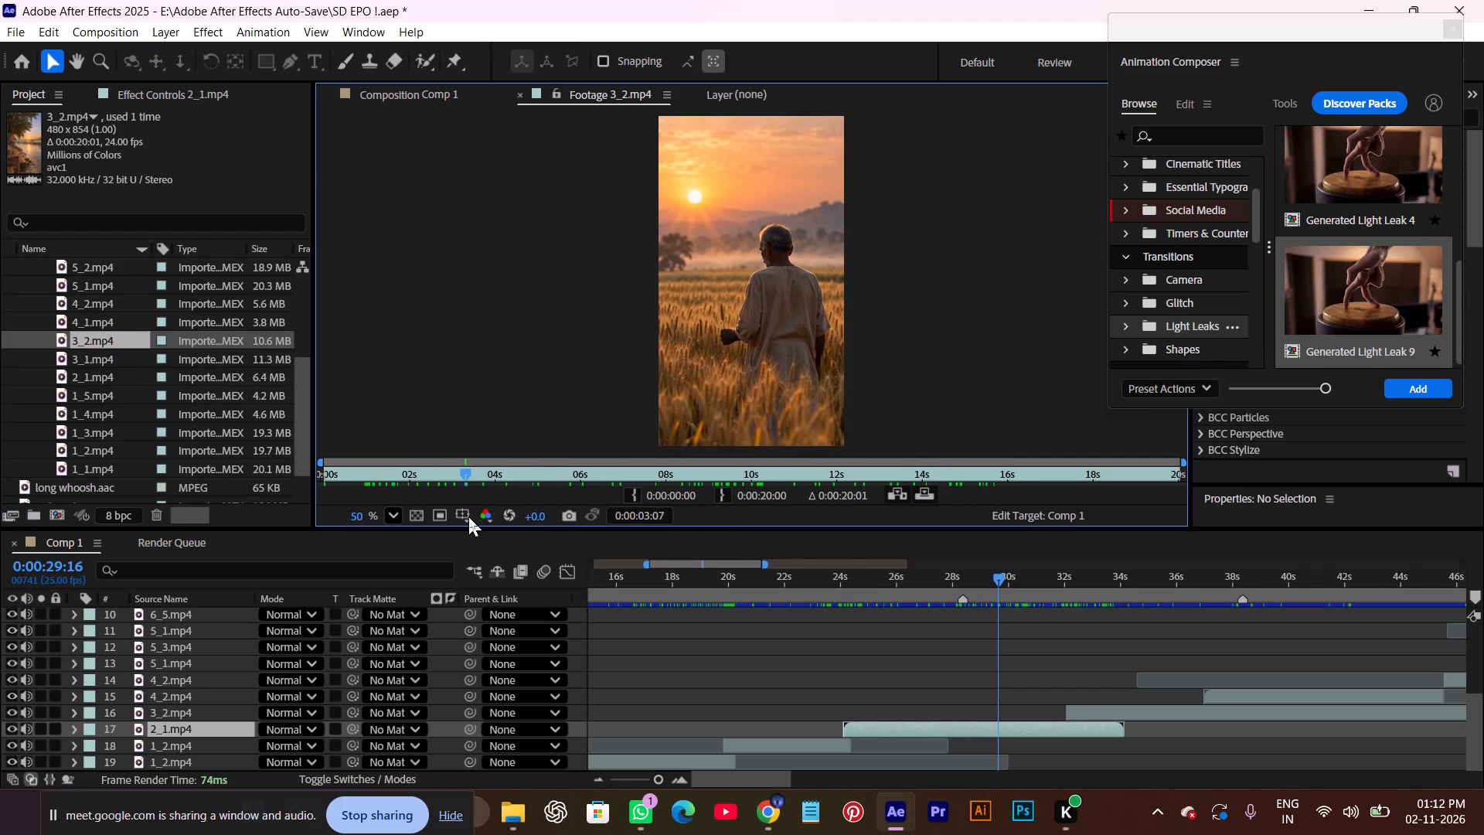
drag(468, 516, 486, 516)
drag(327, 479, 490, 489)
drag(1176, 479, 1176, 478)
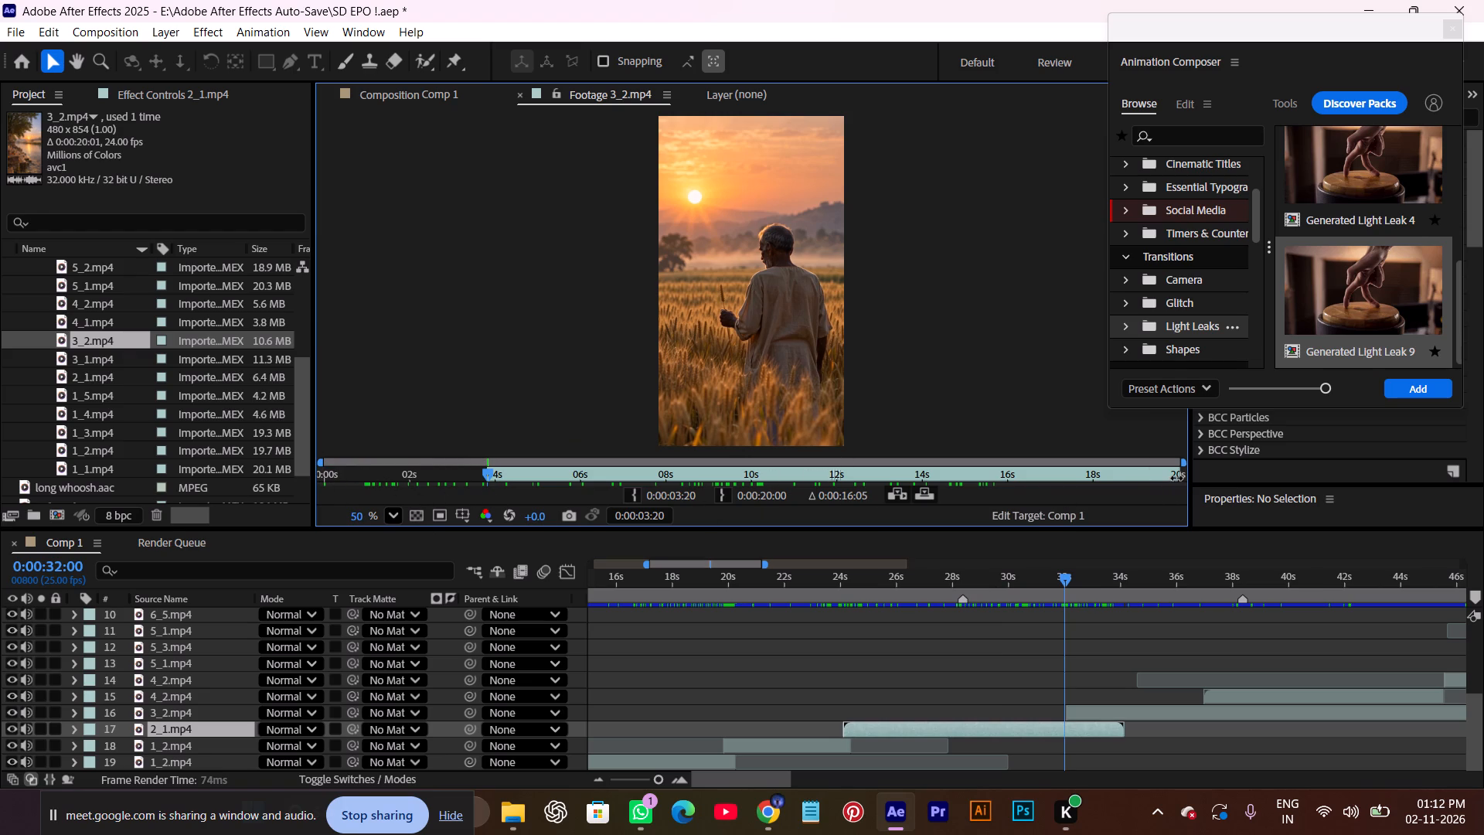
drag(1176, 478, 574, 536)
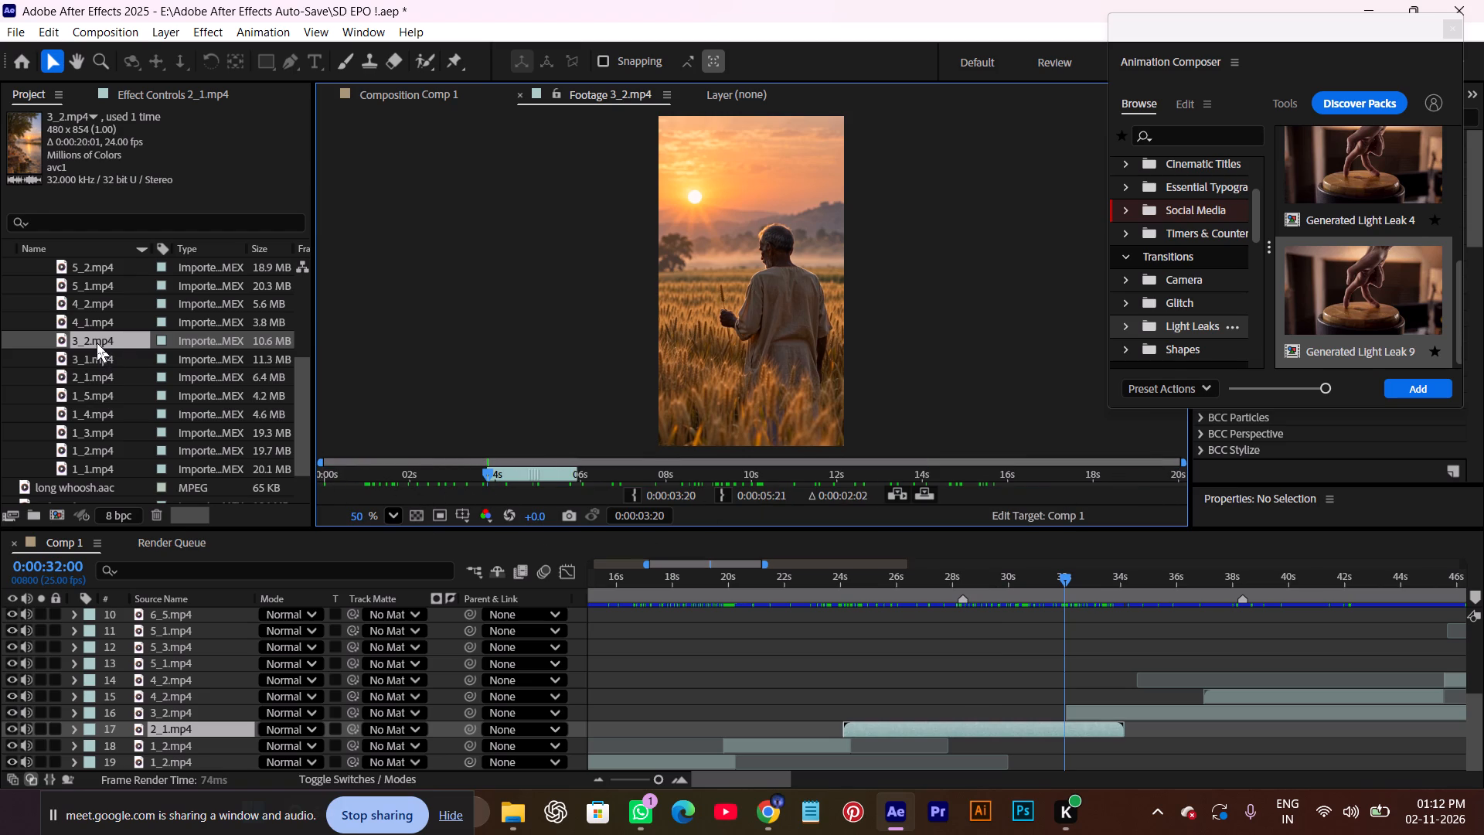
Insert the marked 3_2.mp4 excerpt between layers 16 and 17, starting at about 0:00:31:10, and fit it to the comp frame.
drag(97, 341, 1060, 718)
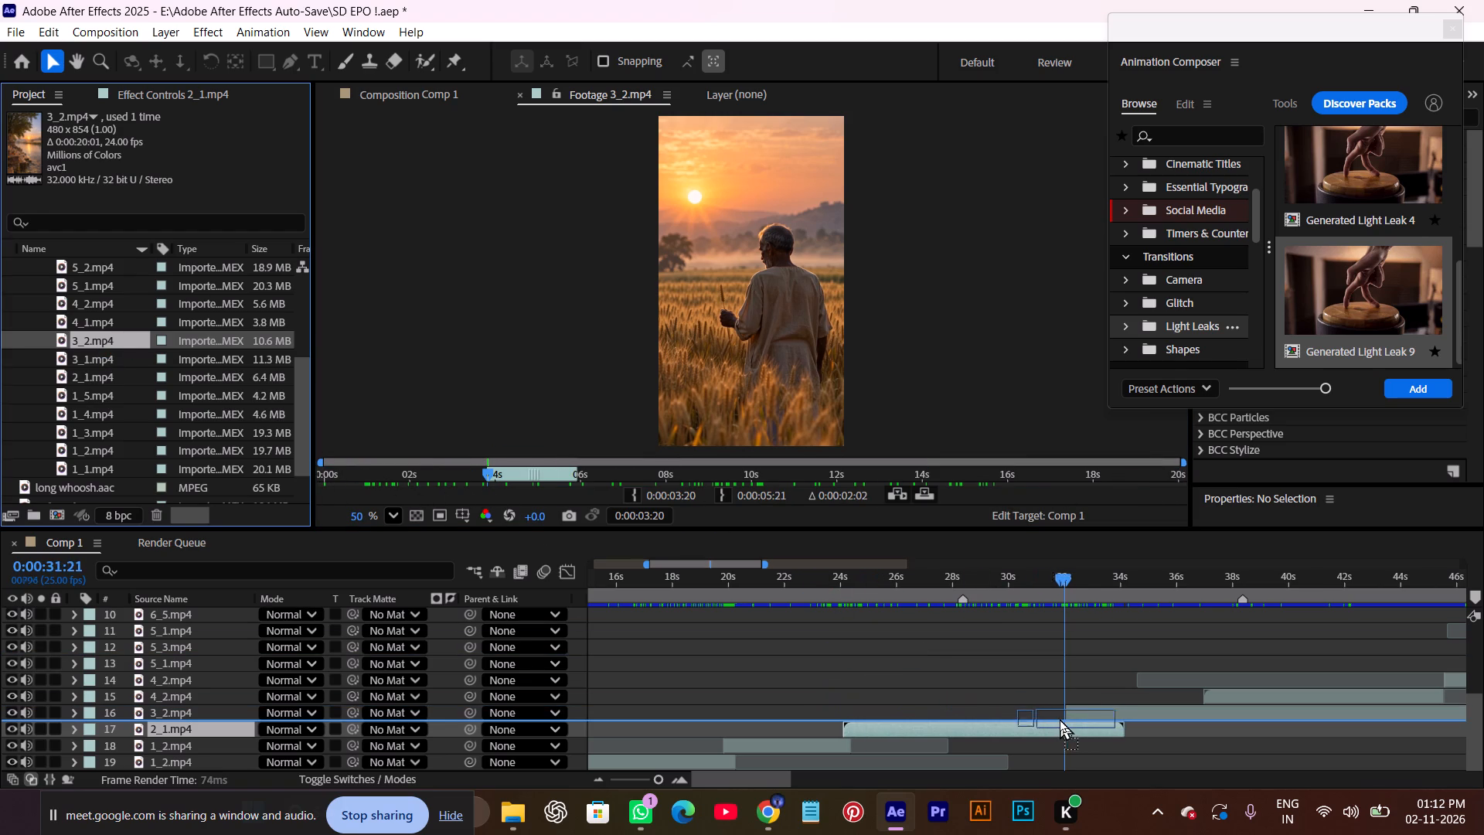
drag(1060, 718, 1047, 718)
key(space)
key(space)
key(space)
key(space)
key(space)
key(space)
key(space)
key(space)
key(space)
key(space)
key(space)
key(space)
key(space)
key(space)
drag(1096, 754, 916, 666)
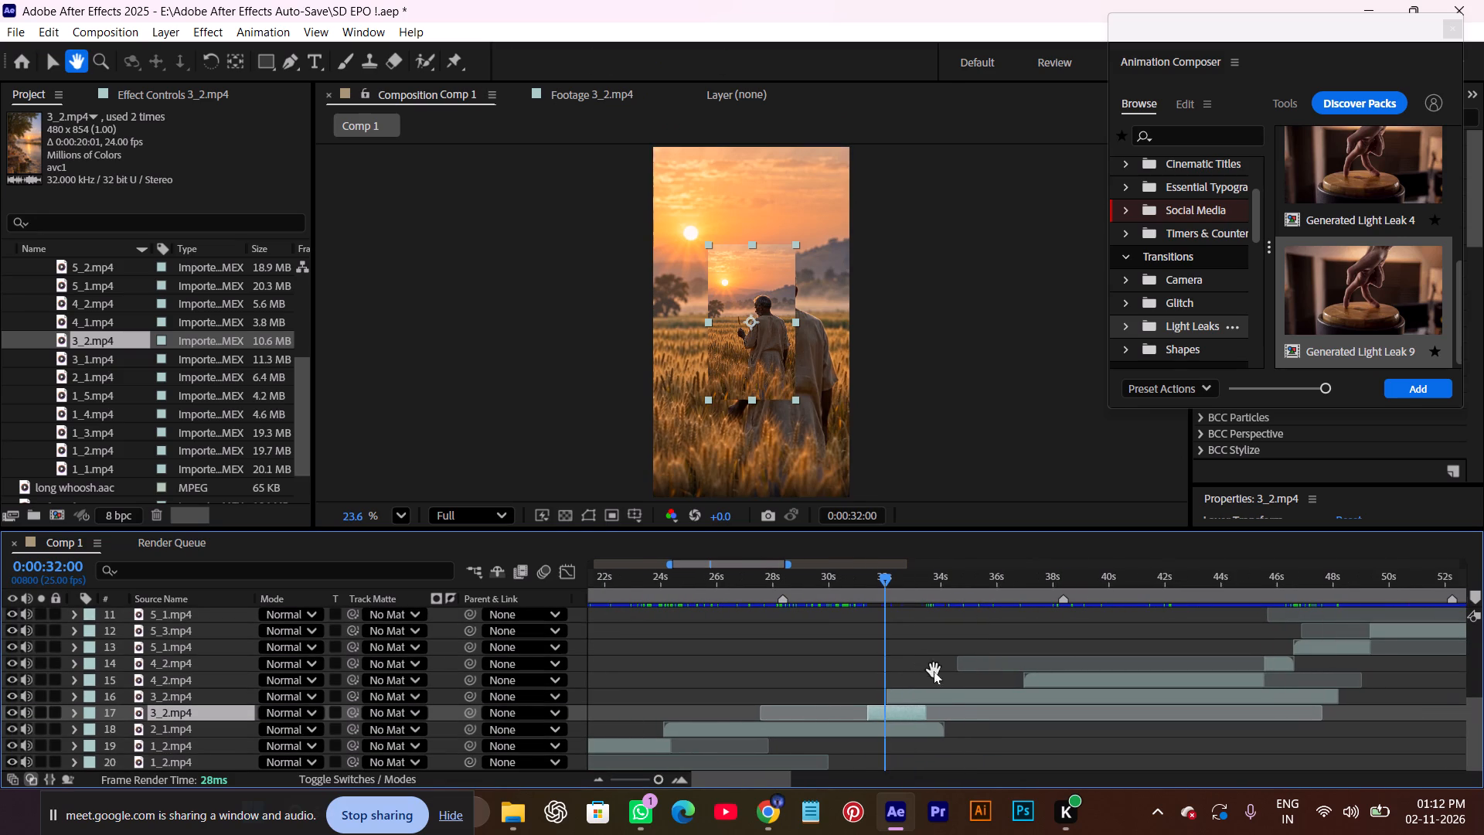
key(ctrl+alt+f)
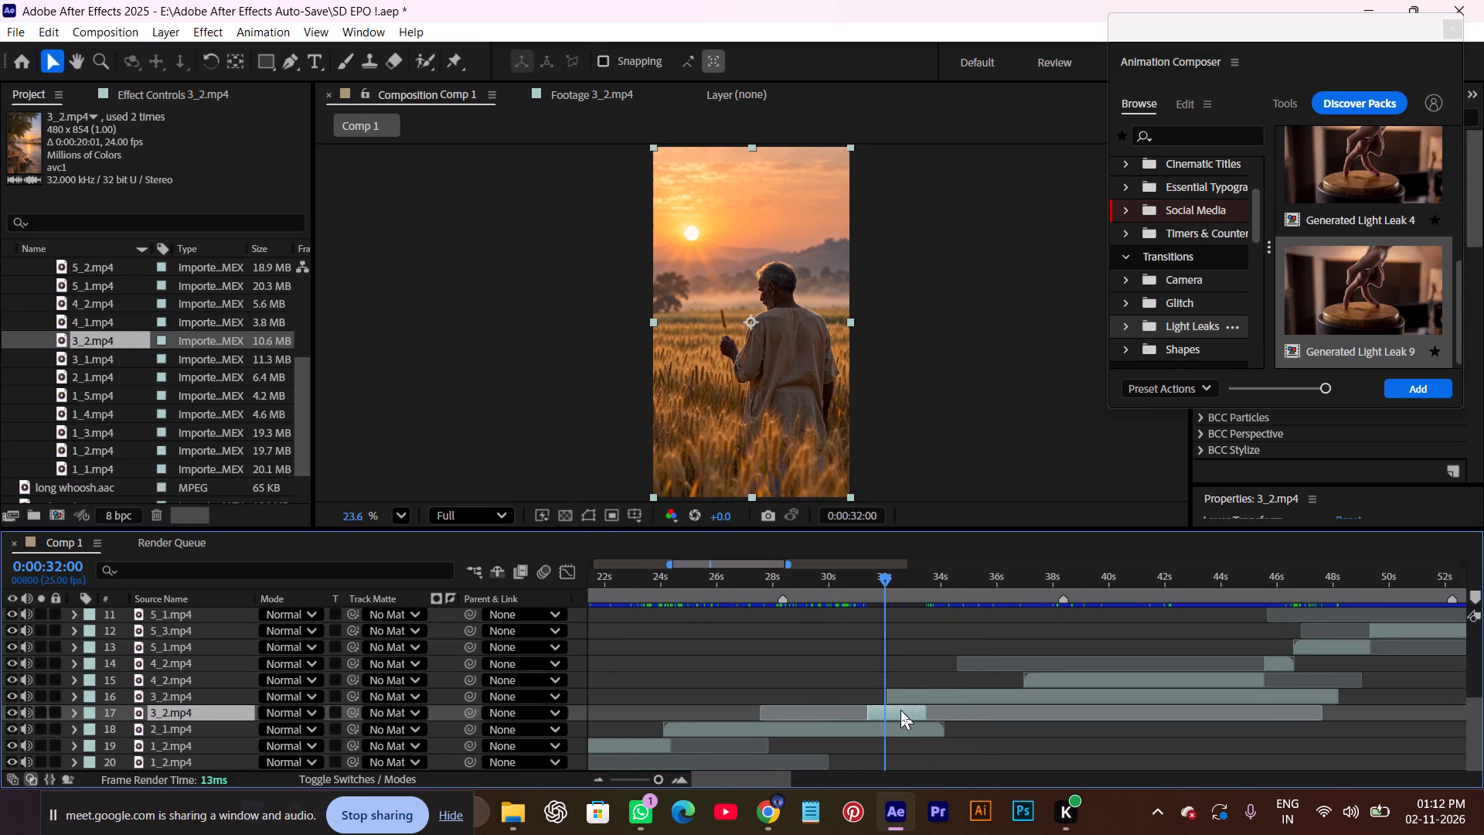
Shift layers 1 through 16 about 3 seconds later, so the long 3_2.mp4 clip on layer 16 starts at about 0:00:35:00.
click(924, 689)
scroll(177, 673, up, 4)
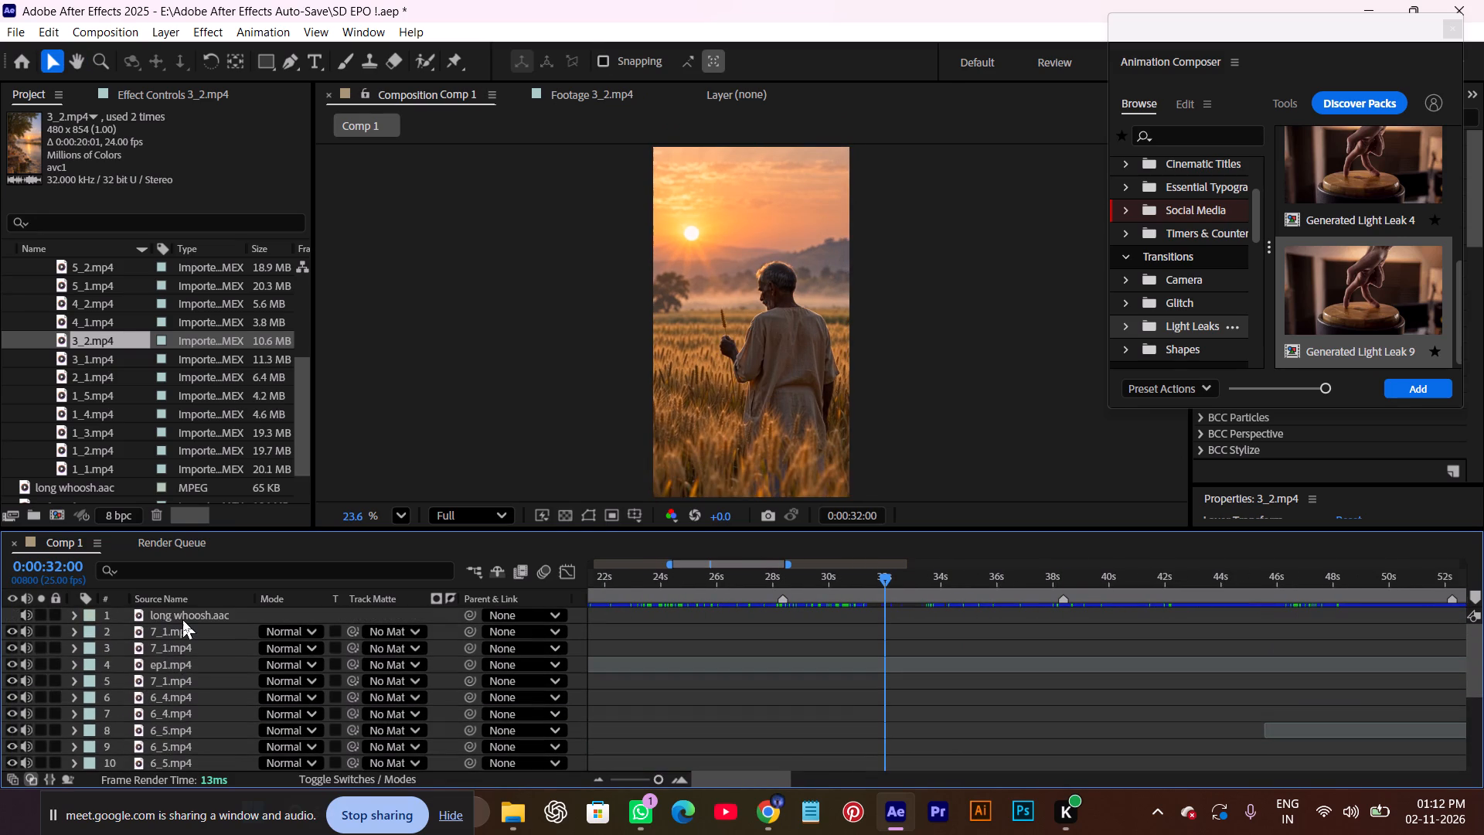
shift+click(183, 619)
scroll(1122, 769, down, 5)
drag(965, 697, 967, 697)
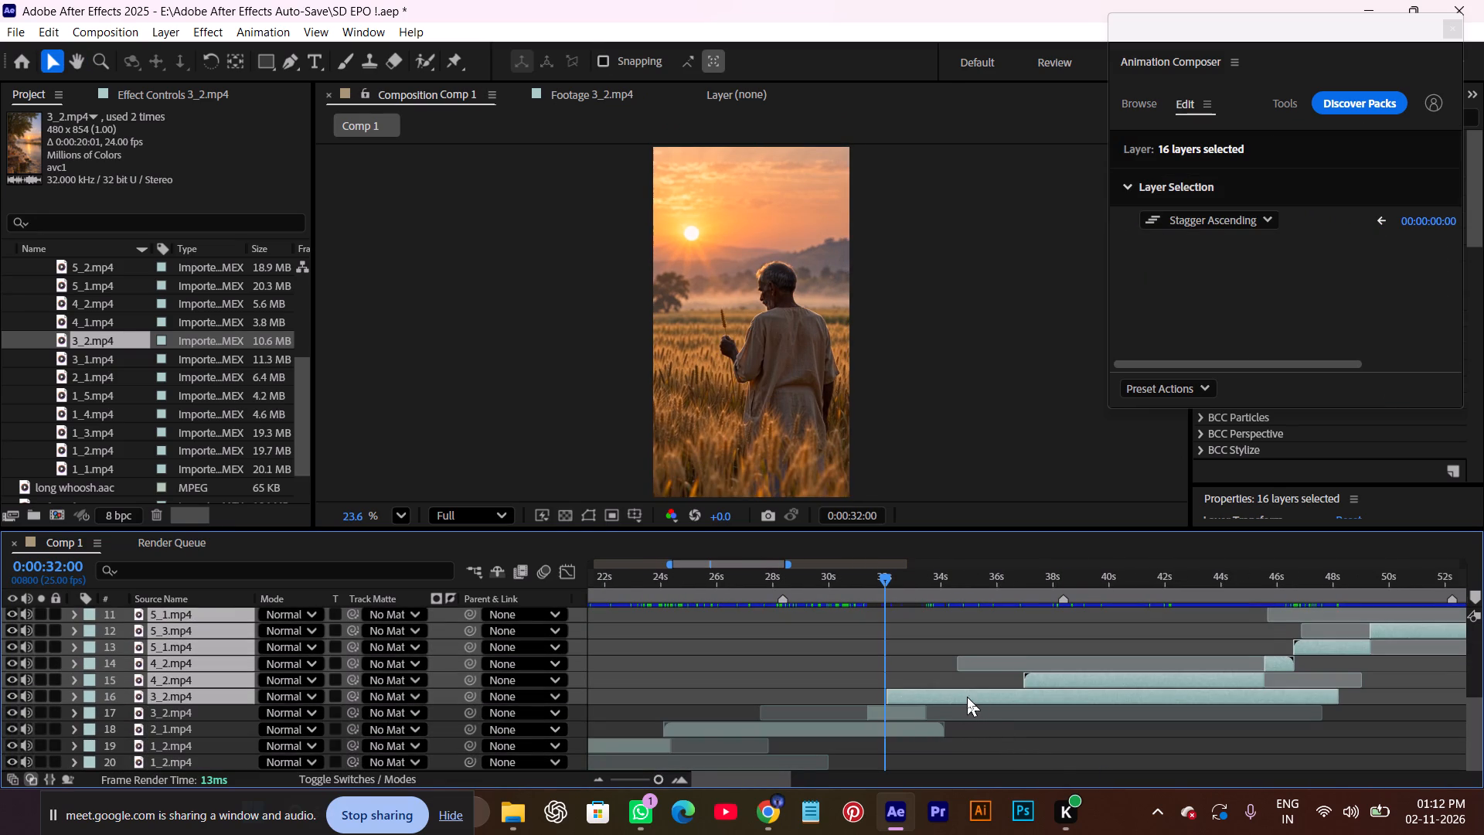
drag(967, 697, 1047, 698)
click(827, 690)
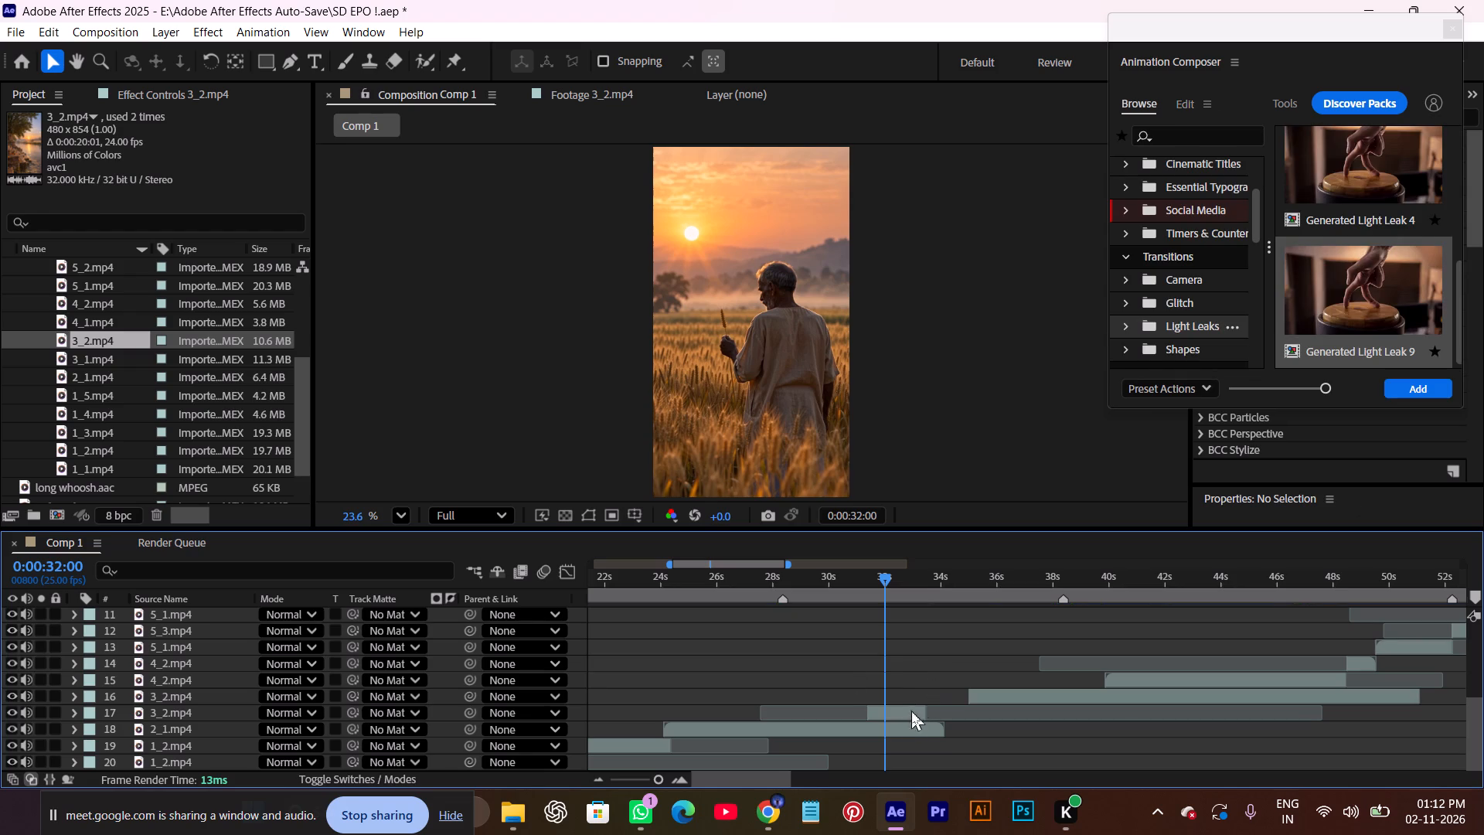
Move the short 3_2.mp4 excerpt on layer 17 later, starting it at about 0:00:33:11.
drag(911, 717, 968, 713)
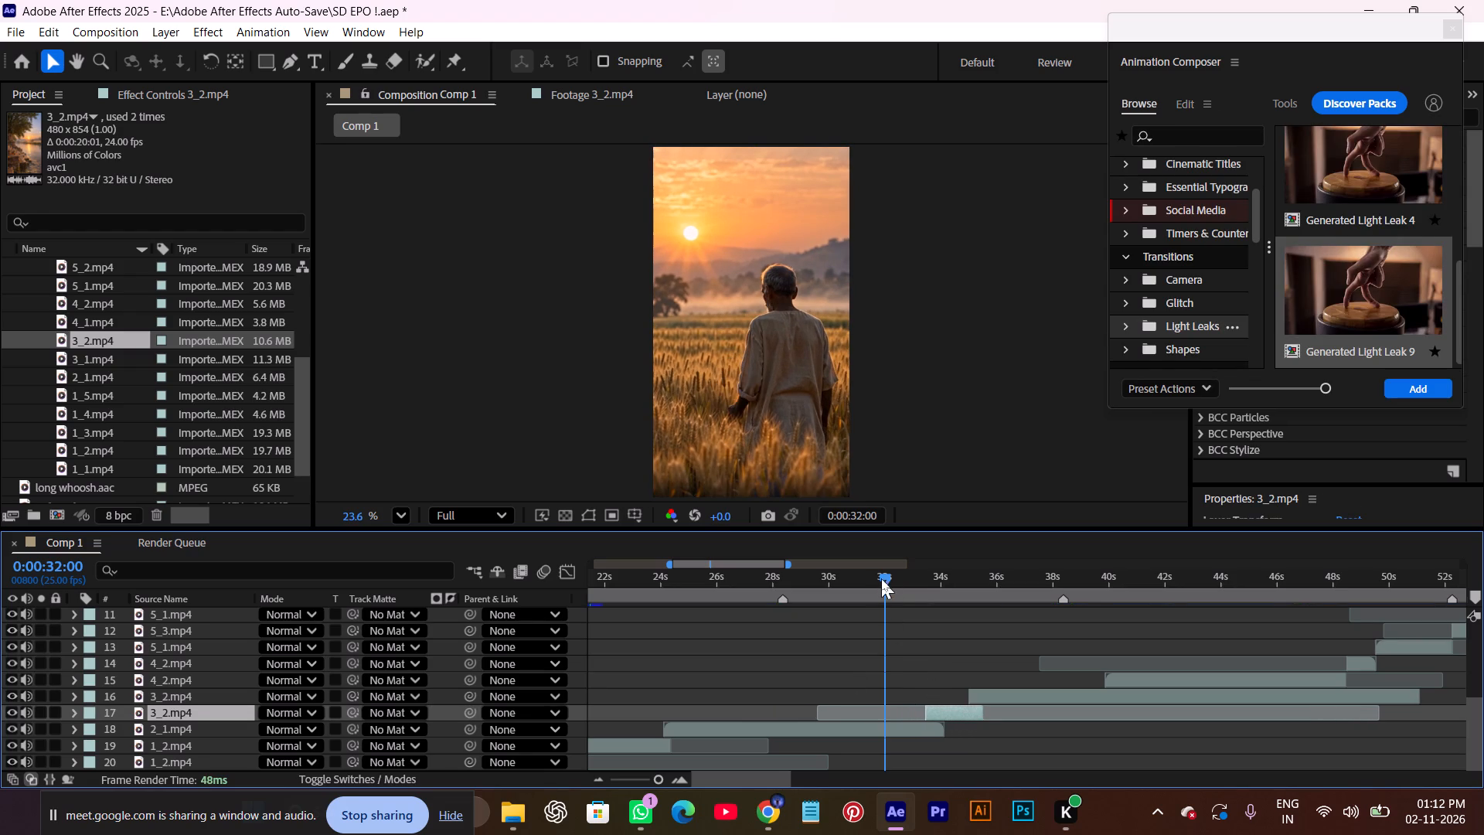
Move the 3_2.mp4 excerpt on layer 17 earlier to start at about 0:00:31:20, and extend its end to about 0:00:35:04.
drag(876, 578, 929, 602)
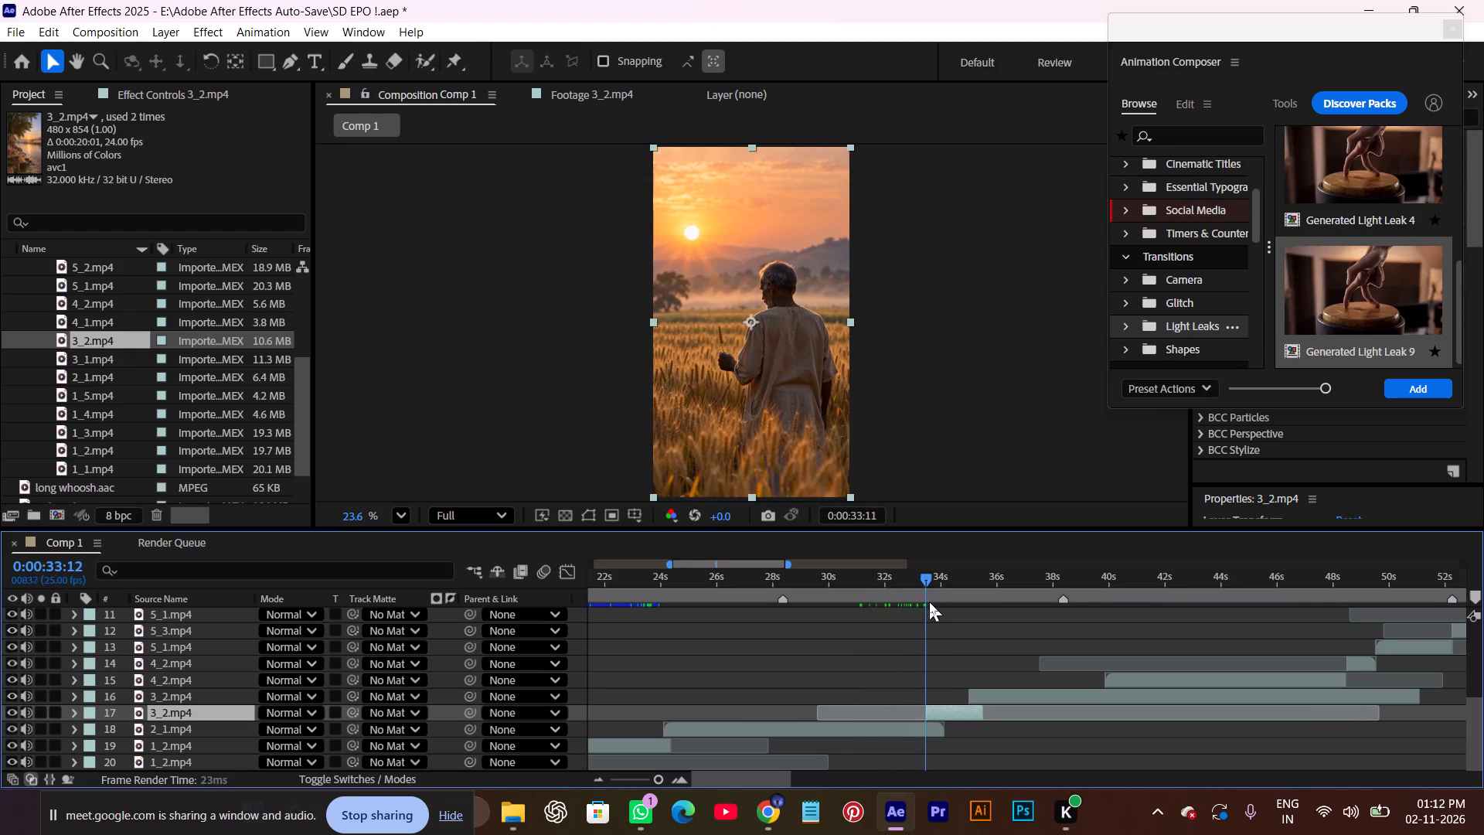
drag(929, 602, 904, 613)
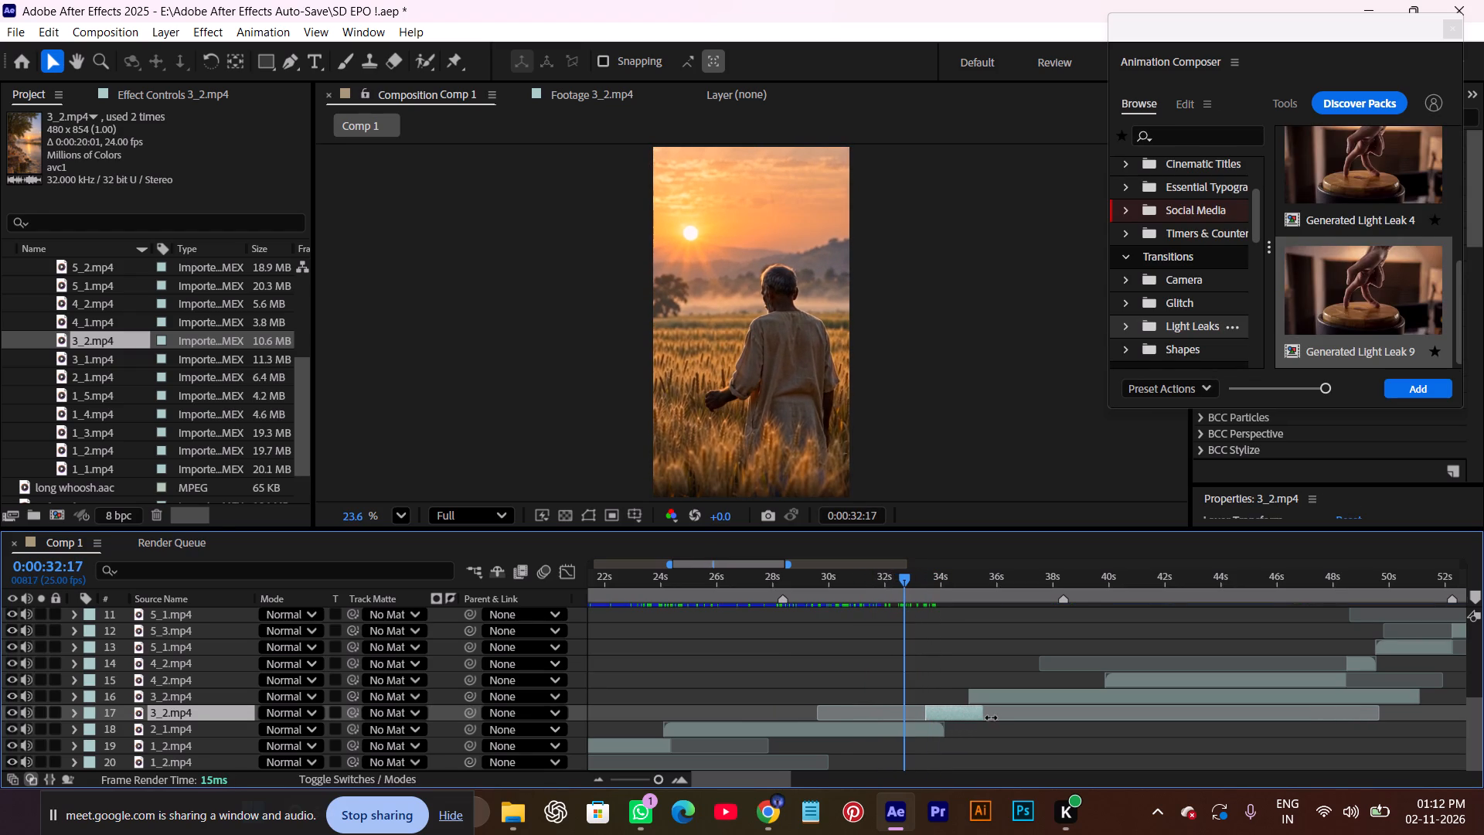
drag(951, 707, 904, 717)
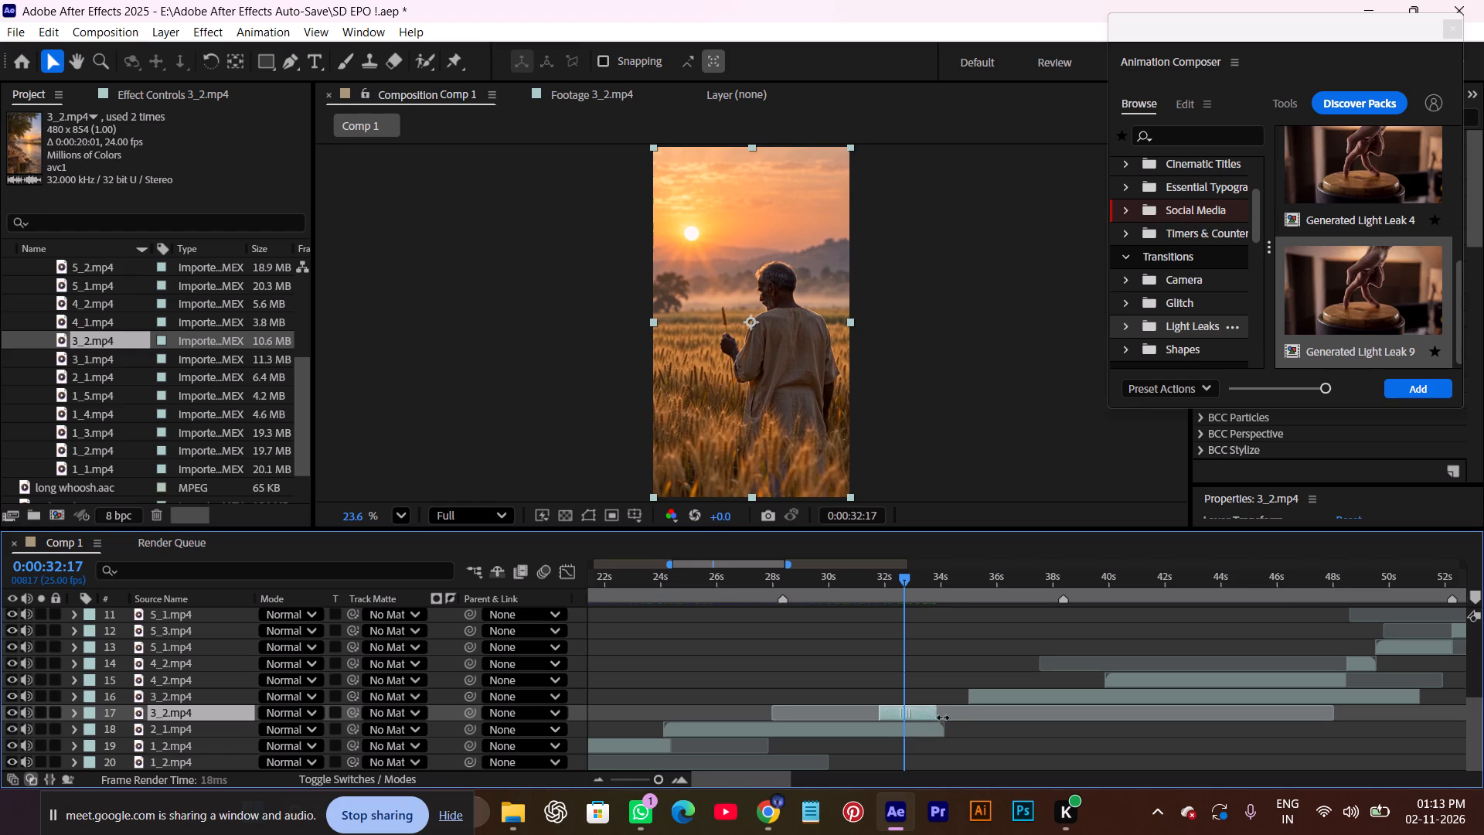
drag(932, 714, 968, 713)
Preview the cut from 2_1.mp4 to the layer 17 farmer shot, from about 0:00:30:19 to 0:00:33:12.
drag(901, 579, 876, 589)
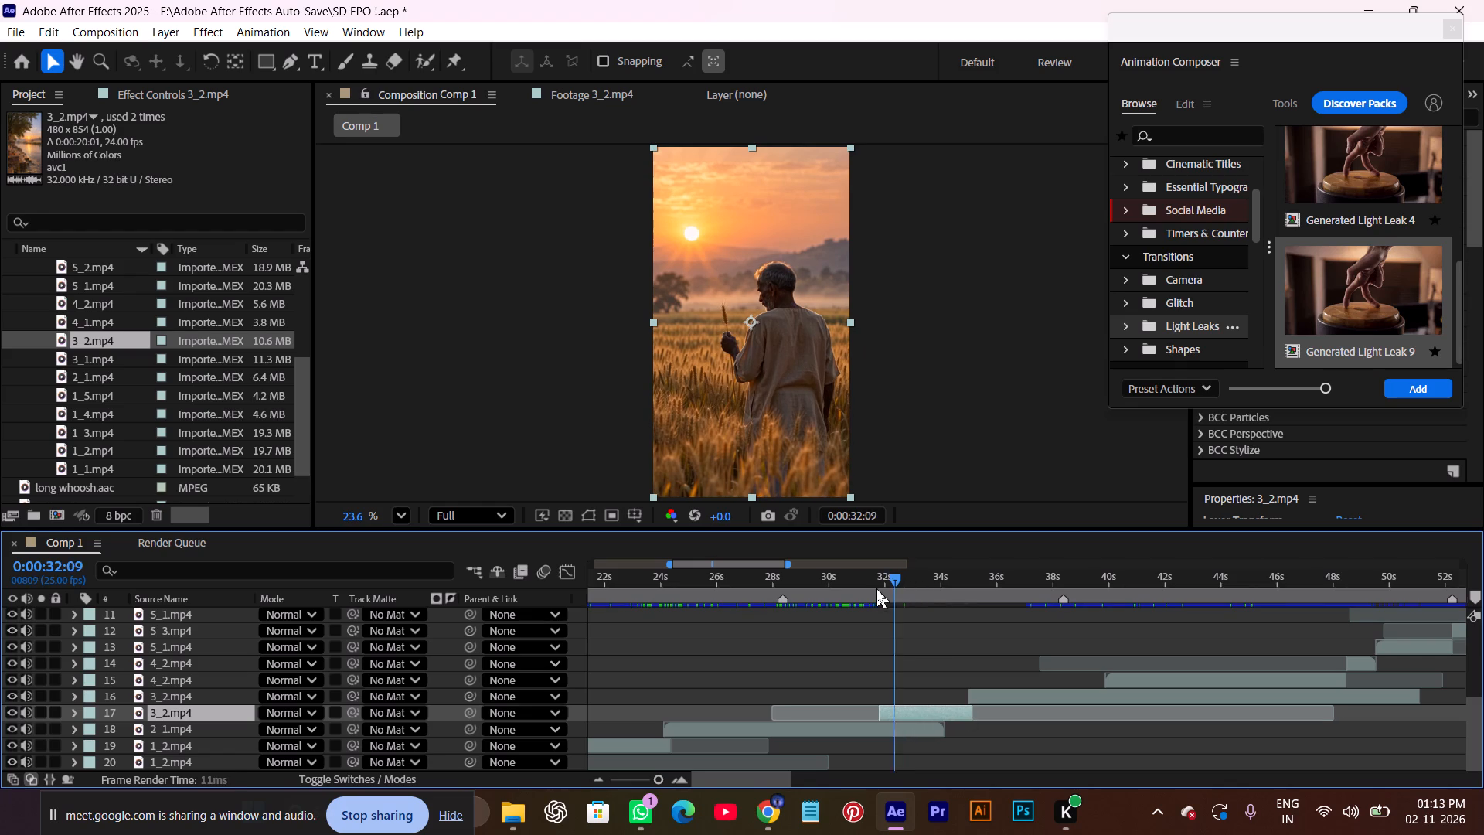
drag(876, 589, 904, 611)
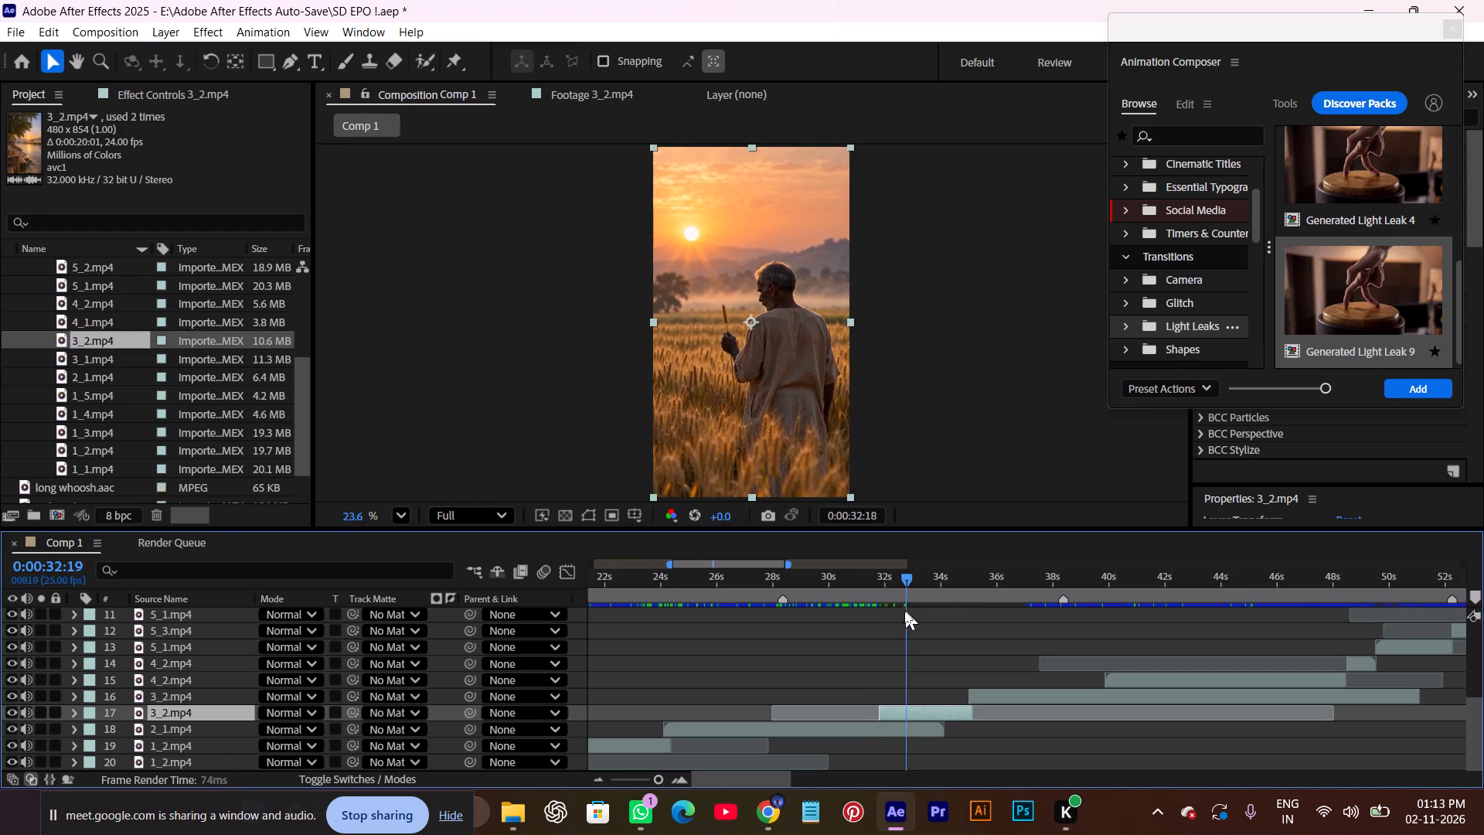
drag(904, 611, 873, 625)
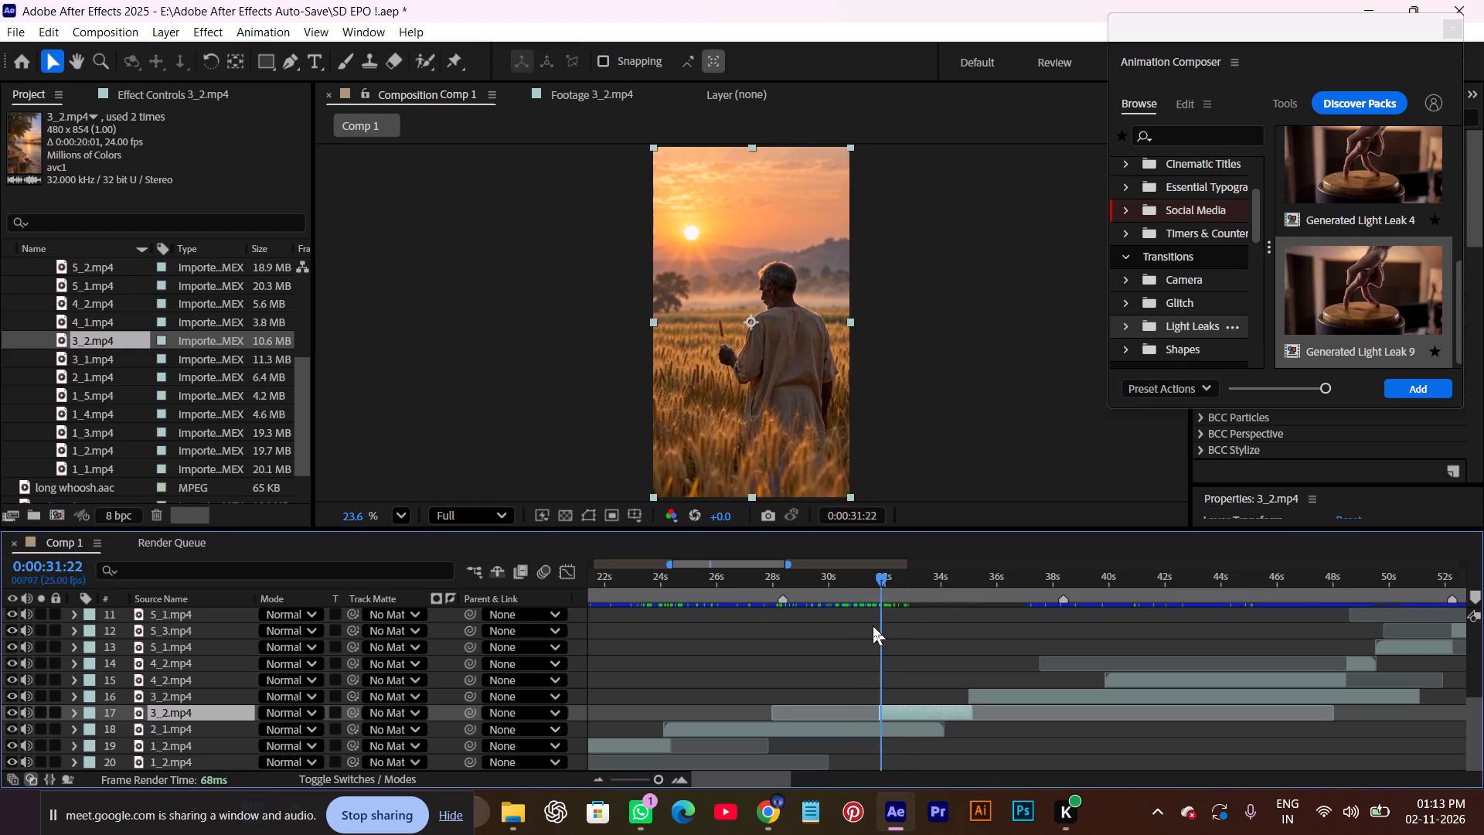
drag(873, 625, 847, 628)
key(space)
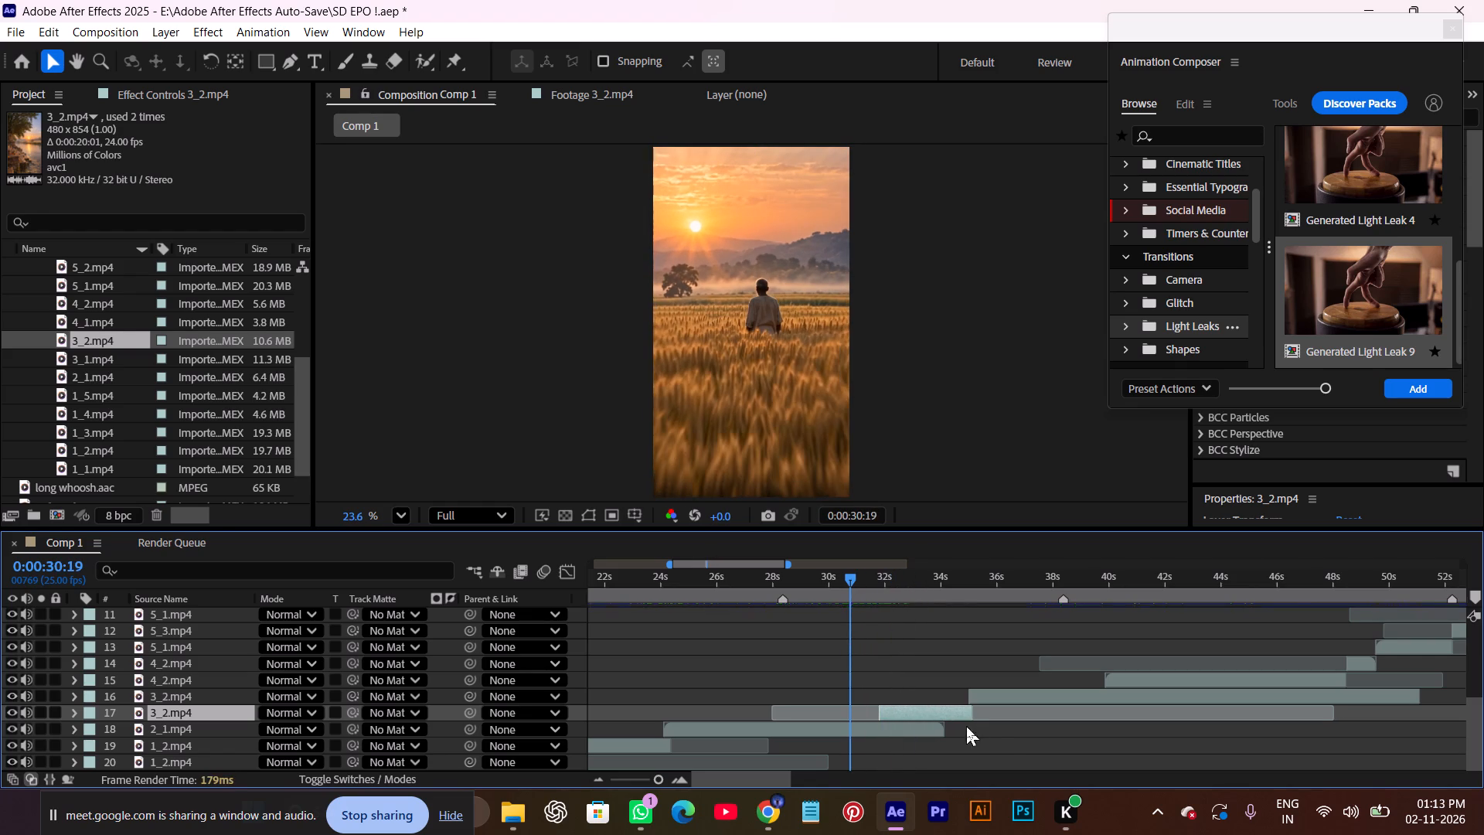
click(761, 686)
key(space)
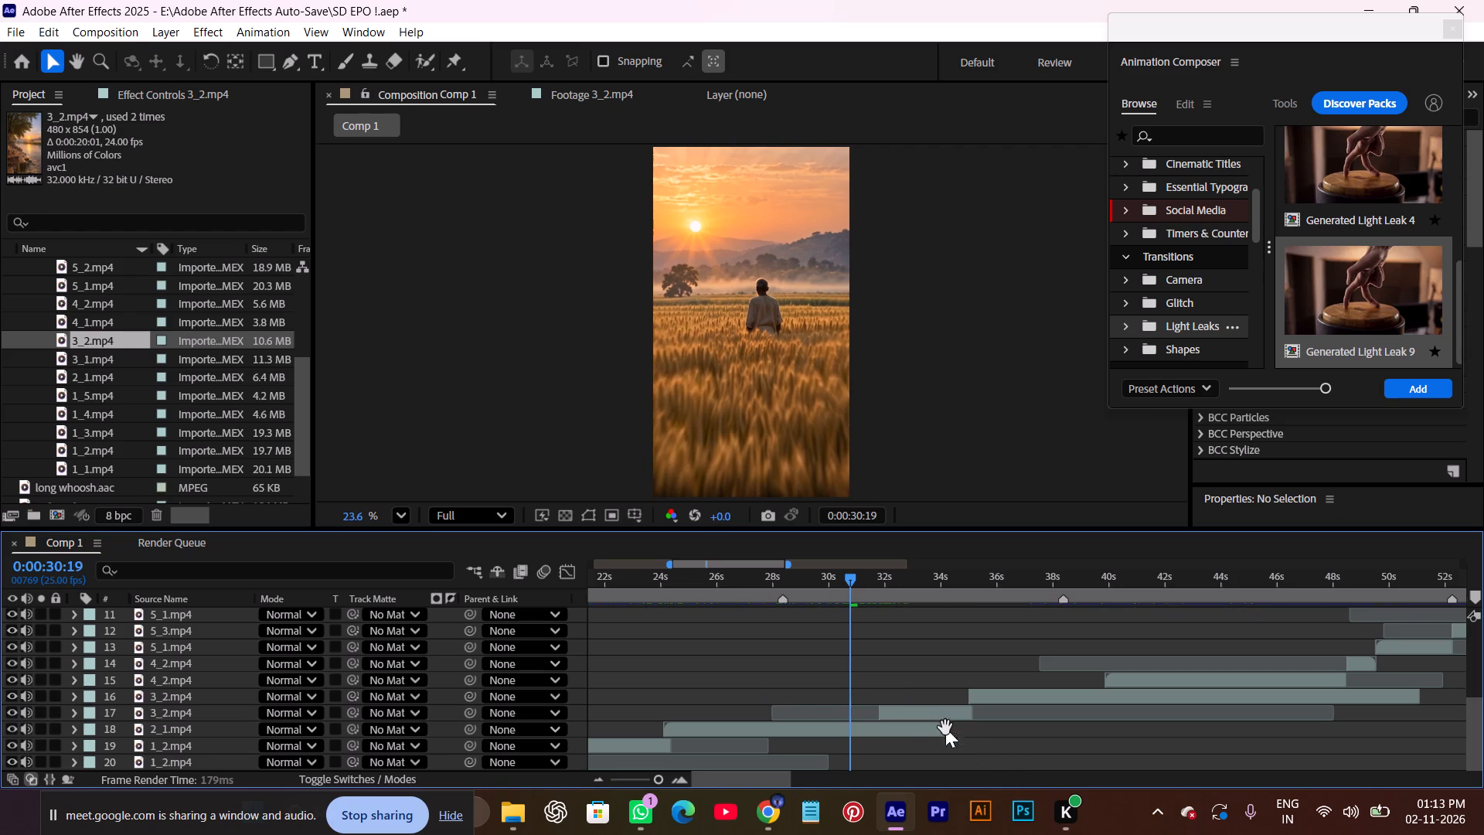
drag(853, 573, 866, 594)
click(907, 640)
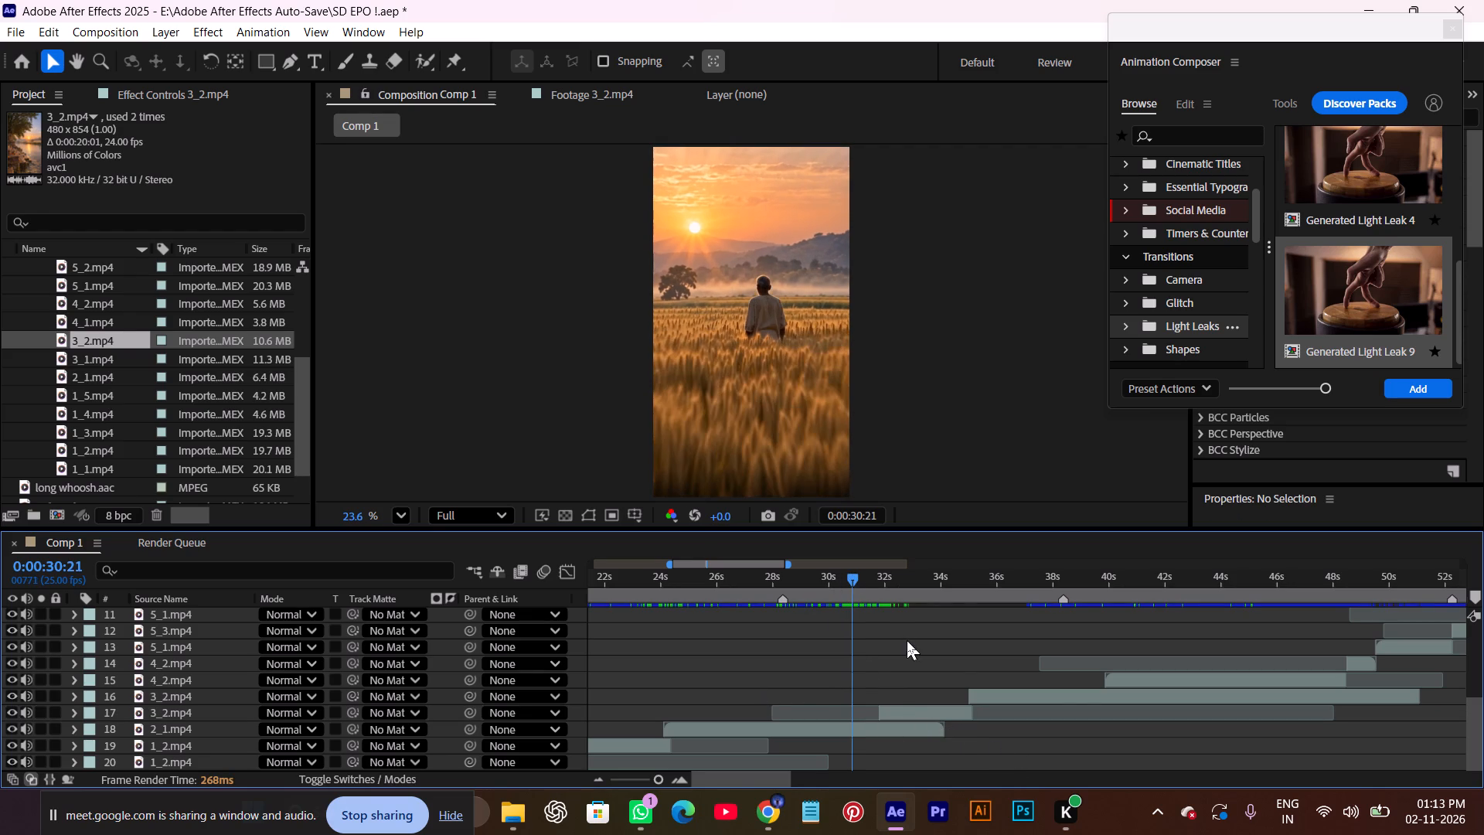
key(space)
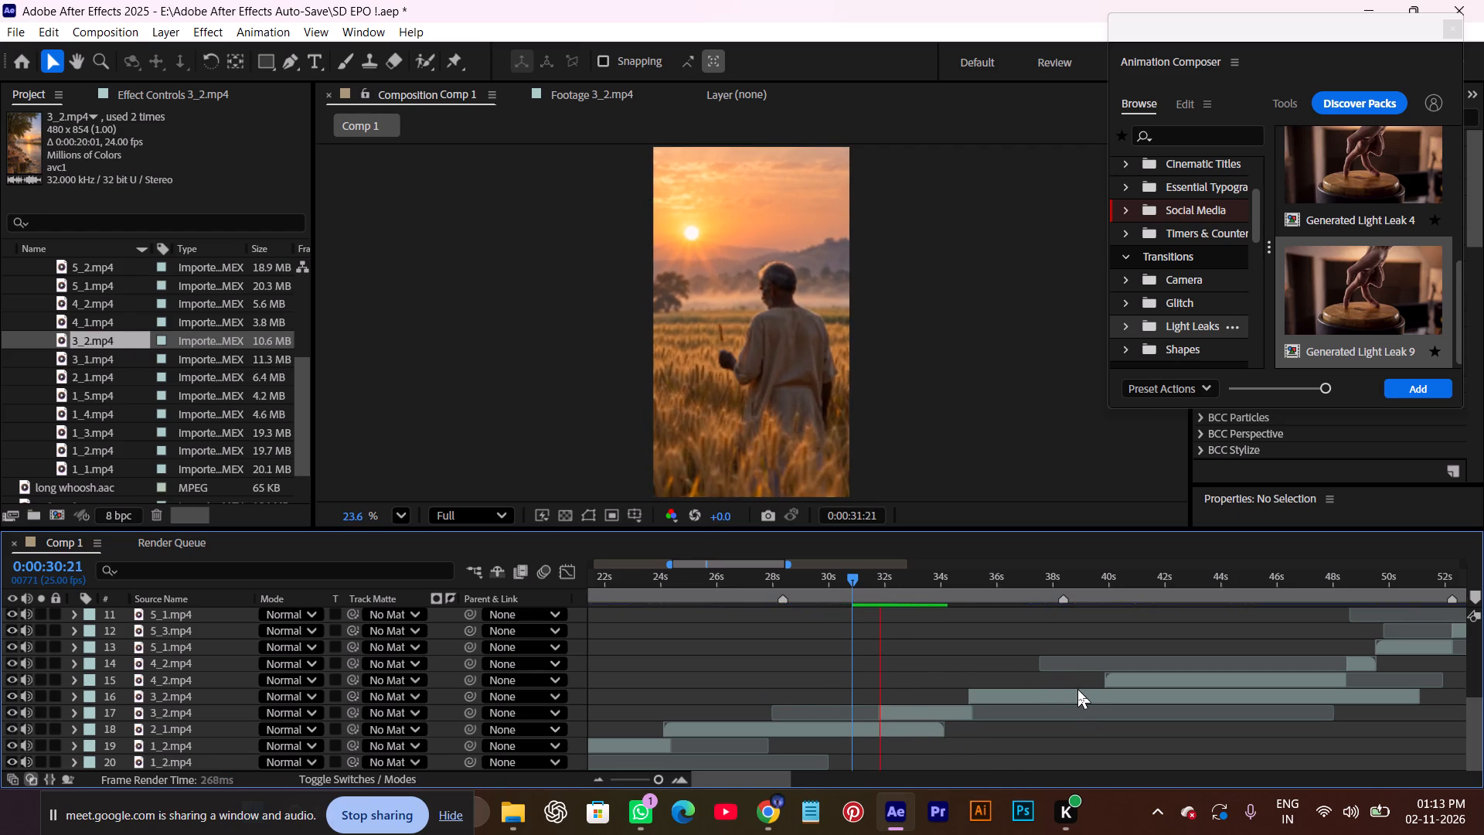
key(space)
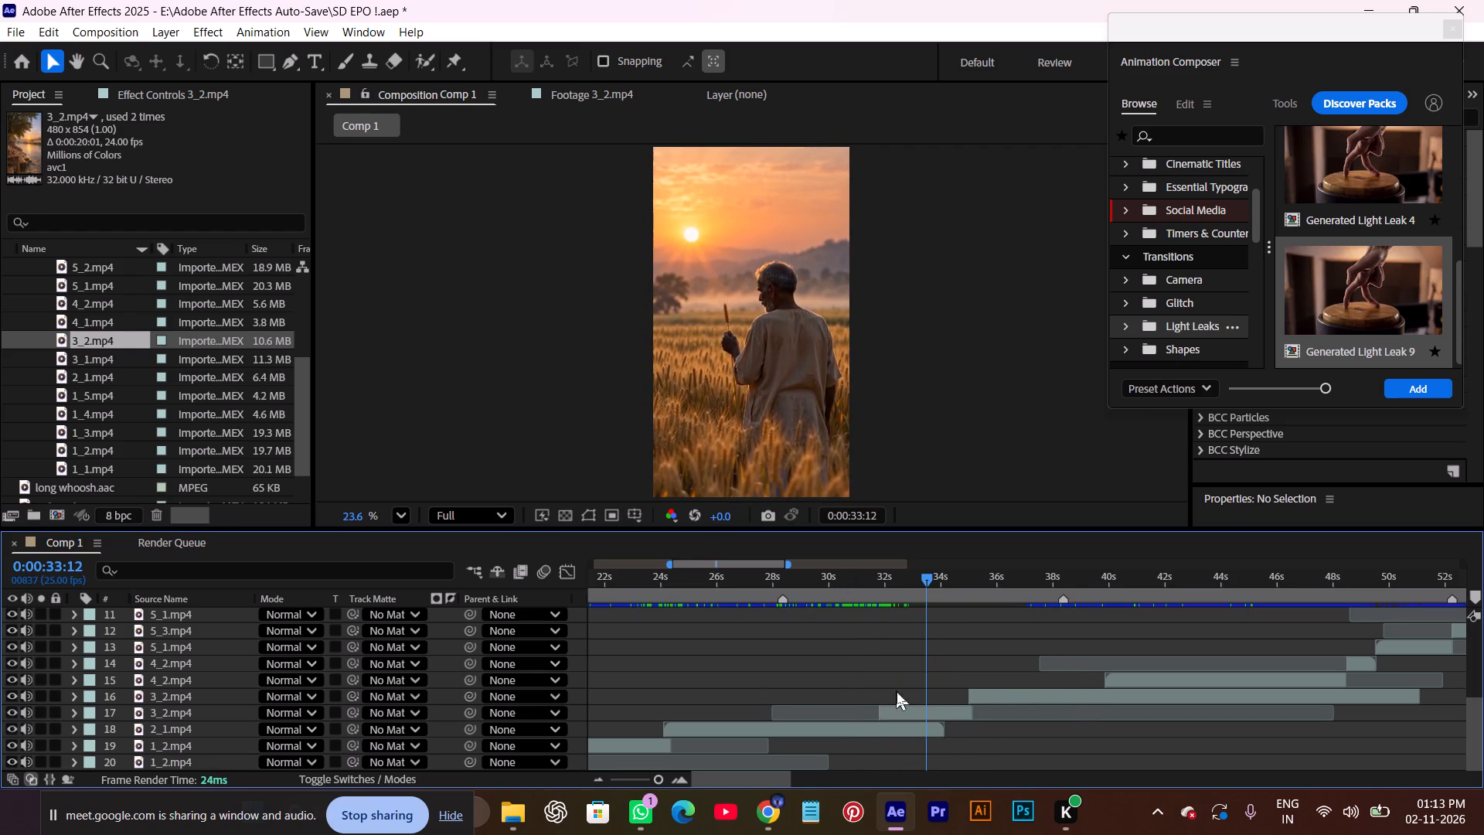
Select the 3_2.mp4 excerpt on layer 17 and close the floating Animation Composer panel.
click(919, 714)
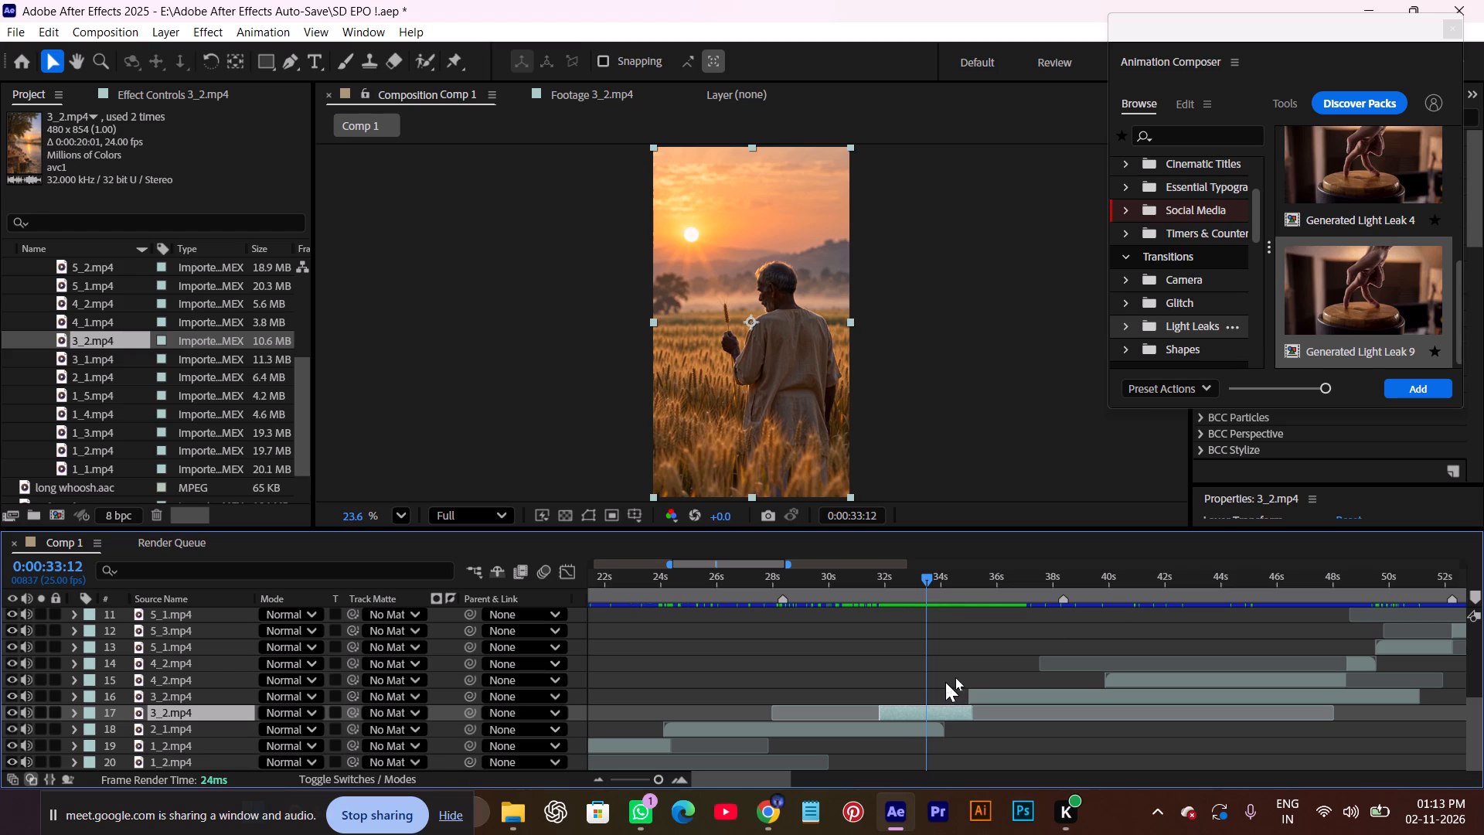
drag(1312, 53, 1220, 56)
drag(1329, 51, 1196, 73)
drag(1351, 36, 1169, 108)
click(1374, 107)
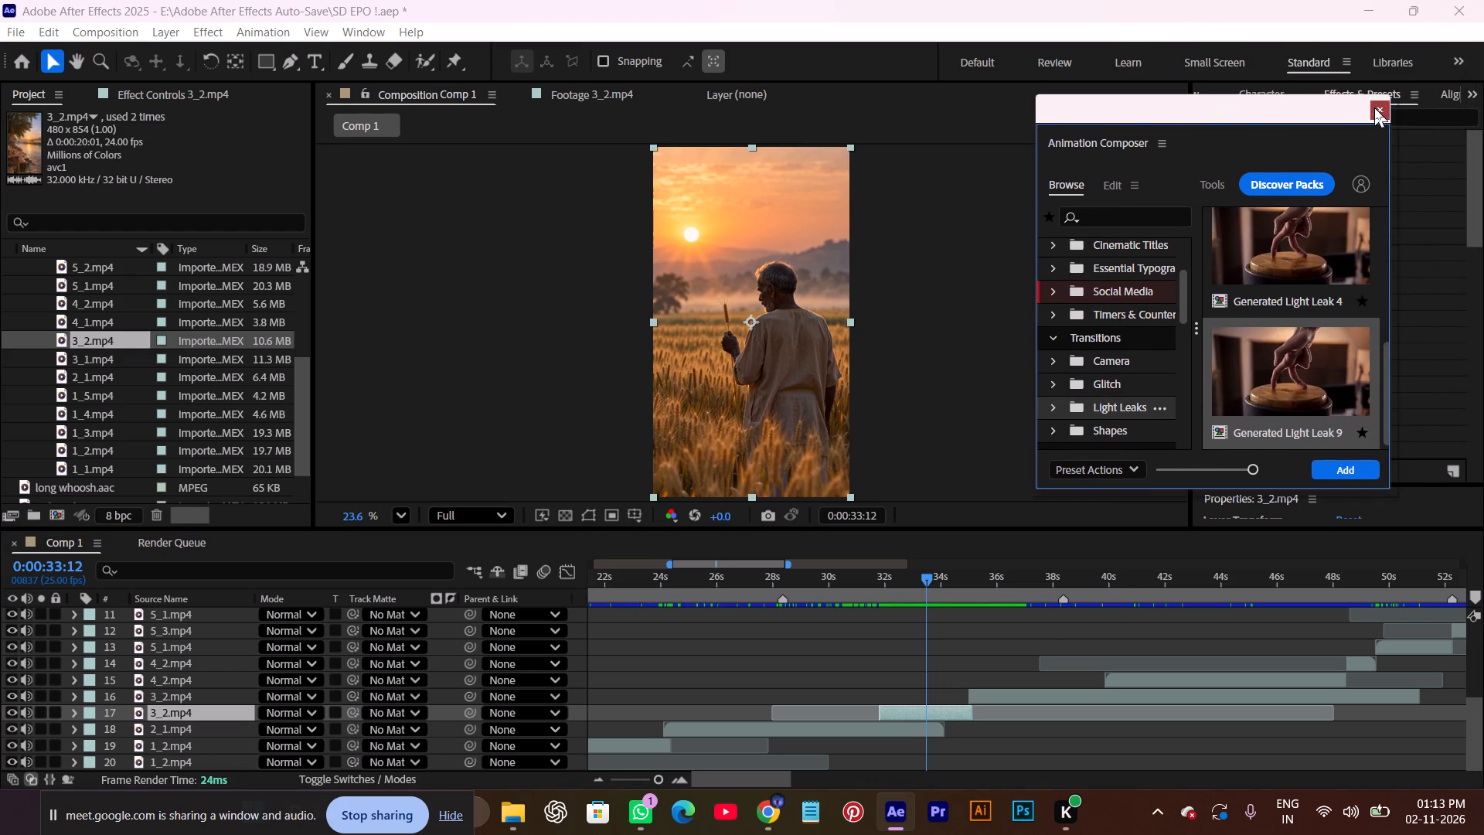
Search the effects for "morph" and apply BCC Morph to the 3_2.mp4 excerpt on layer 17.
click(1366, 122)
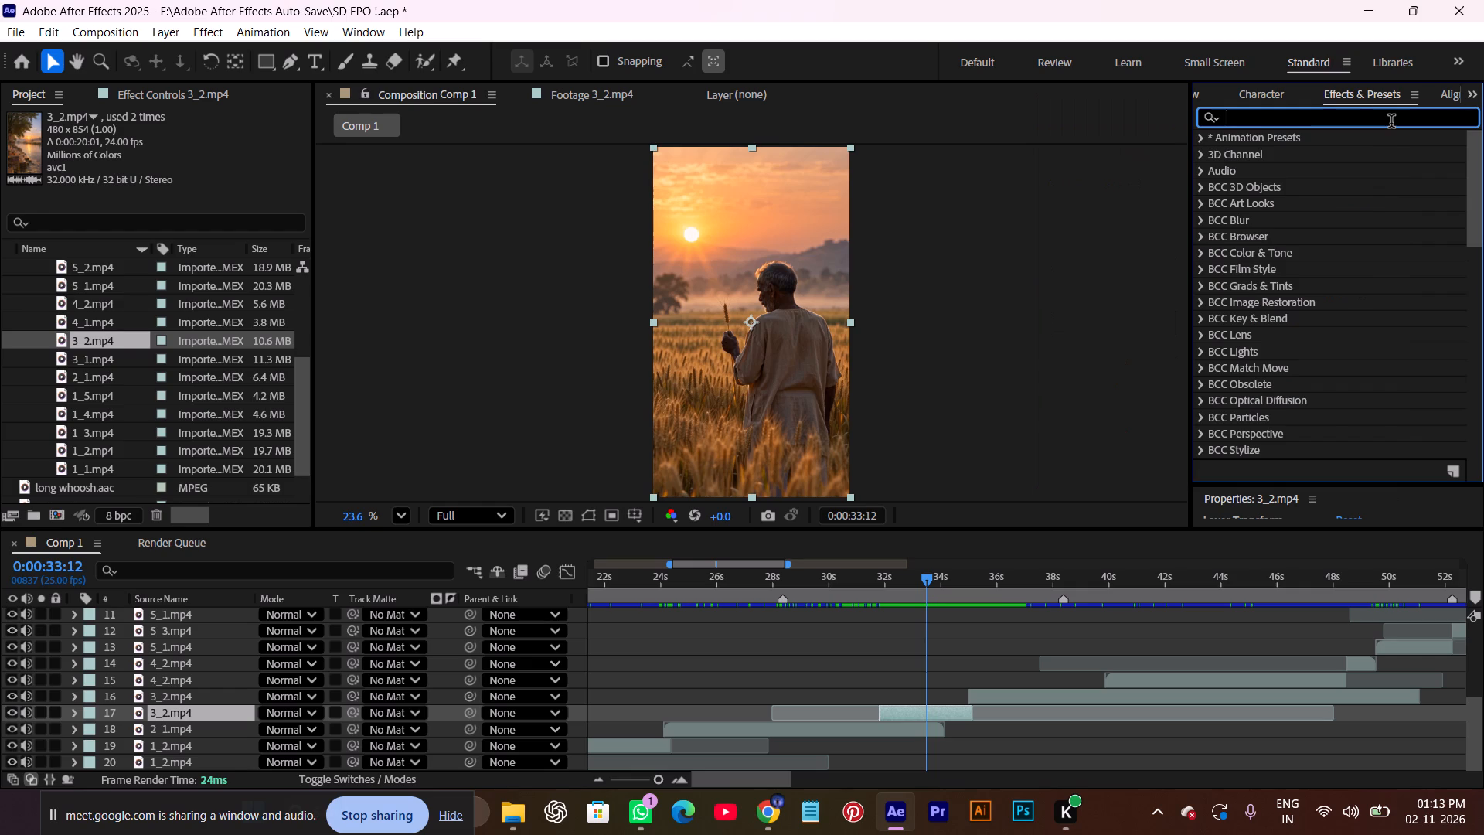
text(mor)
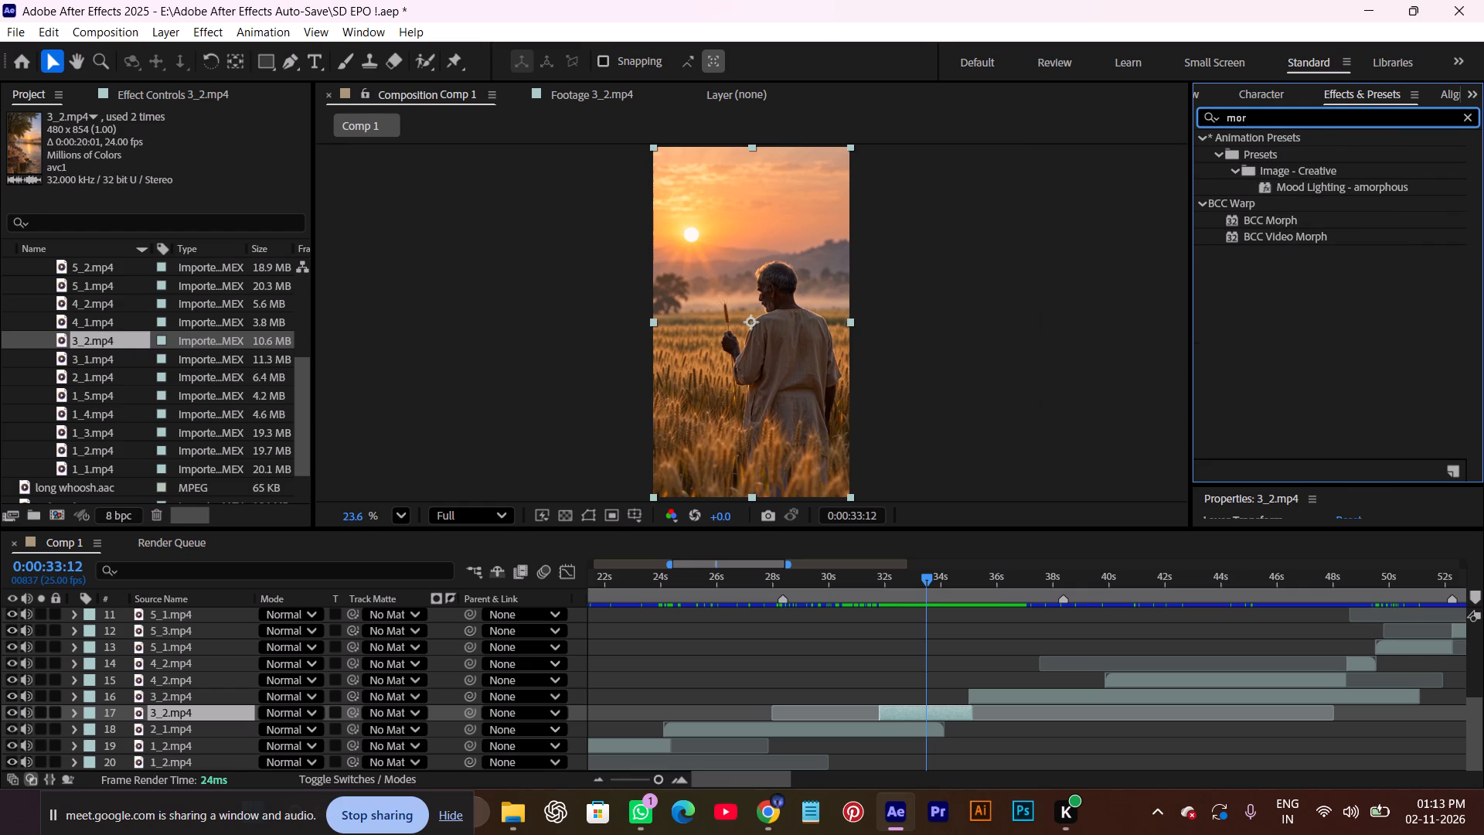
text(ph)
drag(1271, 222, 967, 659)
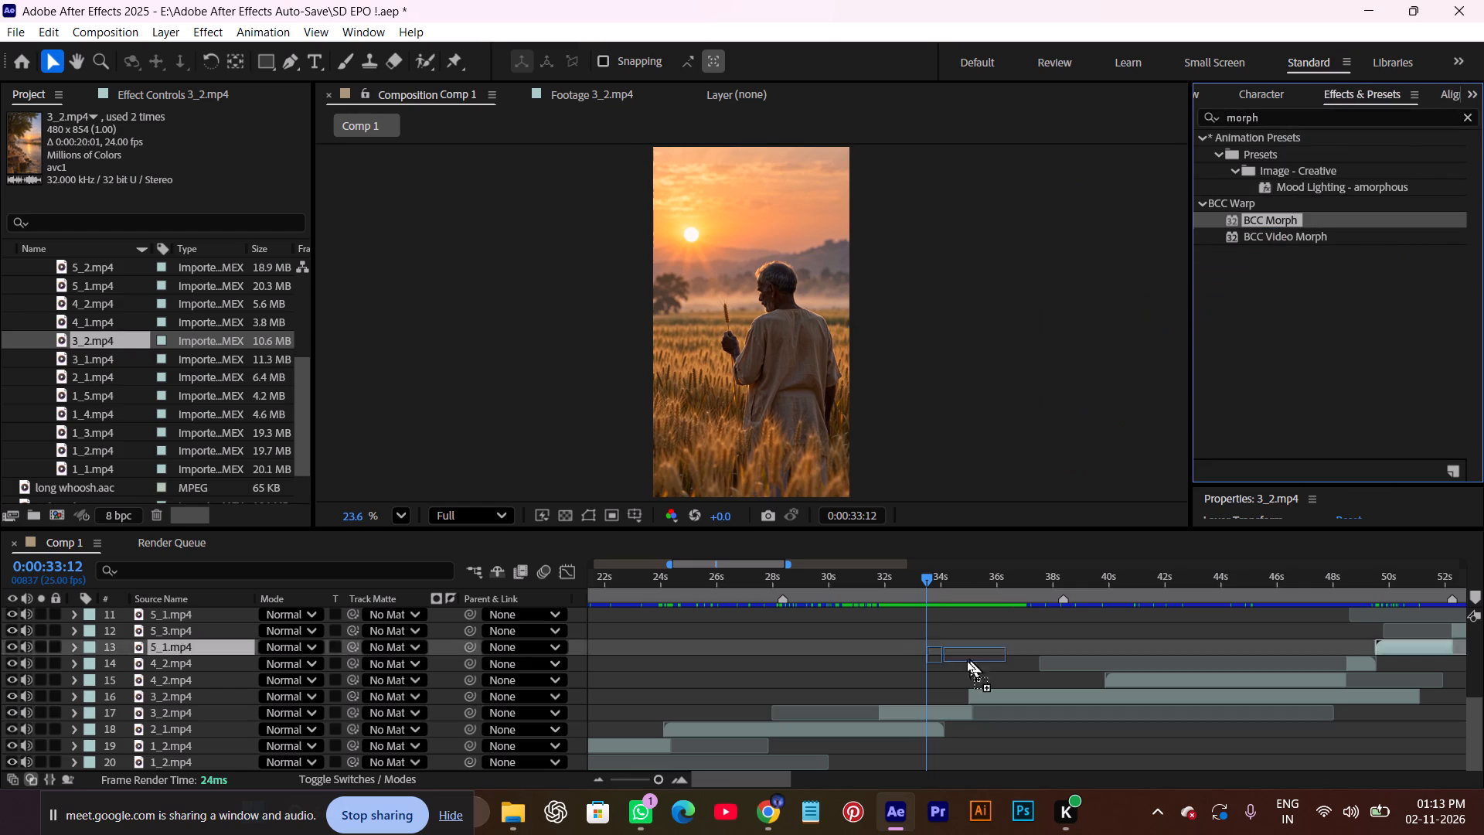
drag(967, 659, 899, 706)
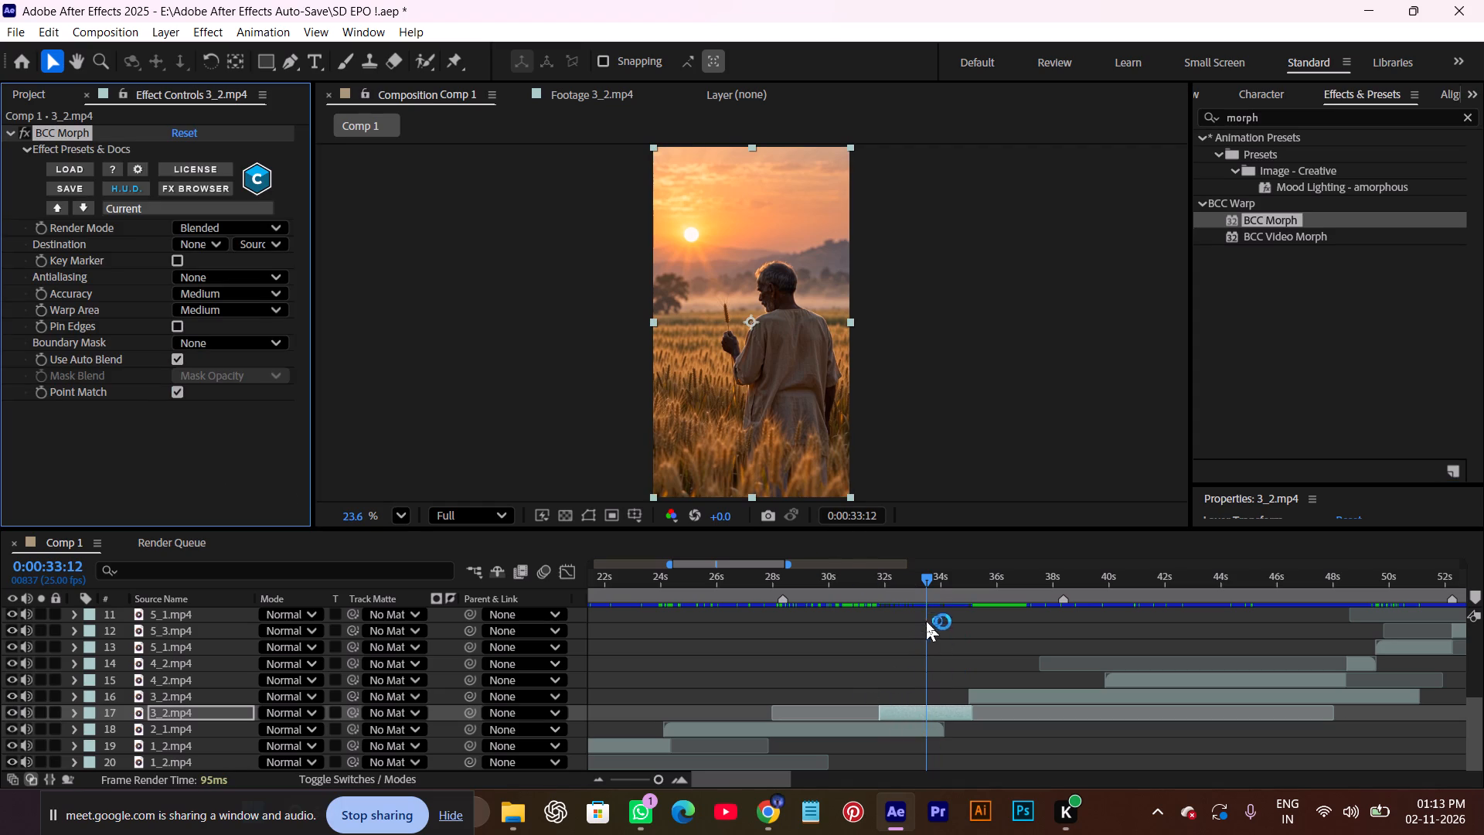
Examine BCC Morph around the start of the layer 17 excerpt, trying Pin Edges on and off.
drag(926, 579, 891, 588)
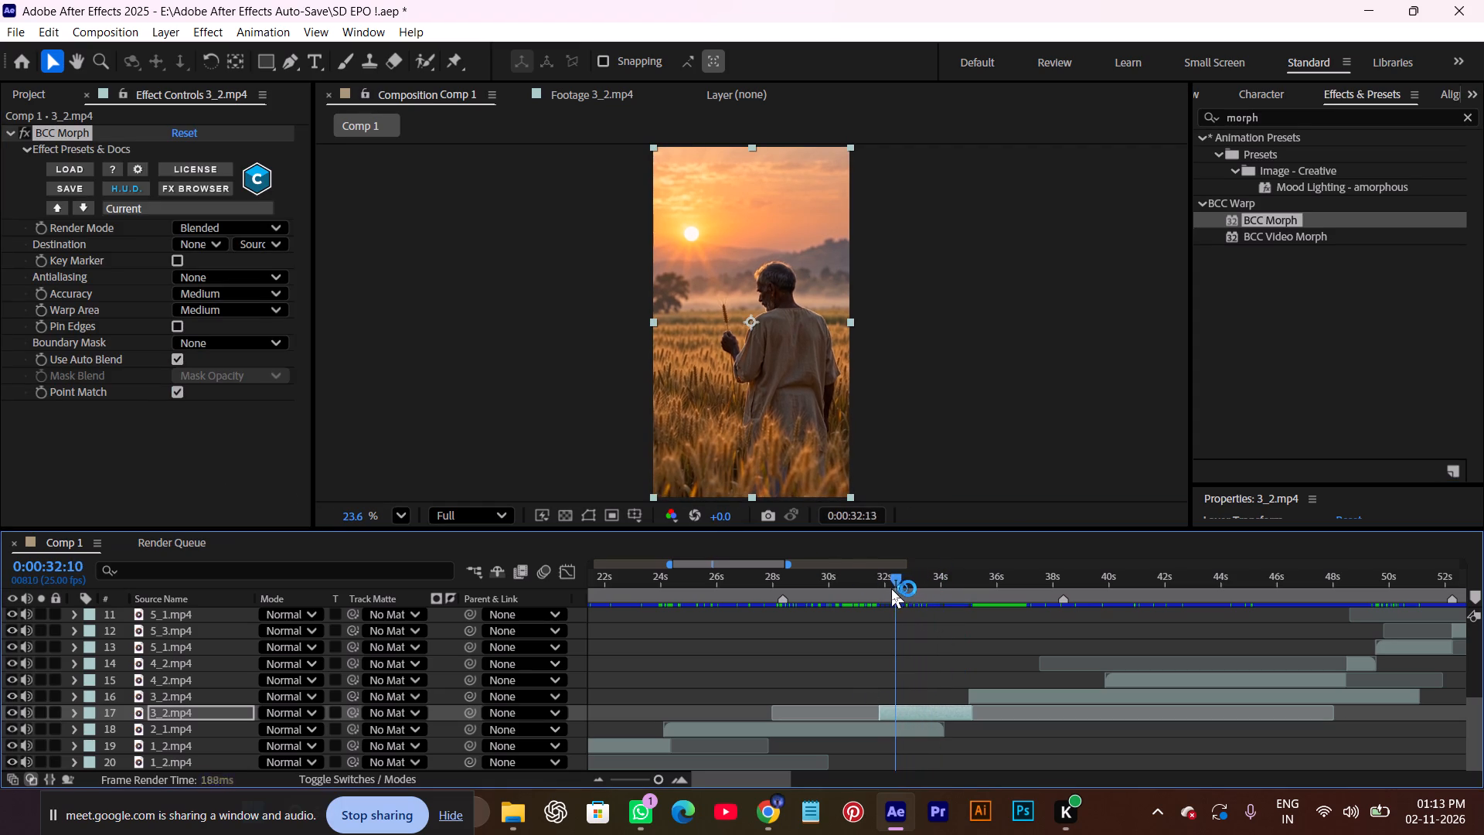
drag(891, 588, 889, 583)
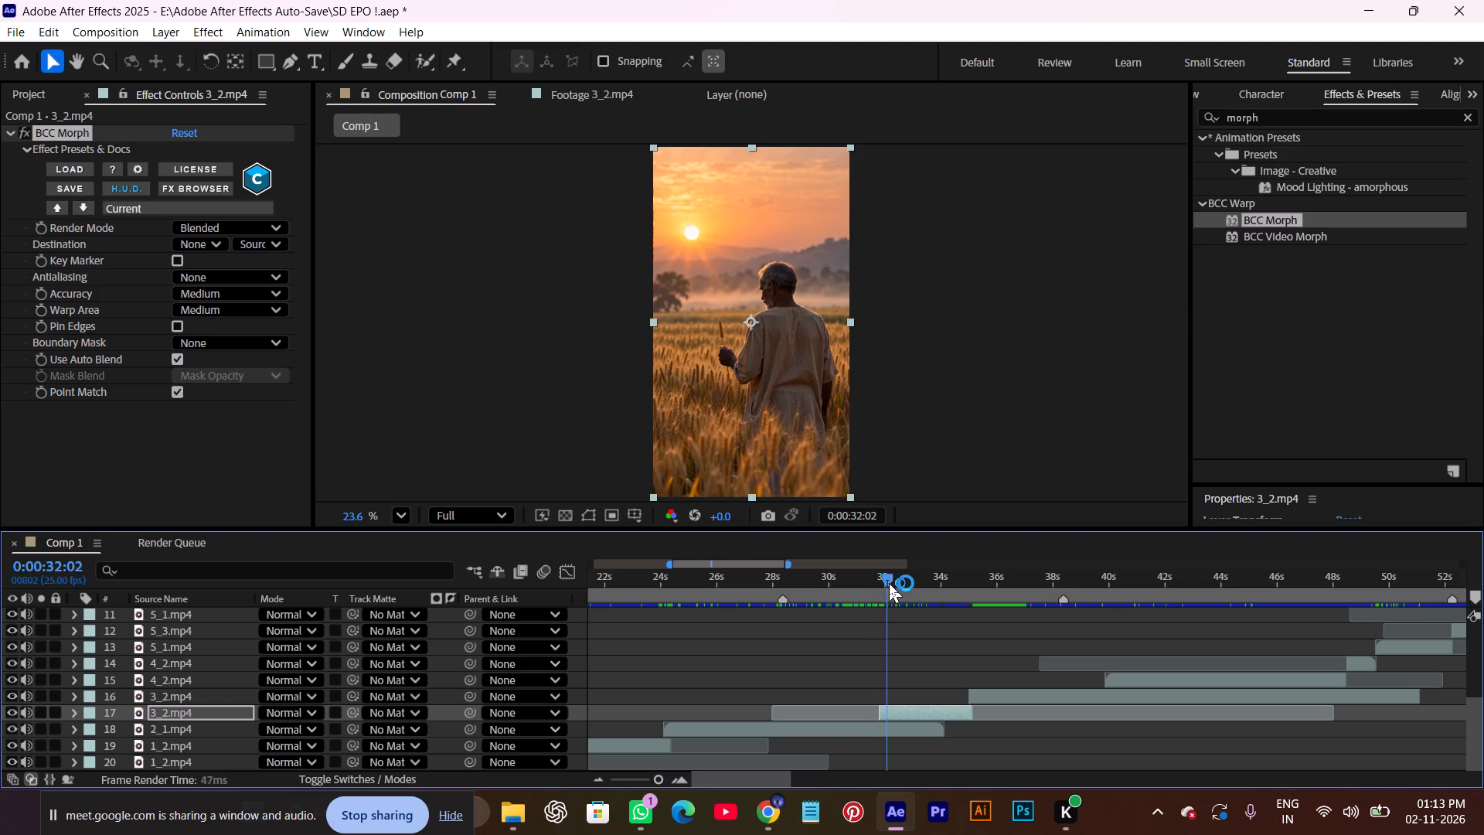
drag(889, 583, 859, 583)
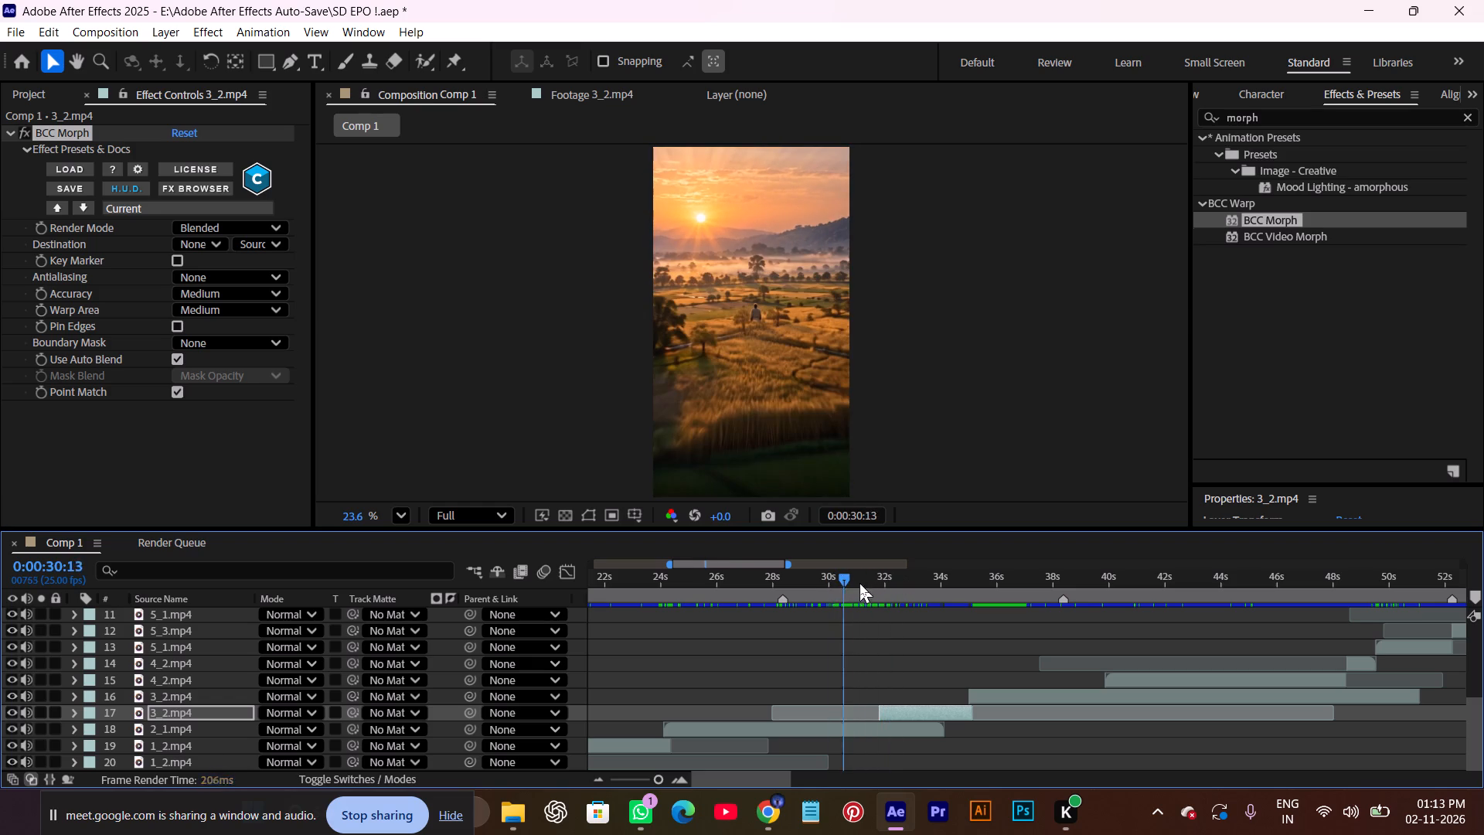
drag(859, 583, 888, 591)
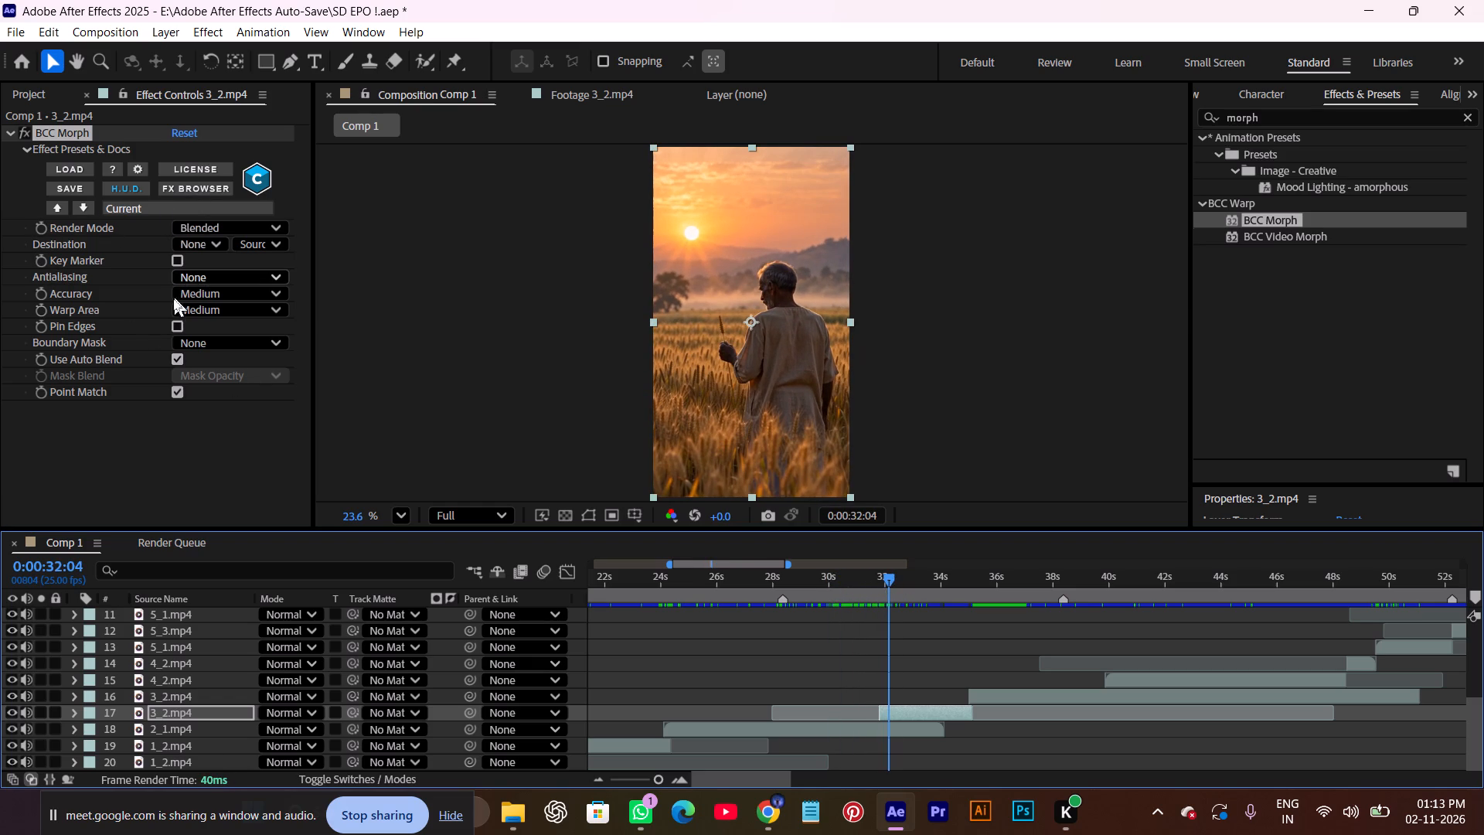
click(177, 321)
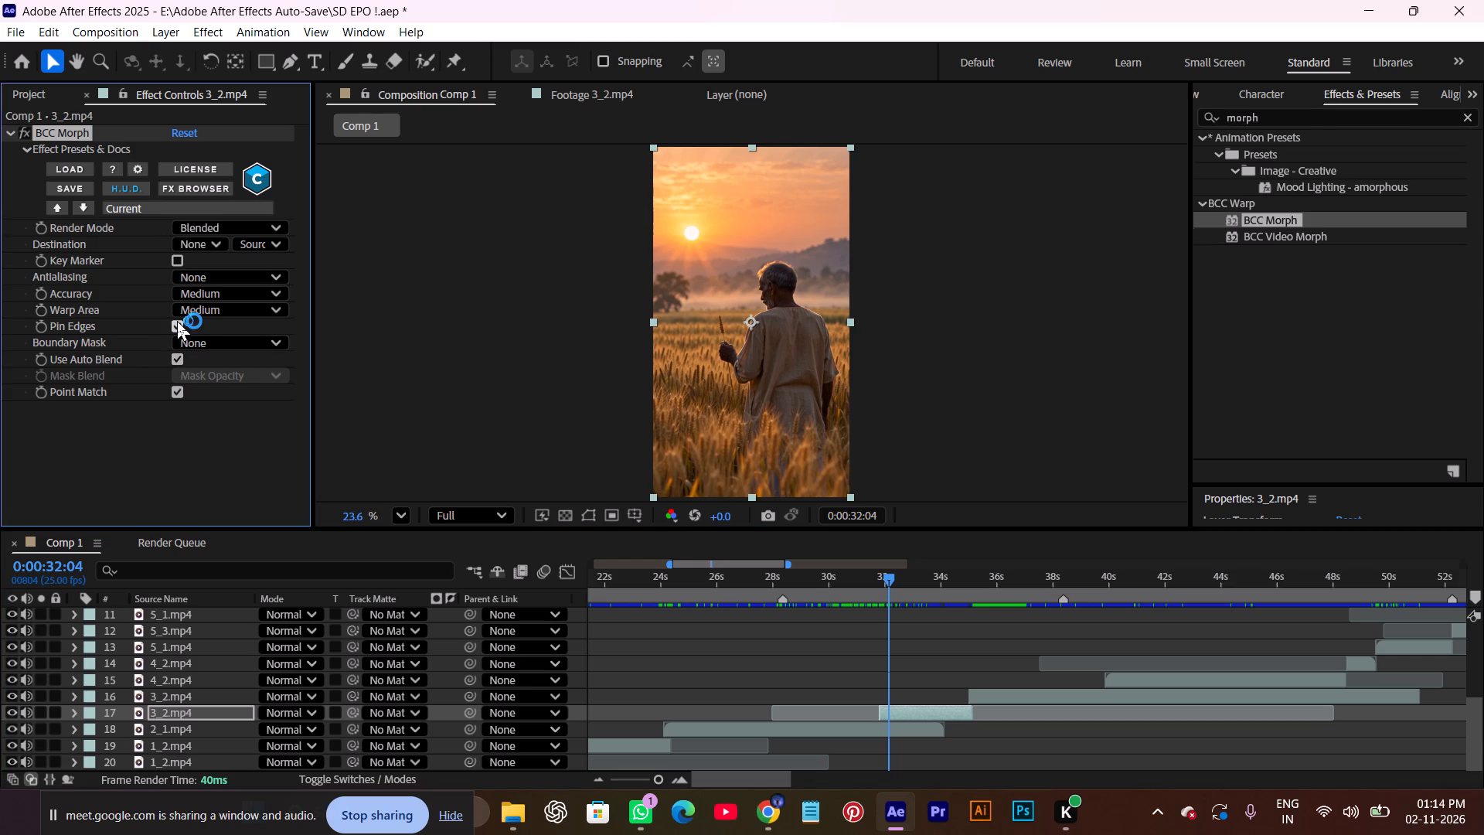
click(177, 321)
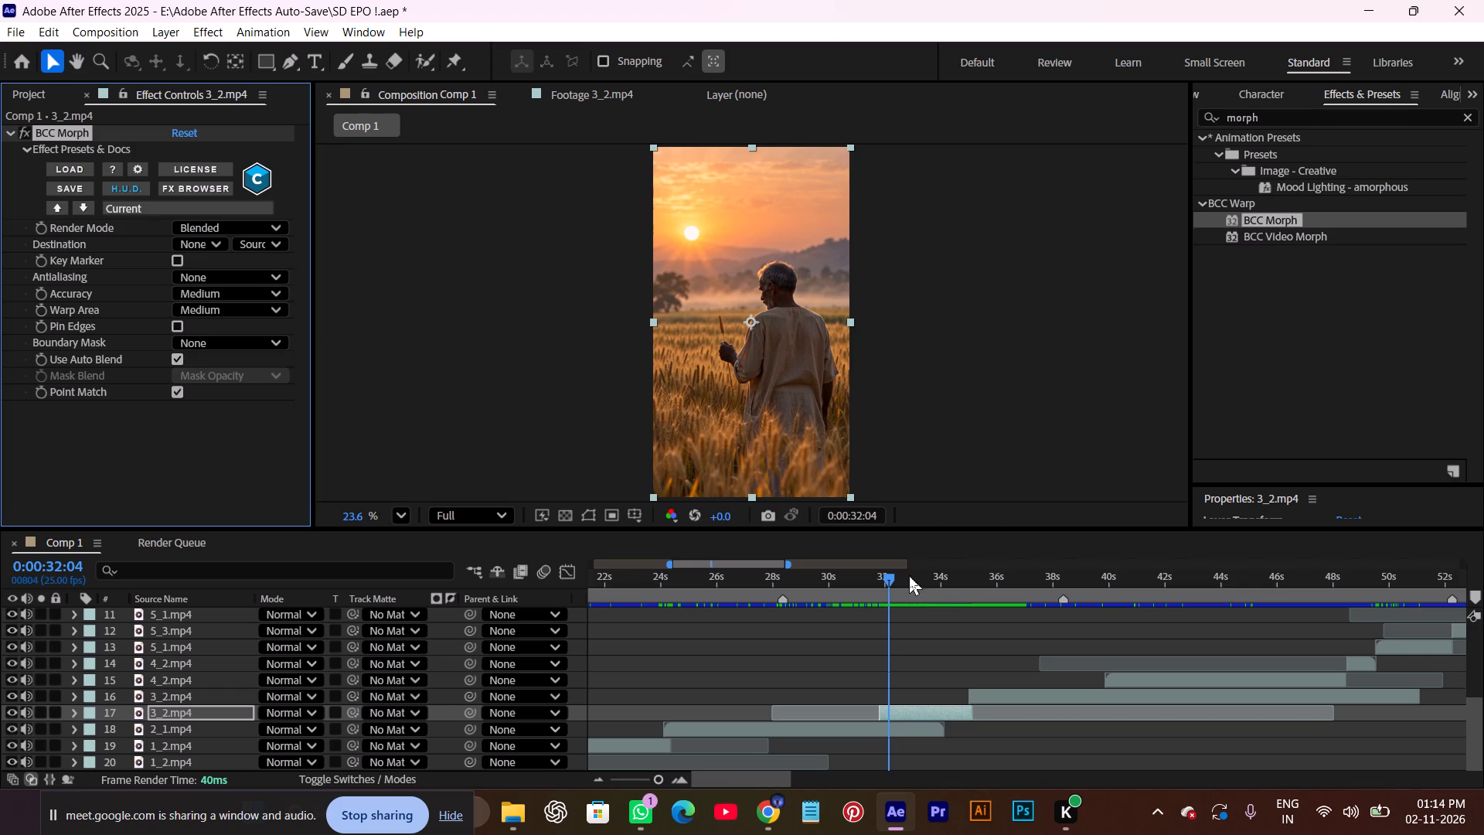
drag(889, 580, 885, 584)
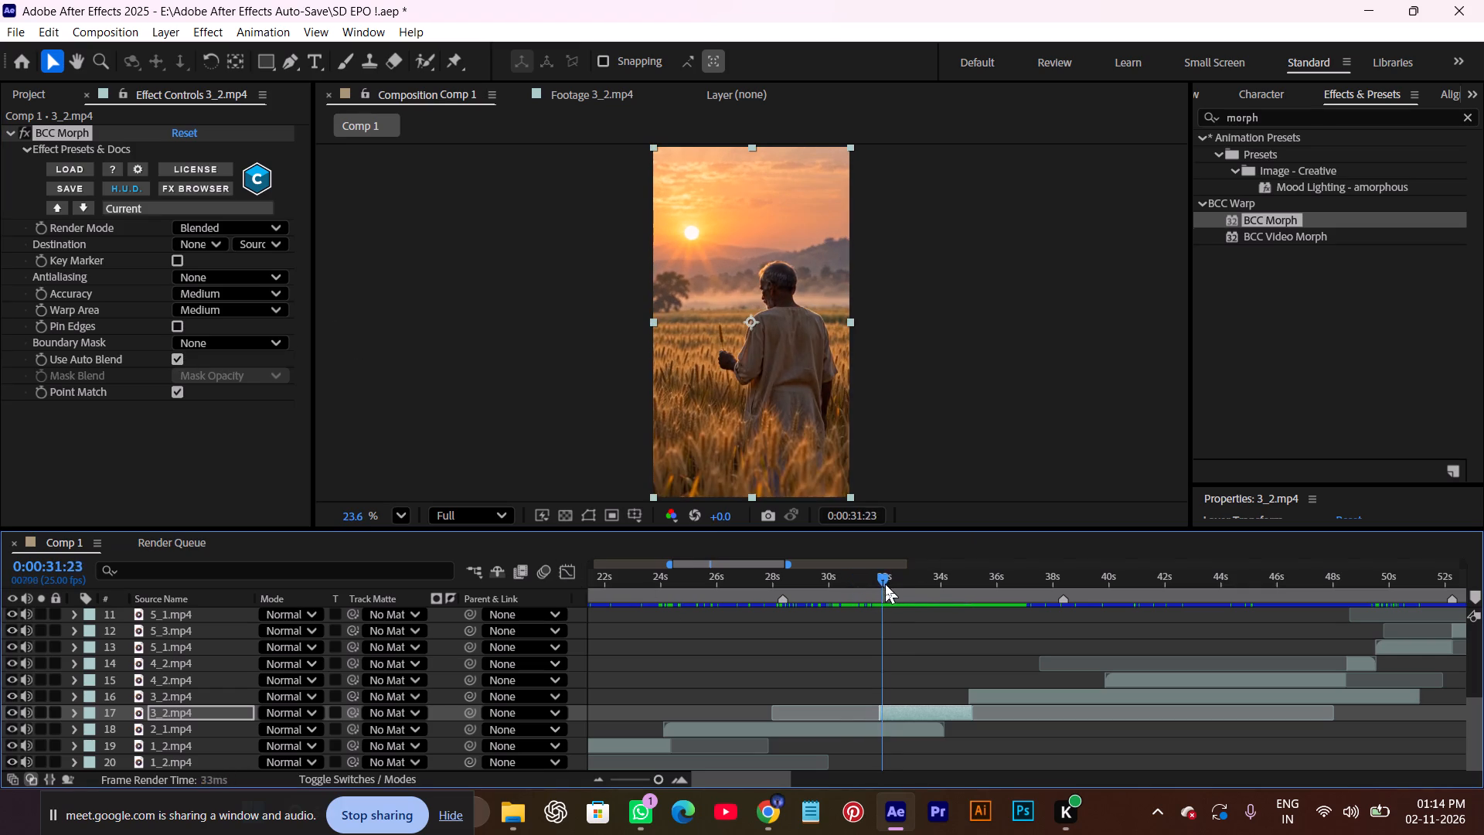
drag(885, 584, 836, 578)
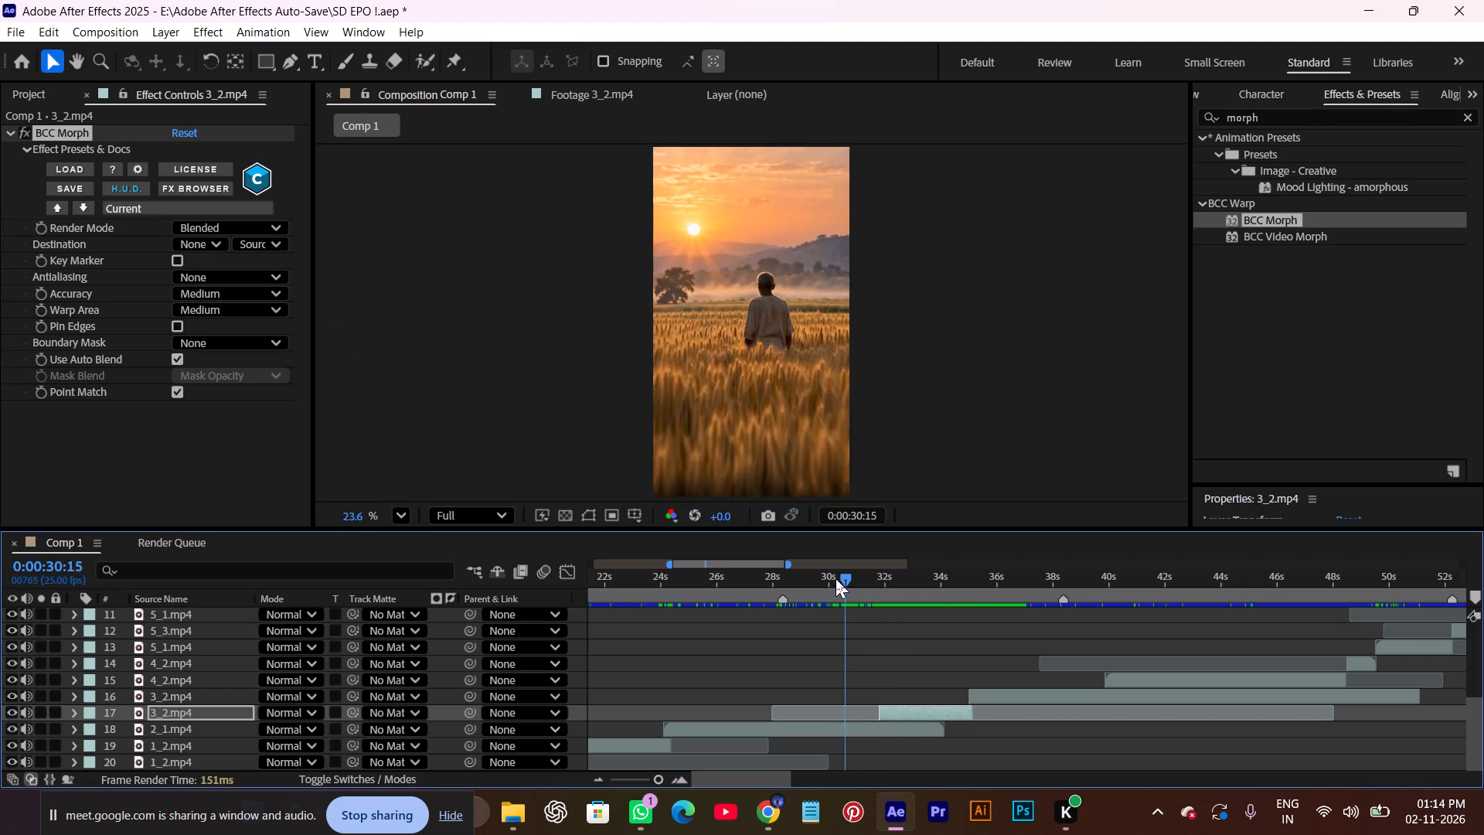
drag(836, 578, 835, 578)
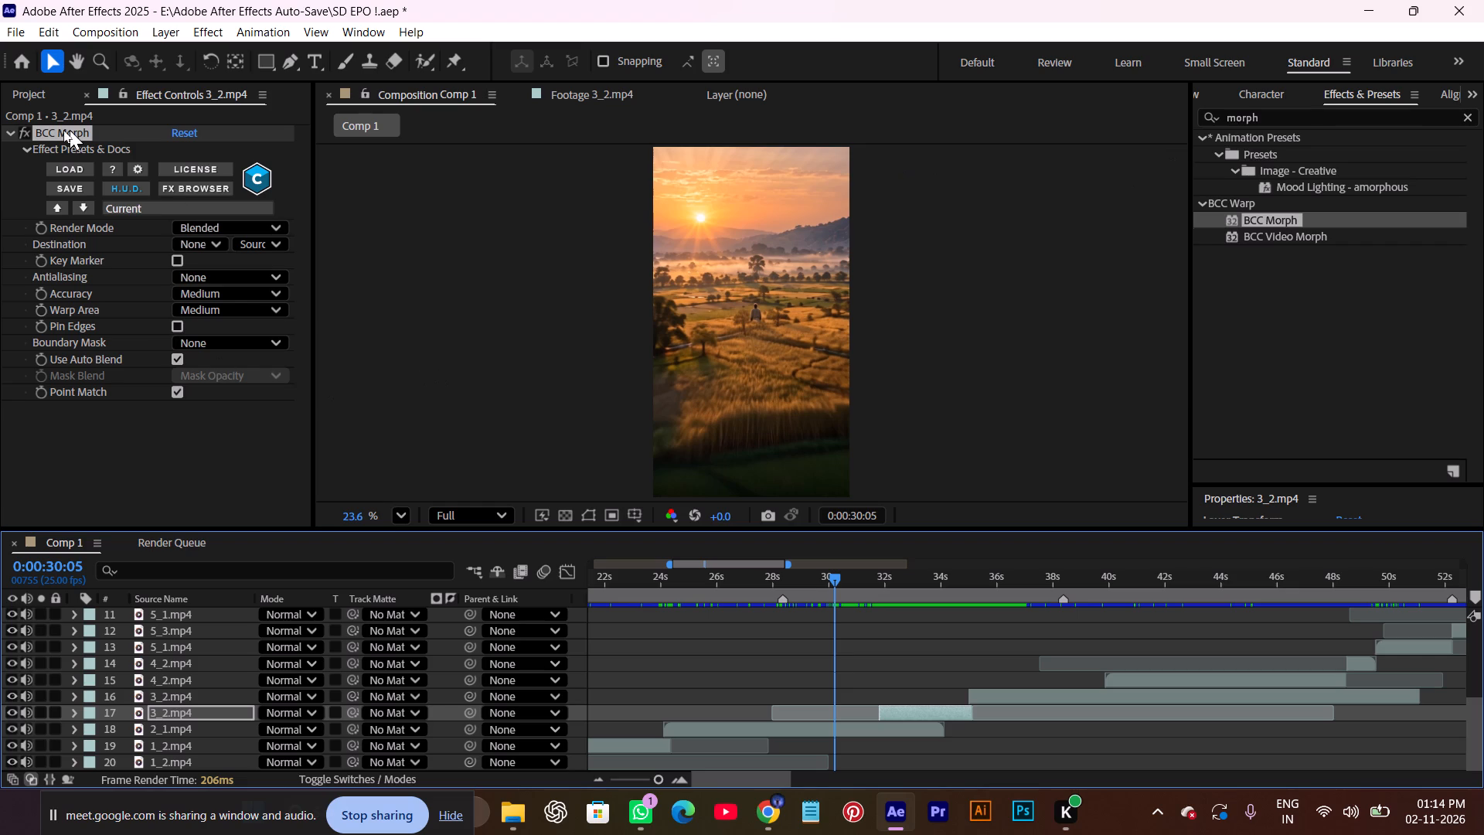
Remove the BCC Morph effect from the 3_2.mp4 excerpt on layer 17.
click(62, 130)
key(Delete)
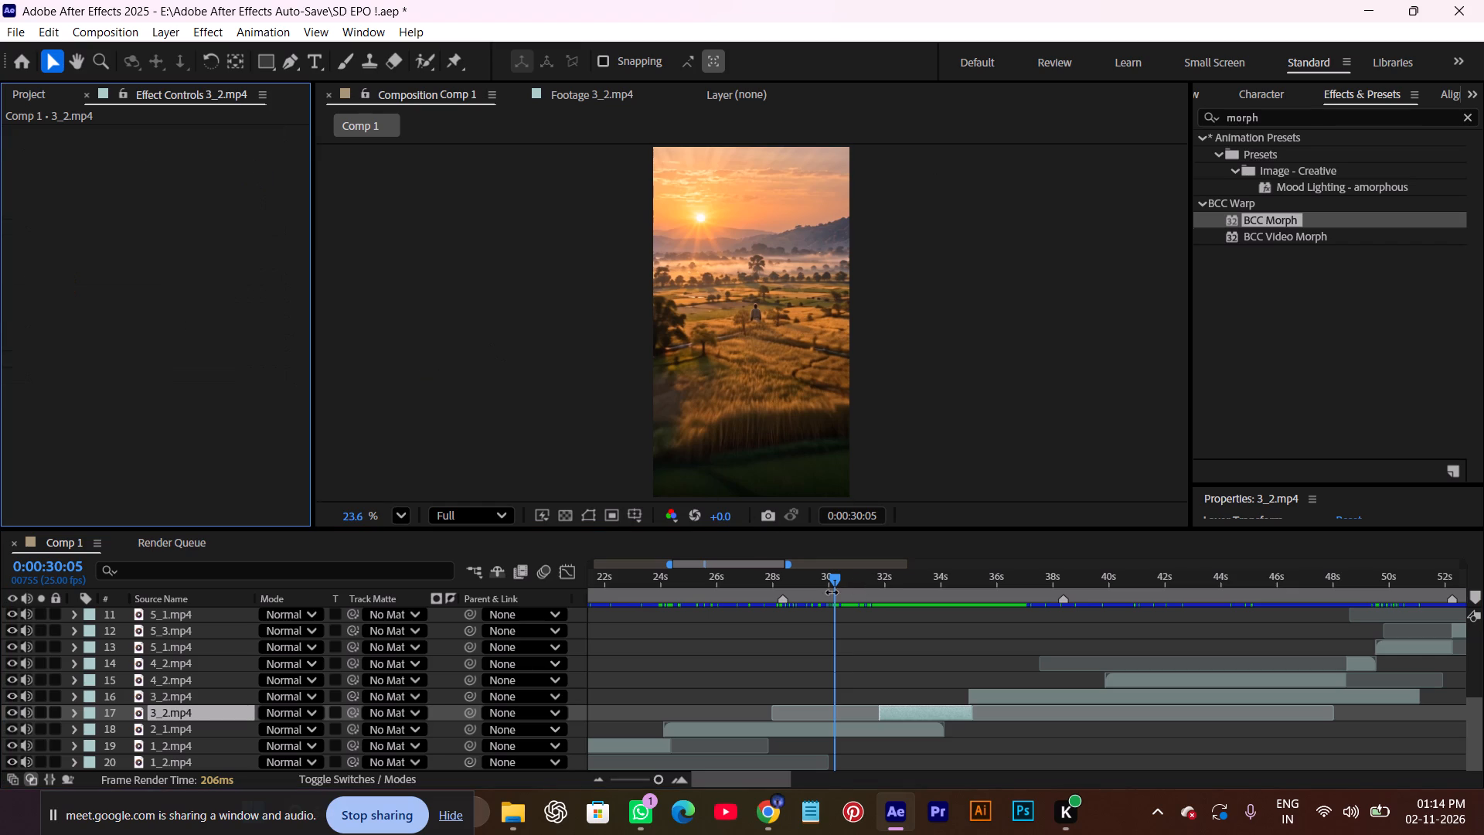
Fade in the layer 17 3_2.mp4 excerpt with opacity keyframes of 0% at 0:00:31:20 and 100% at 0:00:32:03.
drag(832, 579, 873, 590)
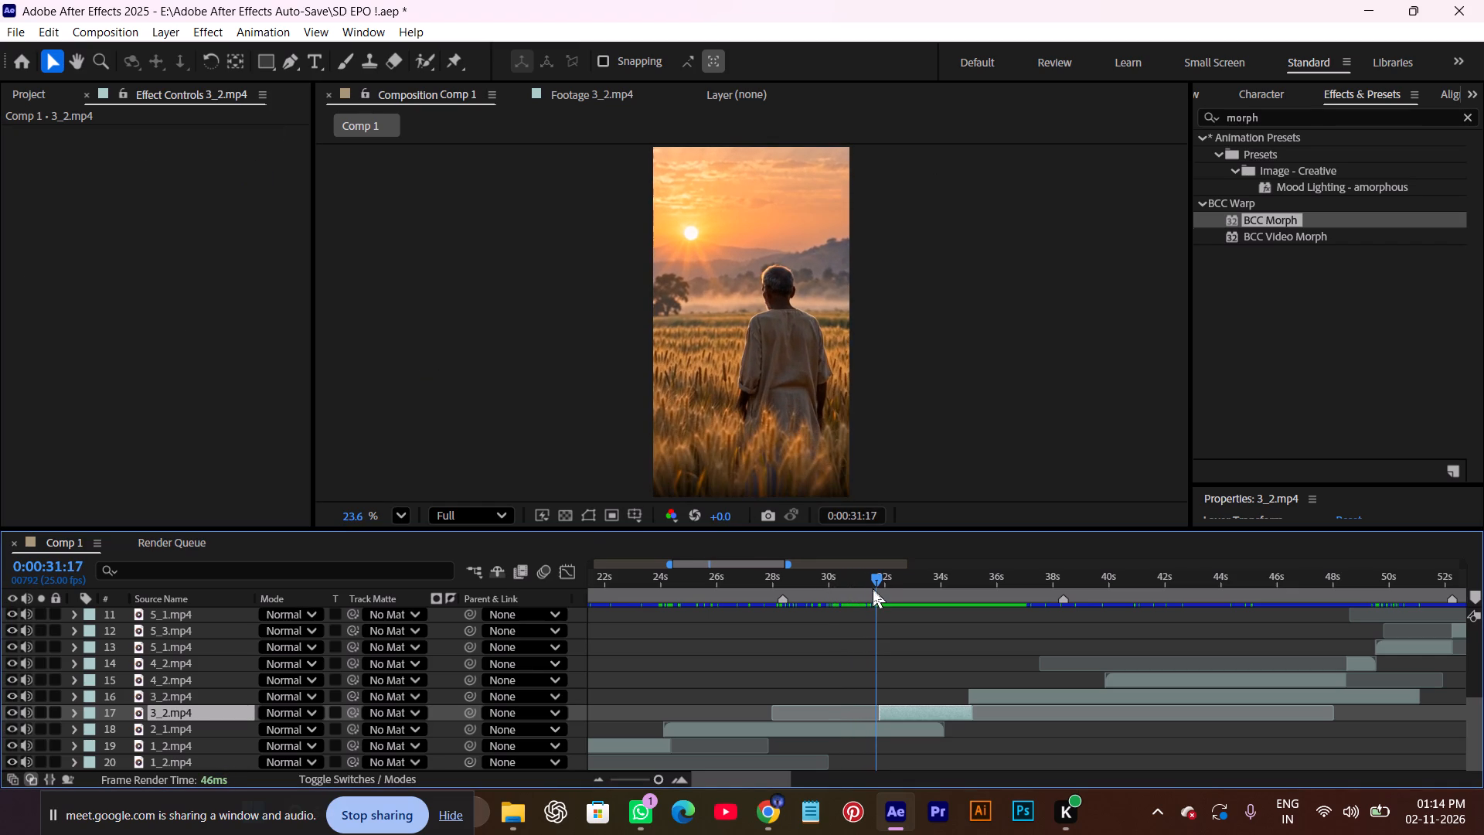
drag(873, 590, 880, 593)
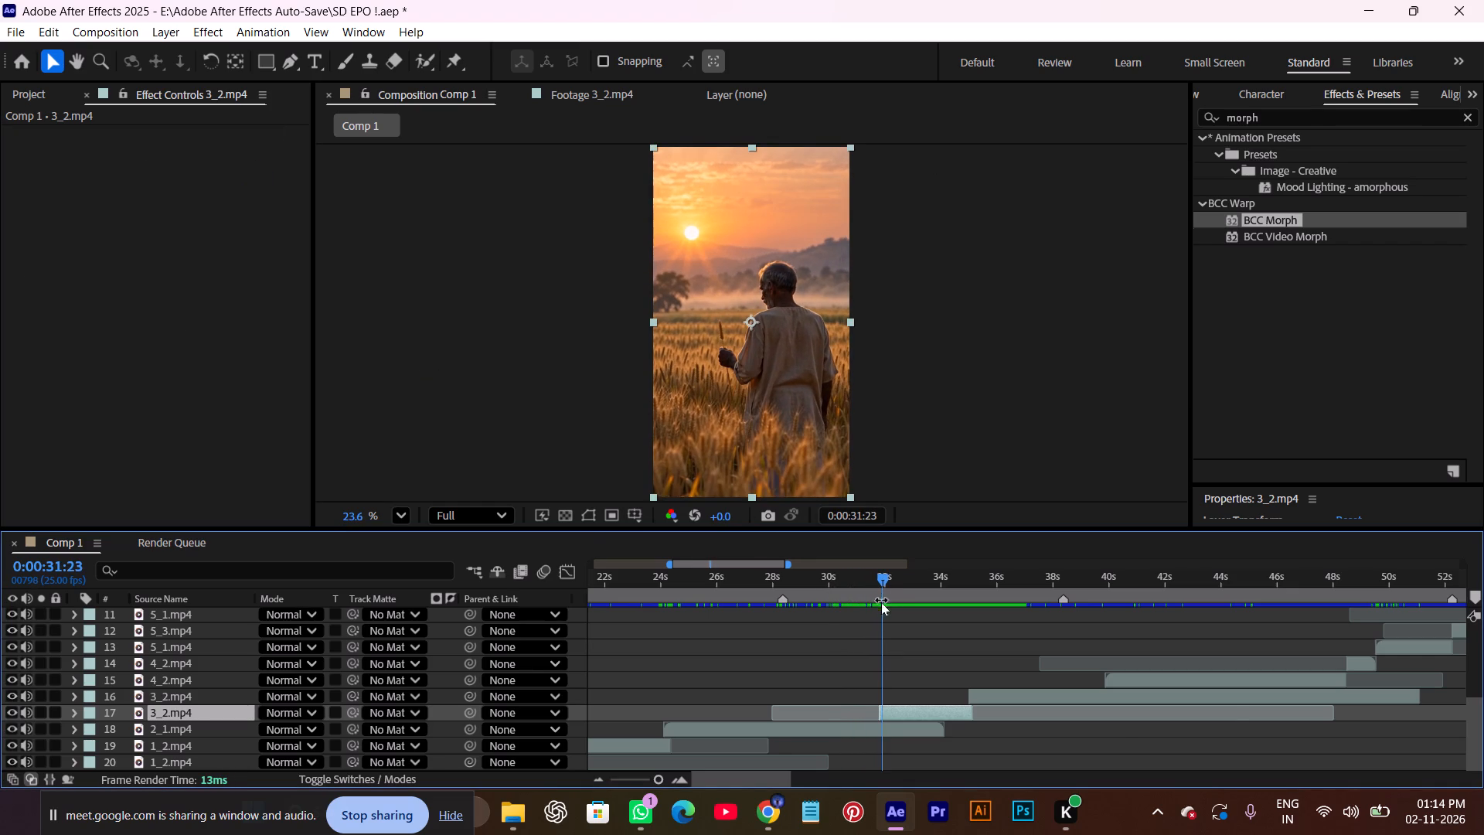
alt+scroll(886, 666, up, 2)
drag(872, 580, 892, 587)
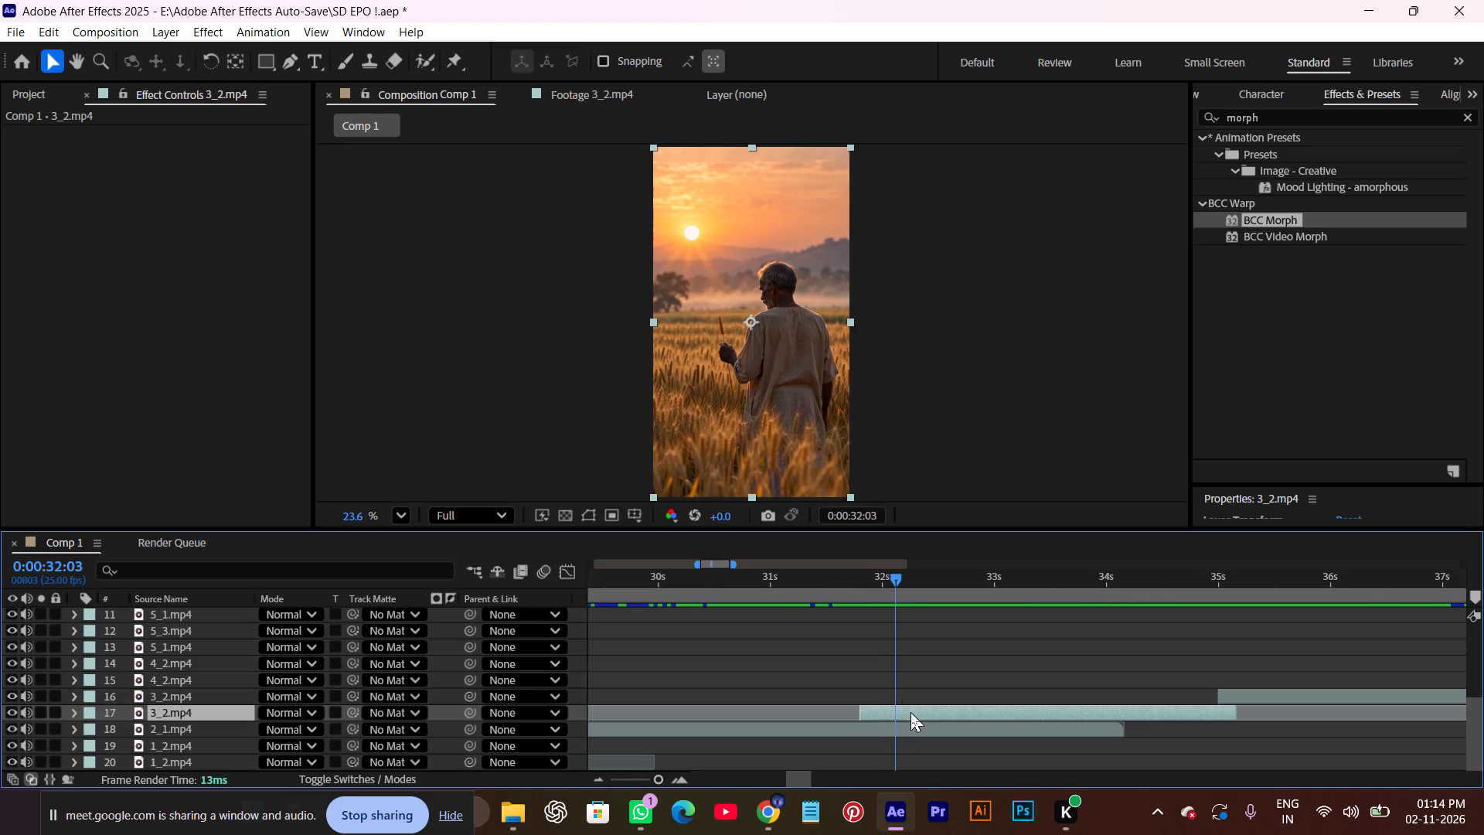
key(t)
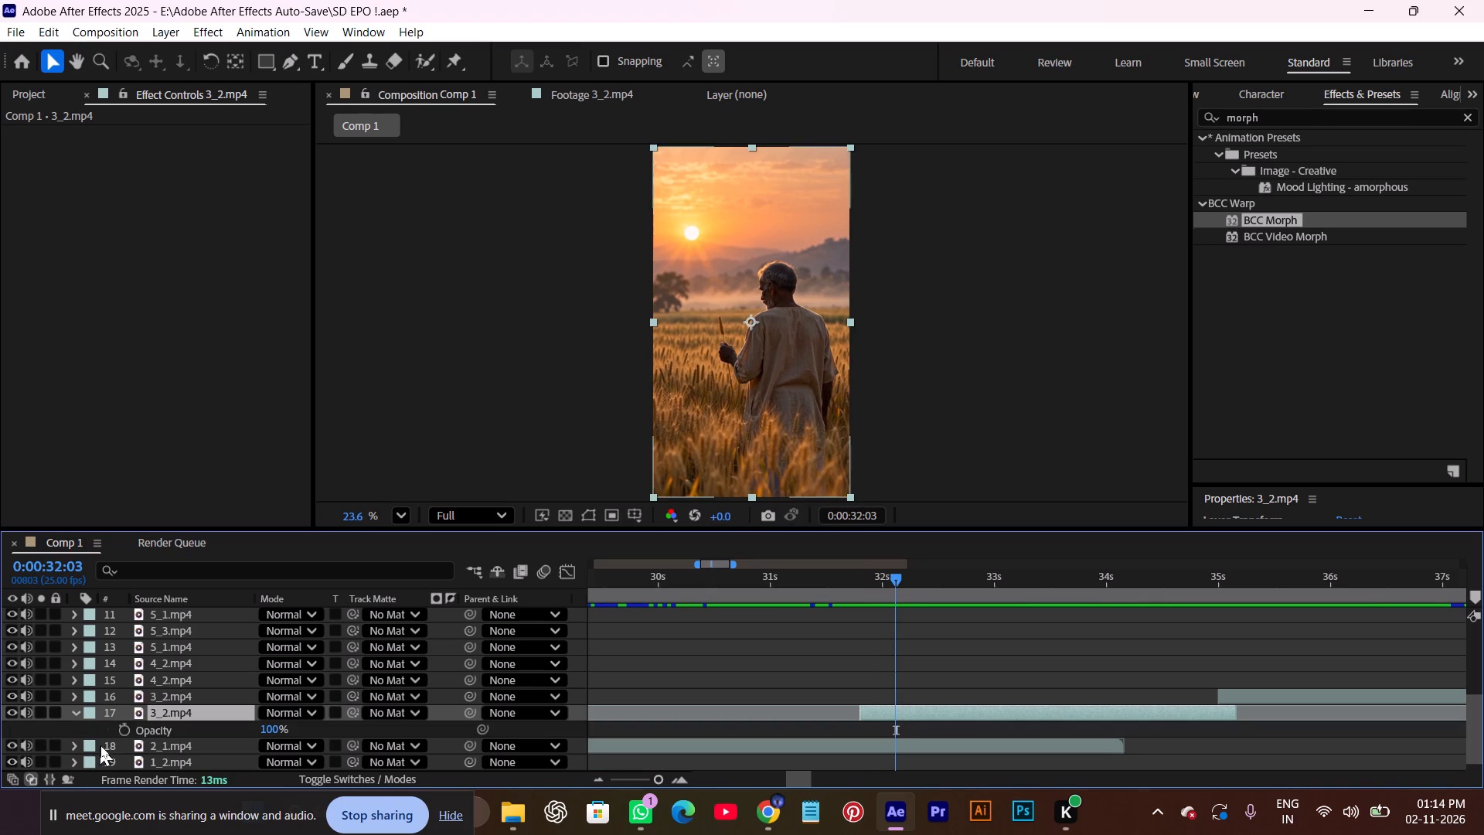
click(121, 730)
drag(893, 582, 859, 588)
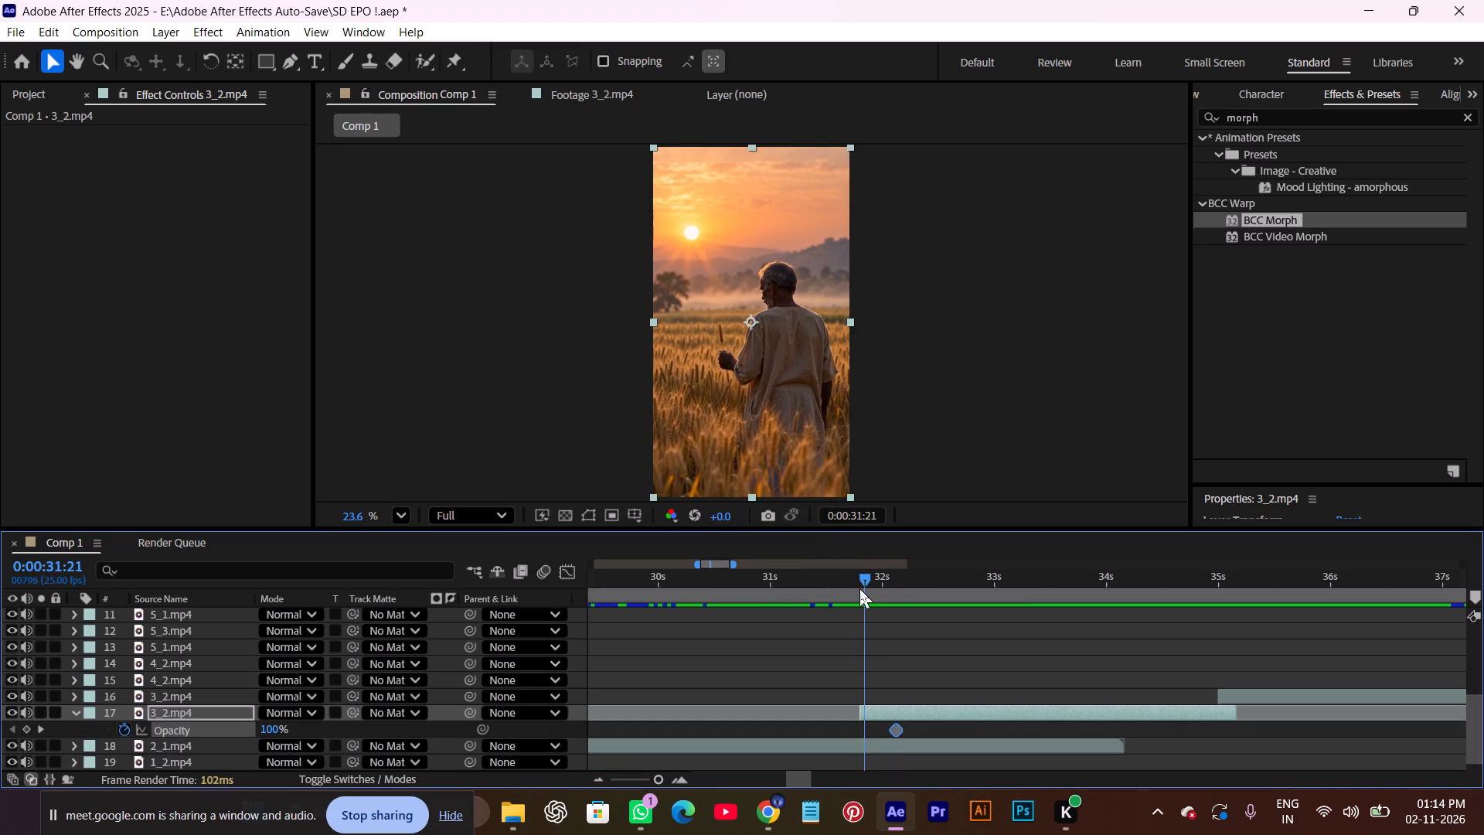
drag(859, 588, 857, 588)
drag(265, 733, 0, 746)
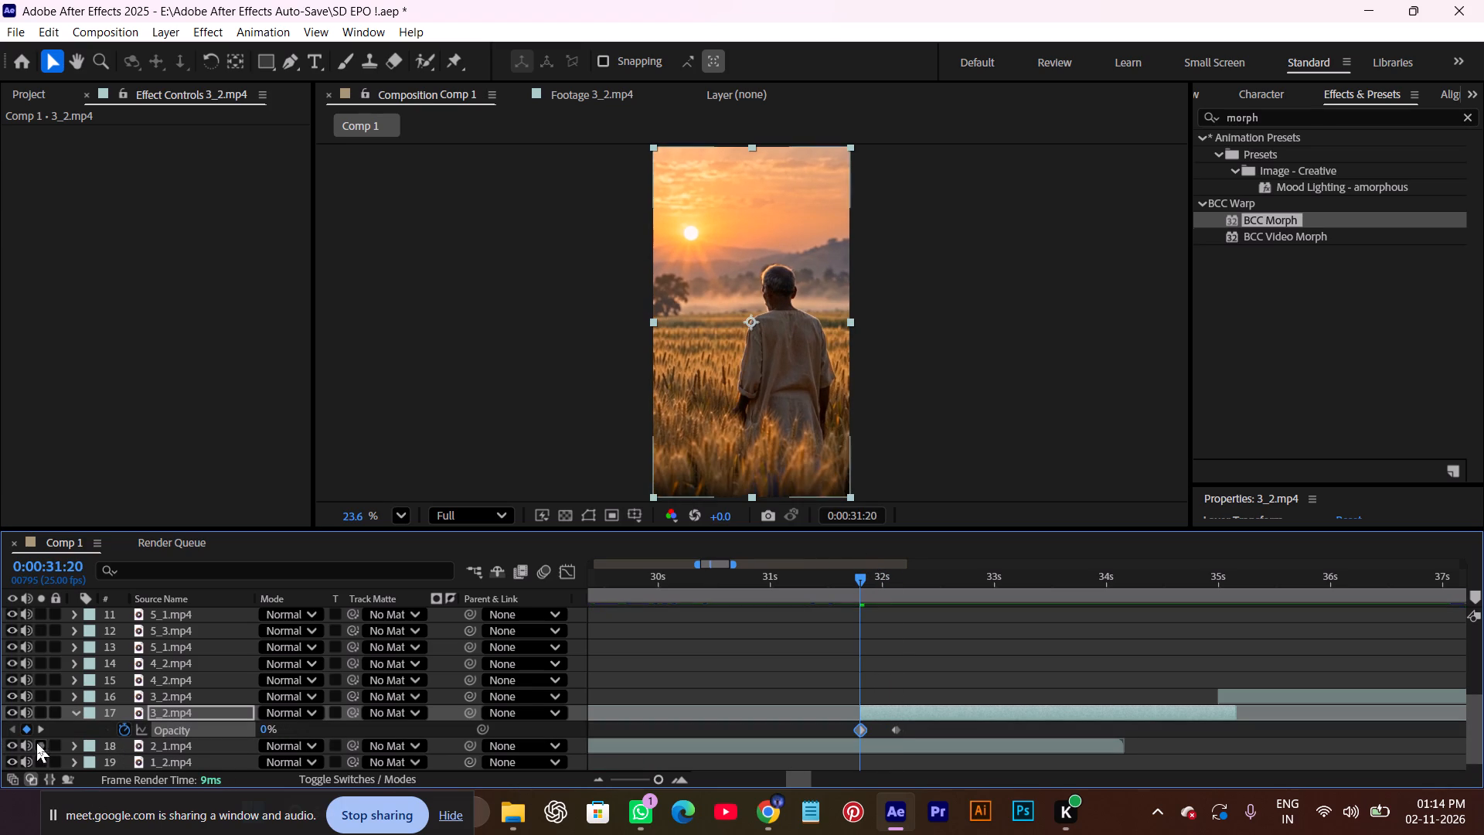
click(73, 714)
drag(858, 578, 860, 578)
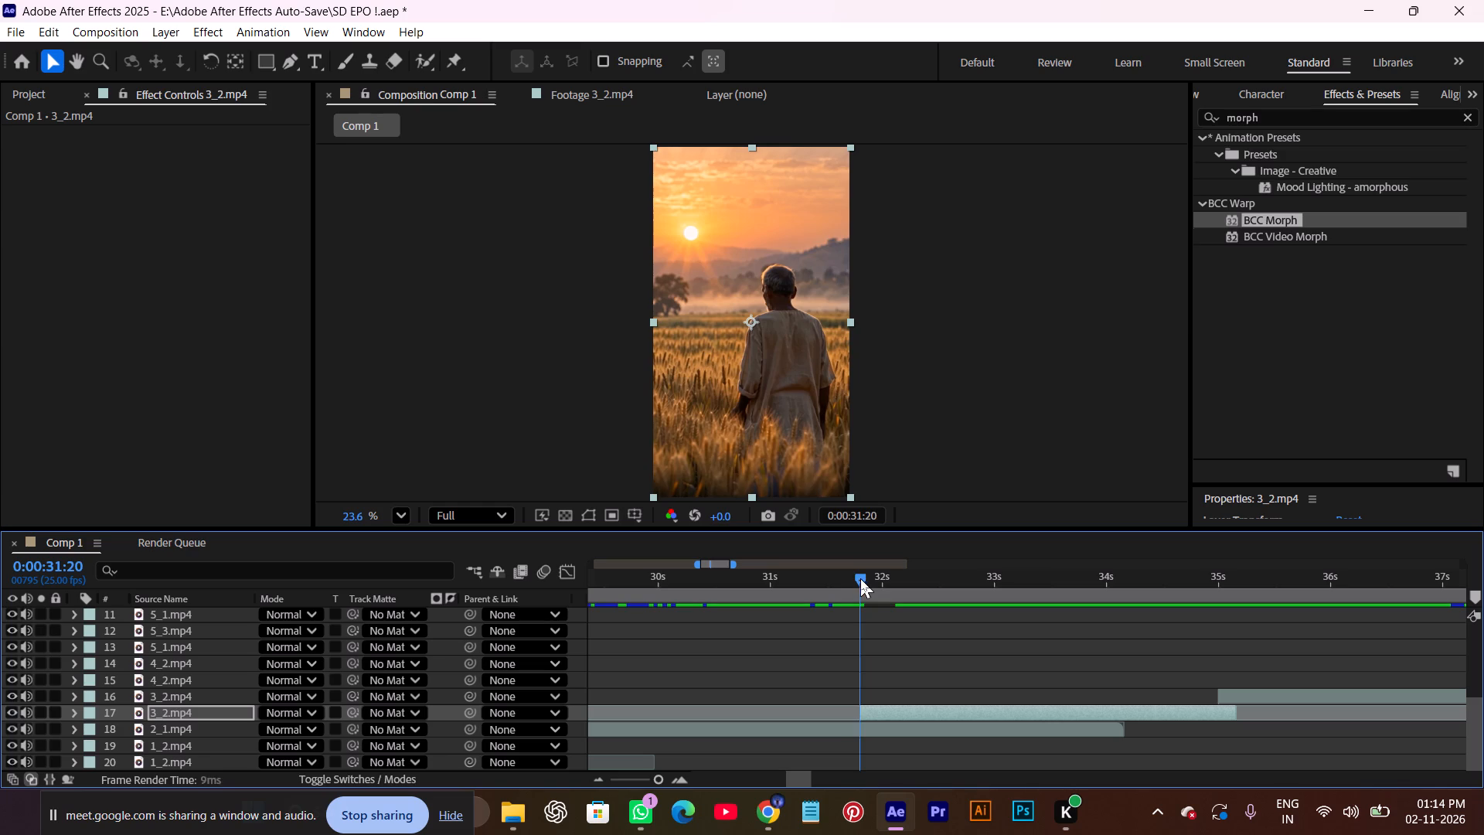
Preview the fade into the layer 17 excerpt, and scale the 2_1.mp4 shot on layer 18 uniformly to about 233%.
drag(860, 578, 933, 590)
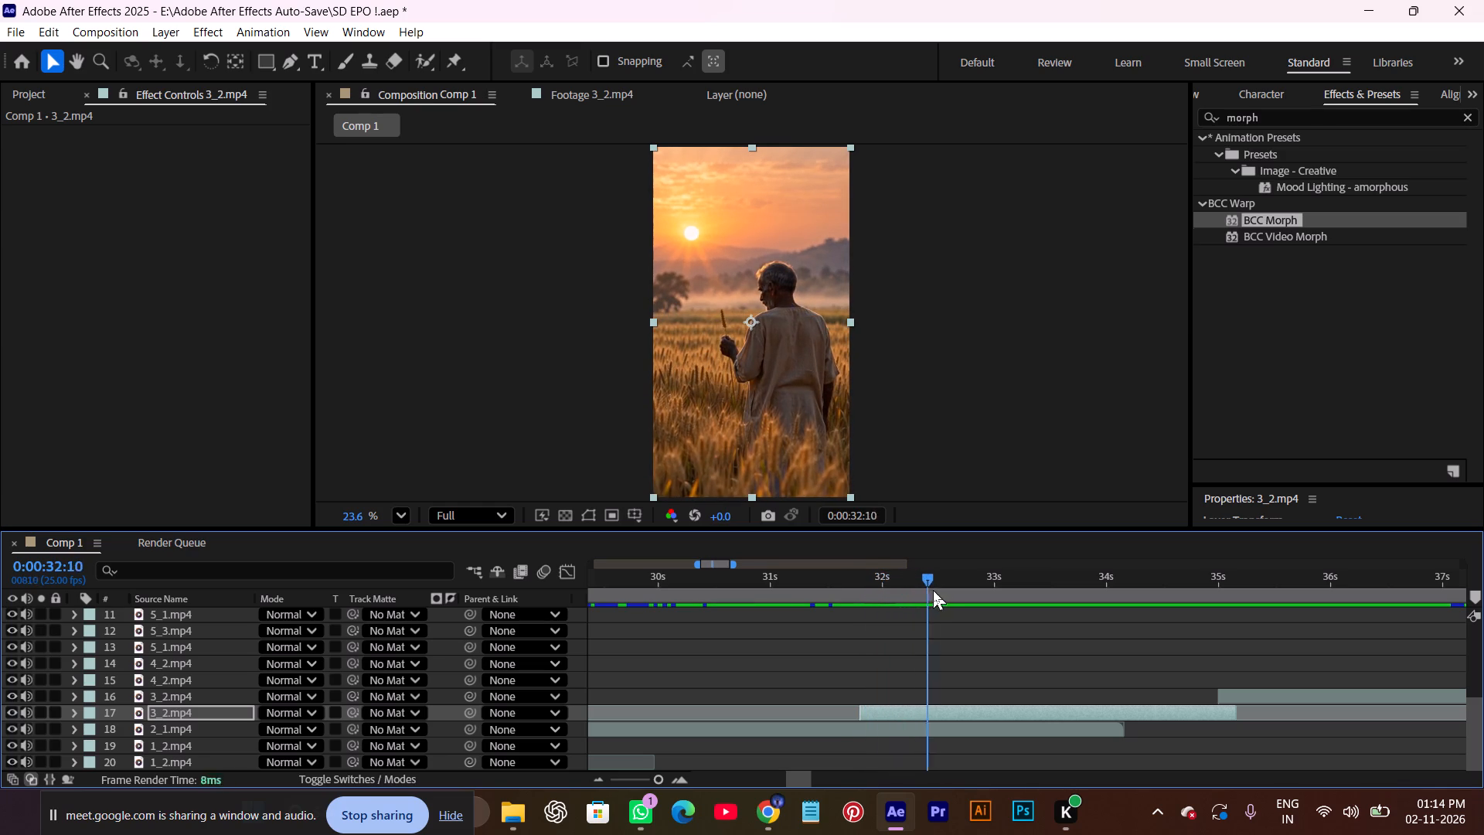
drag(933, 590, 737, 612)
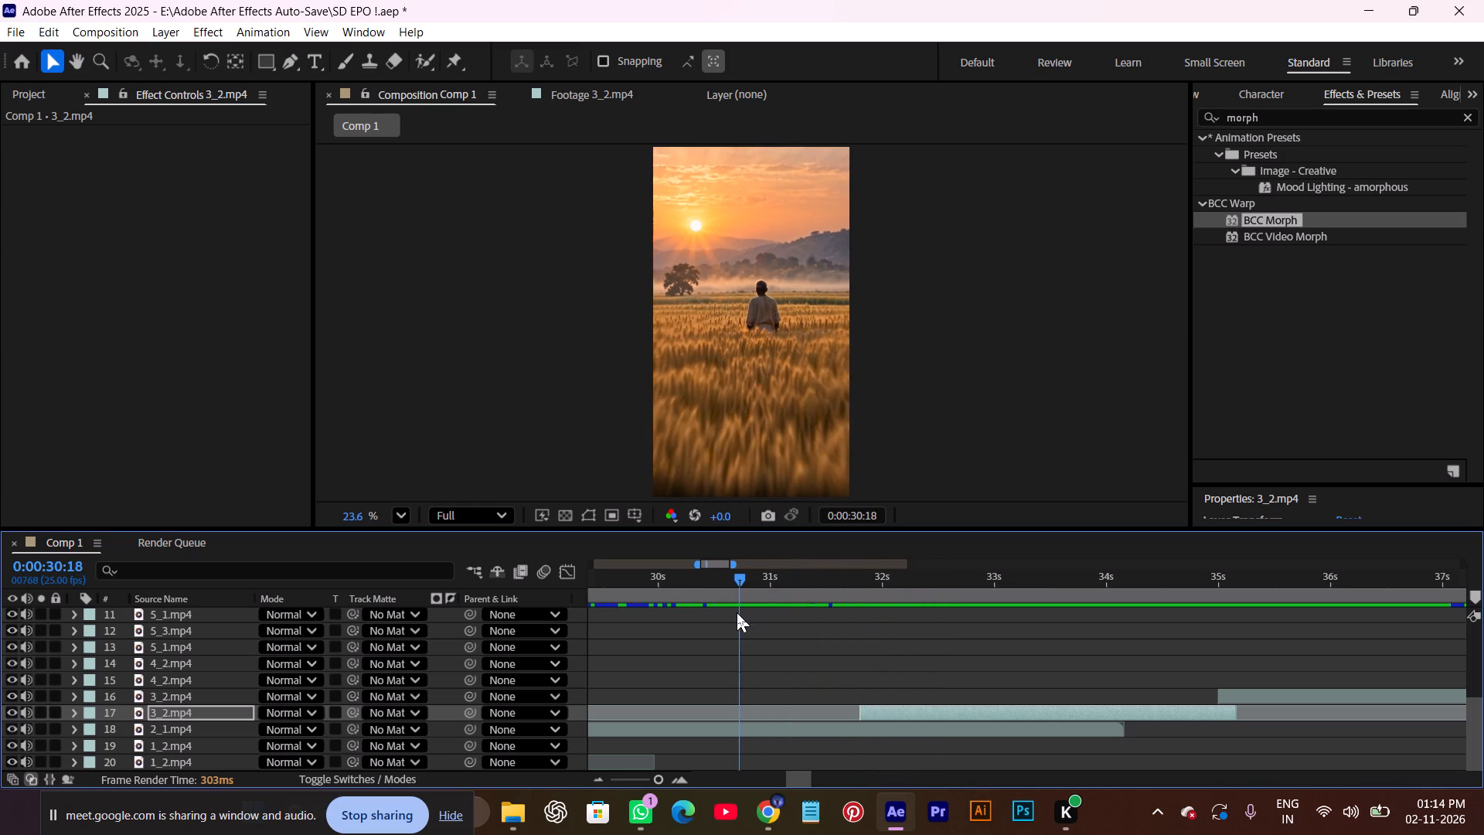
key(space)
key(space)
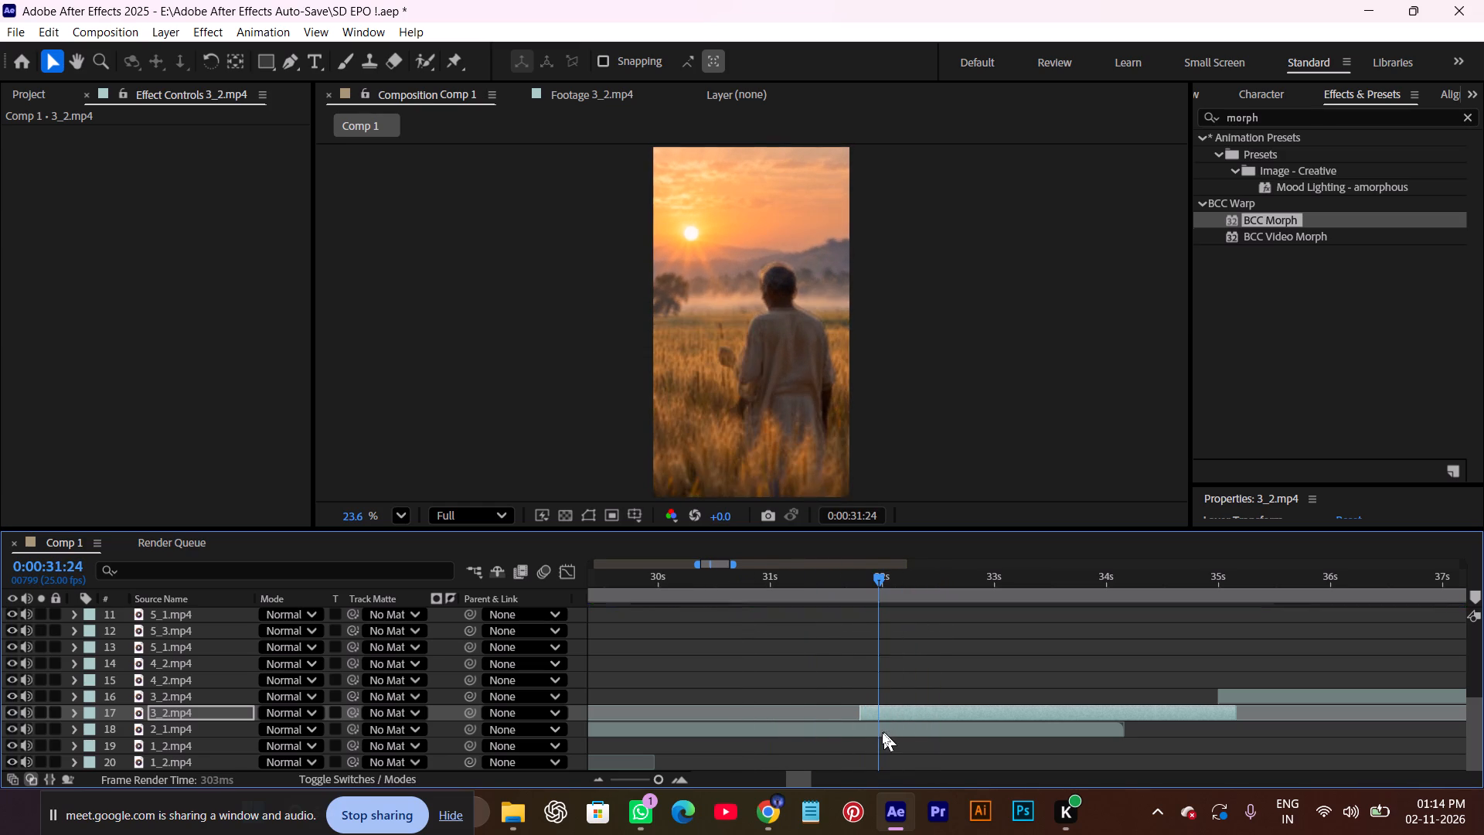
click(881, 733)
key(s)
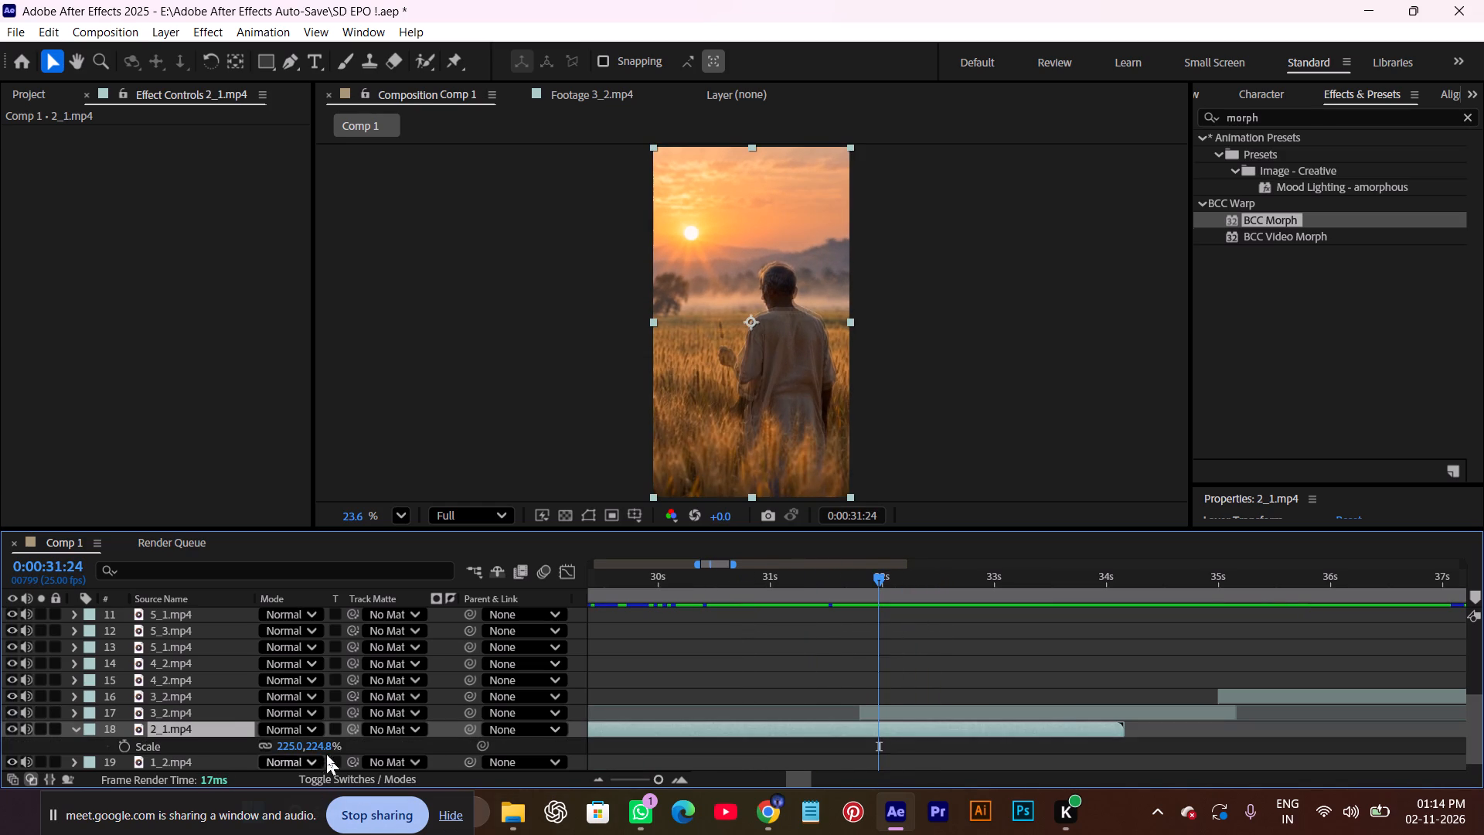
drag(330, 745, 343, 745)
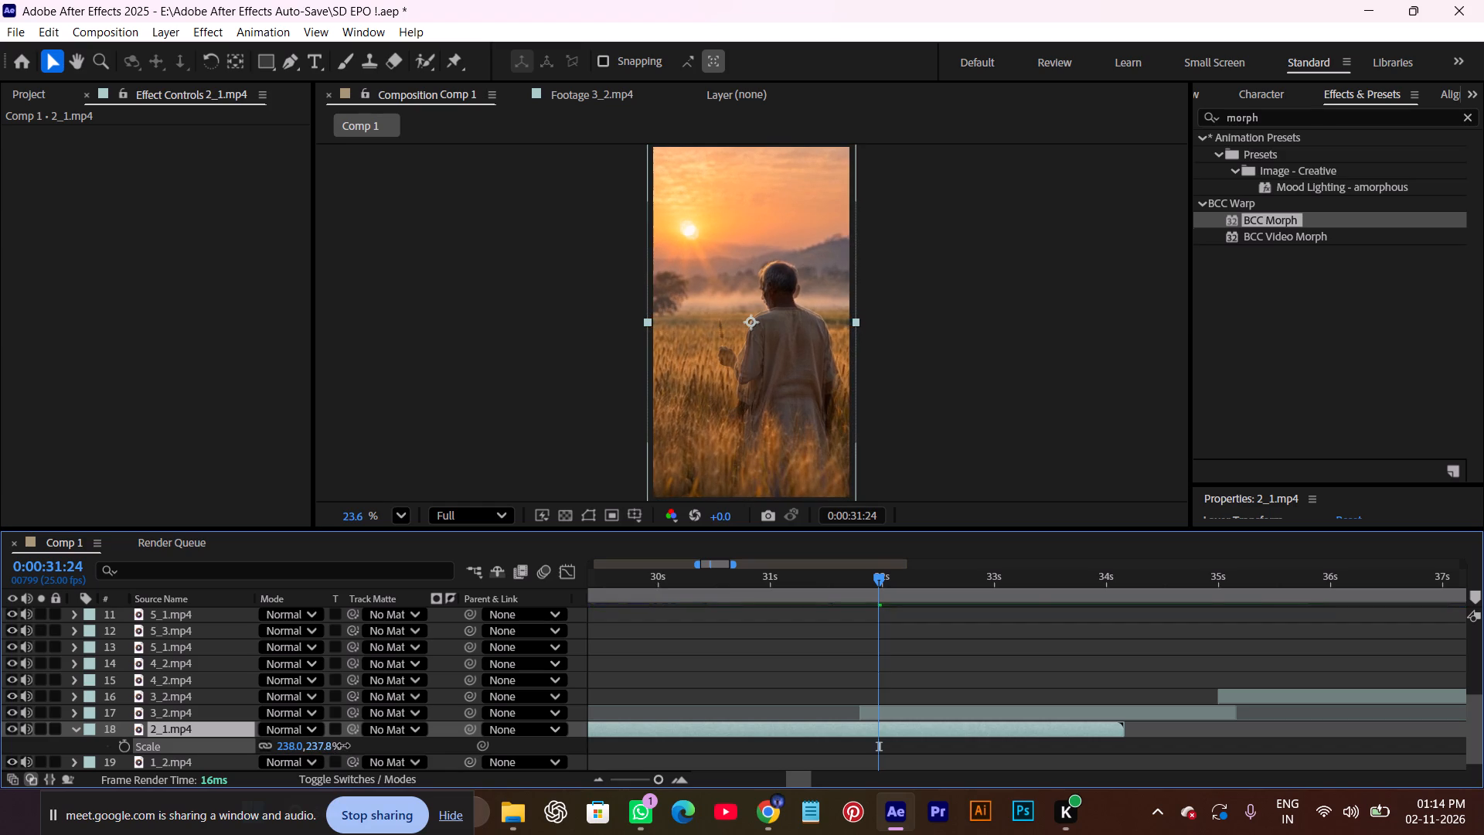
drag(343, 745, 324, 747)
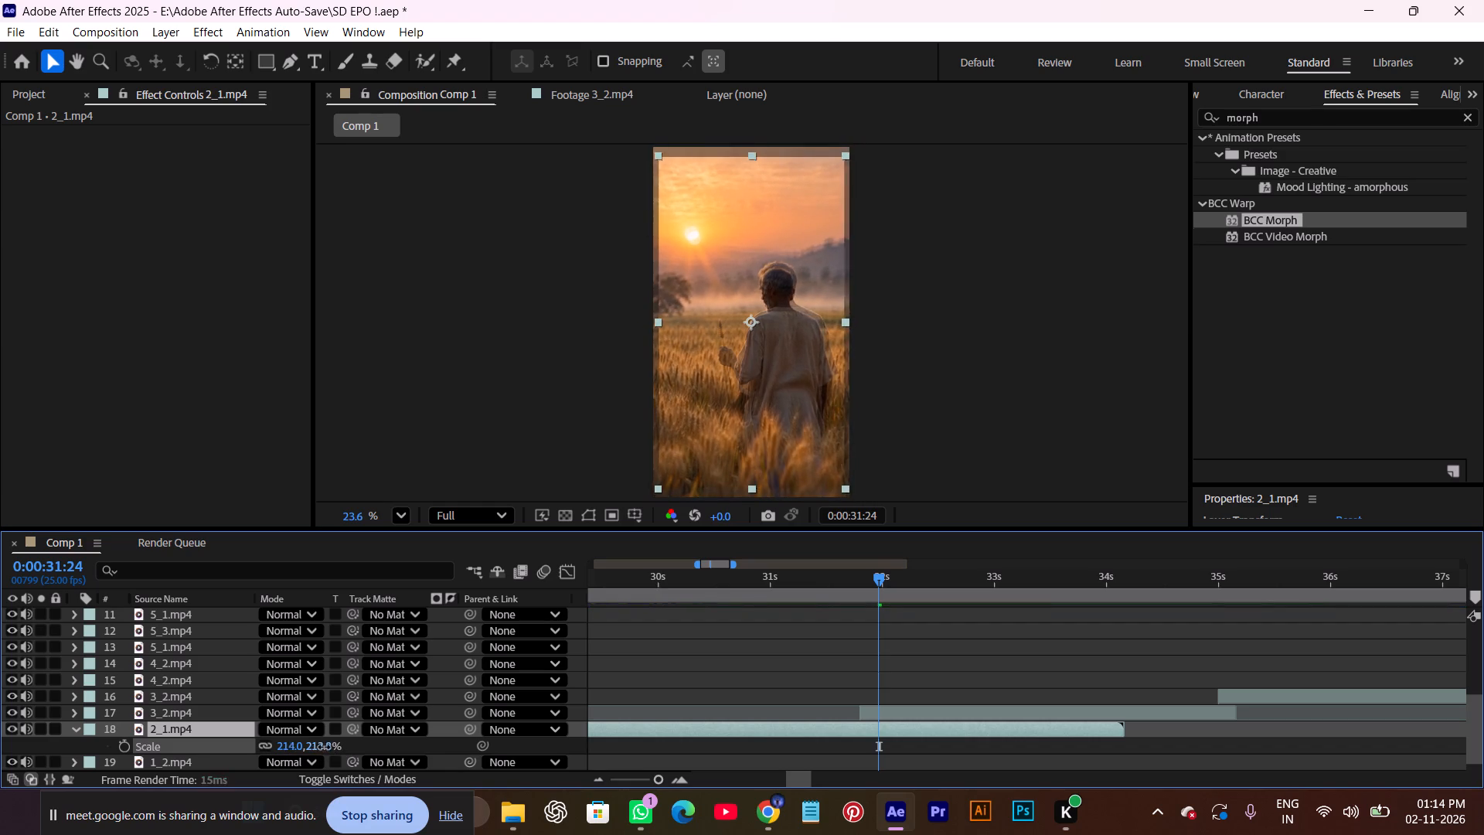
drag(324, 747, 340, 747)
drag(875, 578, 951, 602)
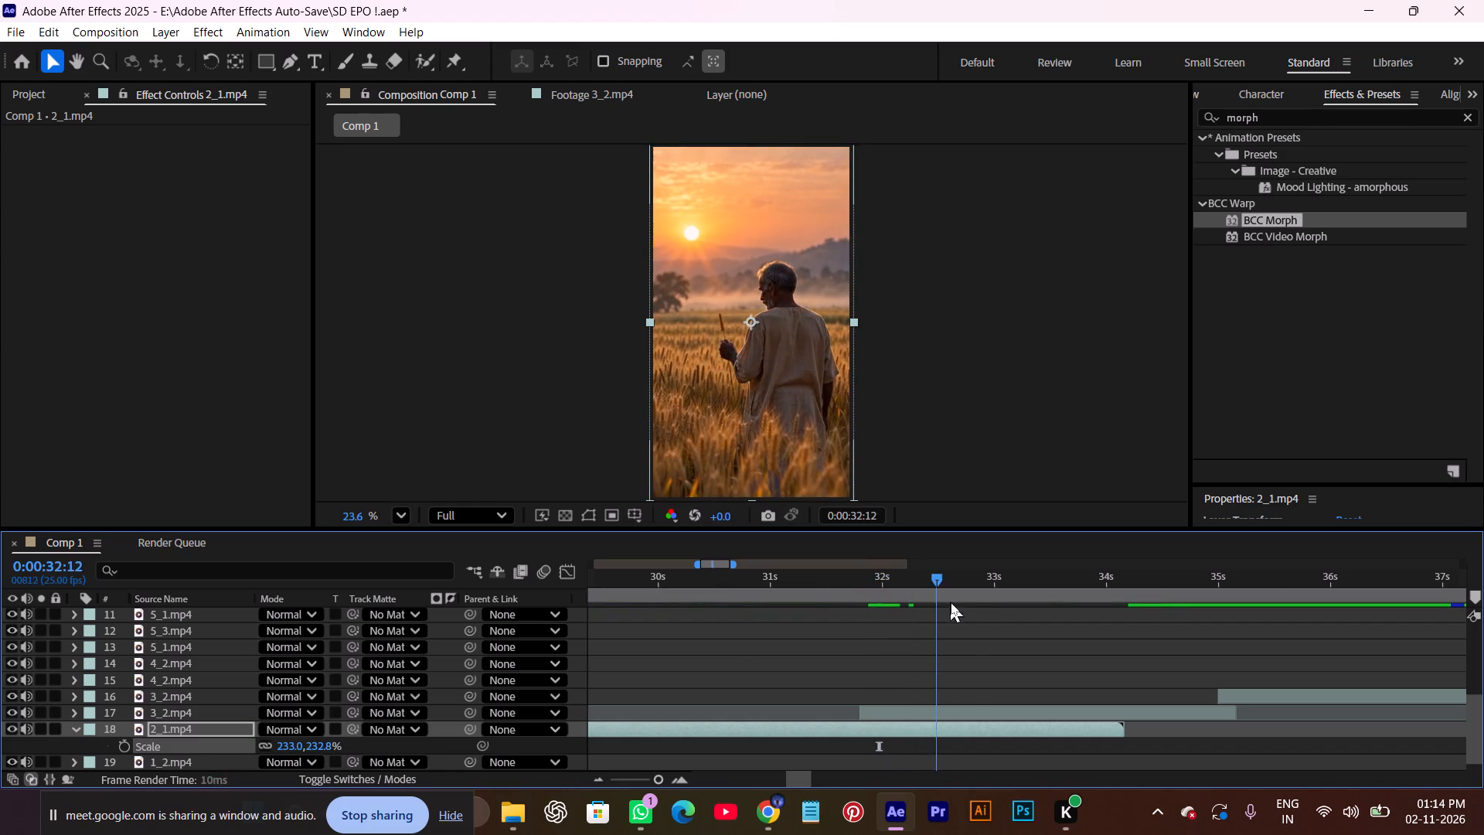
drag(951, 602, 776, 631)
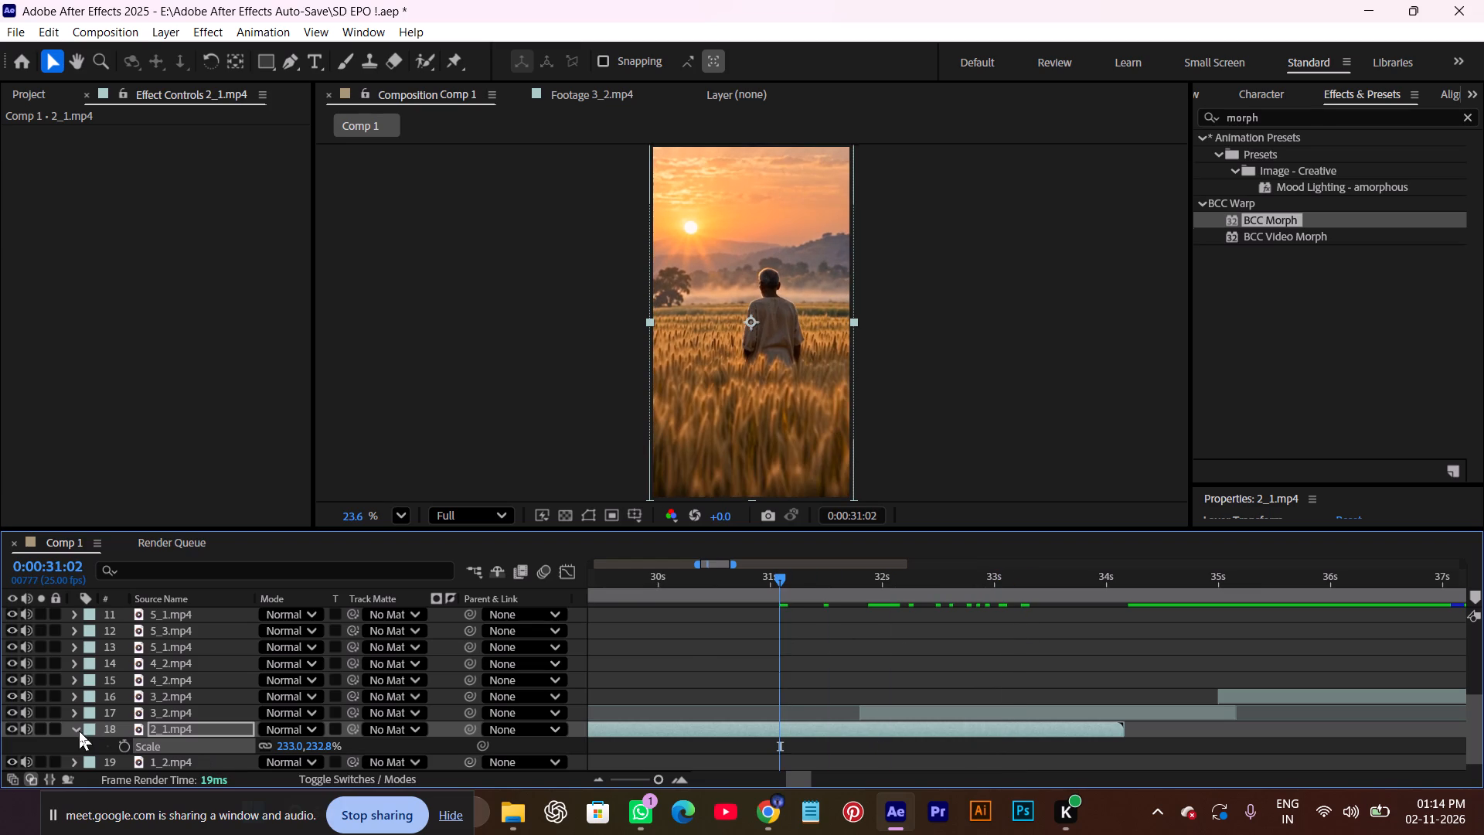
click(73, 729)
Play back Comp 1 from about 0:00:30:08 through the 2_1.mp4 to 3_2.mp4 blend and the shots following it.
key(space)
key(space)
key(space)
key(space)
key(space)
key(space)
key(space)
key(space)
drag(831, 656, 1149, 622)
drag(1098, 582, 1050, 594)
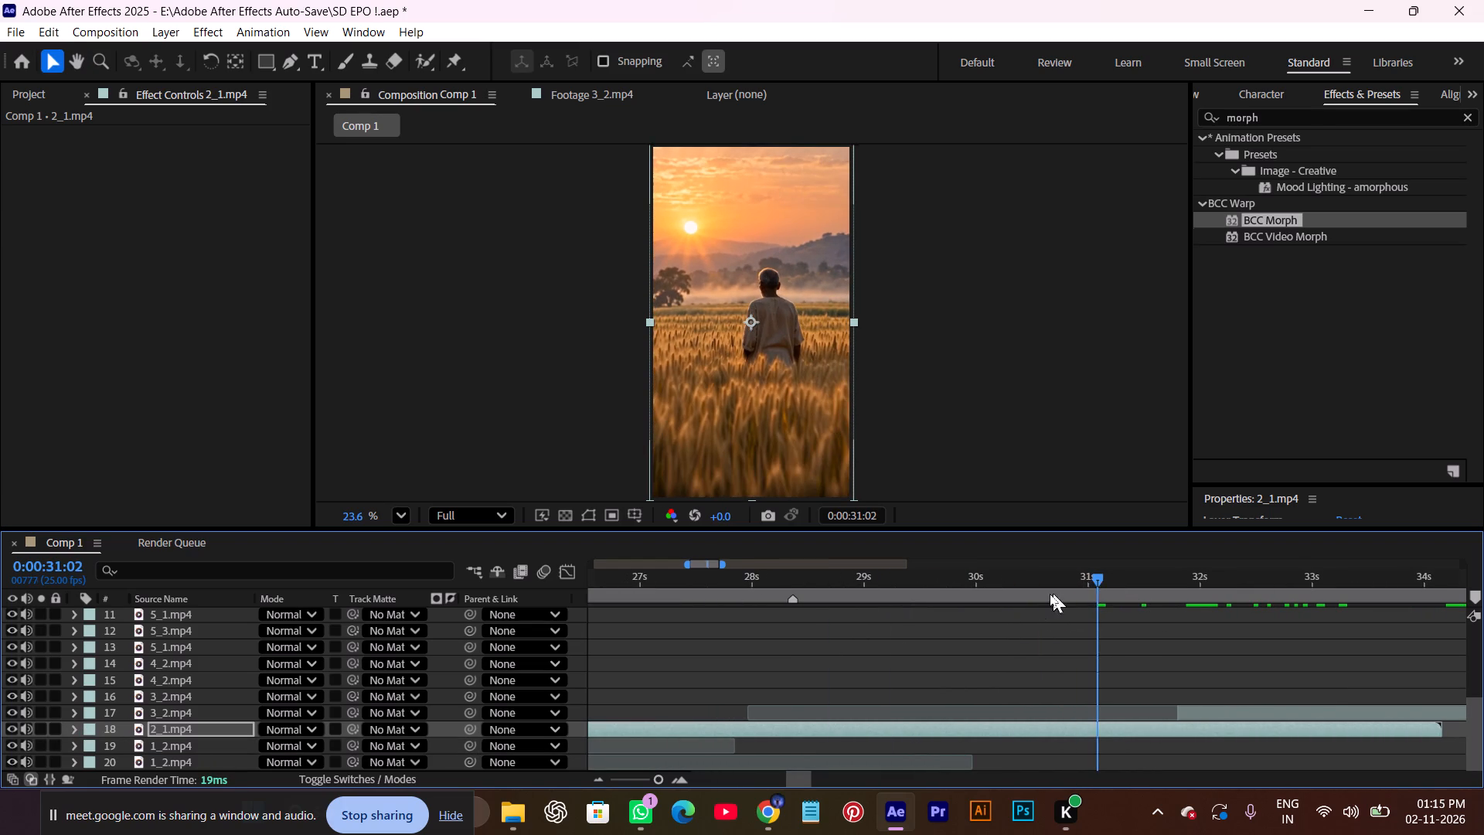
drag(1050, 594, 1008, 605)
key(space)
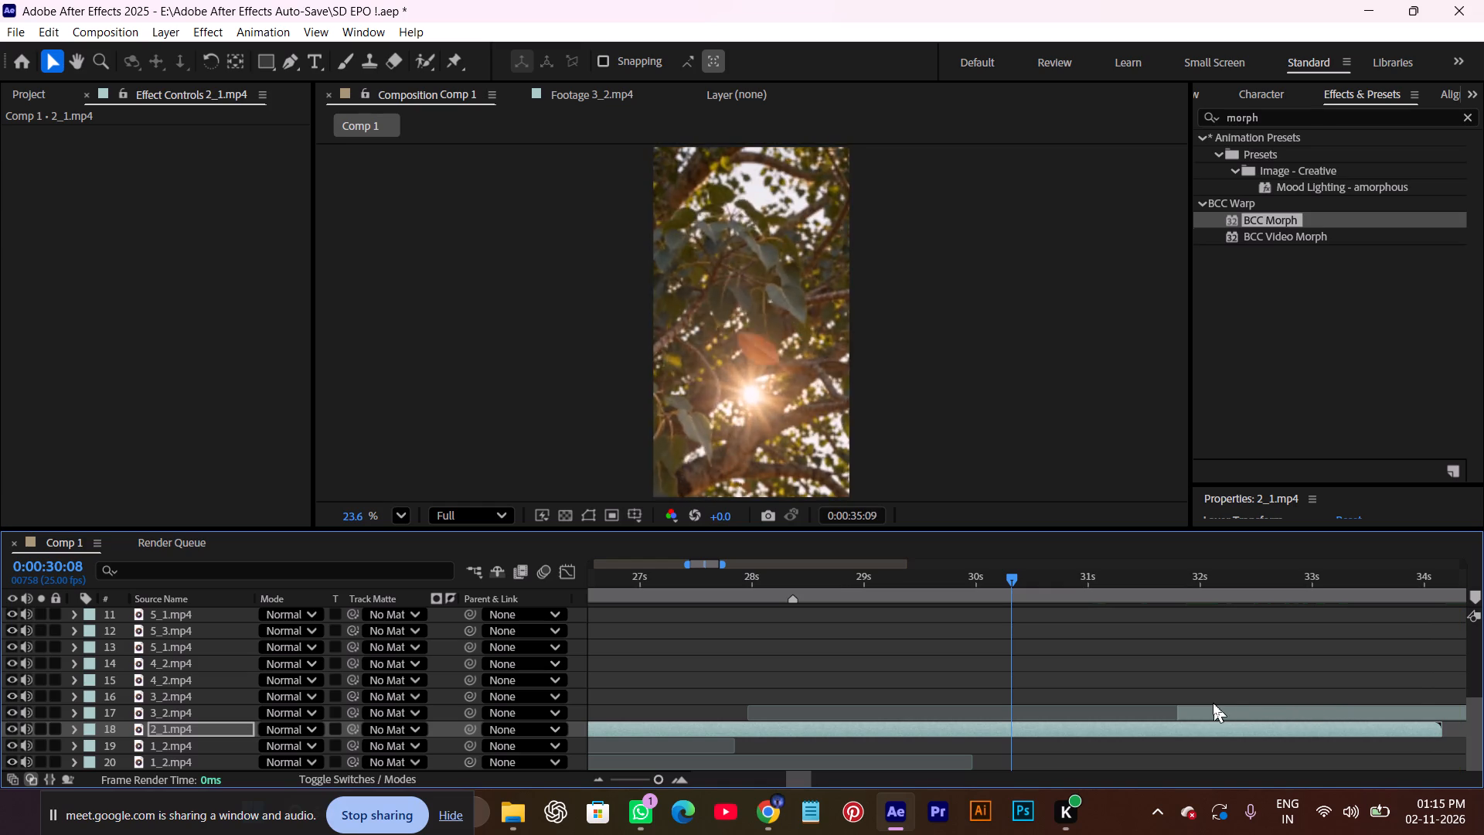
key(space)
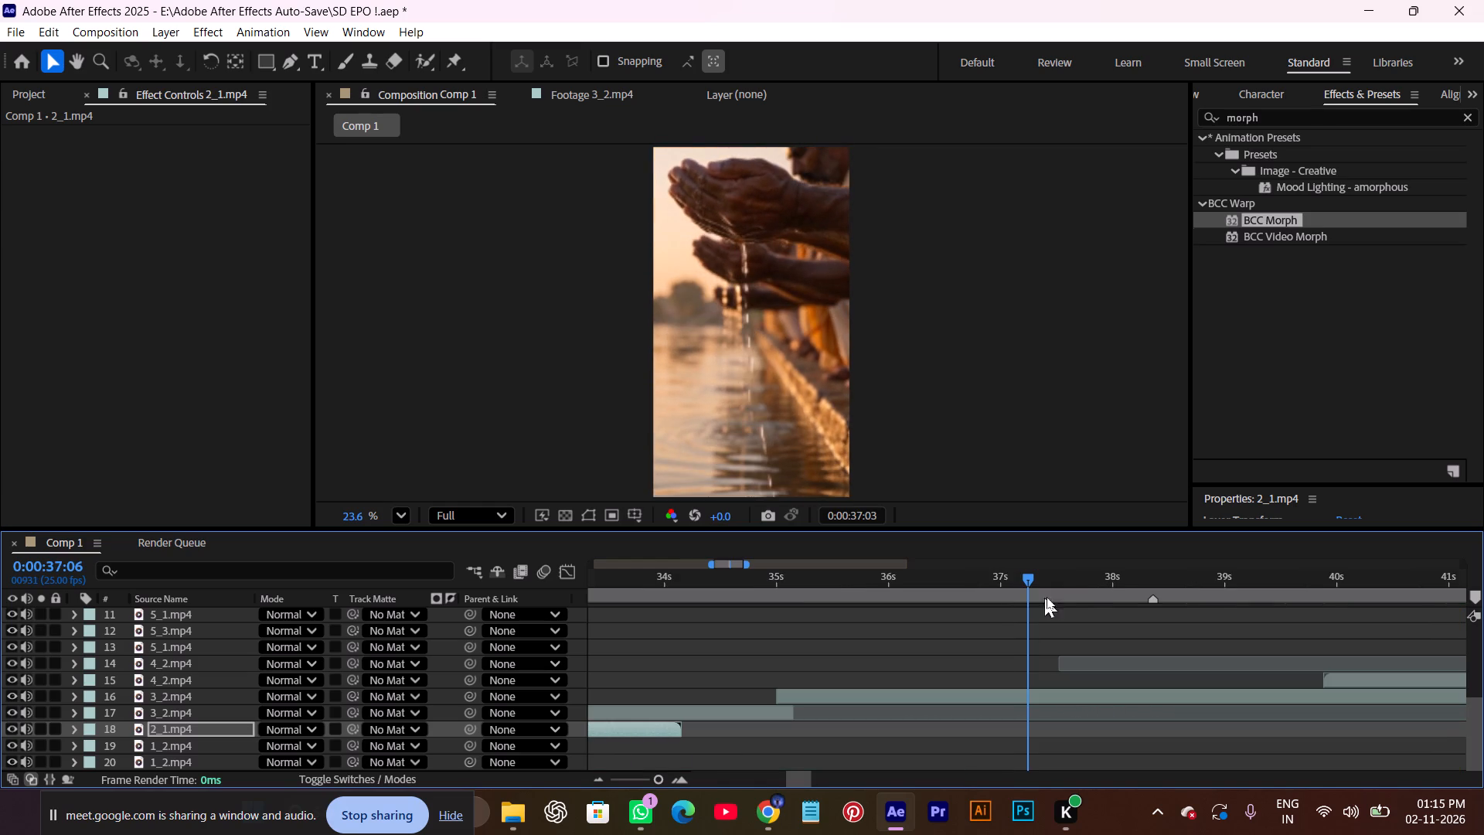
Examine the crossfade between 2_1.mp4 and 3_2.mp4 frame by frame, around 0:00:31:14 to 0:00:32:02.
drag(1021, 574, 694, 657)
key(space)
key(space)
key(space)
key(space)
key(space)
key(space)
key(space)
key(space)
key(space)
key(space)
key(space)
drag(798, 663, 1037, 666)
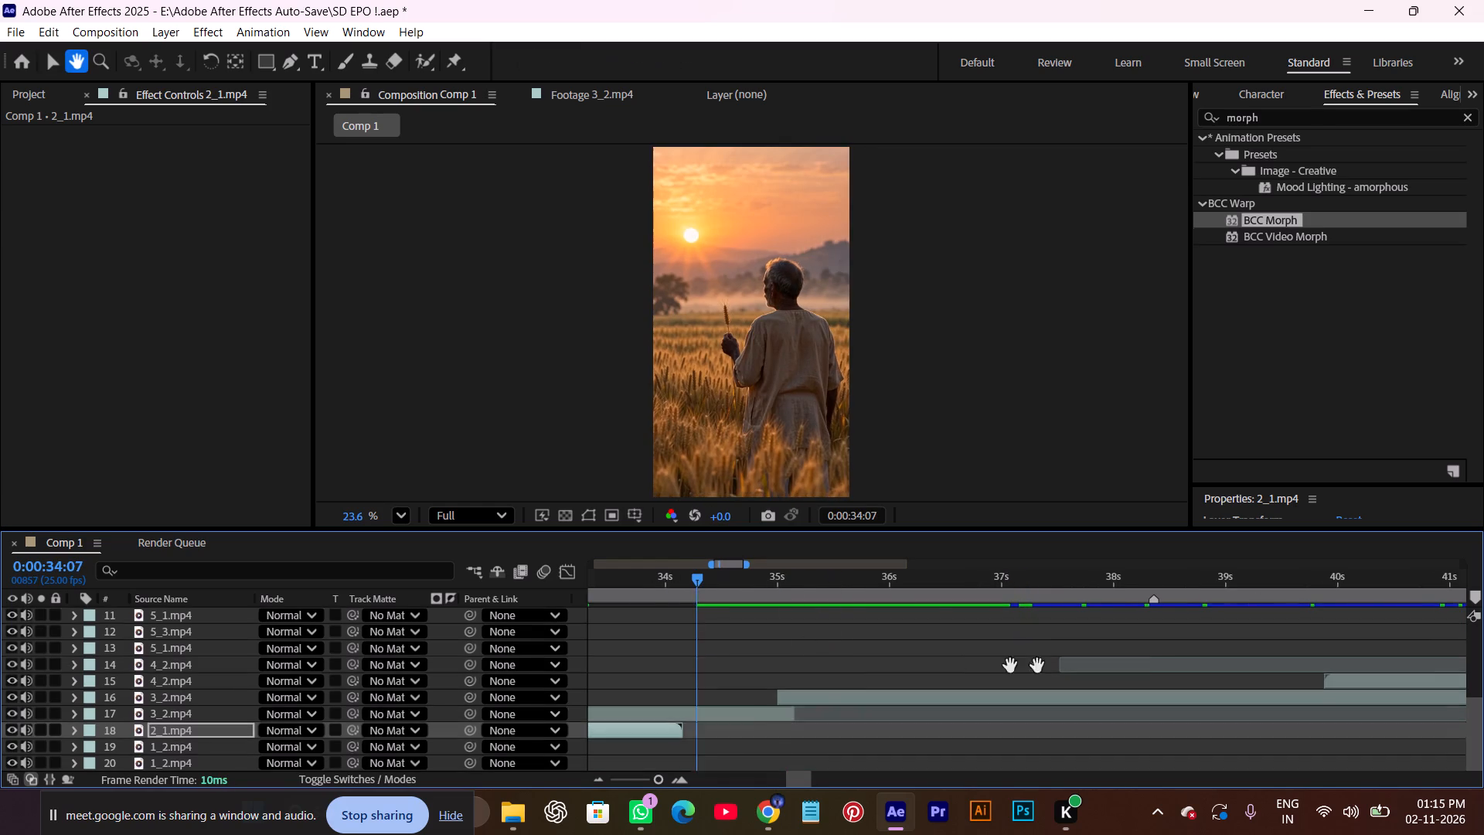
drag(1037, 666, 1250, 646)
drag(1149, 578, 855, 658)
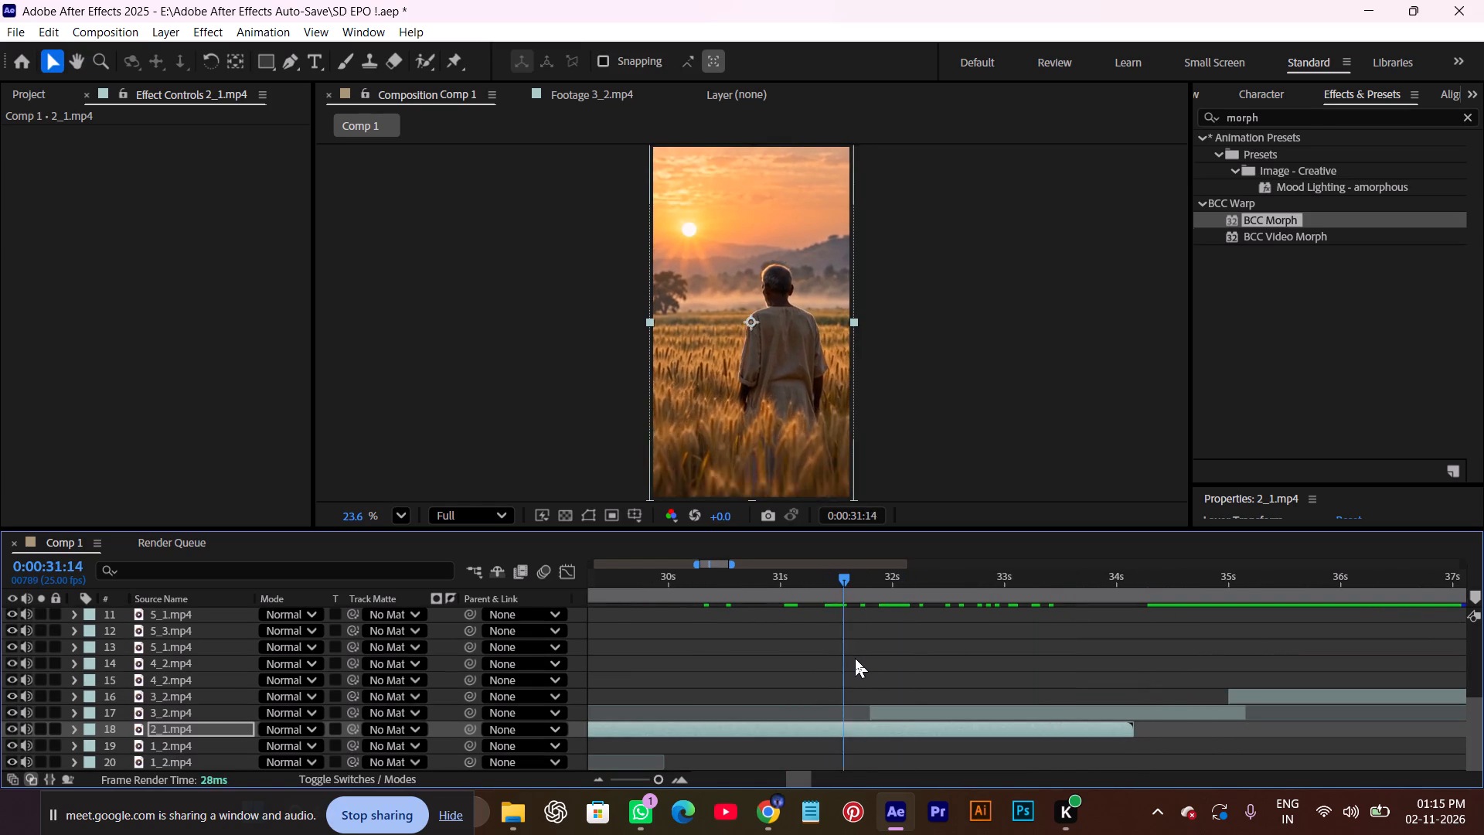
drag(855, 658, 903, 672)
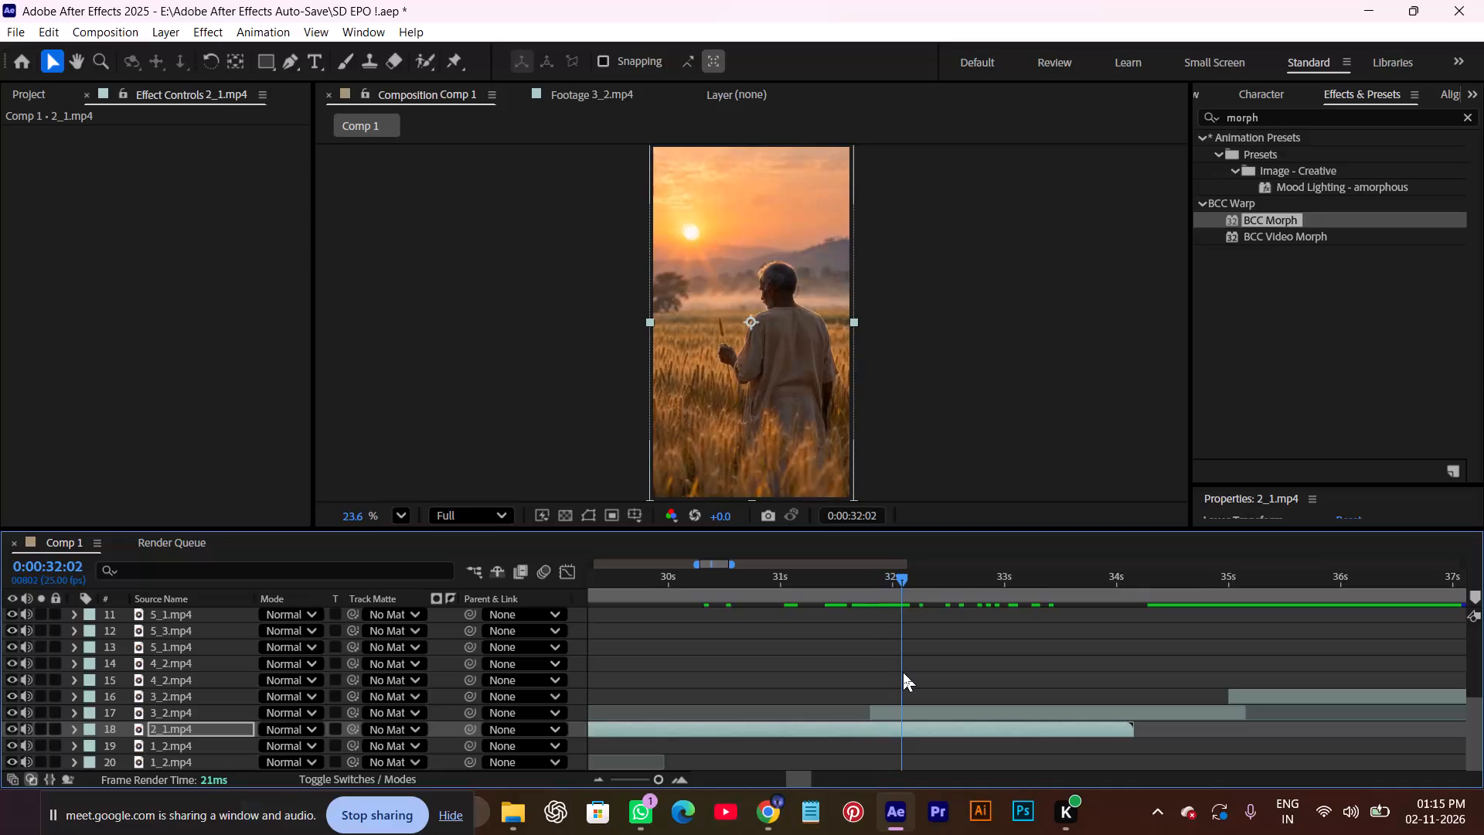
drag(903, 672, 891, 676)
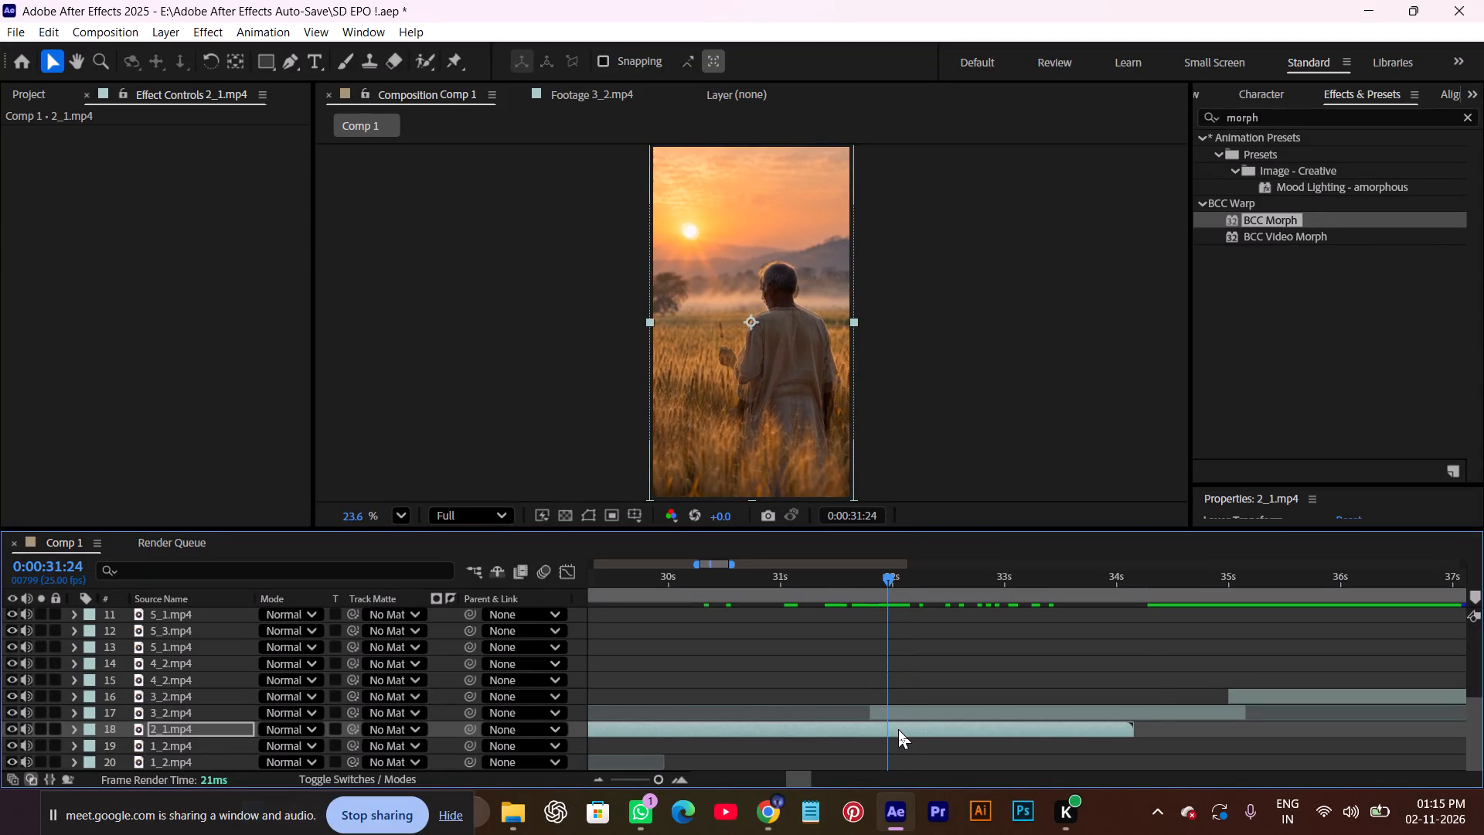
Set the scale of the 2_1.mp4 shot on layer 18 to 226.0, 225.8% to match the farmer's size across the crossfade.
click(898, 712)
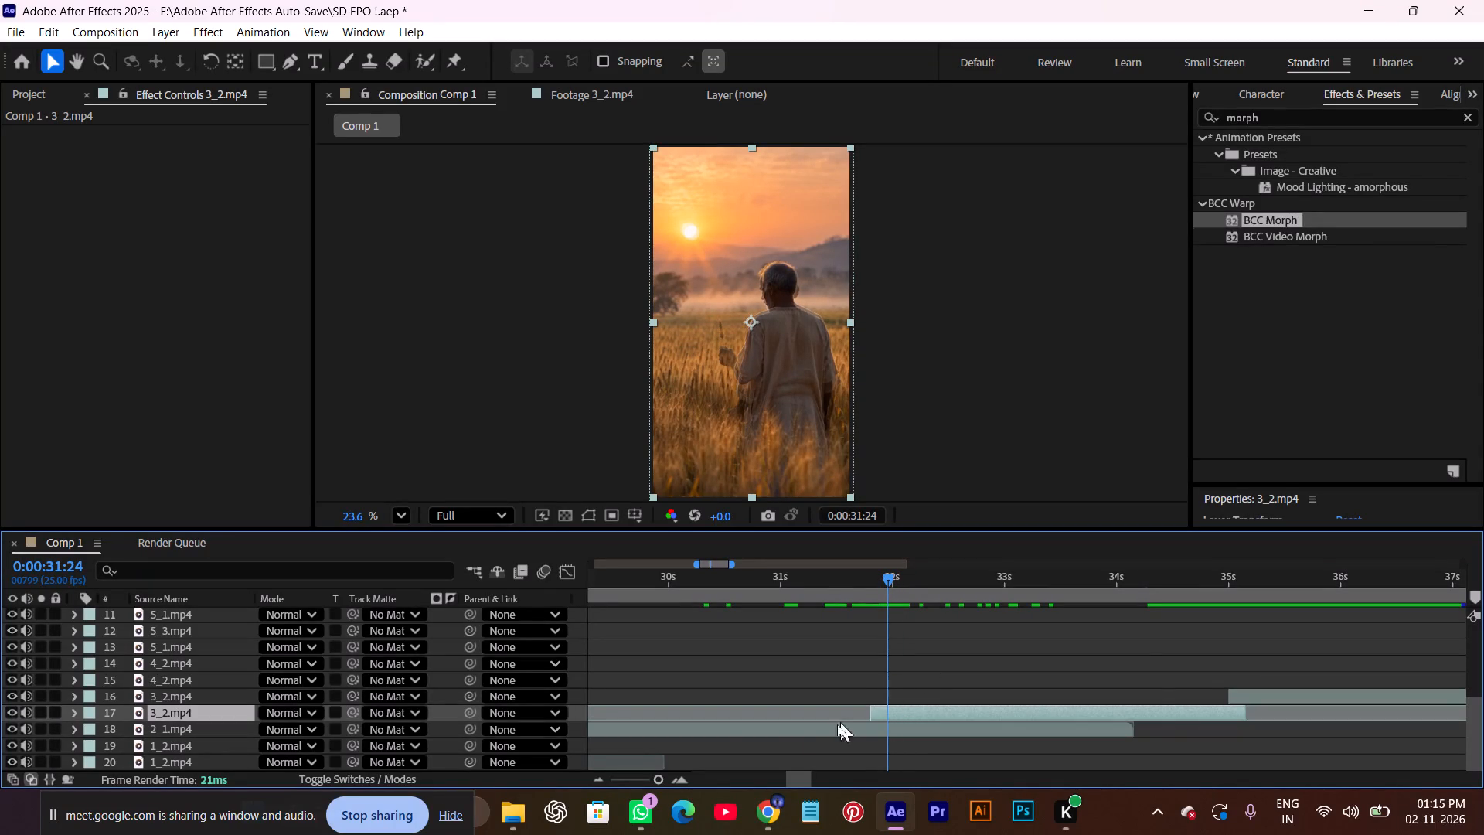
click(823, 727)
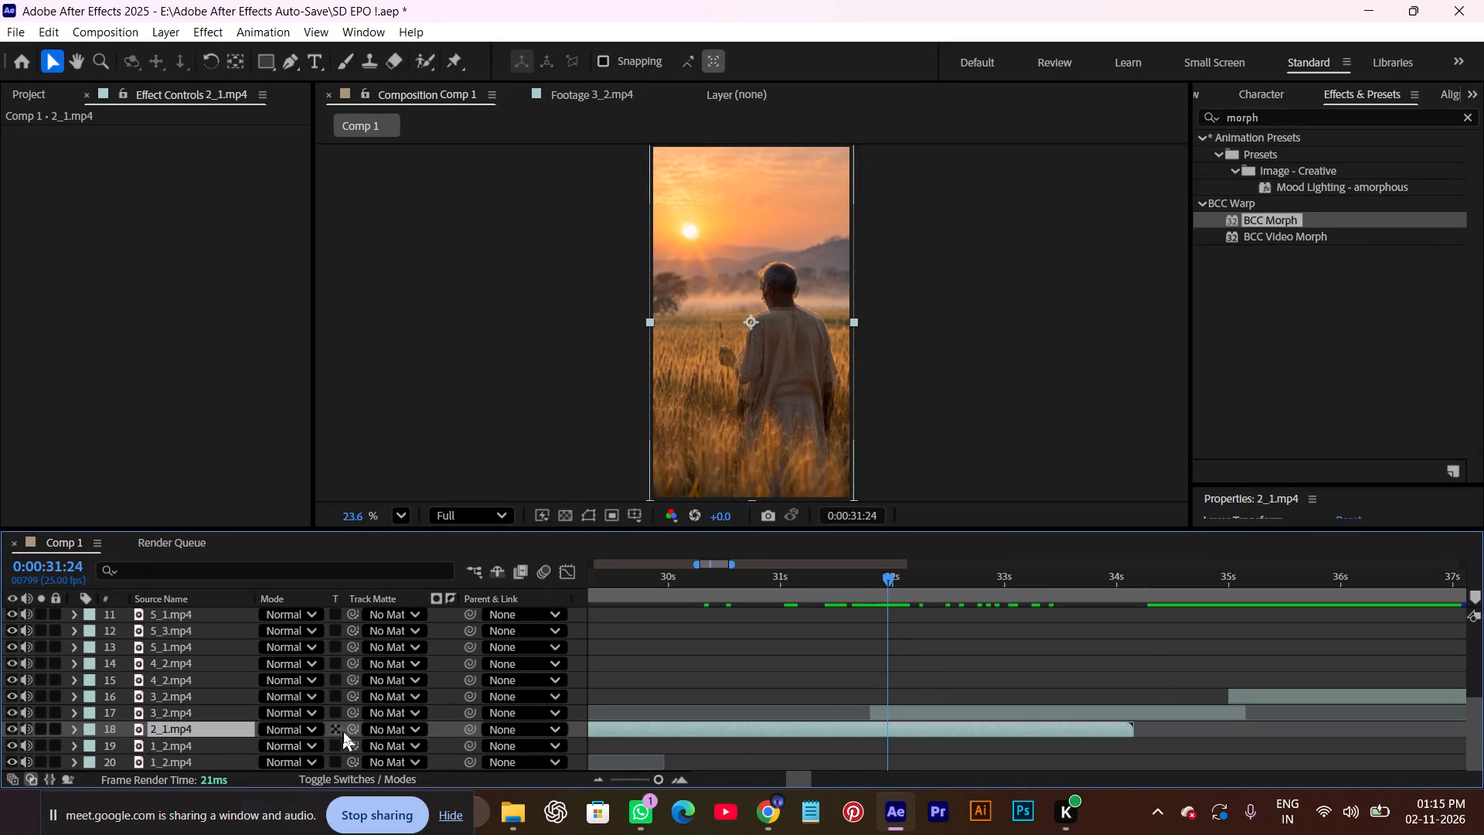
key(s)
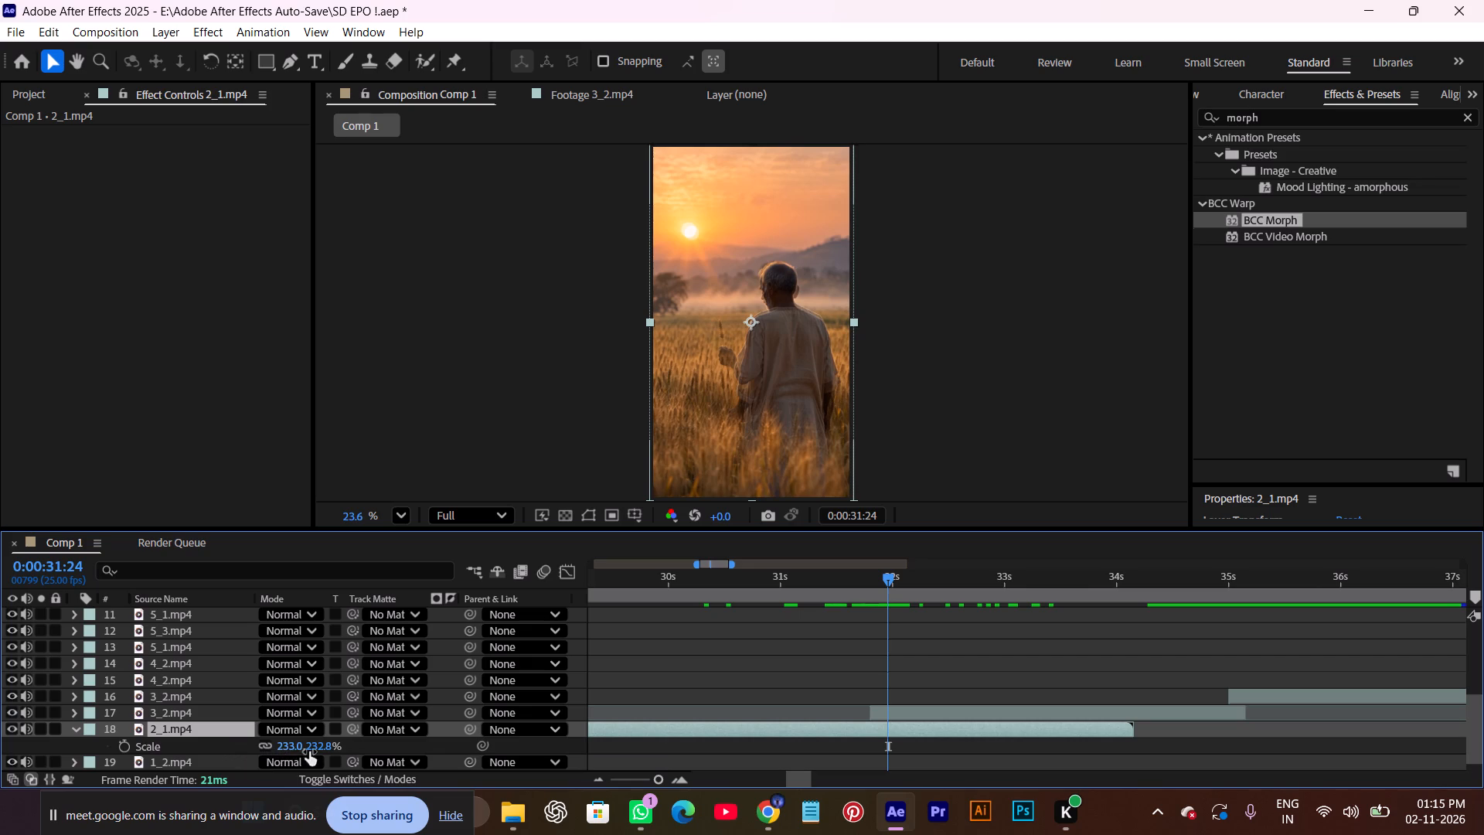
drag(311, 751, 303, 751)
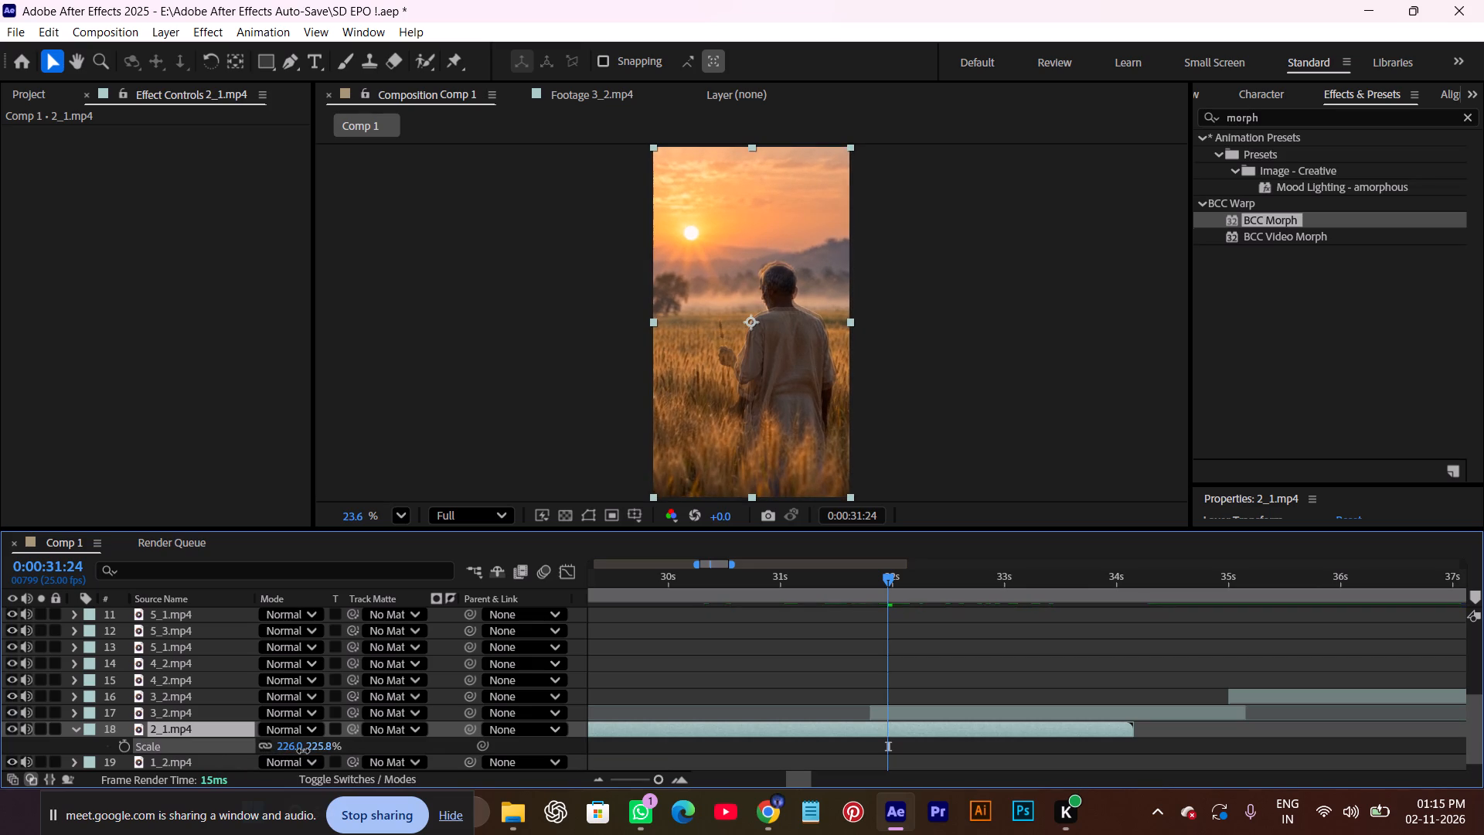
drag(303, 751, 304, 751)
drag(887, 577, 856, 582)
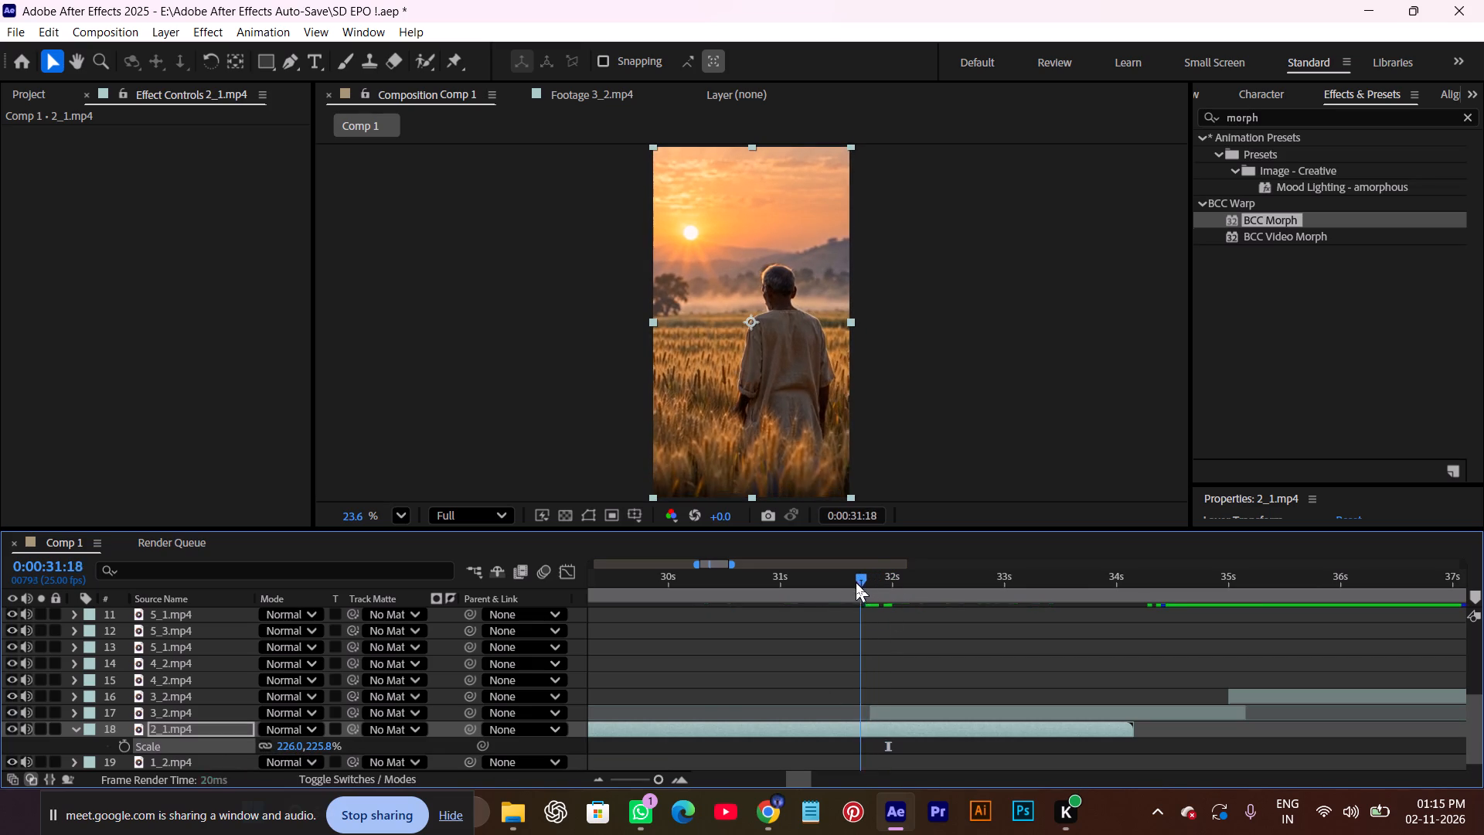
drag(856, 582, 904, 603)
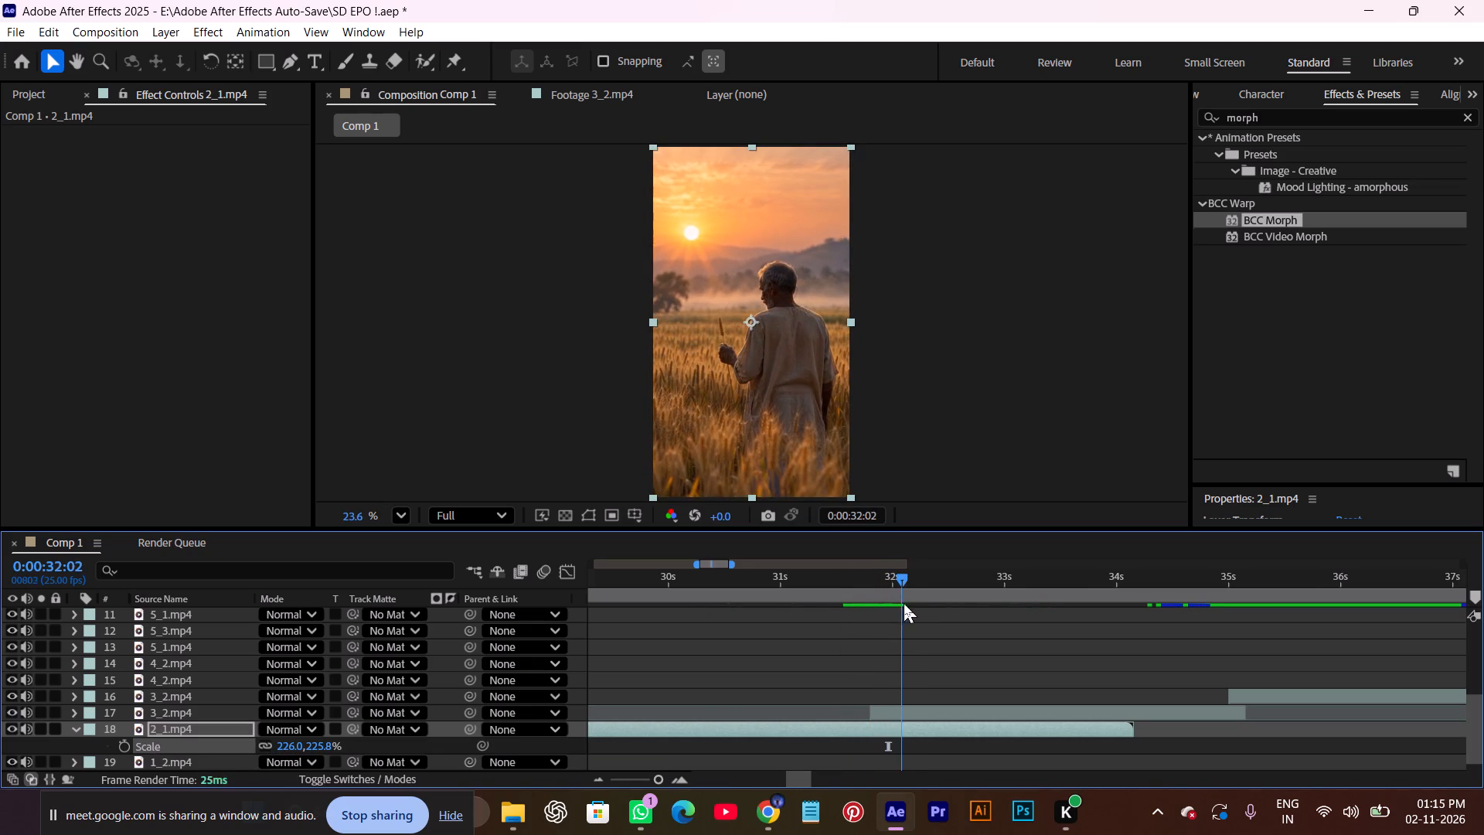
drag(904, 603, 914, 607)
Unlink the scale proportions of the layer 17 3_2.mp4 excerpt and stretch its height to 238.8%, keeping the width at 225%.
click(912, 709)
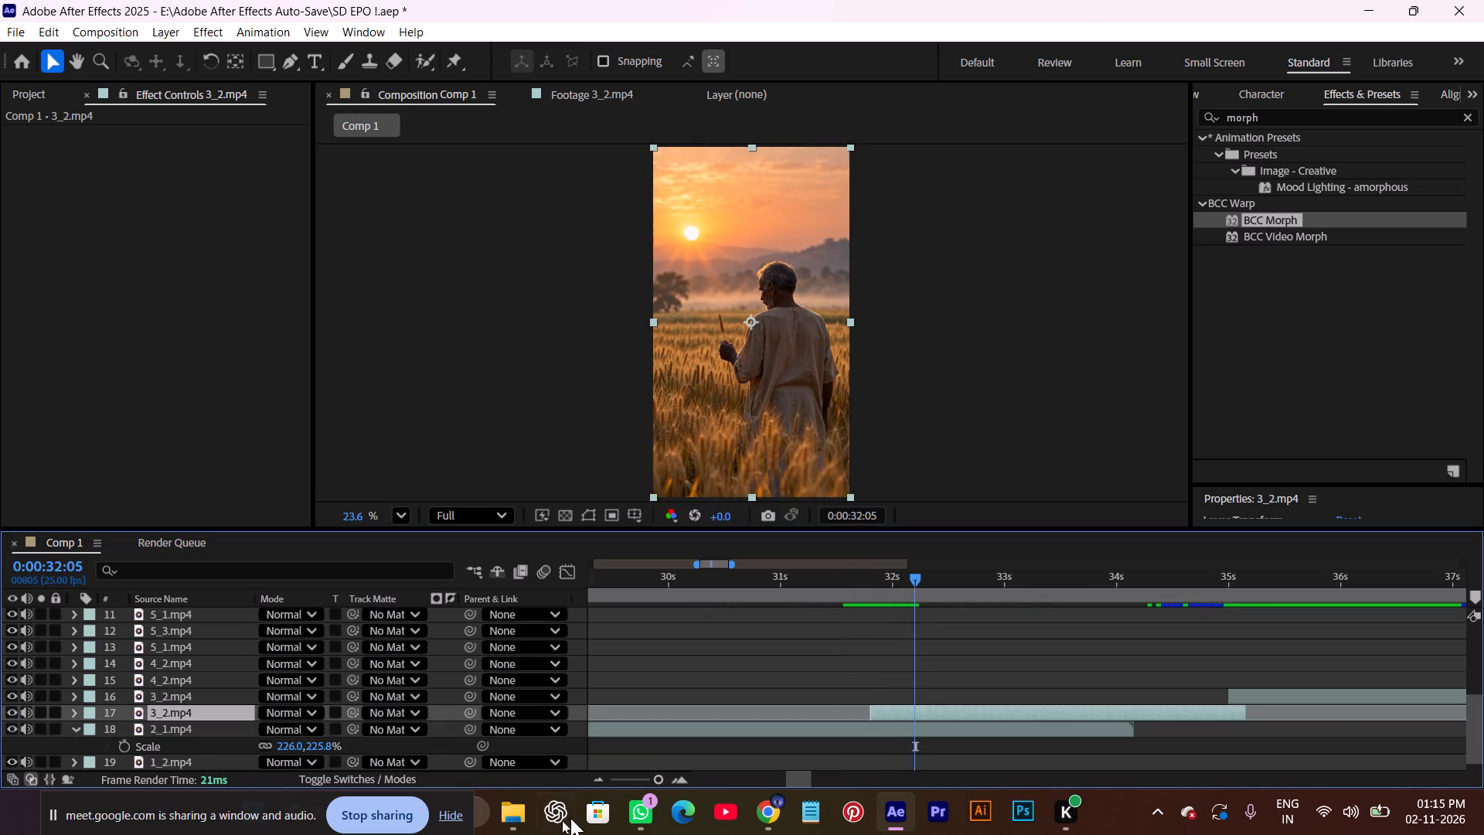
key(s)
click(264, 732)
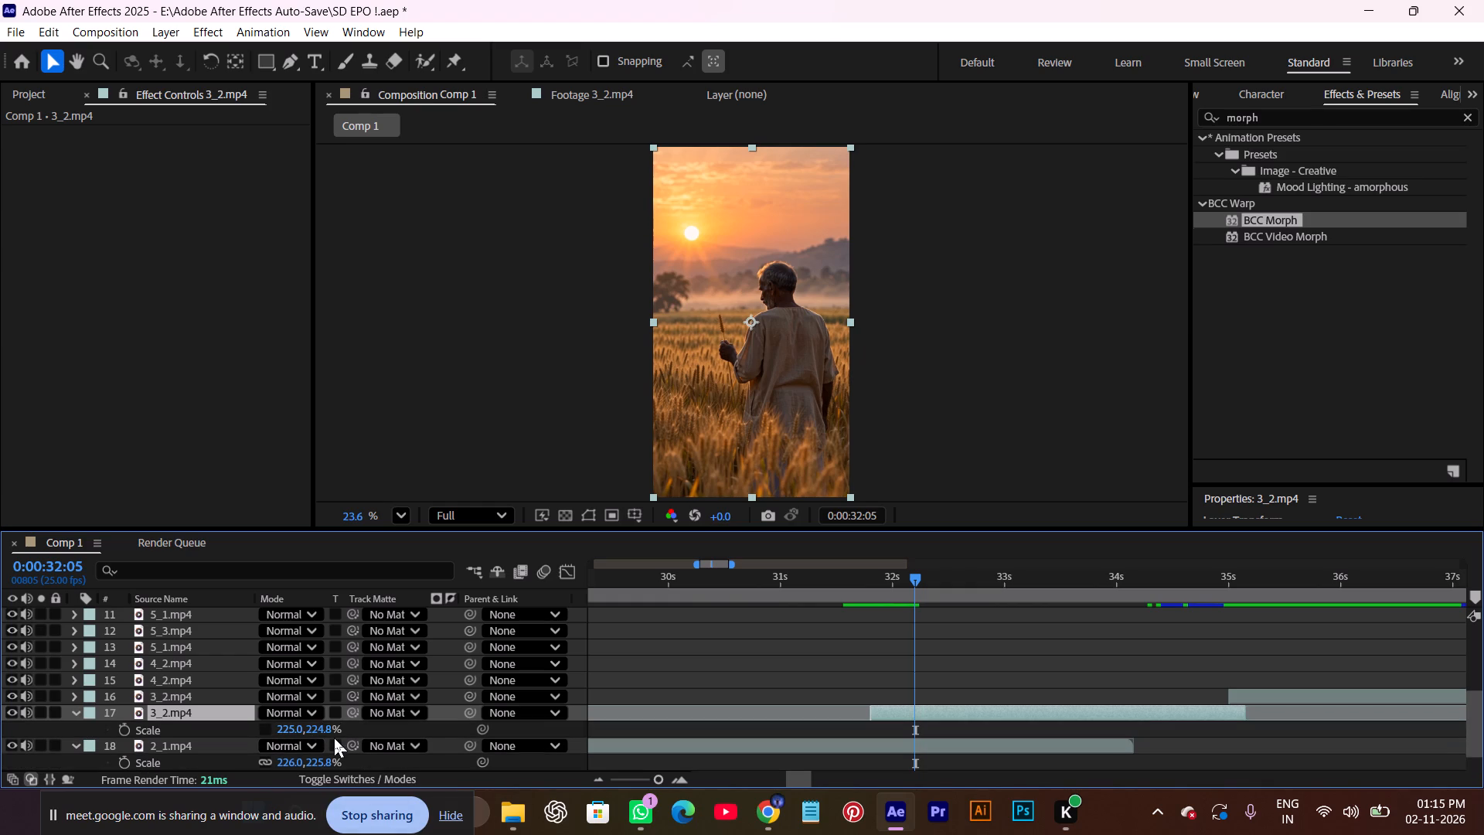
drag(318, 734, 328, 731)
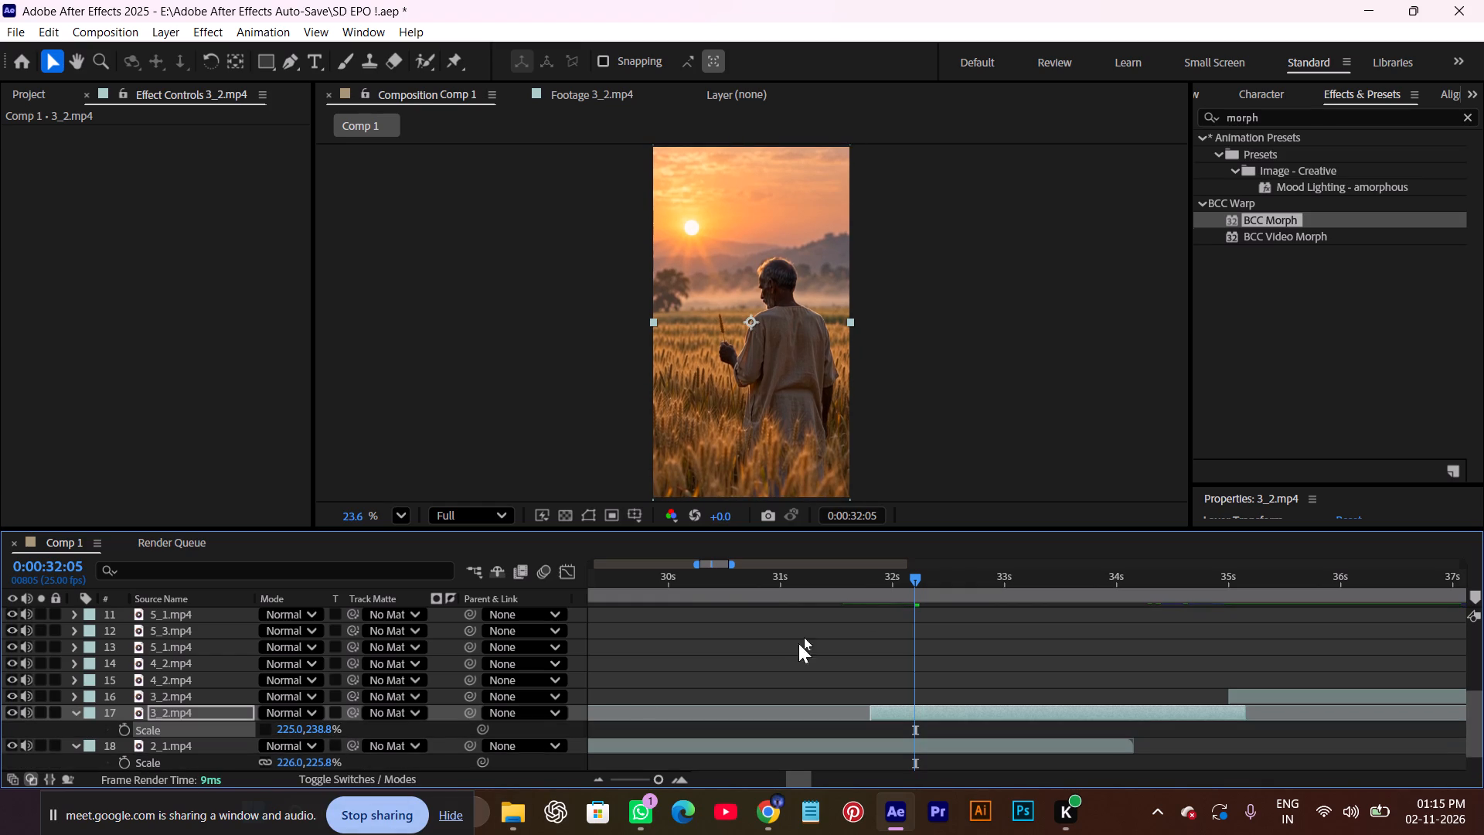
Play back the blend from 2_1.mp4 into the stretched 3_2.mp4 excerpt several times, starting between about 0:00:30:14 and 0:00:31:03.
drag(917, 580, 900, 587)
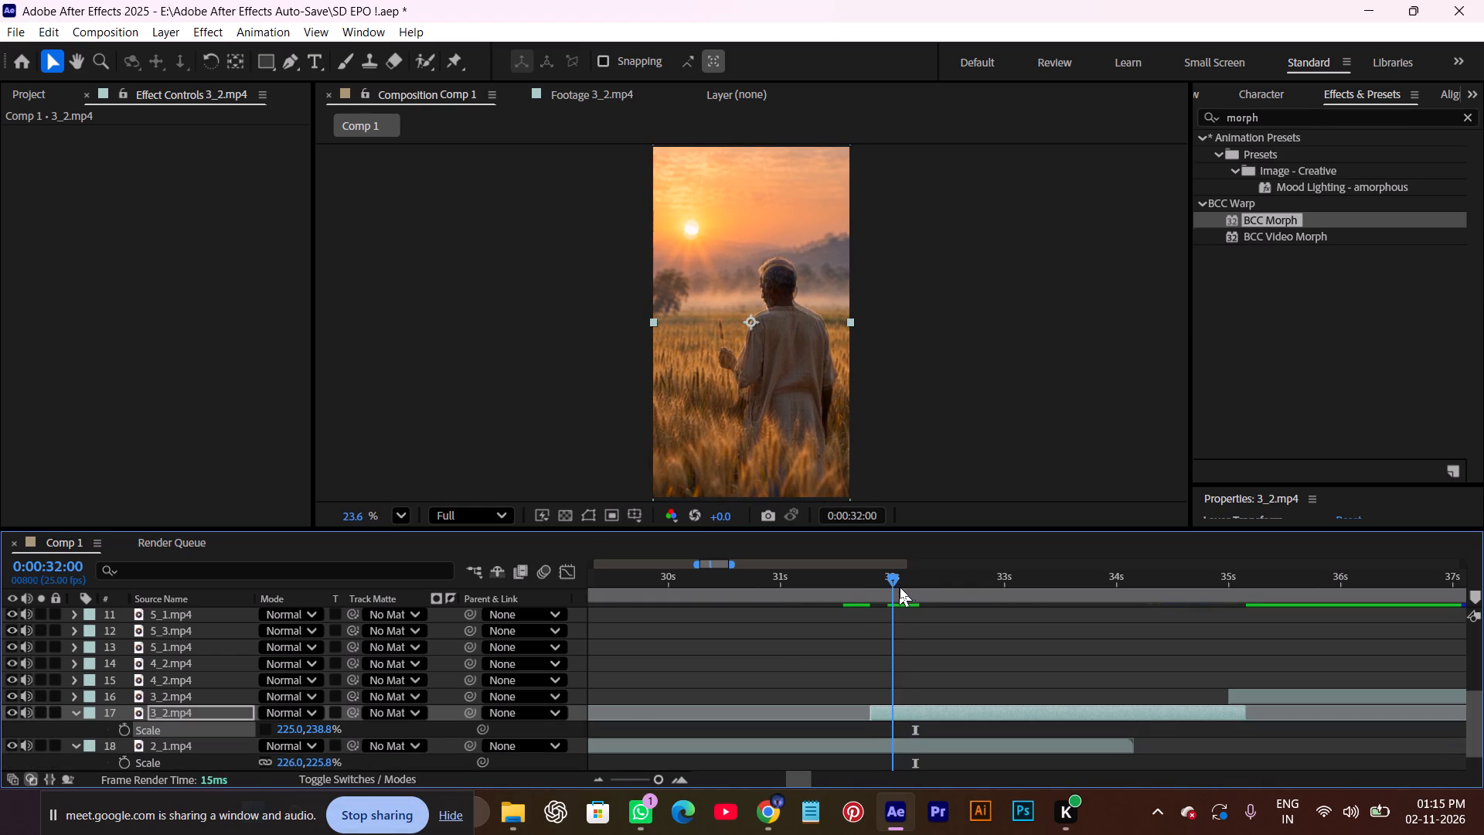
drag(900, 587, 795, 598)
key(space)
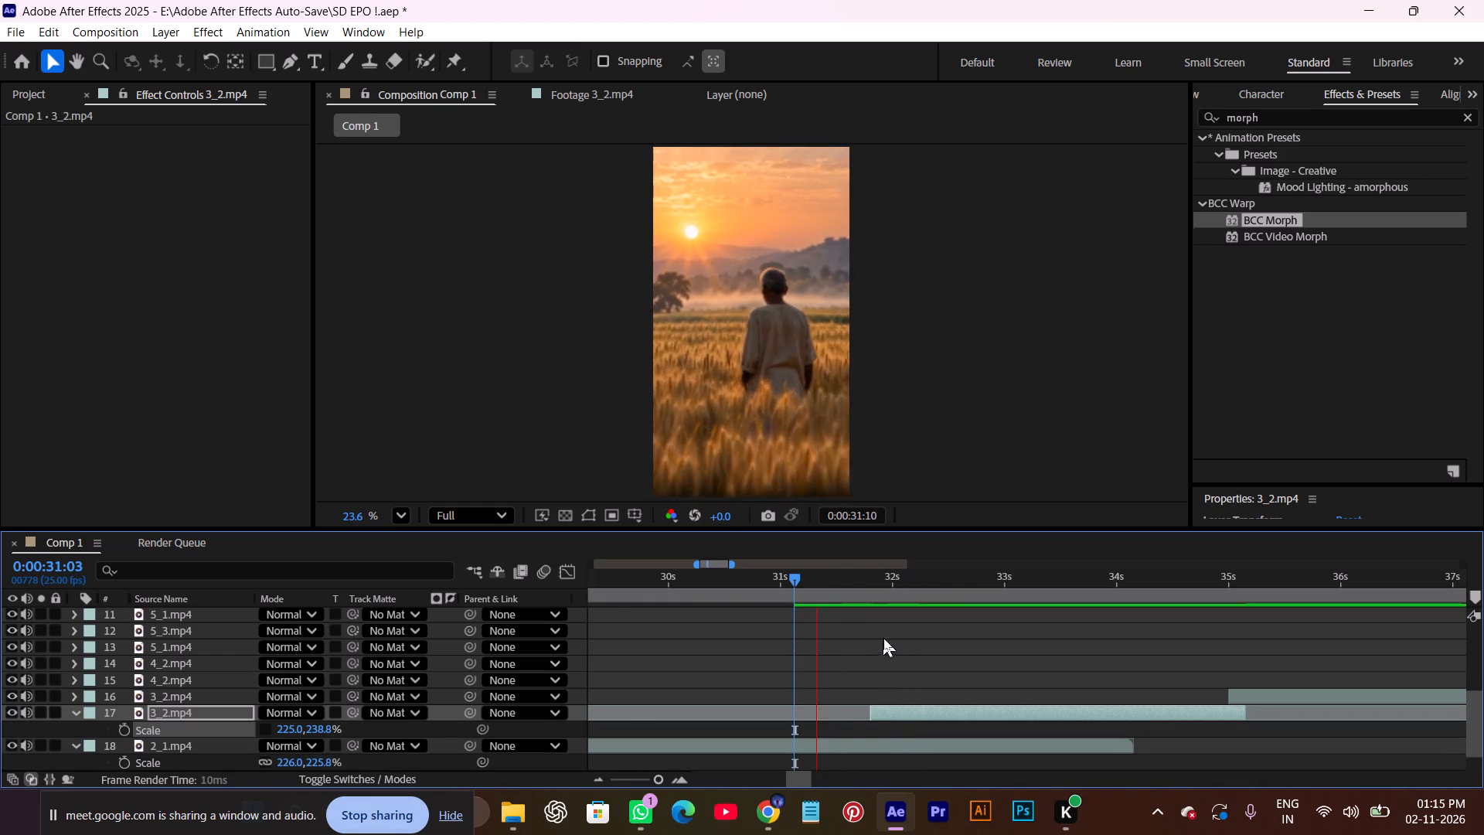
key(space)
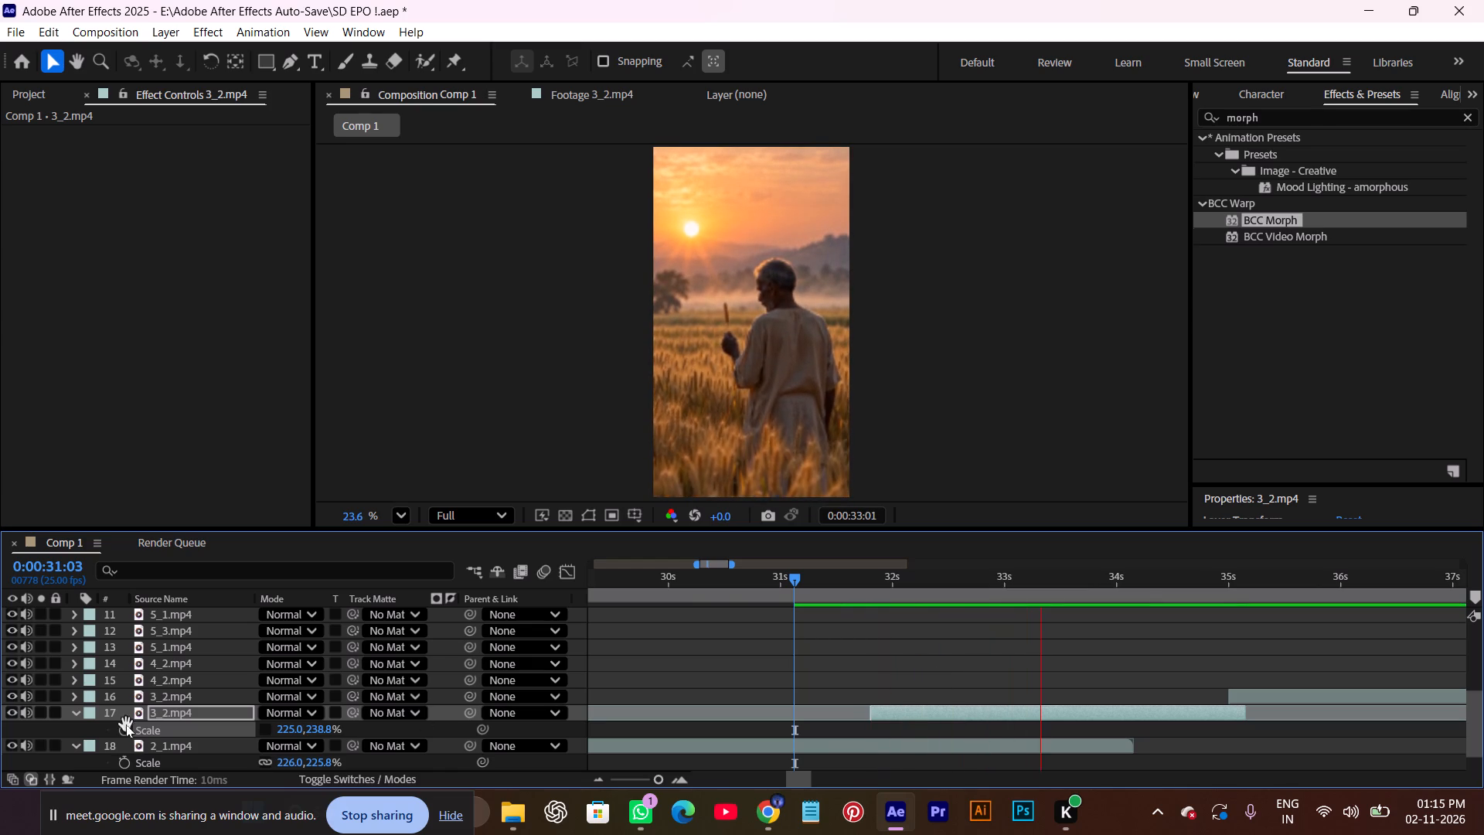
click(77, 707)
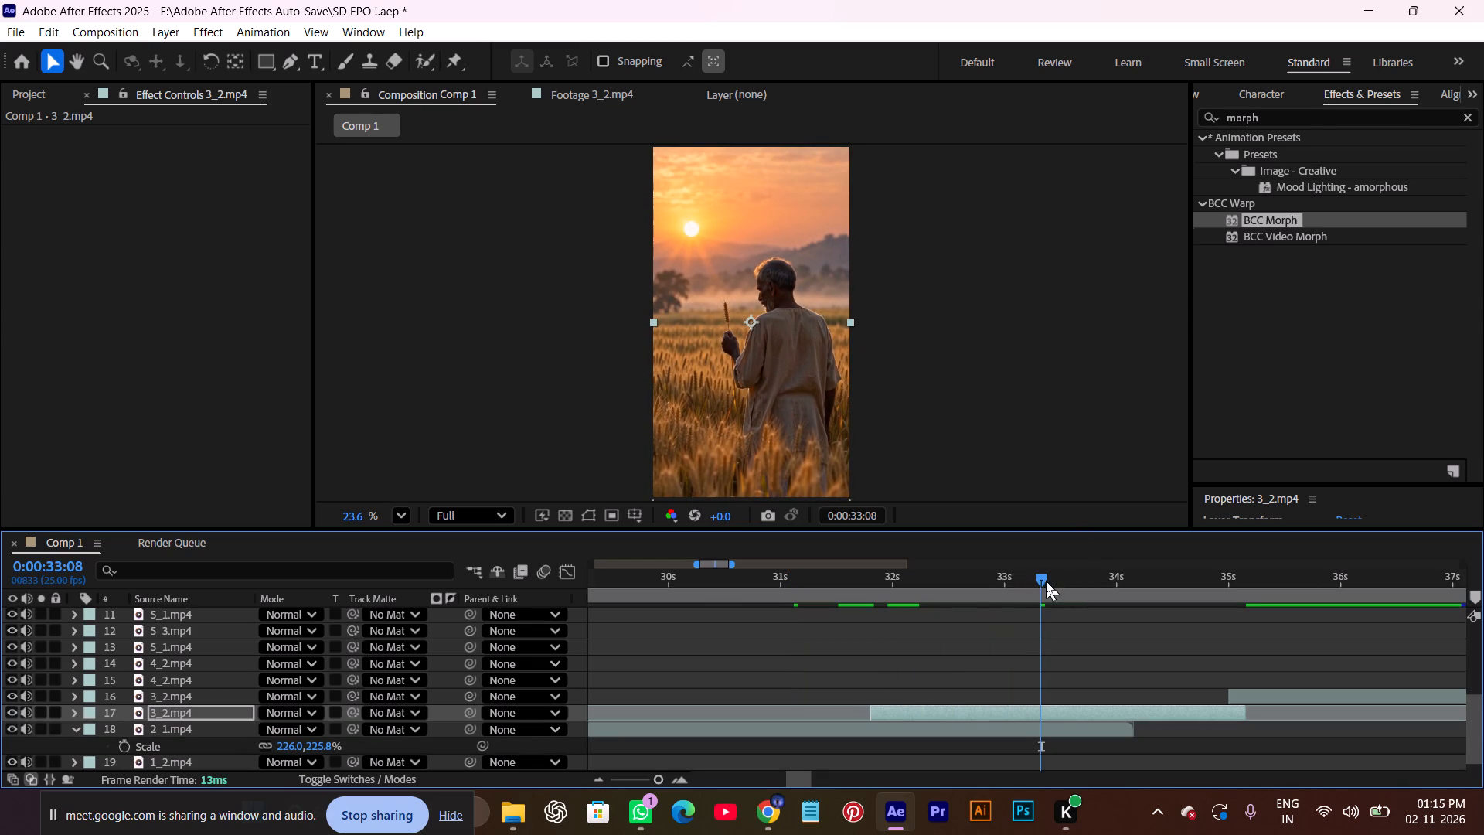
drag(1046, 580, 776, 631)
key(space)
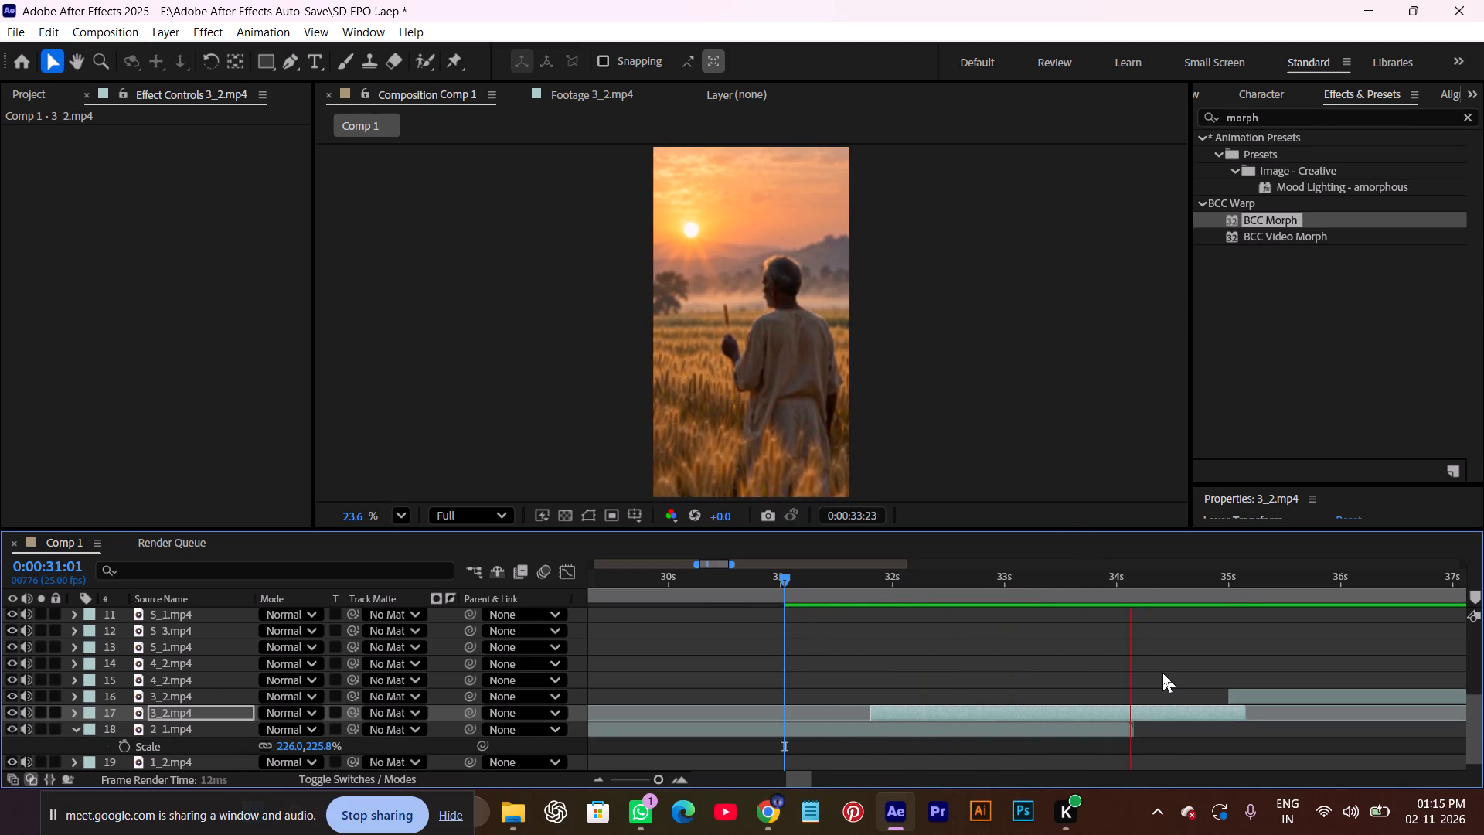
key(space)
drag(1241, 575, 849, 657)
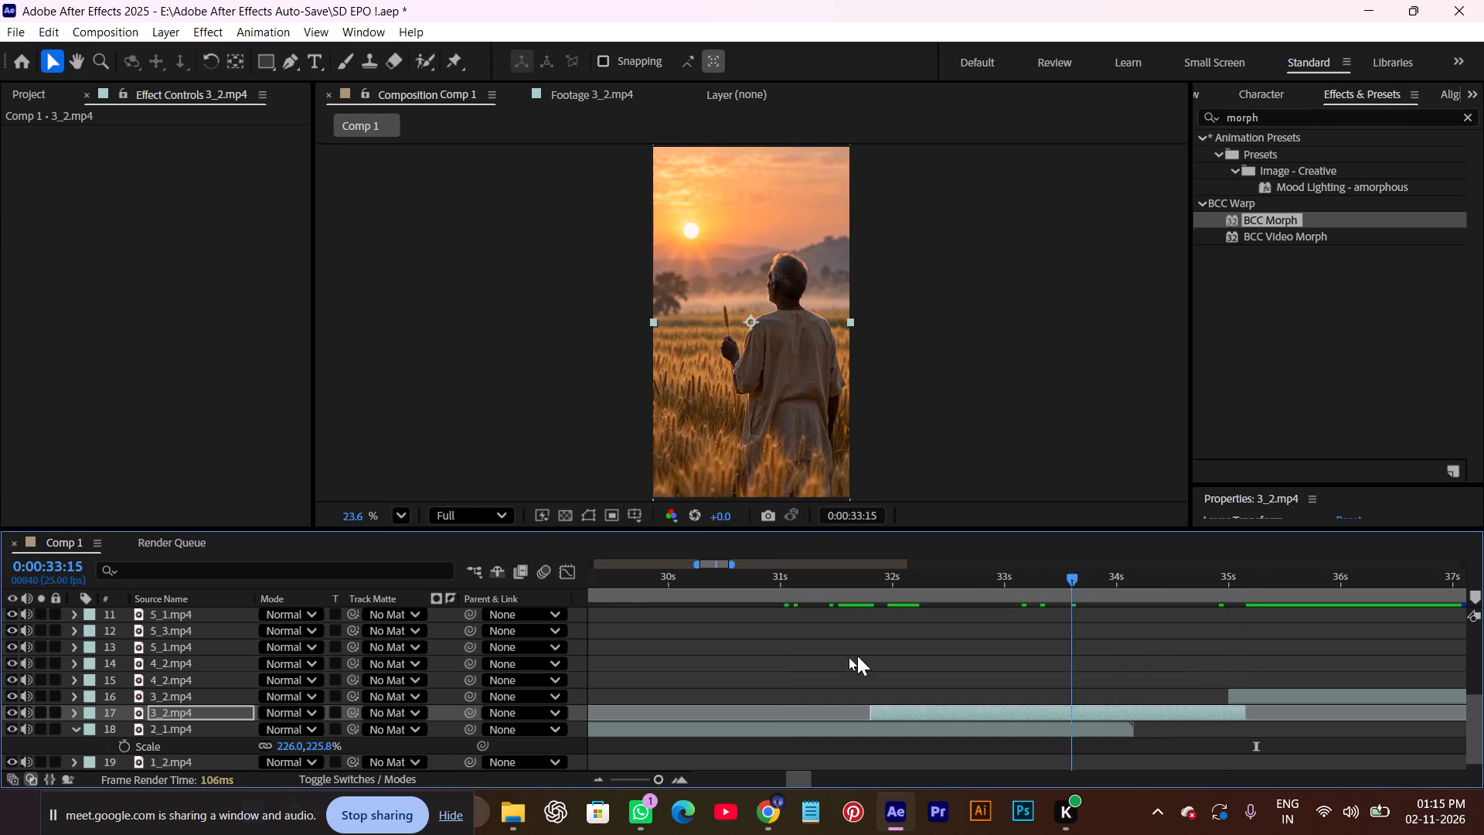
drag(849, 657, 722, 674)
key(space)
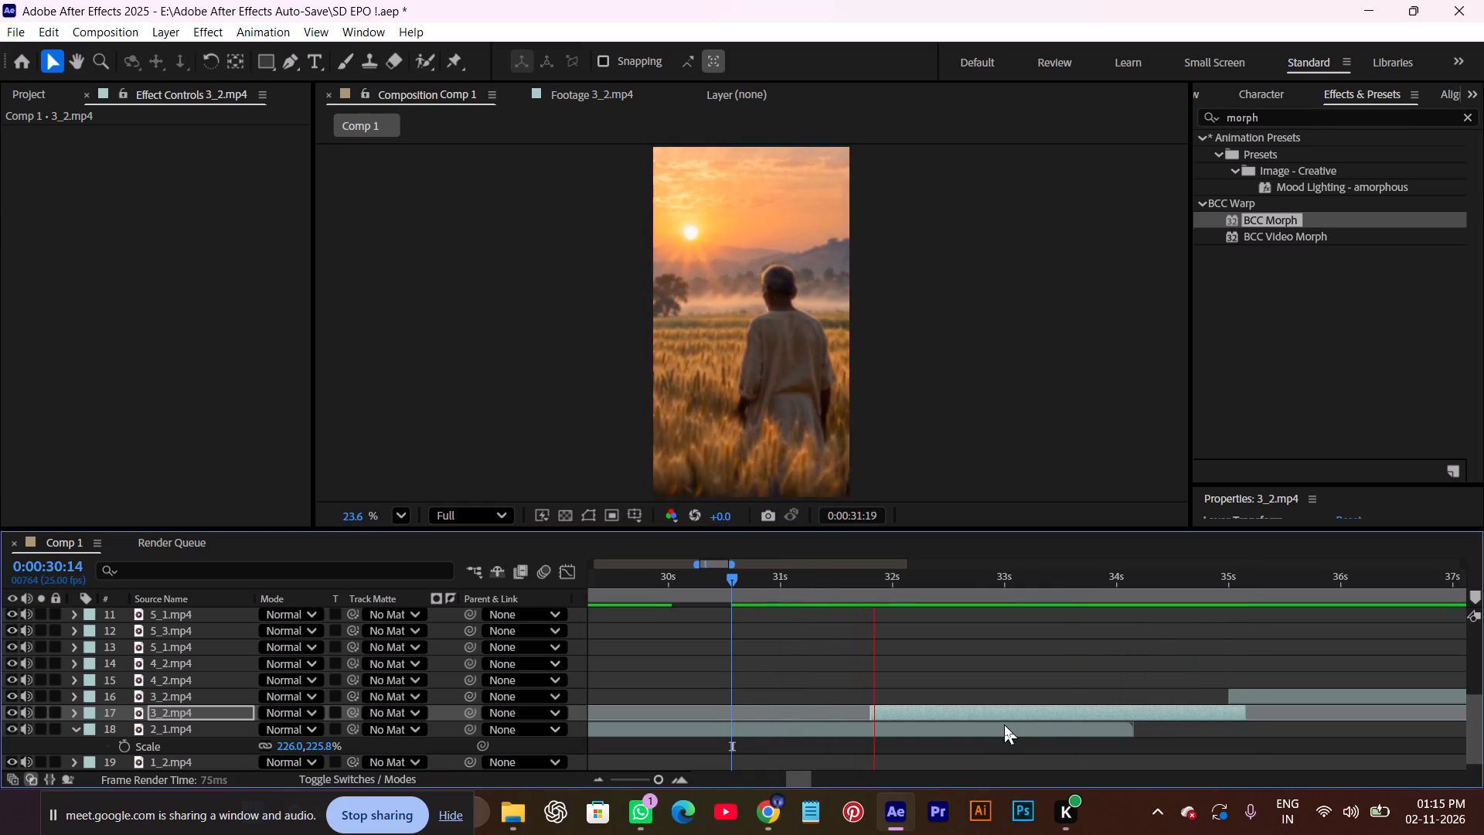